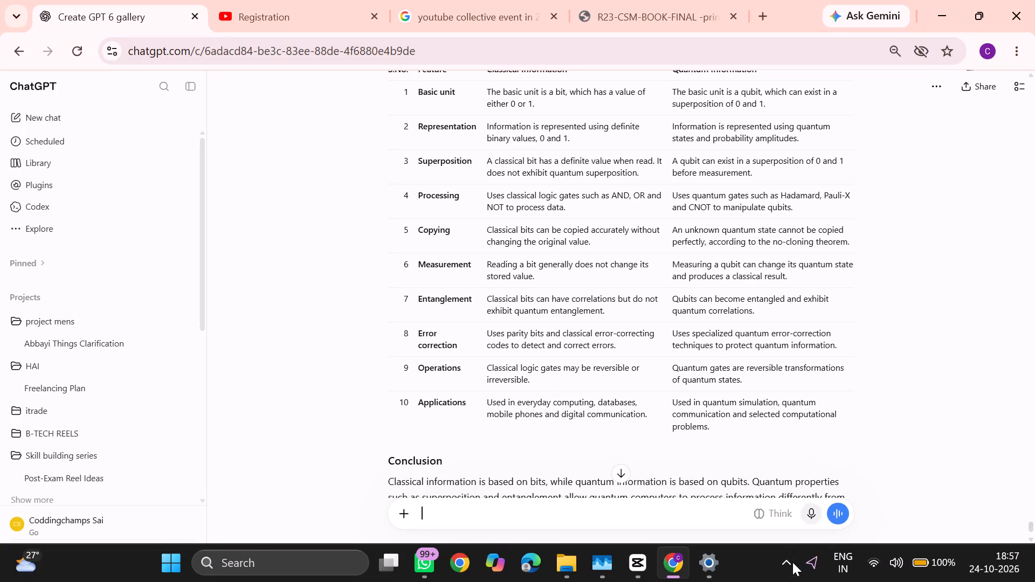
Turn on Bluetooth and connect the Mivi DuoPods K2 earbuds.
left_click(875, 559)
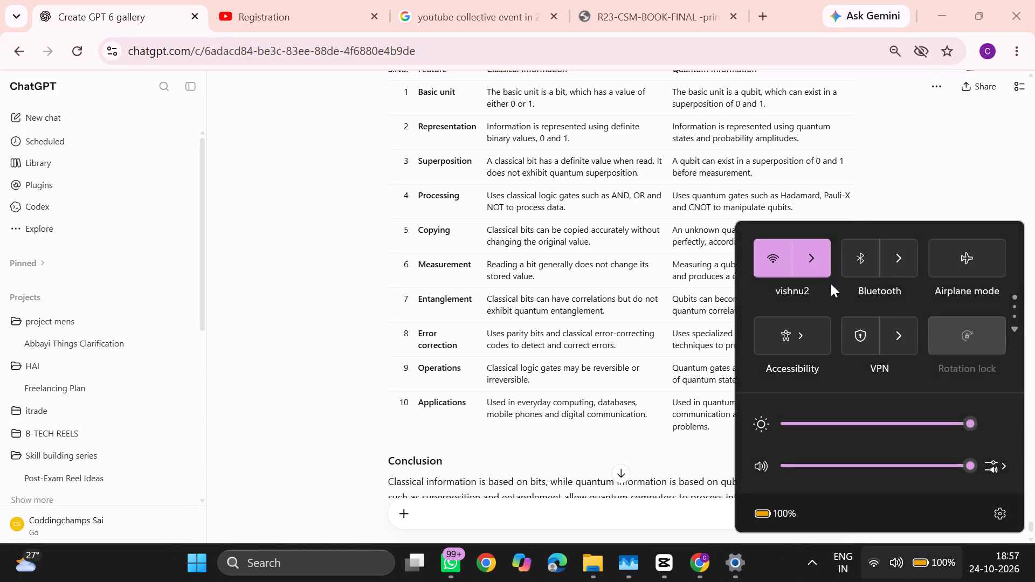
left_click(910, 262)
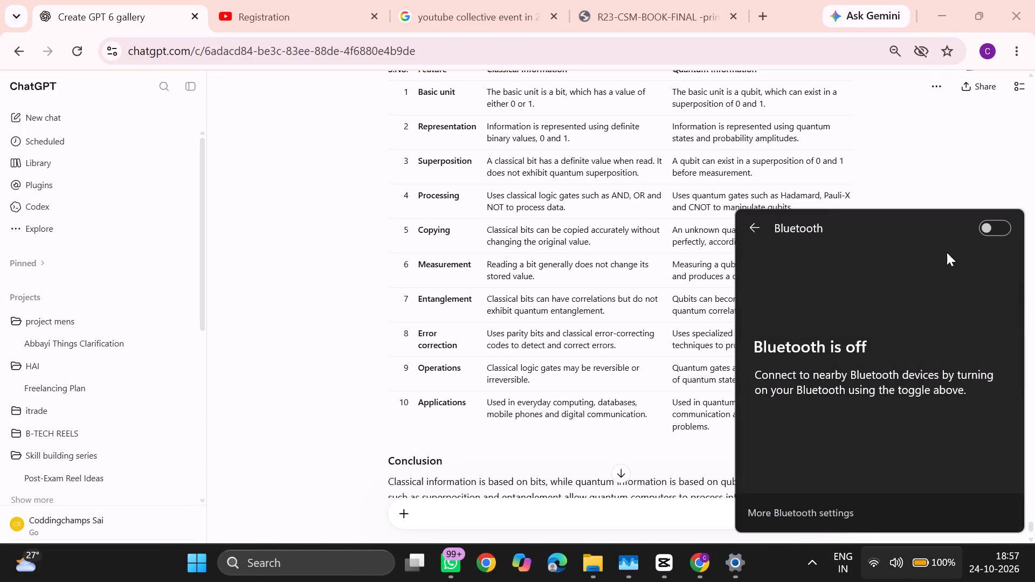
left_click(980, 235)
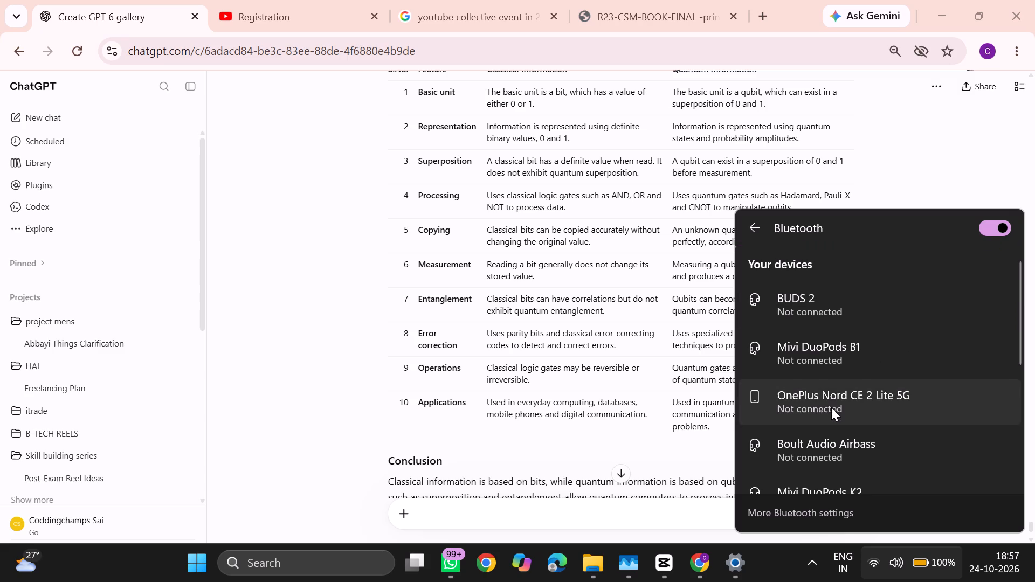
scroll(831, 407, "down", 1)
left_click(831, 484)
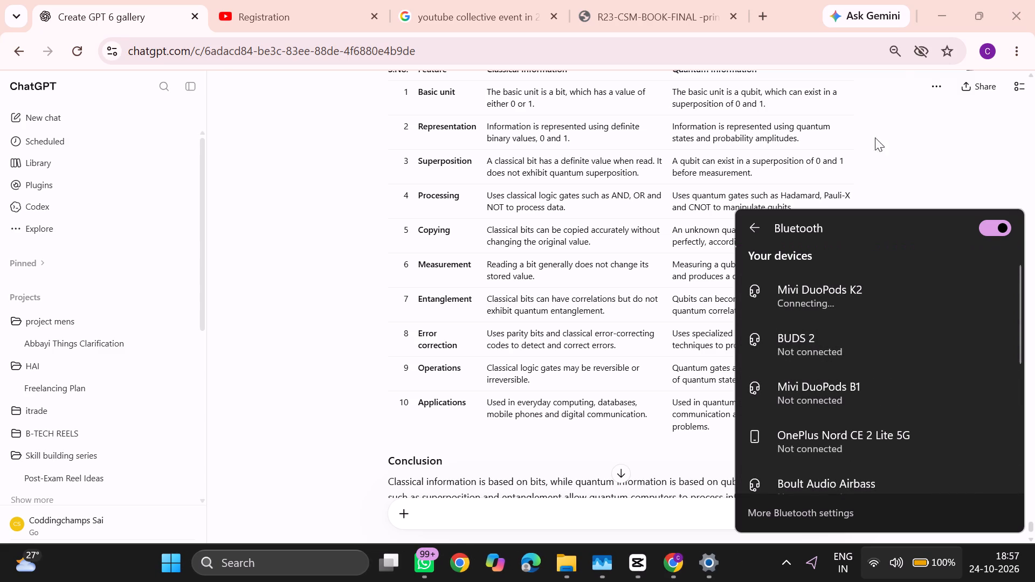
Minimise the browser and launch CapCut from the desktop.
left_click(931, 15)
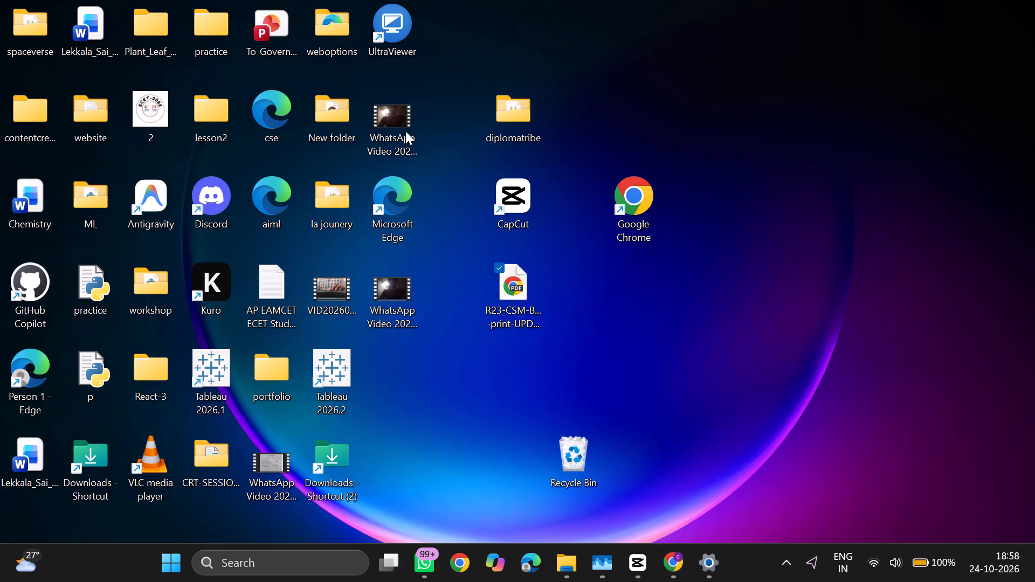
double_click(514, 218)
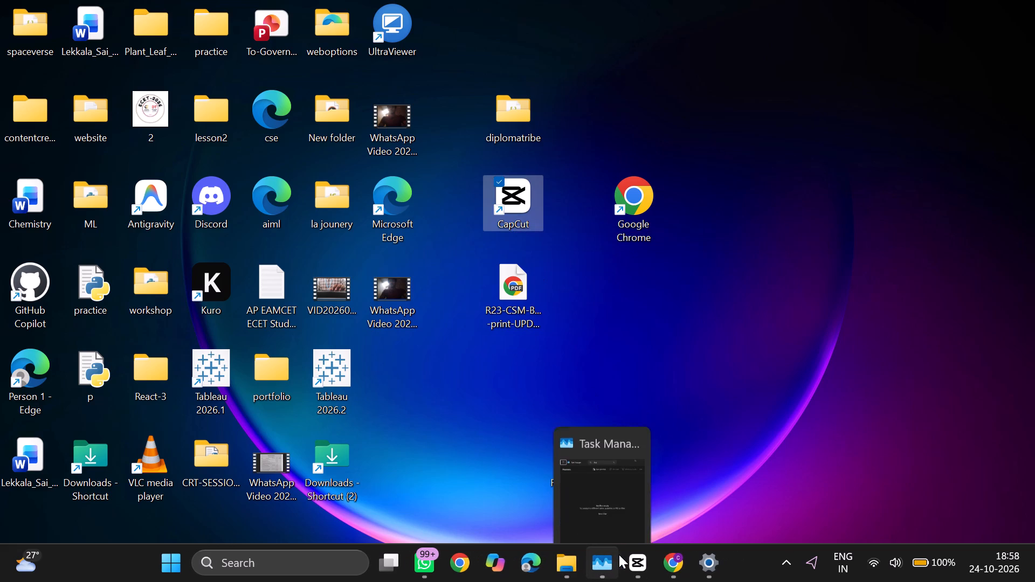
Close the open Task Manager and Downloads windows.
left_click(644, 411)
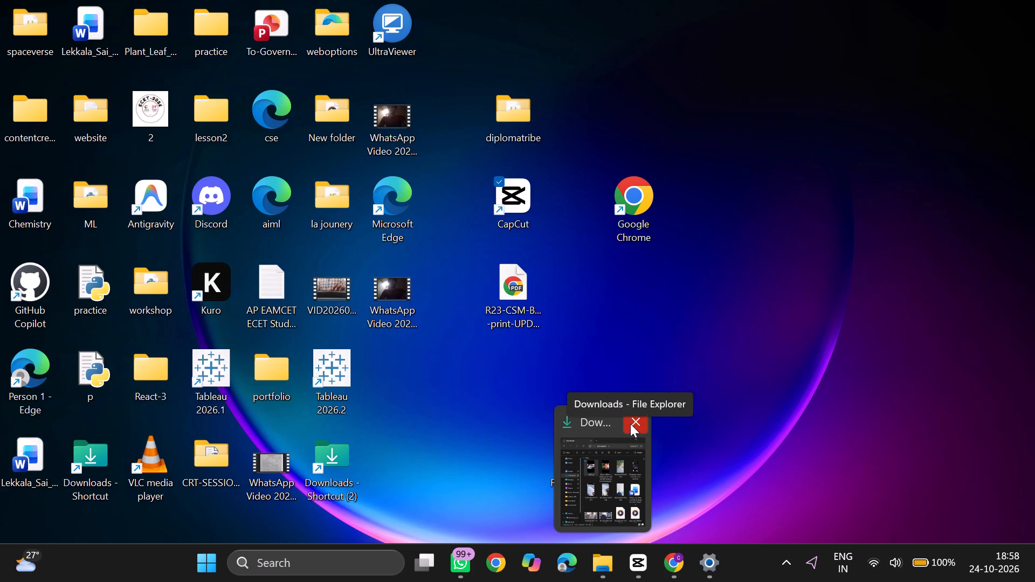
left_click(630, 424)
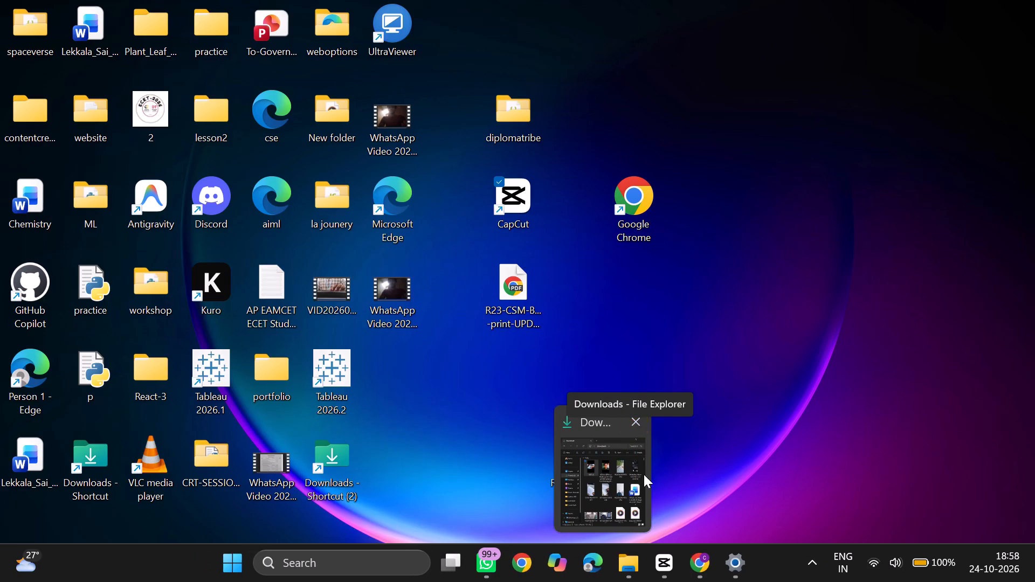
Switch to CapCut and close the open 1023 (1) project.
left_click(665, 558)
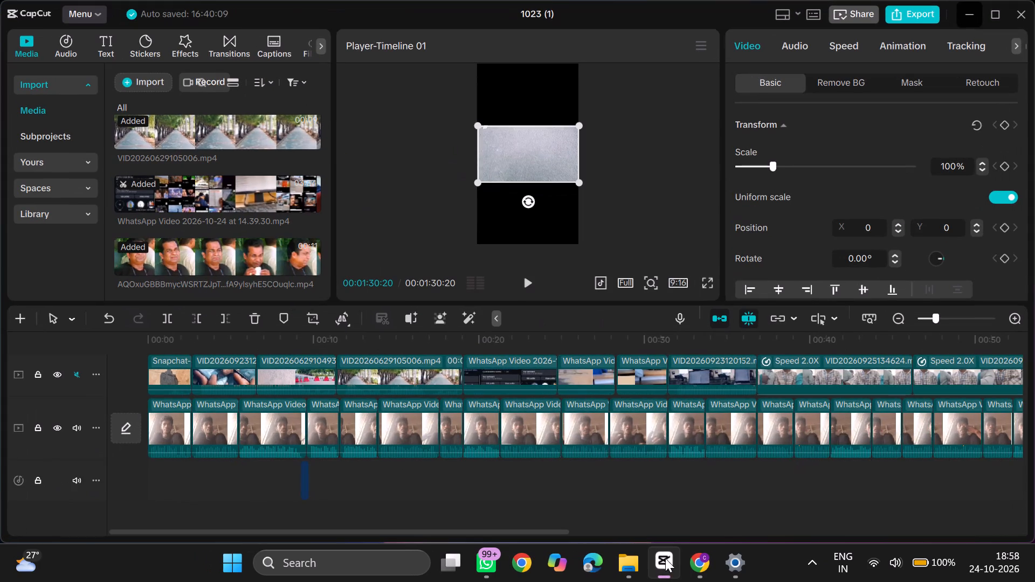
left_click(661, 433)
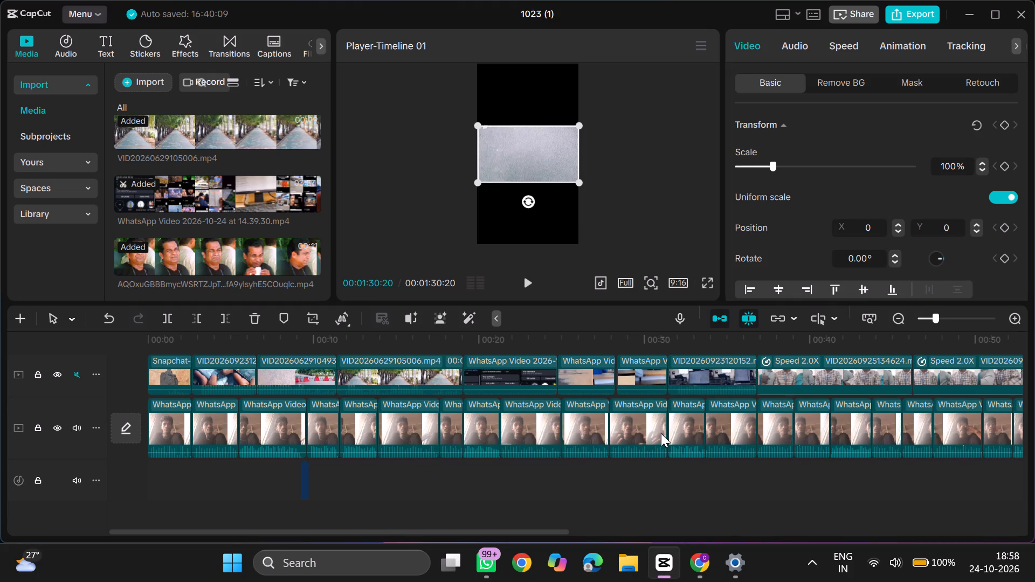
left_click(347, 472)
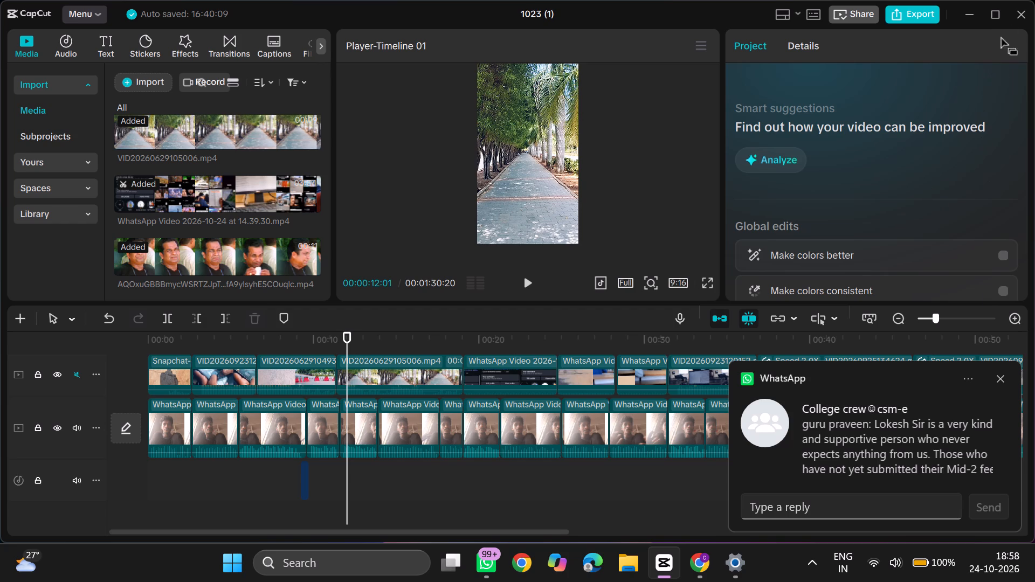
left_click(1012, 13)
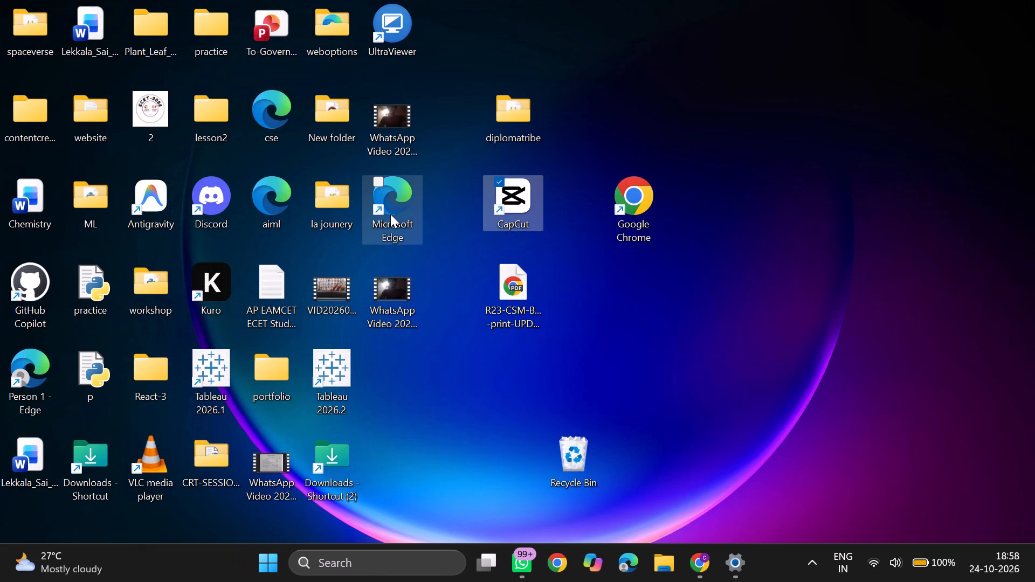
Create a new, empty video project in CapCut.
left_click(401, 112)
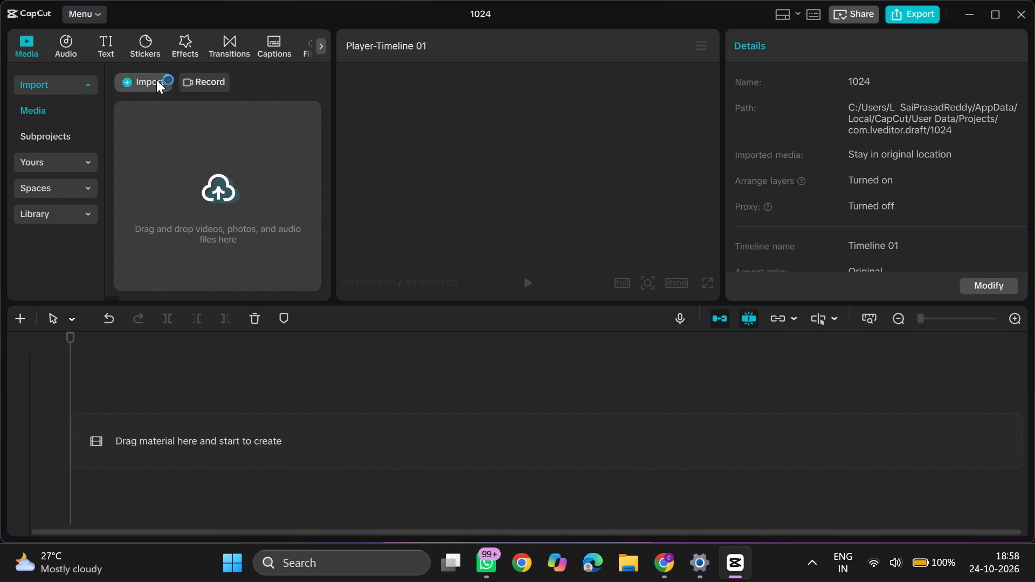
left_click(156, 80)
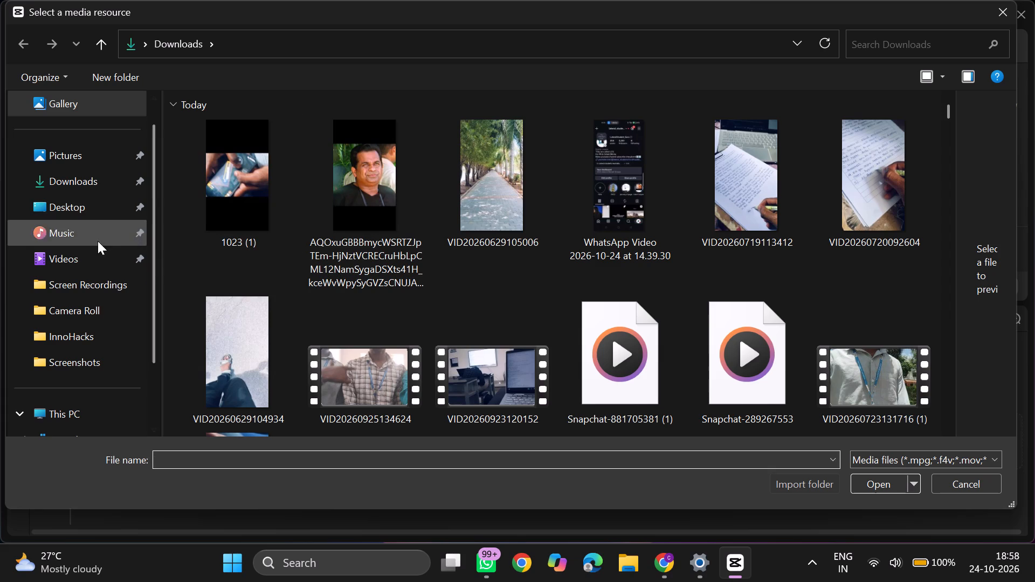
left_click(97, 283)
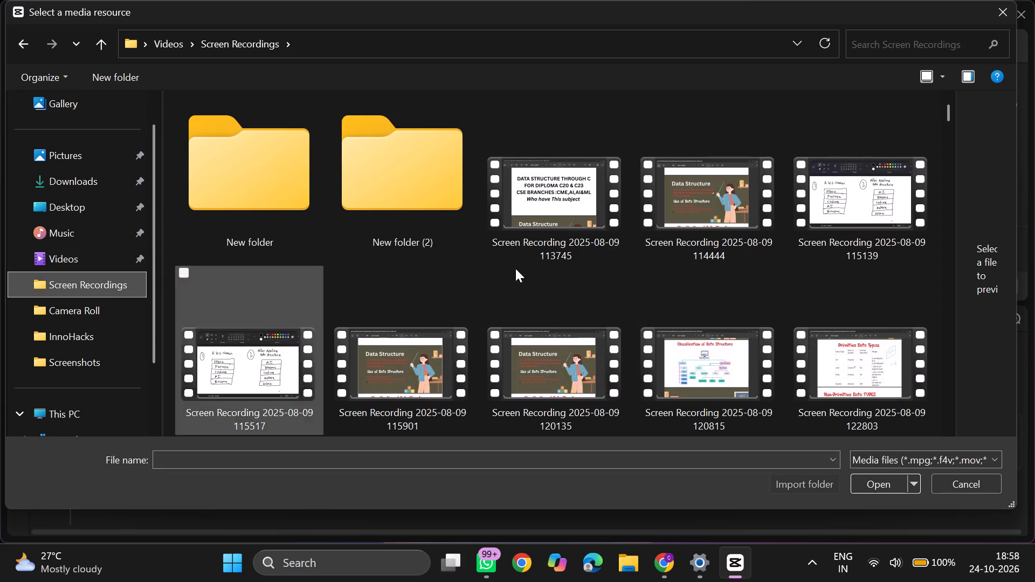
left_click_drag(948, 110, 946, 390)
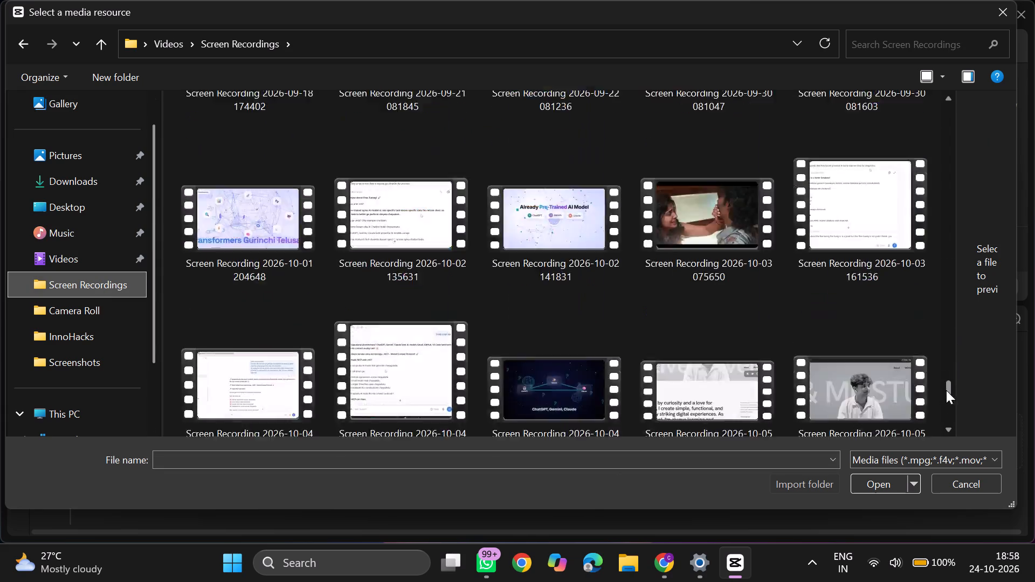
left_click_drag(946, 390, 943, 418)
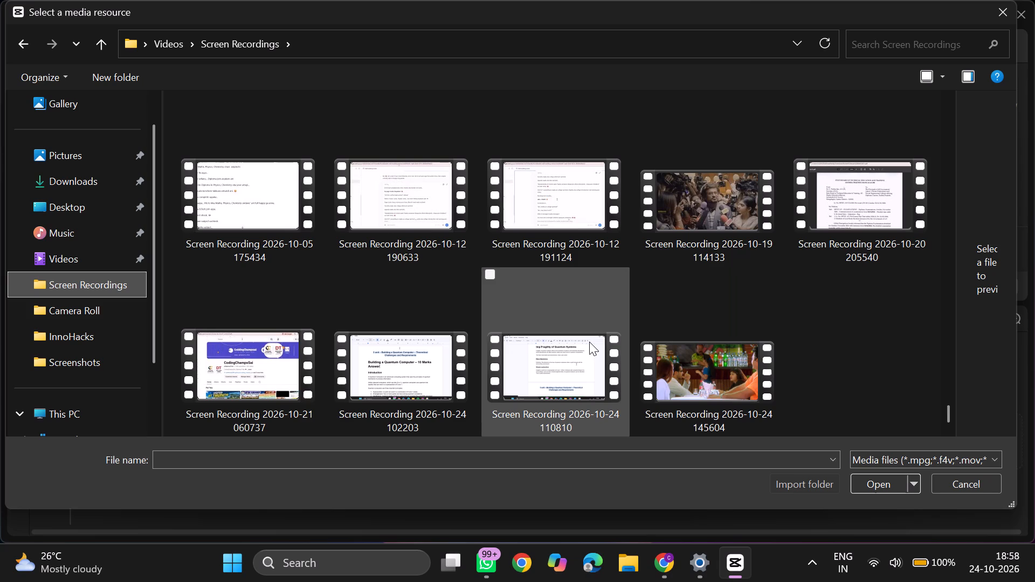
double_click(418, 355)
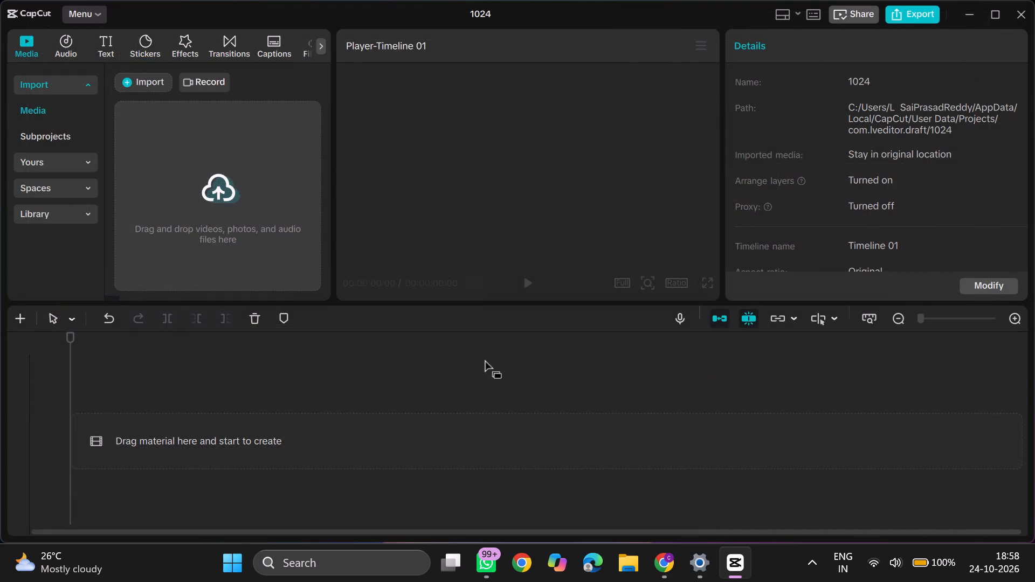
left_click_drag(250, 142, 210, 417)
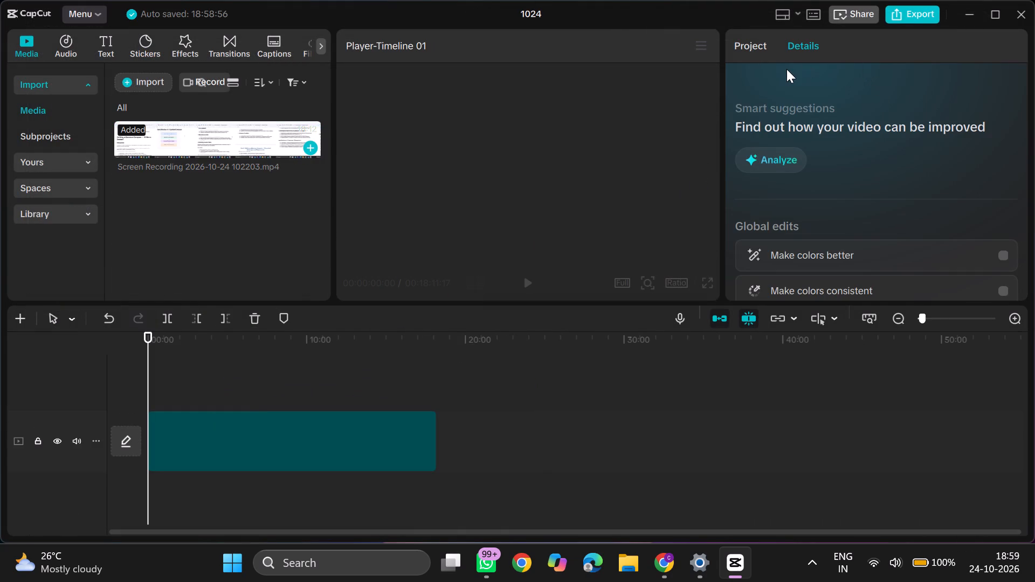
Raise the screen recording clip's volume to 13.7 dB.
left_click(782, 42)
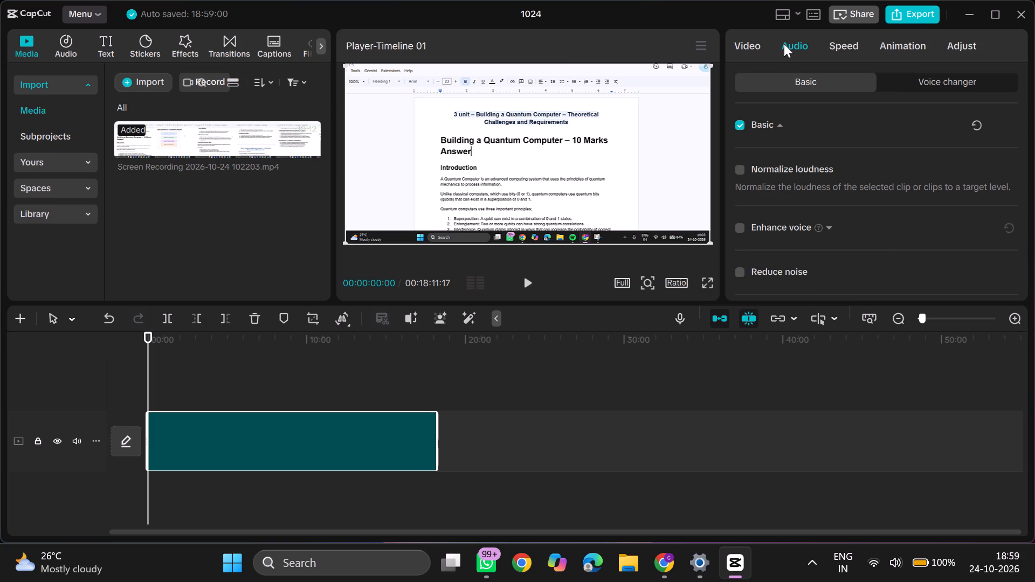
left_click(885, 163)
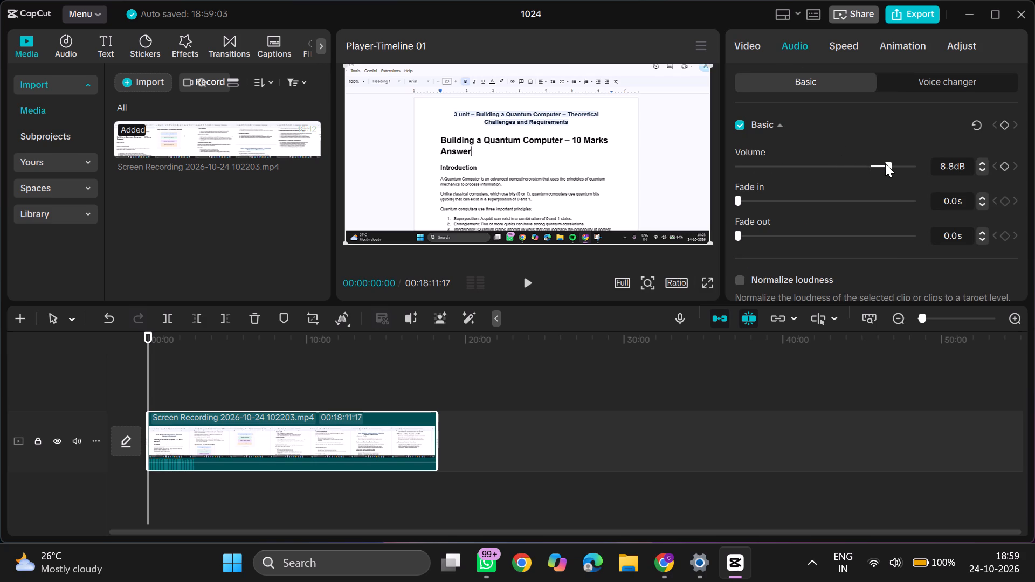
left_click(885, 163)
left_click_drag(885, 163, 897, 165)
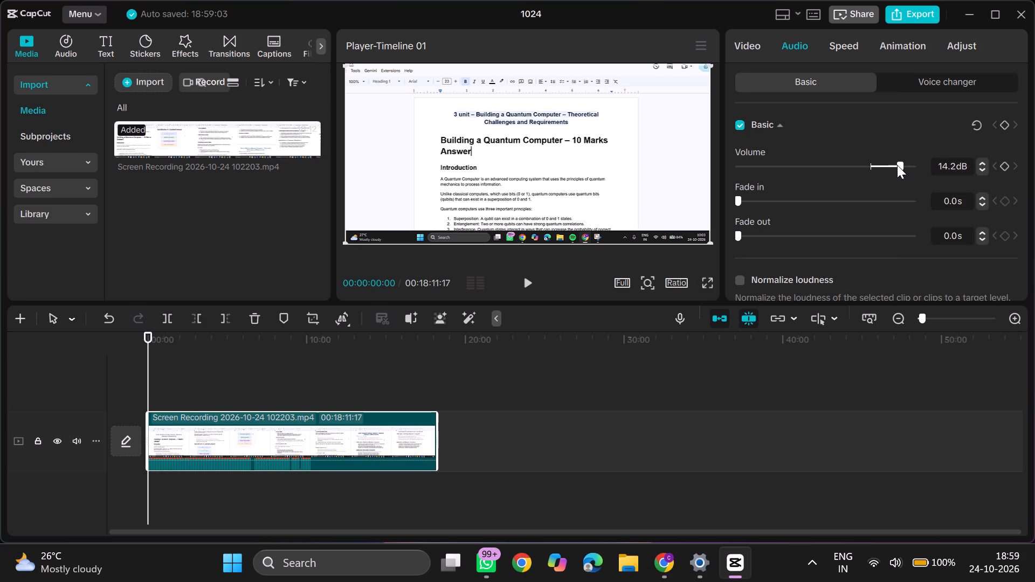
left_click_drag(897, 165, 896, 165)
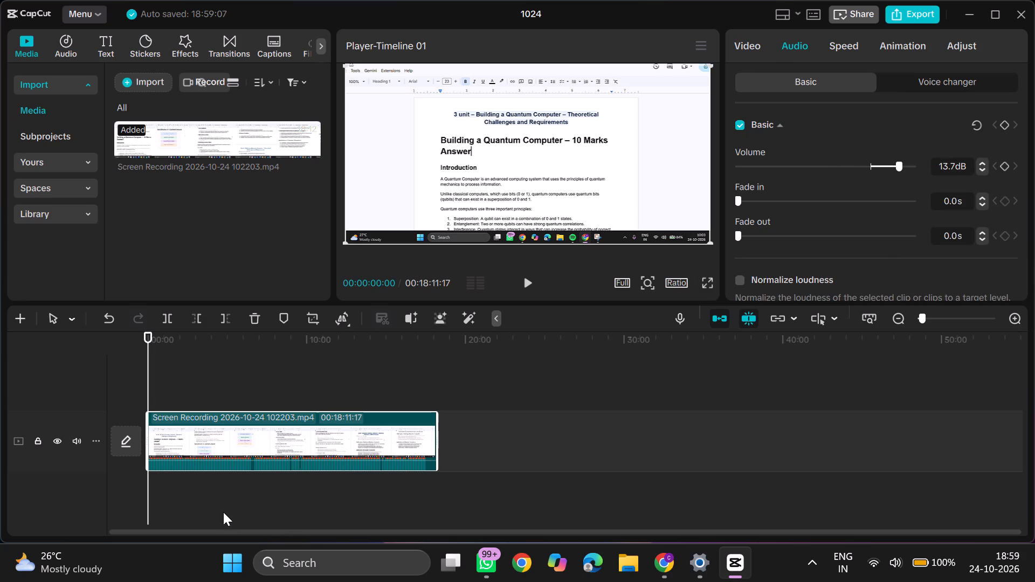
Play the clip's opening and trim away about the first 4 seconds of the recording.
key("space")
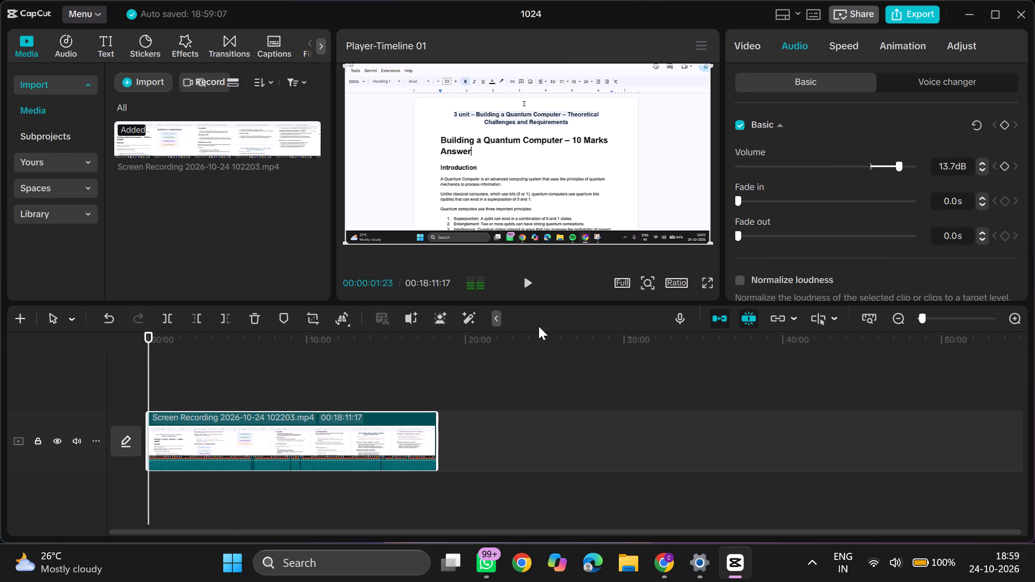
scroll(364, 364, "up", 18, "ctrl")
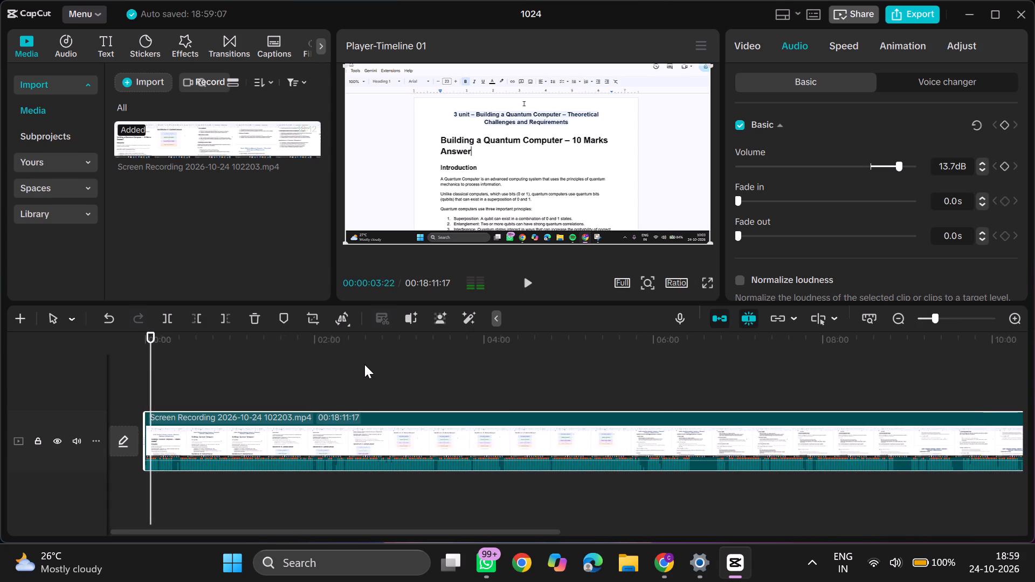
scroll(364, 364, "up", 16, "ctrl")
scroll(364, 364, "up", 14, "ctrl")
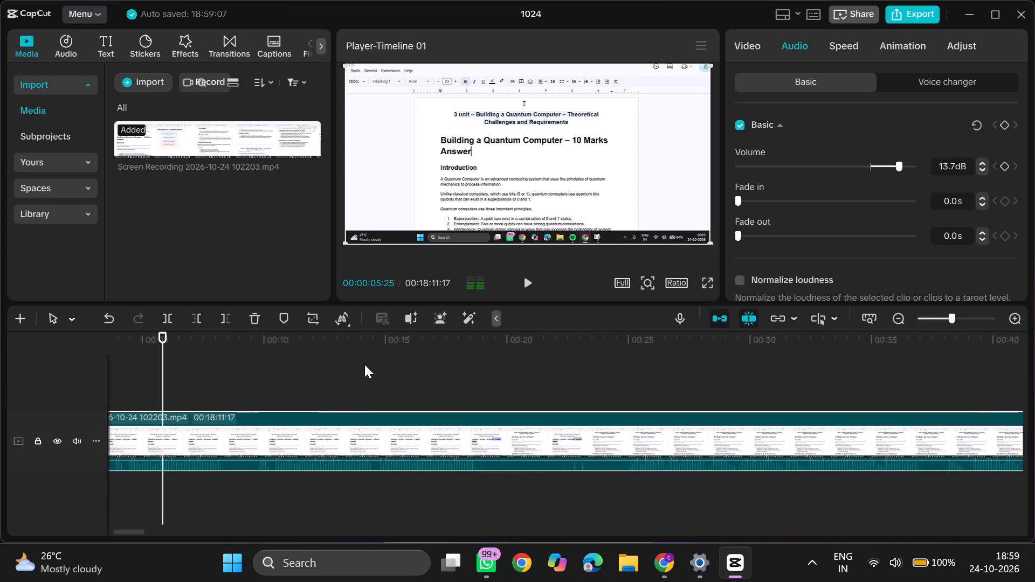
scroll(364, 364, "up", 2, "ctrl")
scroll(364, 364, "right", 2)
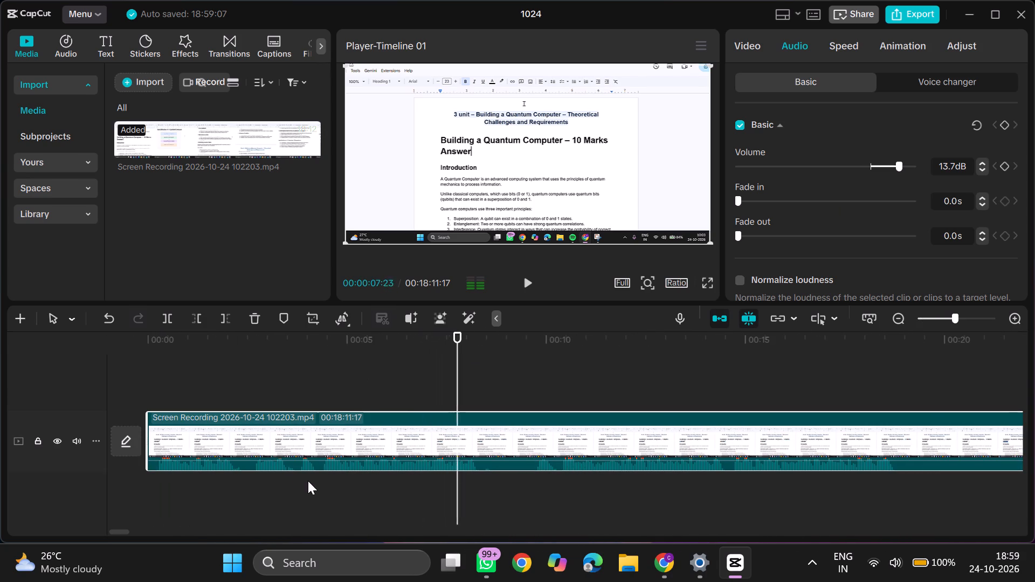
left_click(318, 481)
key("space")
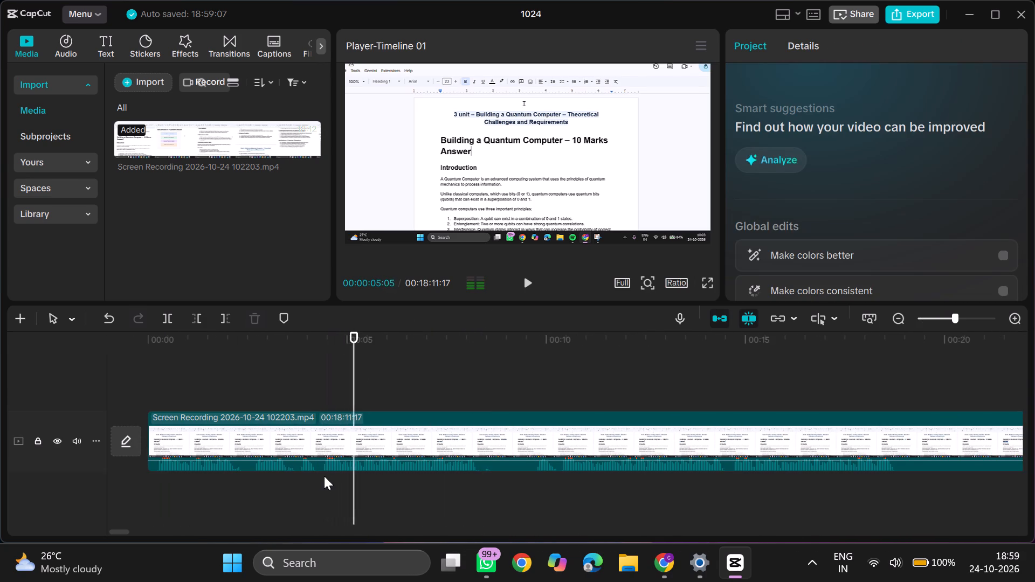
double_click(320, 476)
type("q")
Play the trimmed opening and split the clip at 00:00:04:02.
key("space")
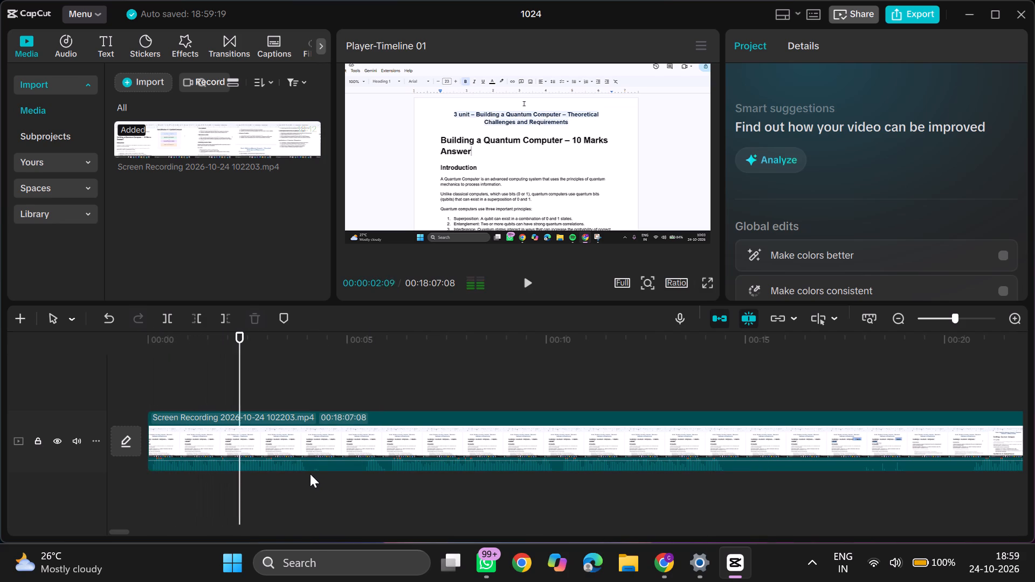
left_click(310, 474)
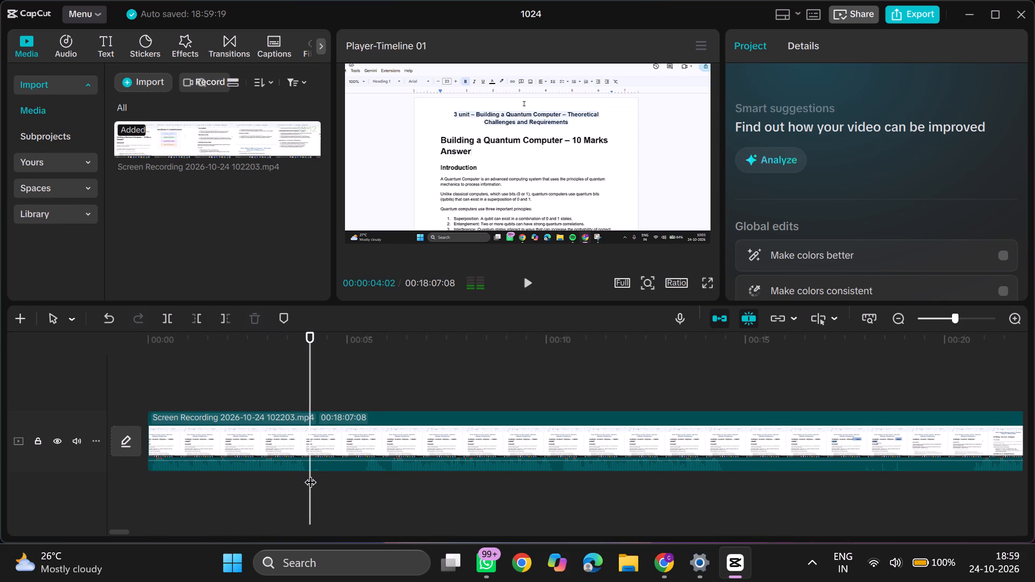
key("ctrl+v")
key("ctrl+b")
Search Windows for the Kuro app and open it.
left_click(355, 550)
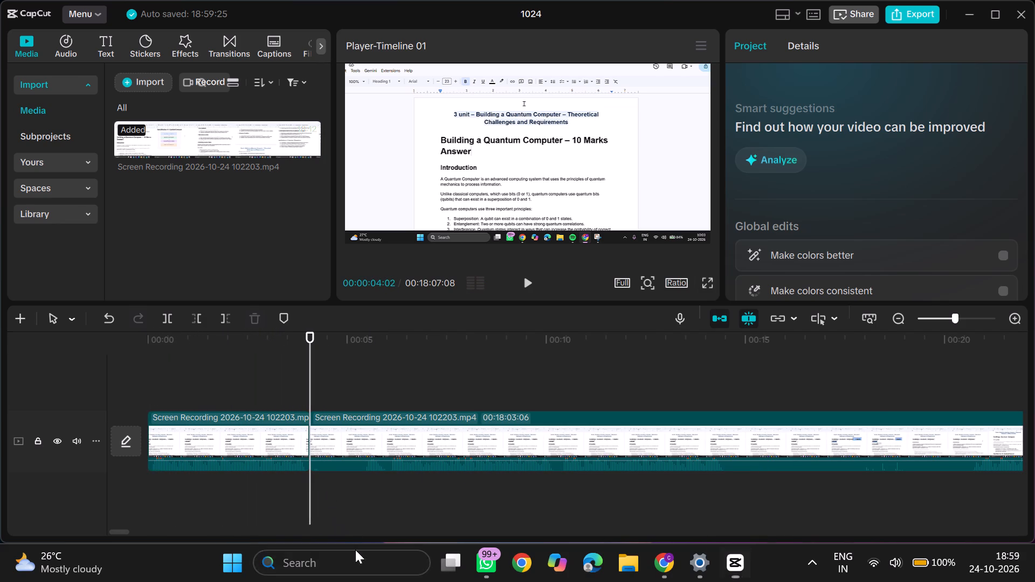
key("k")
triple_click(374, 177)
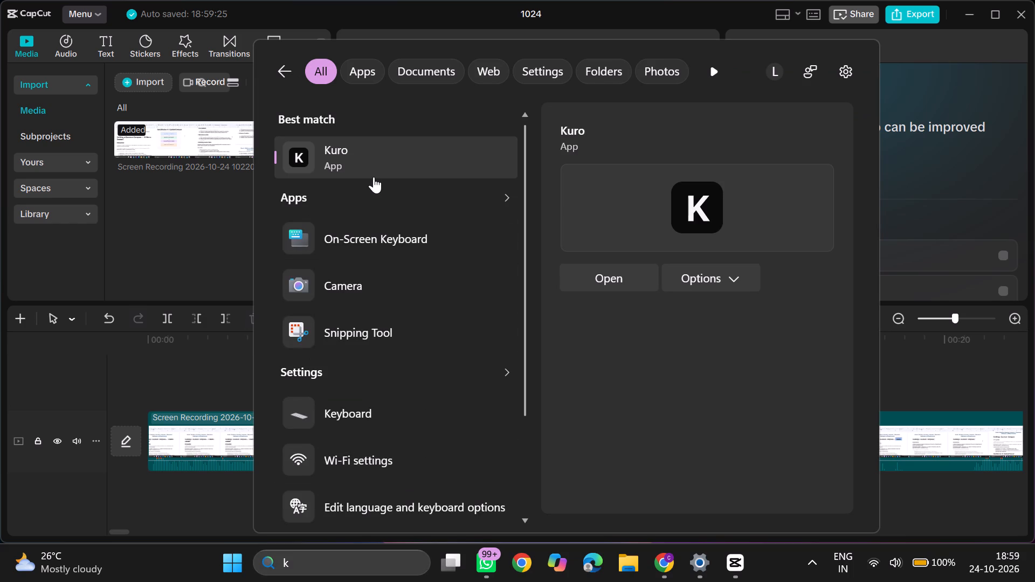
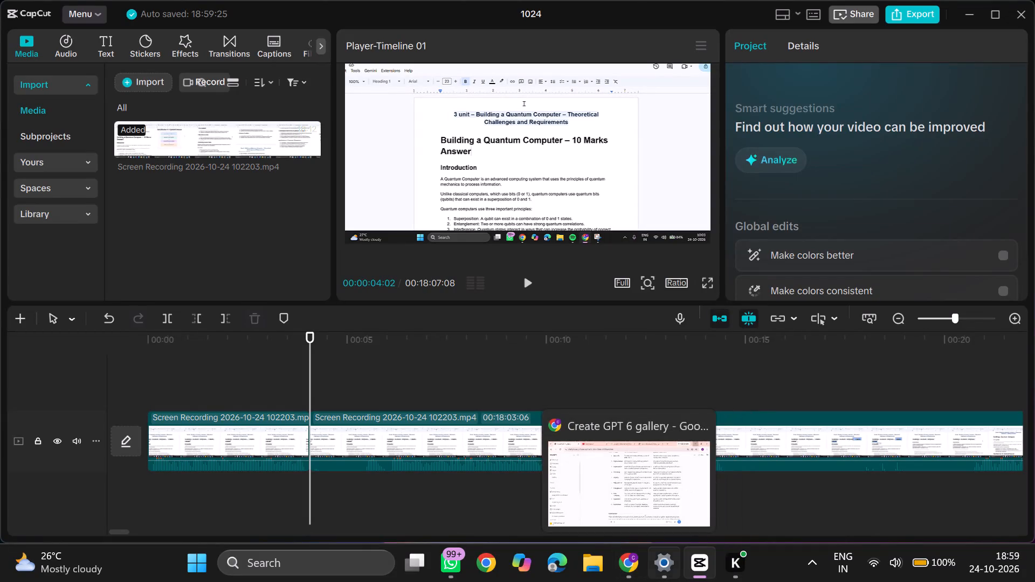
Play across the cut at 00:00:04:02 and trim away about 2 seconds of the recording right after it.
left_click(732, 429)
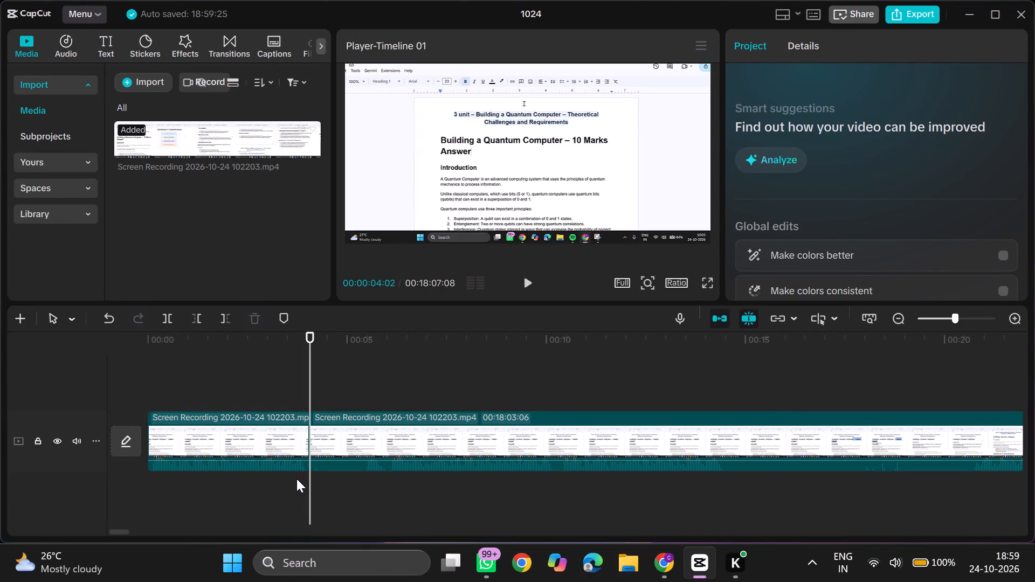
left_click(254, 480)
key("space")
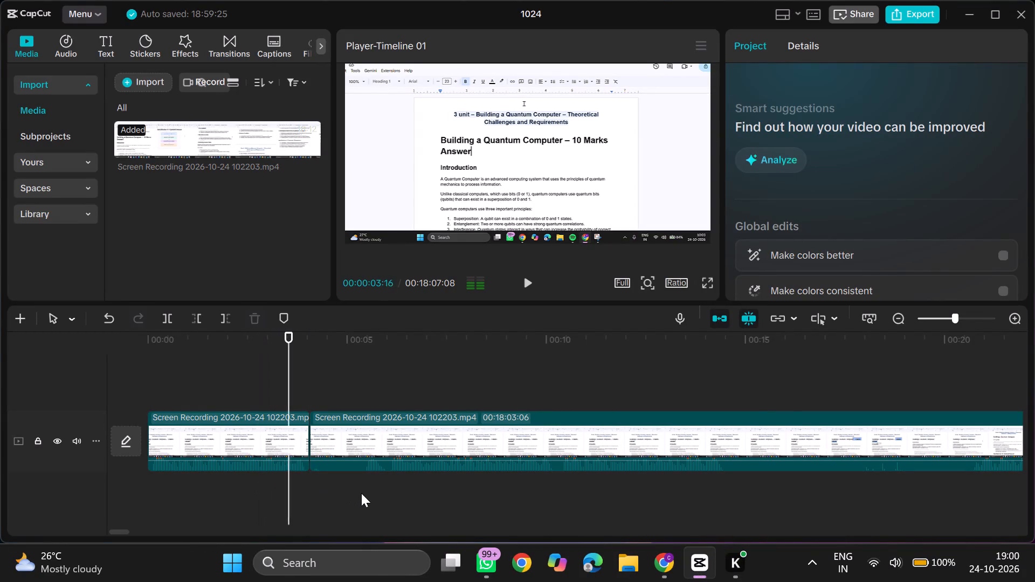
left_click(360, 481)
key("space")
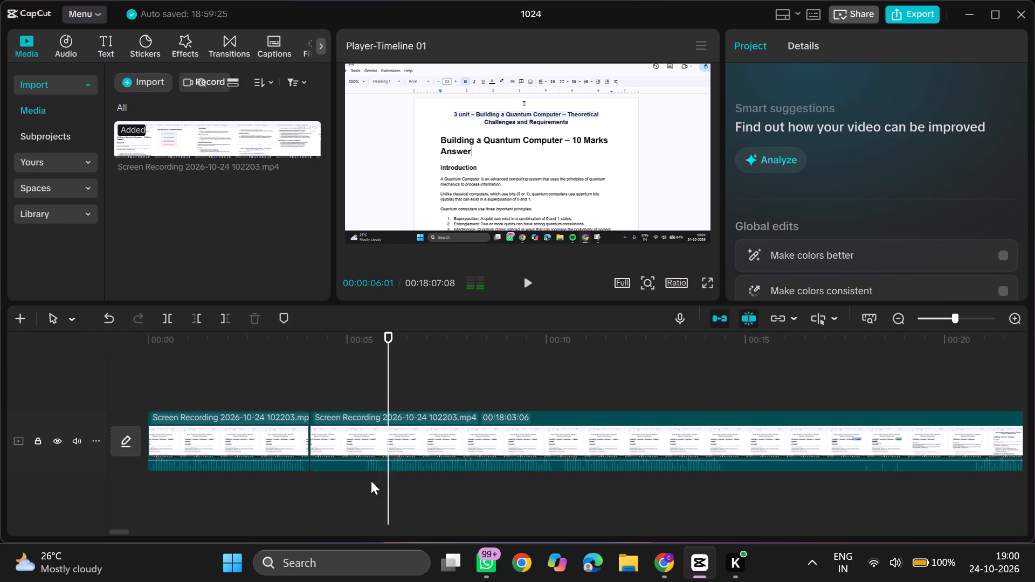
left_click(388, 474)
type("q")
Split the recording at 00:00:08:09 and trim away about 5 frames right after the split.
key("space")
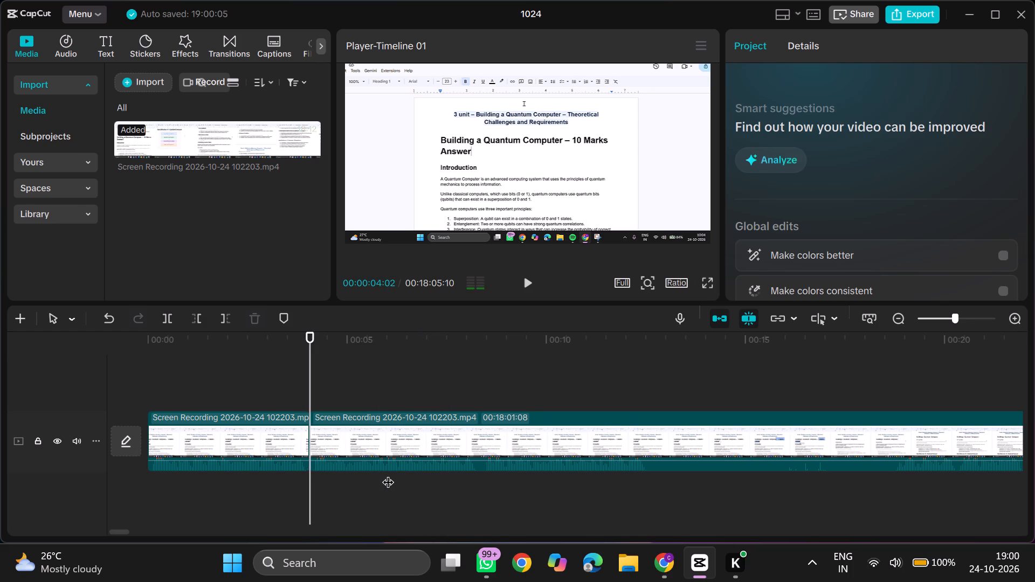
left_click(479, 474)
key("ctrl+b")
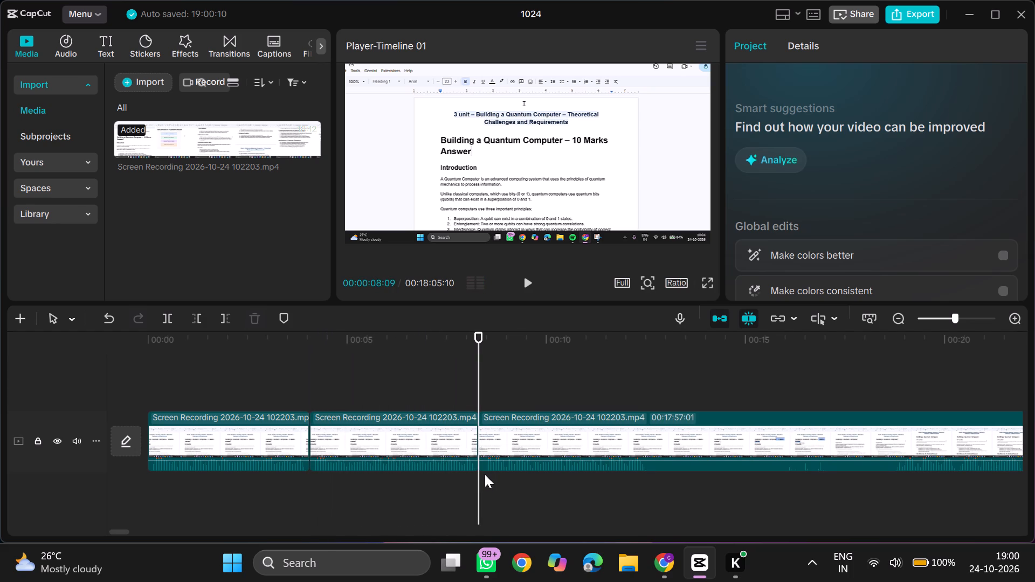
left_click(485, 474)
type("q")
Split the recording at 00:00:12:12 and trim away about 6 seconds right after the split.
key("space")
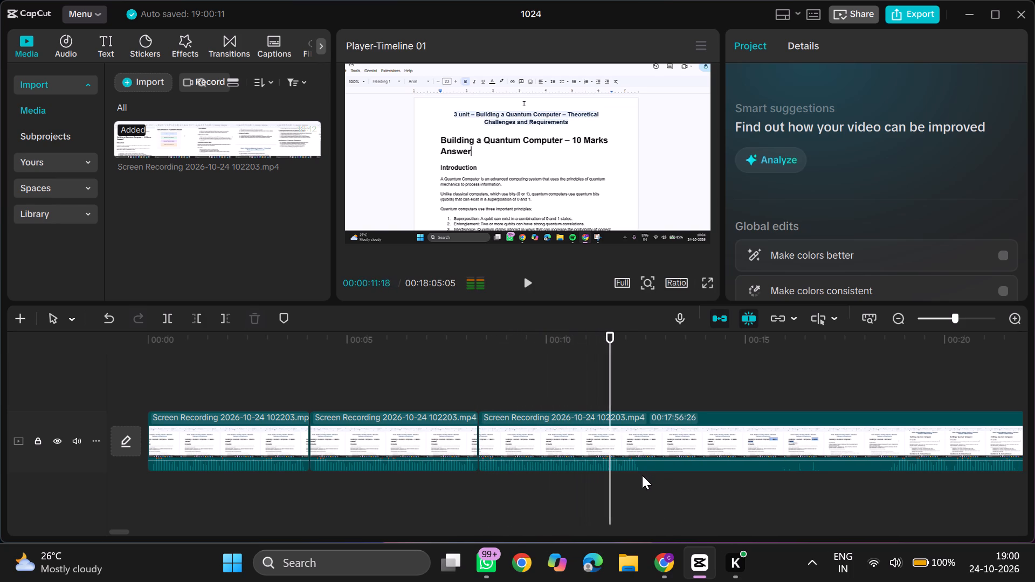
left_click(642, 475)
key("ctrl+b")
scroll(642, 475, "left", 1)
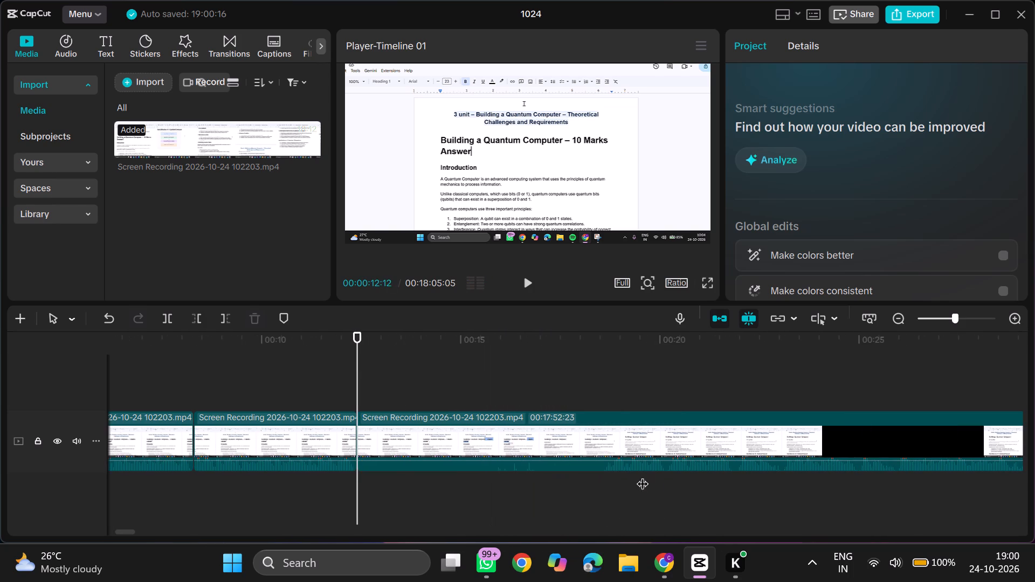
double_click(602, 486)
key("q")
Split the recording at 00:00:15:24 and trim away about 1 second right after the split.
key("space")
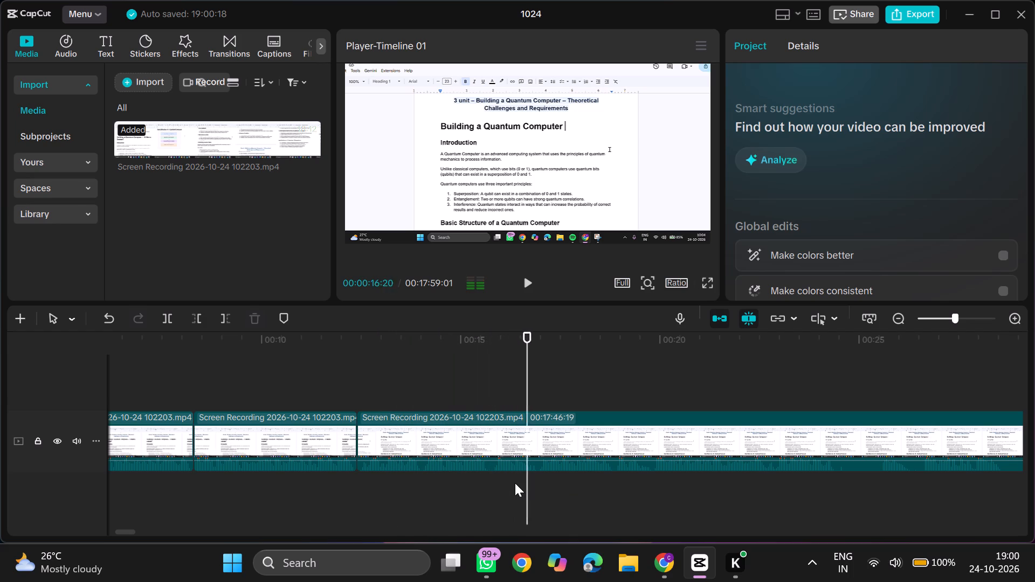
left_click(493, 475)
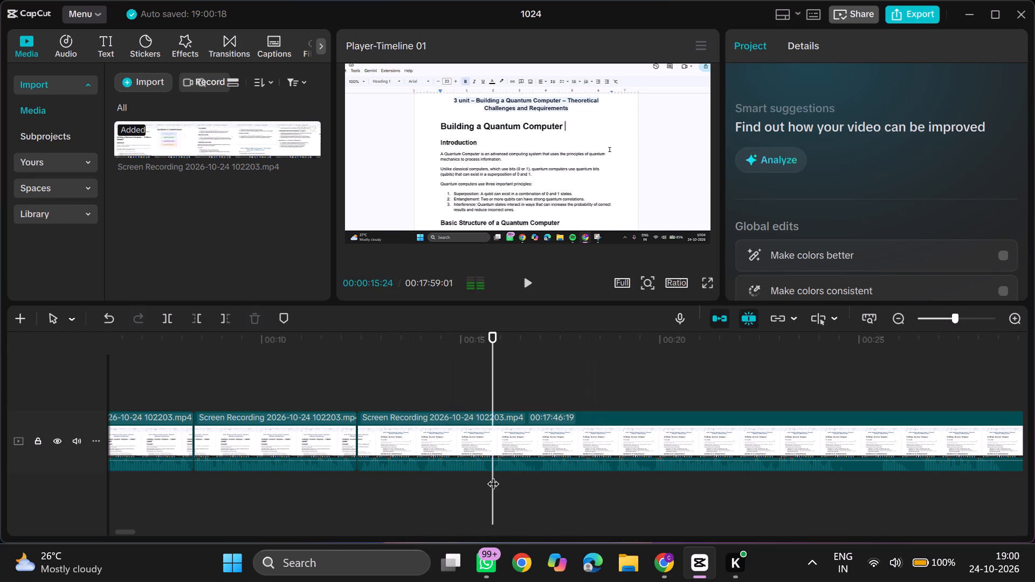
key("ctrl+b")
left_click(535, 476)
type("q")
Play the section following the 00:00:15:24 cut and split the recording at 00:00:28:06.
key("space")
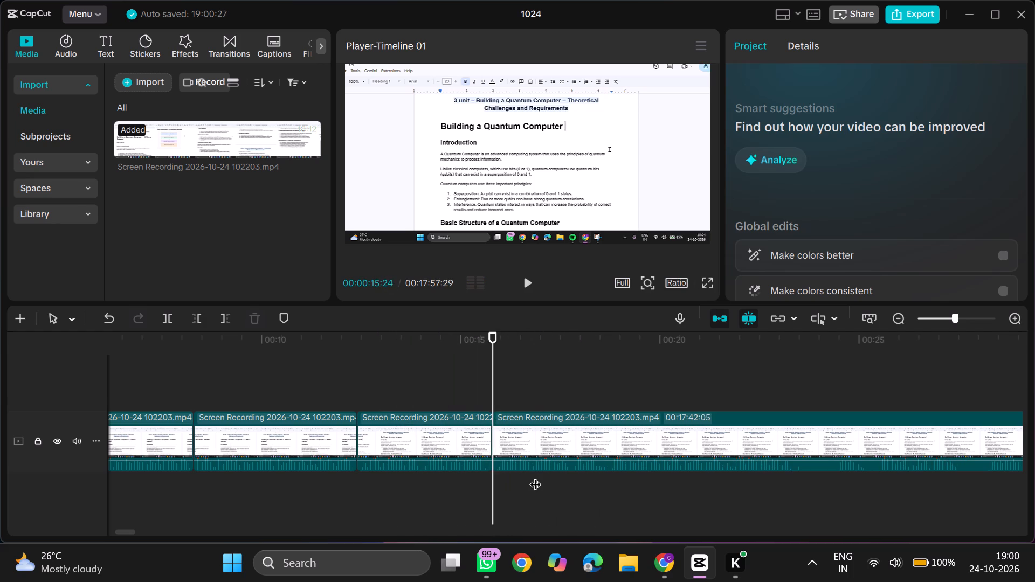
scroll(535, 476, "down", 3, "ctrl")
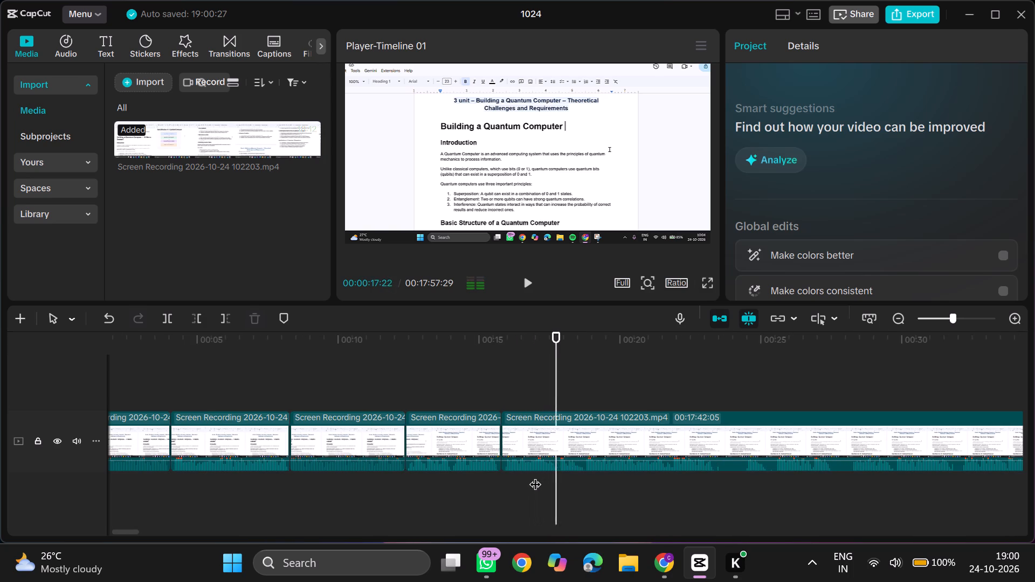
scroll(535, 476, "left", 1)
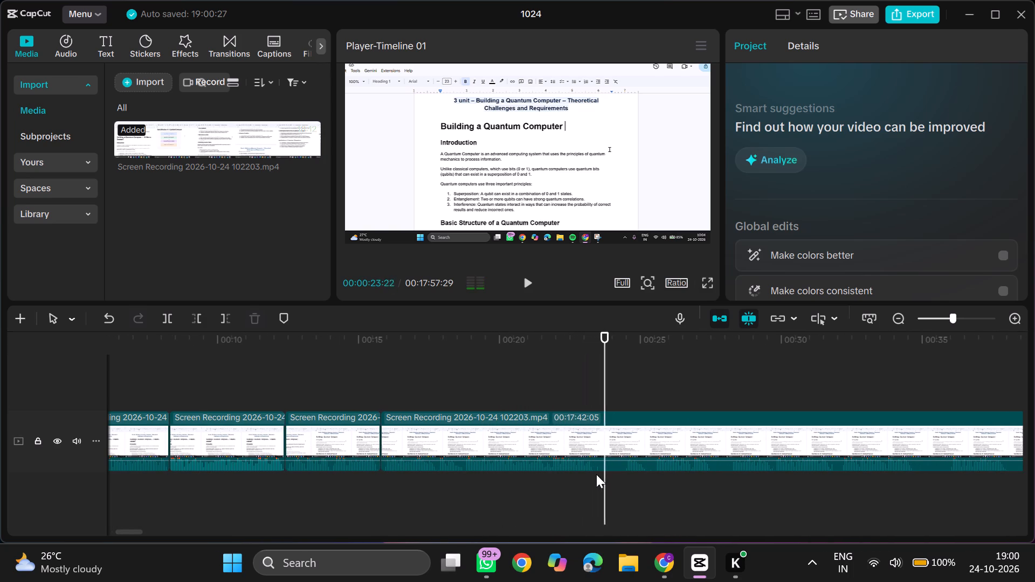
scroll(546, 476, "up", 9, "ctrl")
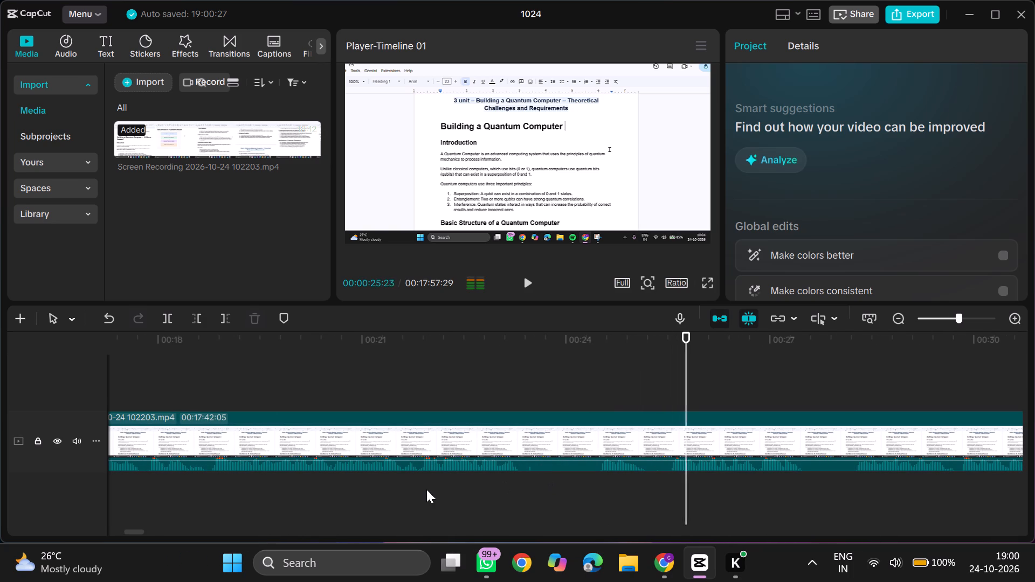
left_click(326, 487)
key("space")
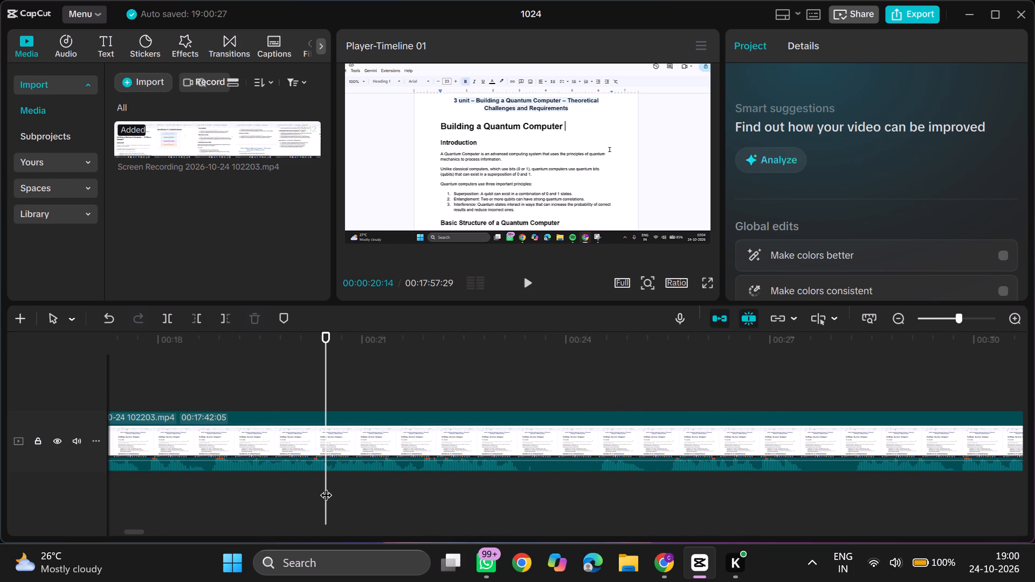
scroll(326, 487, "down", 6, "ctrl")
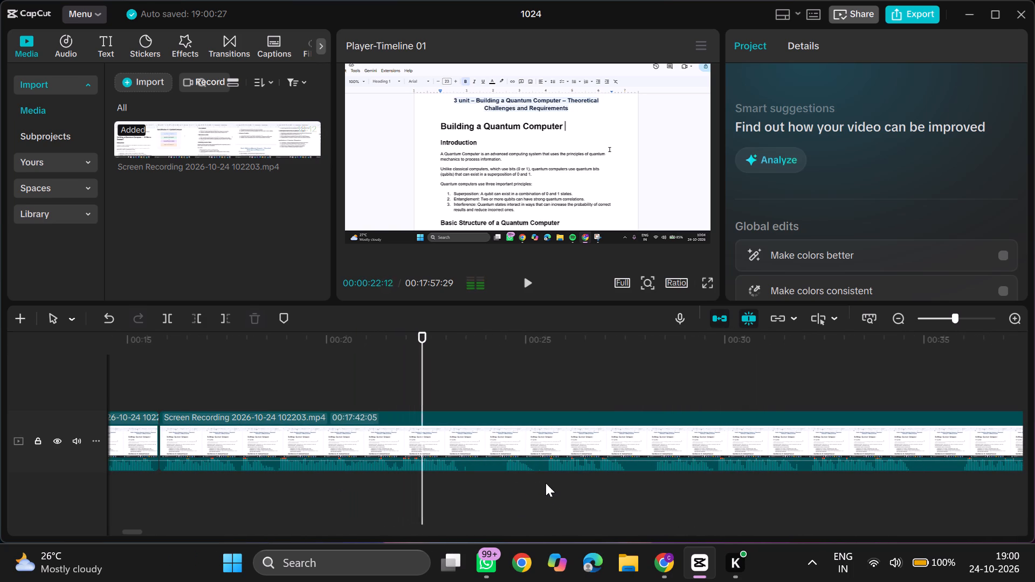
left_click(546, 483)
key("space")
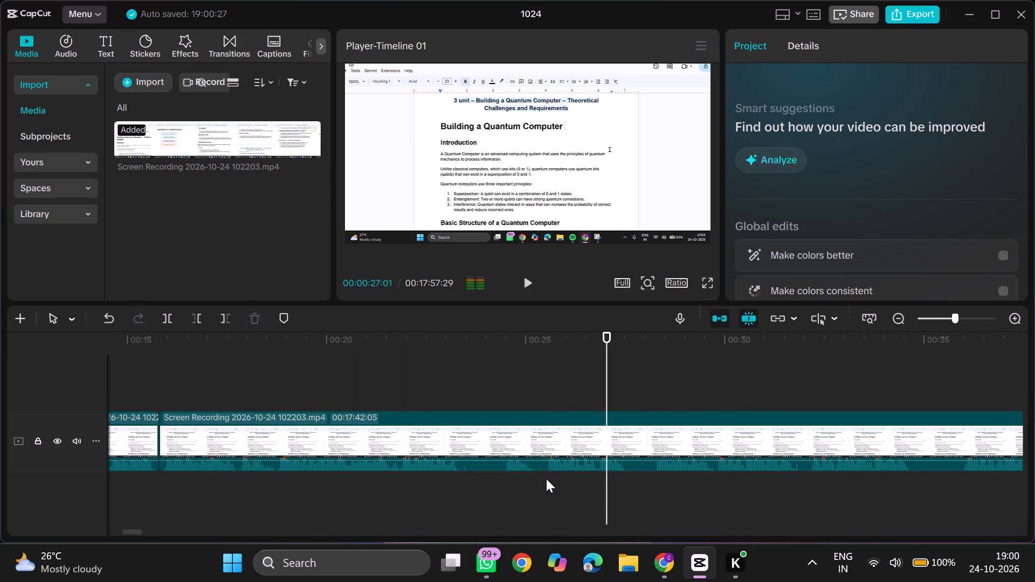
scroll(546, 479, "left", 1)
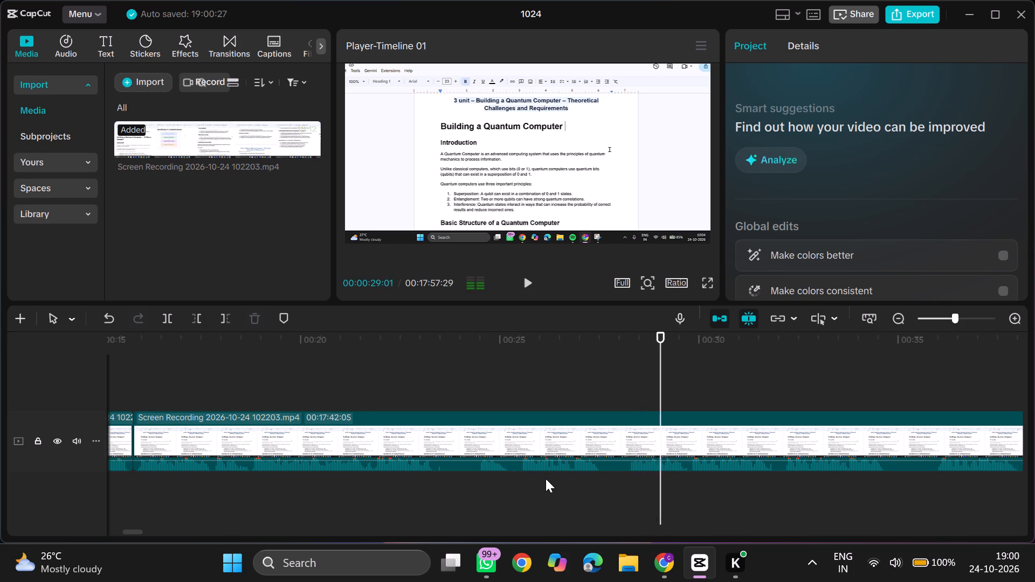
scroll(546, 479, "left", 1)
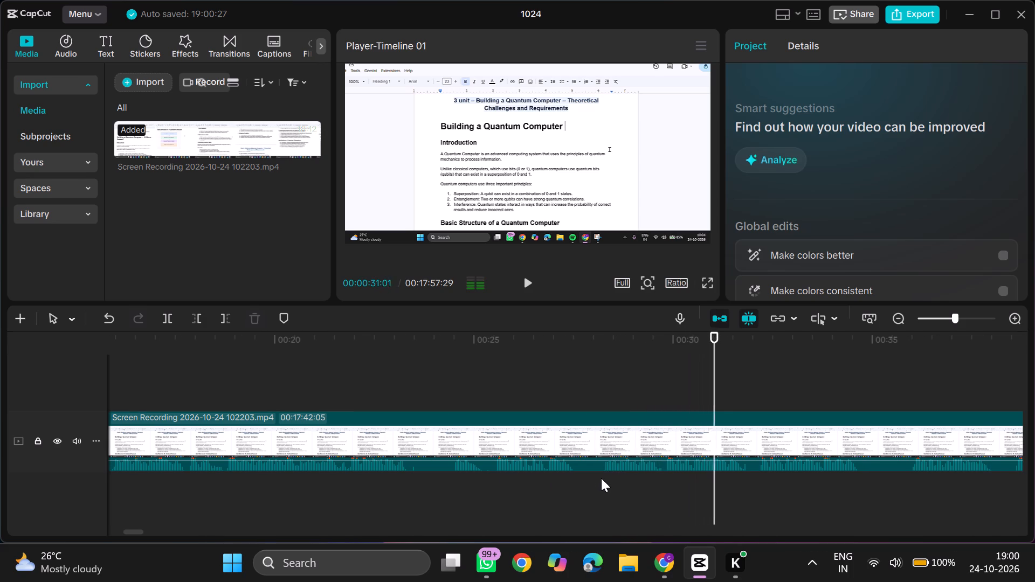
left_click(601, 478)
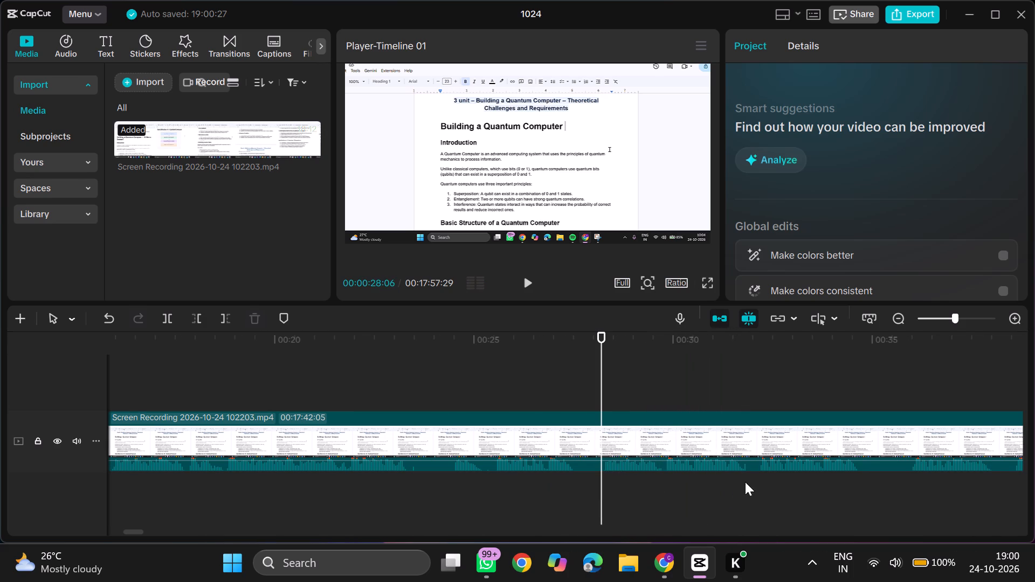
key("ctrl+b")
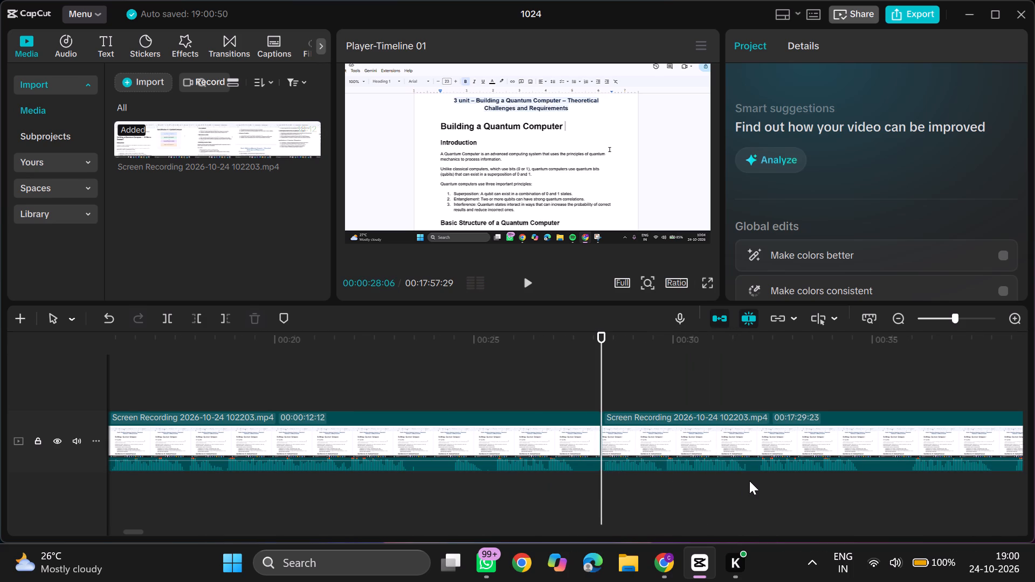
Play further, split the recording at 00:00:29:22 and trim away about 2 seconds right after the split.
left_click(749, 480)
key("space")
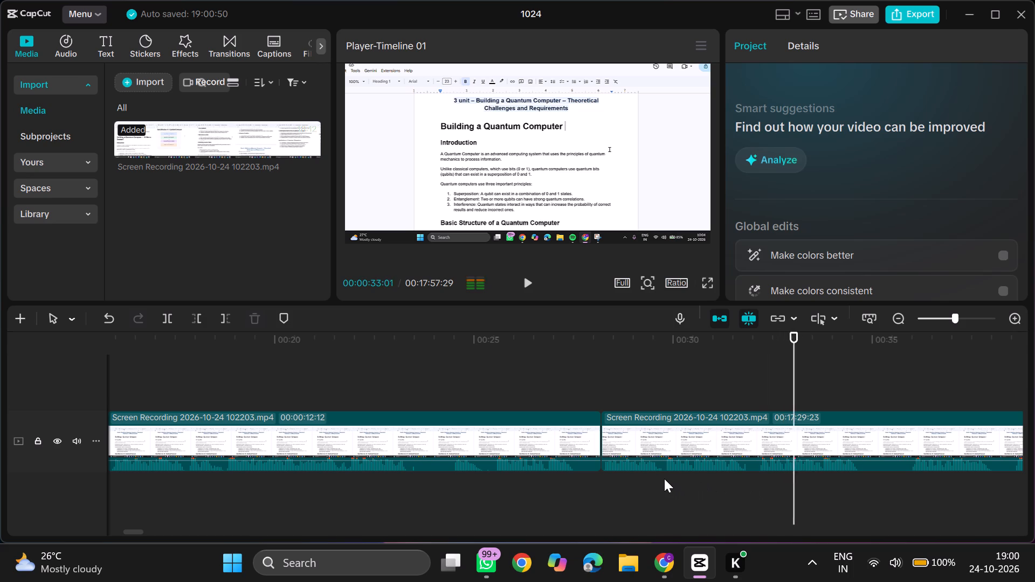
left_click(663, 477)
key("ctrl+b")
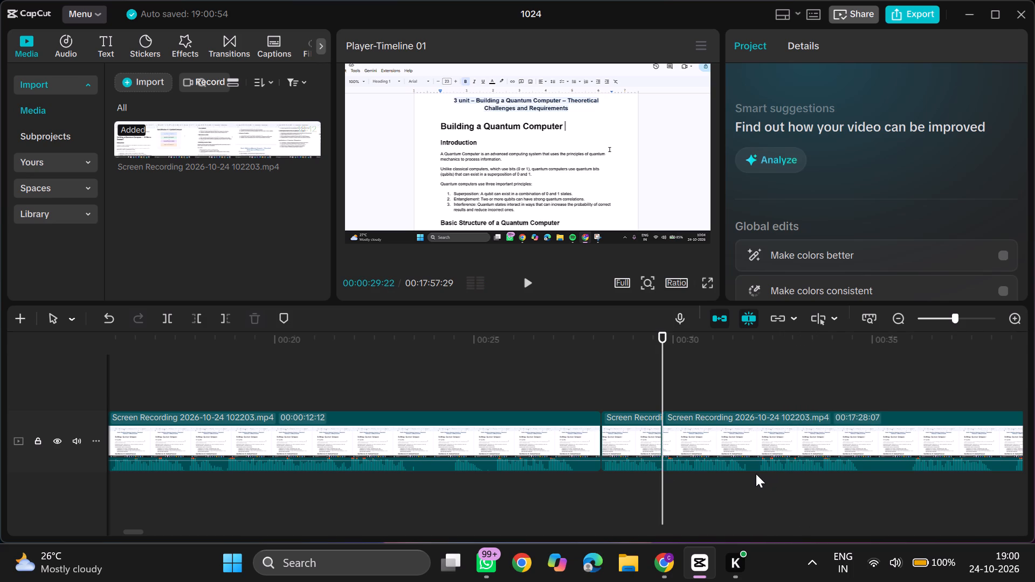
left_click(756, 474)
key("q")
key("space")
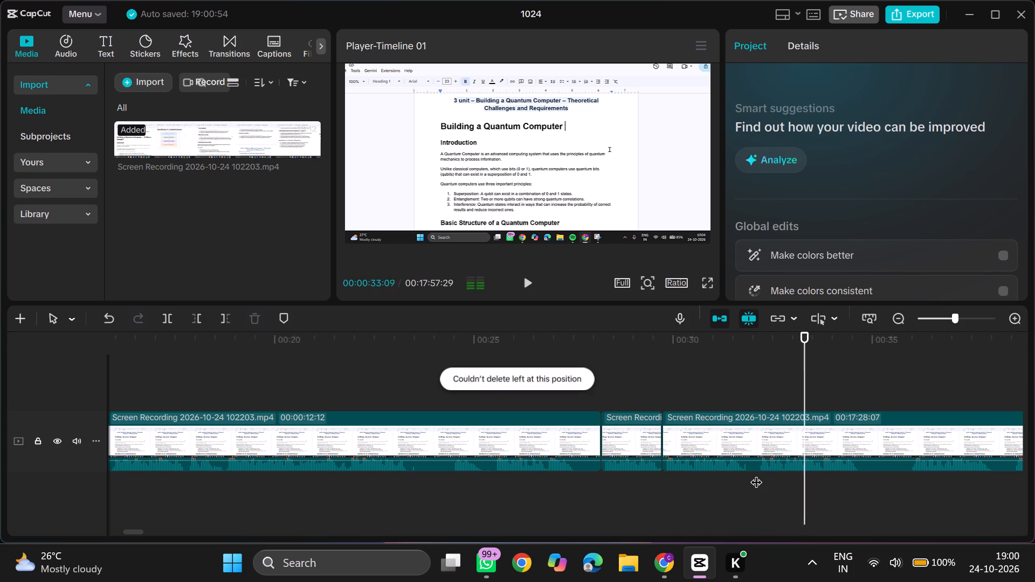
double_click(756, 474)
key("q")
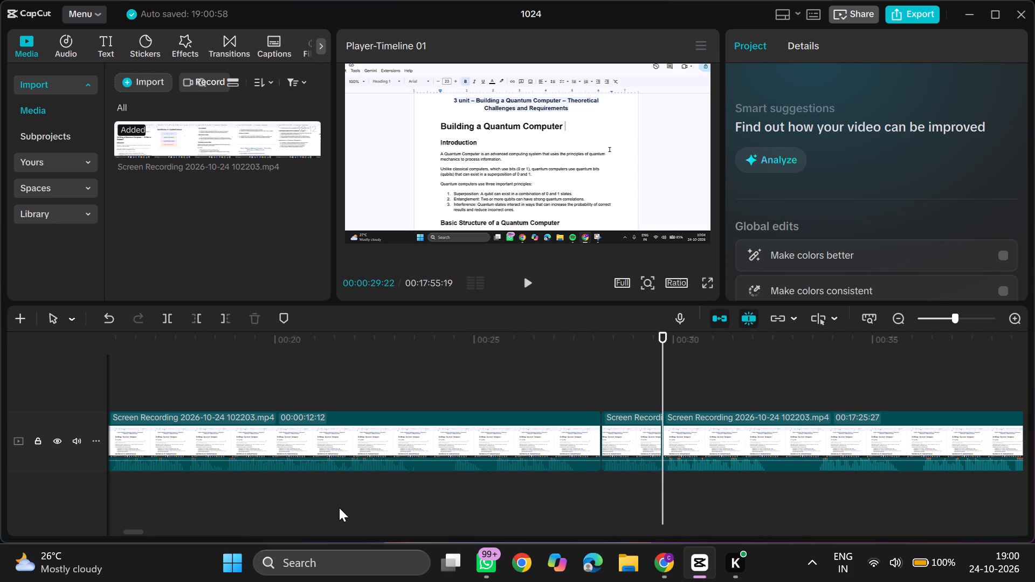
Replay the segment before the 00:00:28:06 cut, split it at 00:00:21:26 and delete its second part.
scroll(339, 508, "right", 1)
left_click(530, 501)
key("space")
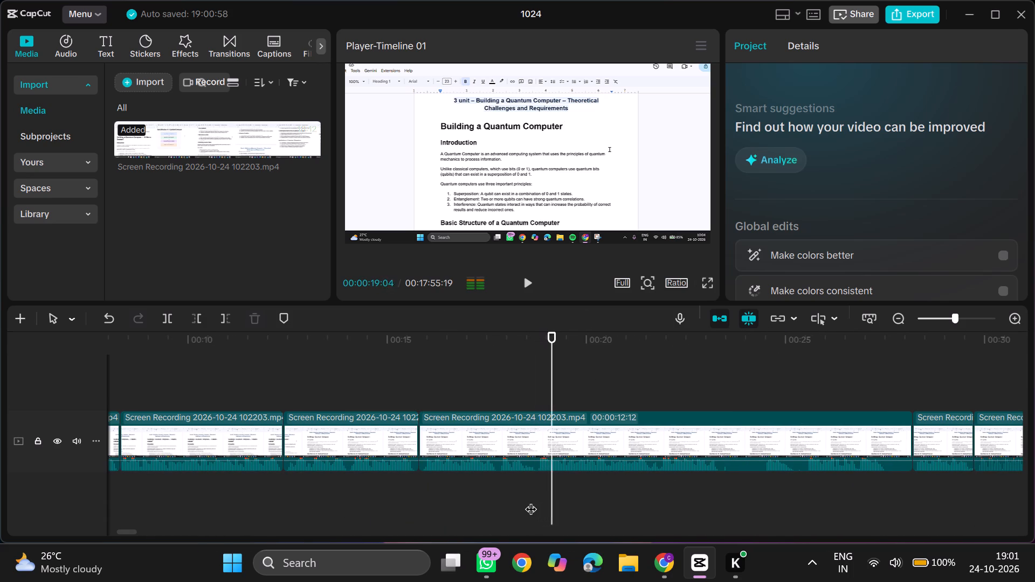
scroll(571, 497, "up", 7, "ctrl")
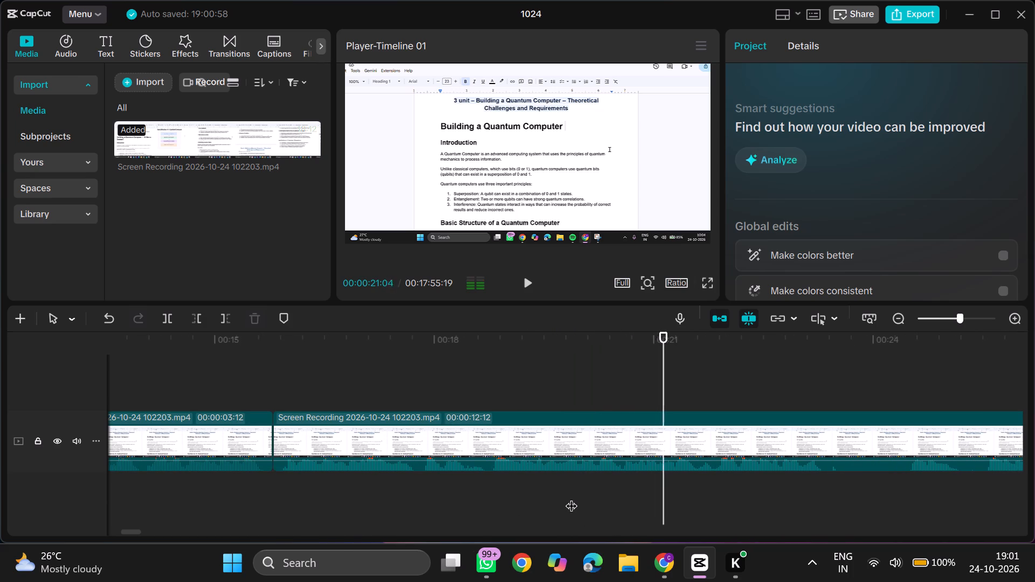
key("space")
key("ctrl+b")
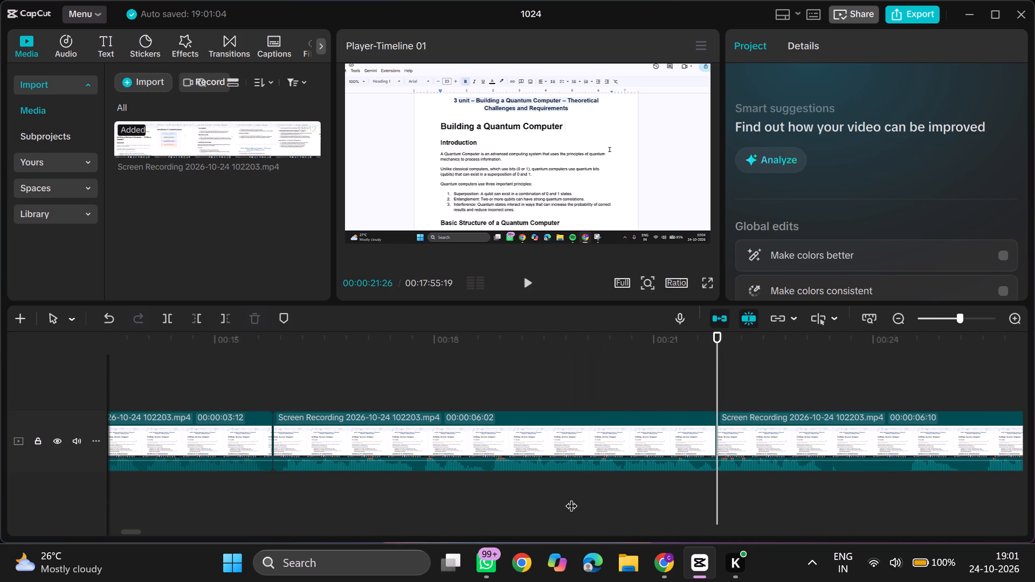
left_click(788, 435)
key("BackSpace")
Play on, split the recording at 00:00:26:00 and trim away about 1 second right after the split.
key("space")
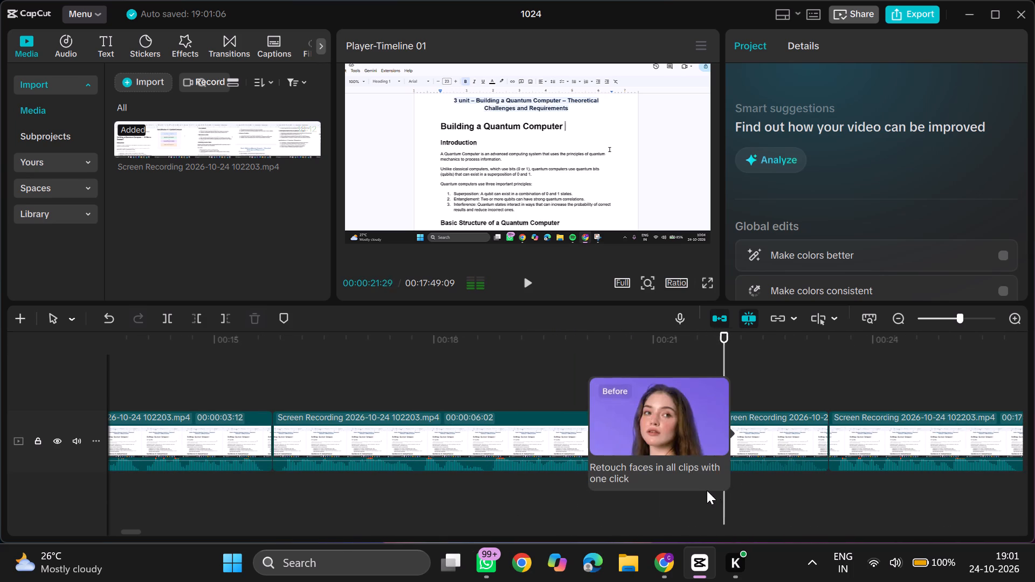
double_click(556, 428)
scroll(556, 428, "left", 2)
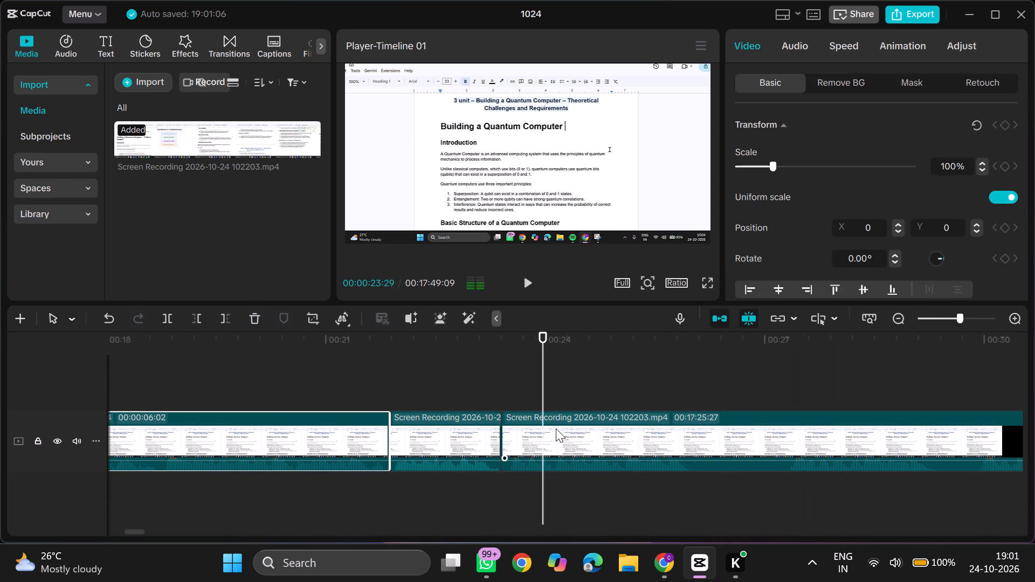
scroll(556, 428, "down", 3, "ctrl")
left_click(665, 477)
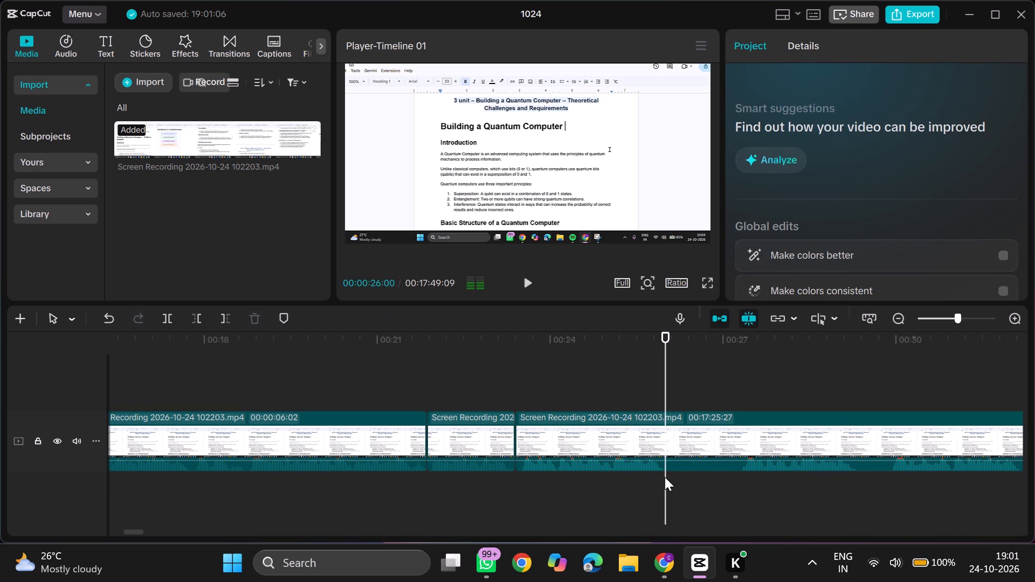
key("ctrl+b")
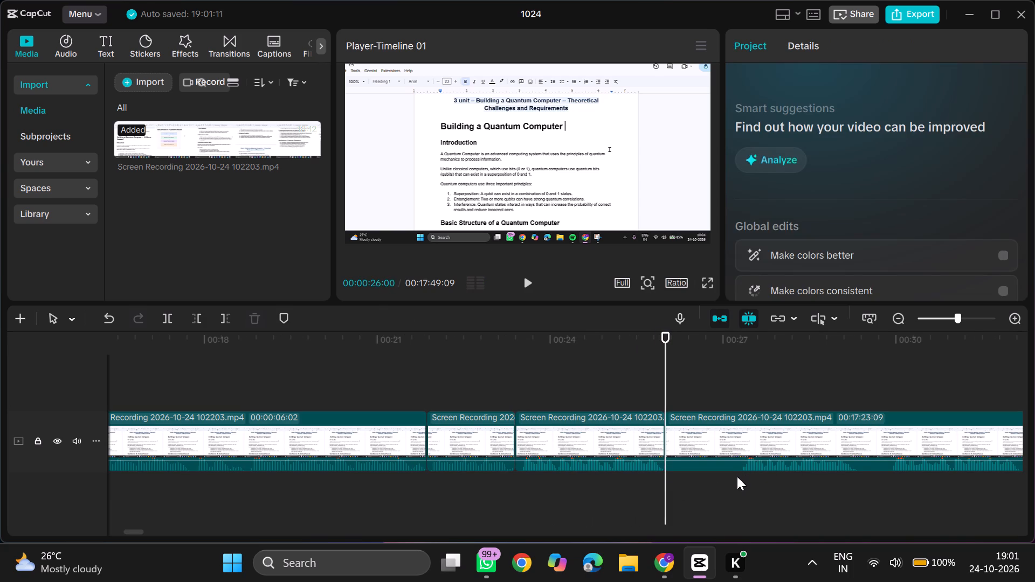
left_click(737, 476)
type("1")
key("space")
left_click(737, 476)
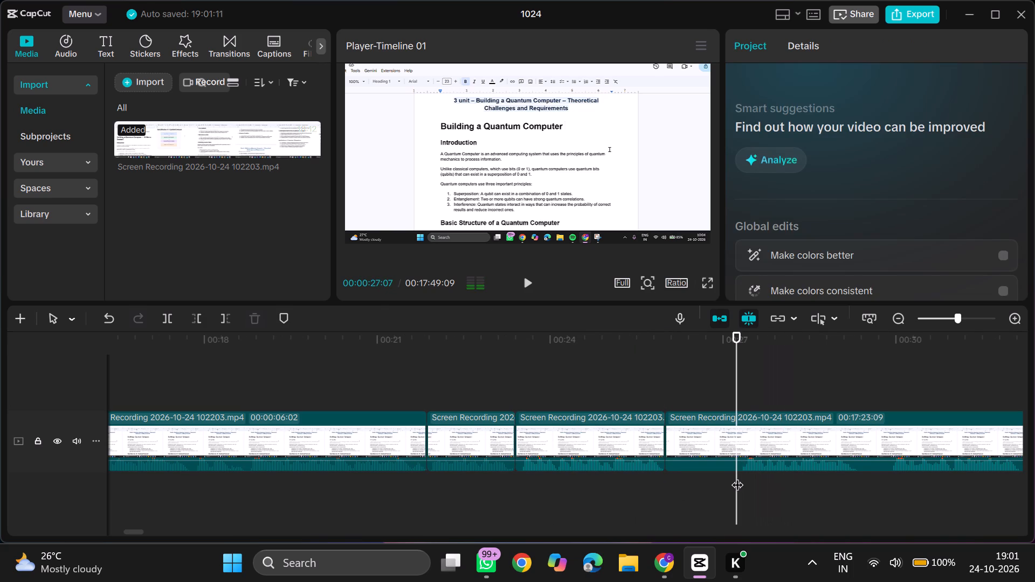
type("1")
key("space")
left_click(737, 476)
type("q")
Play on from the 00:00:26:00 cut and split the recording at 00:00:28:06.
key("space")
scroll(737, 476, "left", 1)
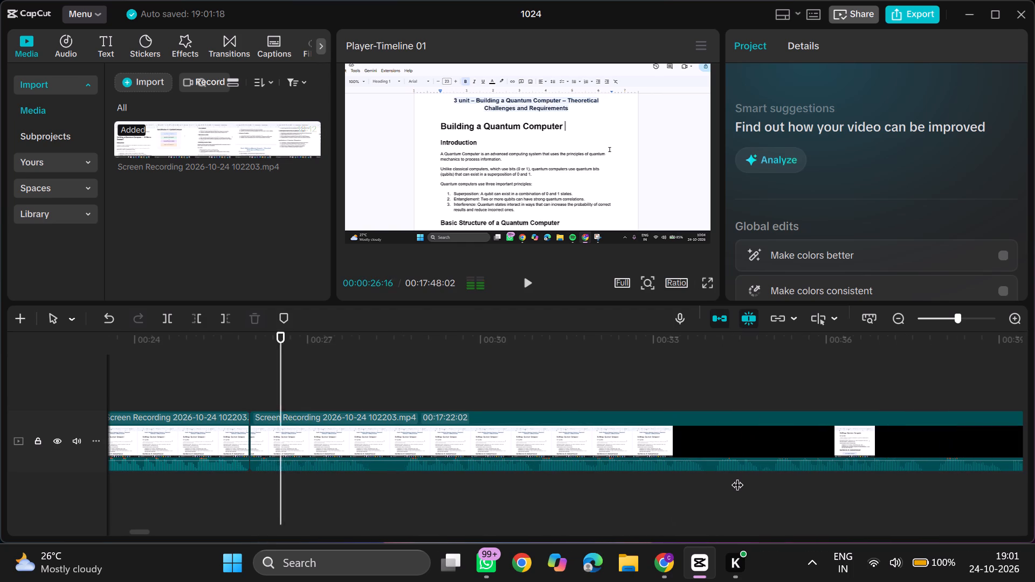
left_click(376, 477)
key("ctrl+b")
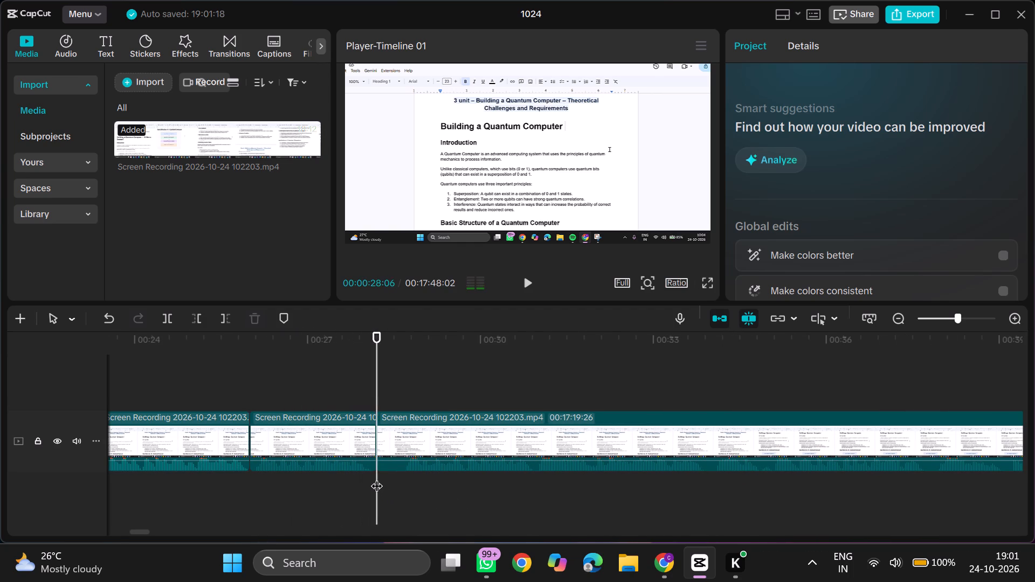
Trim away about 12 frames right after the 00:00:28:06 split.
left_click(399, 479)
type("q")
Play on, split the recording at 00:00:33:15 and trim away about 5 frames right after the split.
key("space")
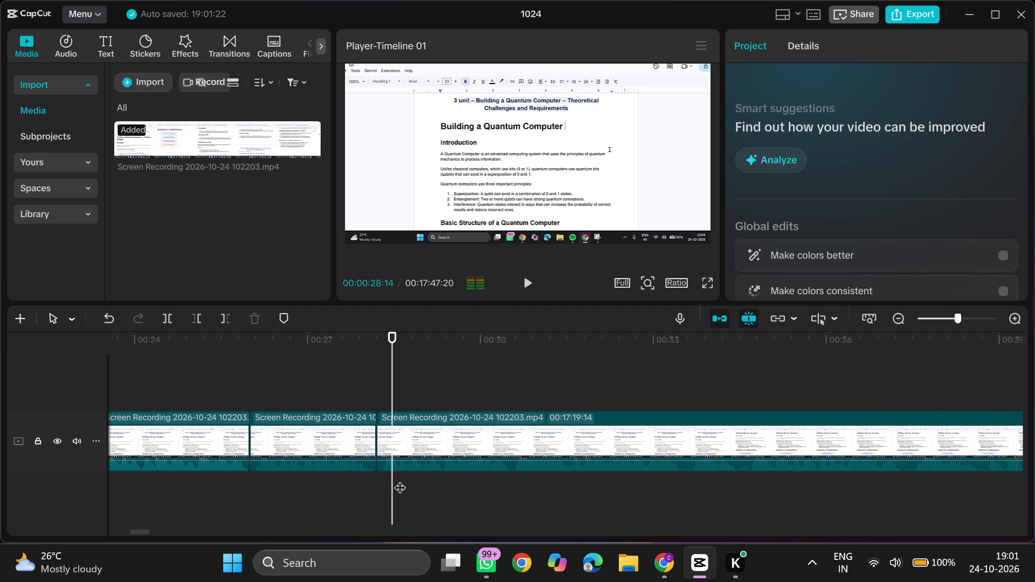
scroll(399, 479, "down", 1, "ctrl")
scroll(467, 482, "left", 1)
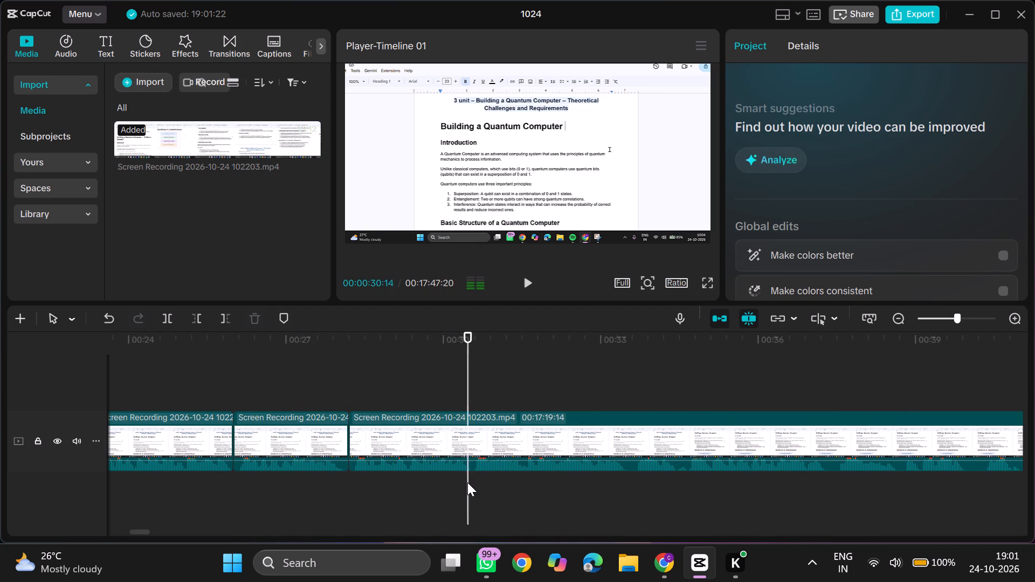
scroll(467, 482, "left", 1)
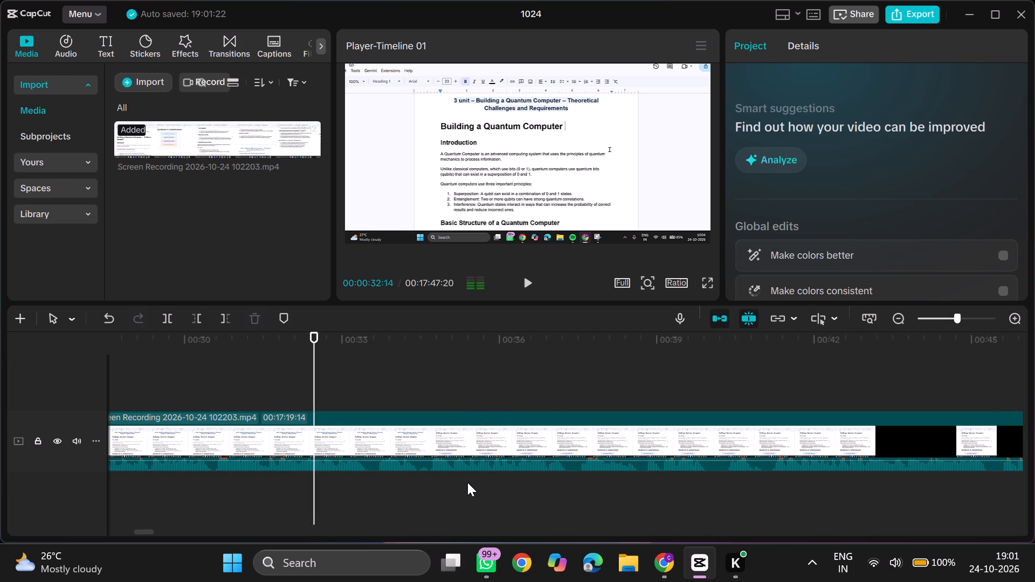
left_click(368, 475)
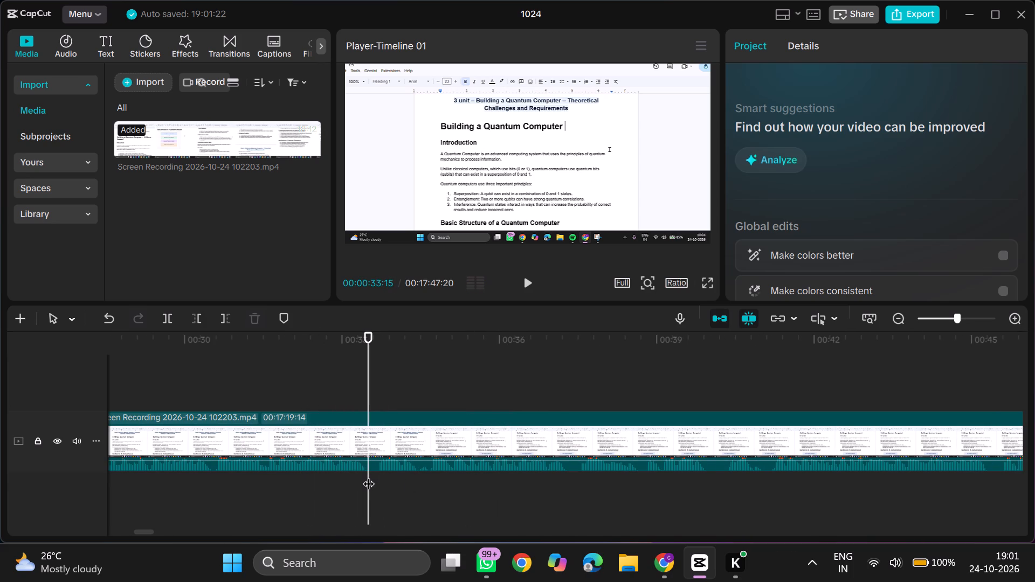
key("ctrl+b")
left_click(377, 476)
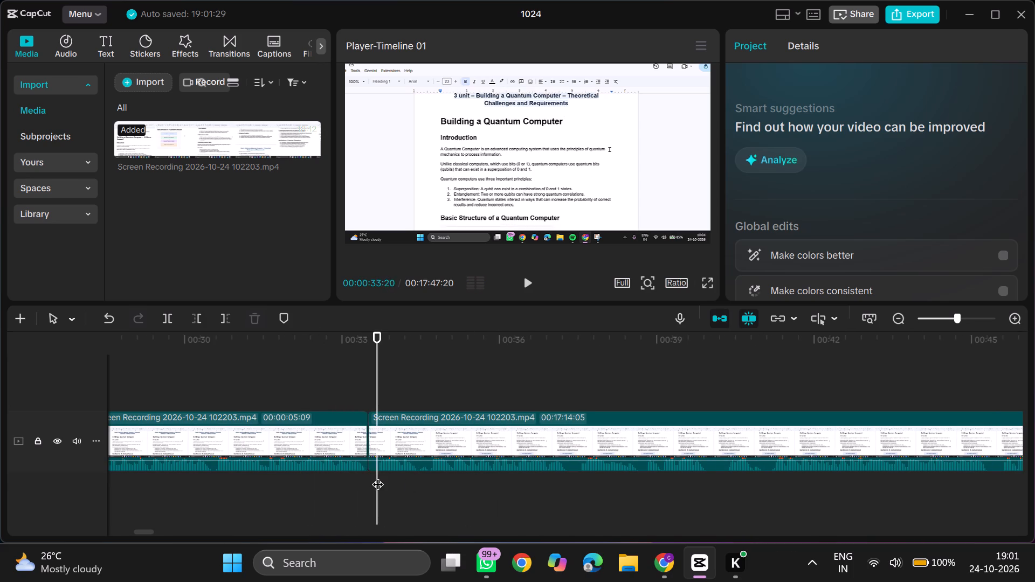
type("q")
Play on, split the recording at 00:00:37:04 and trim away about 6 frames right after the split.
key("space")
scroll(377, 476, "down", 1, "ctrl")
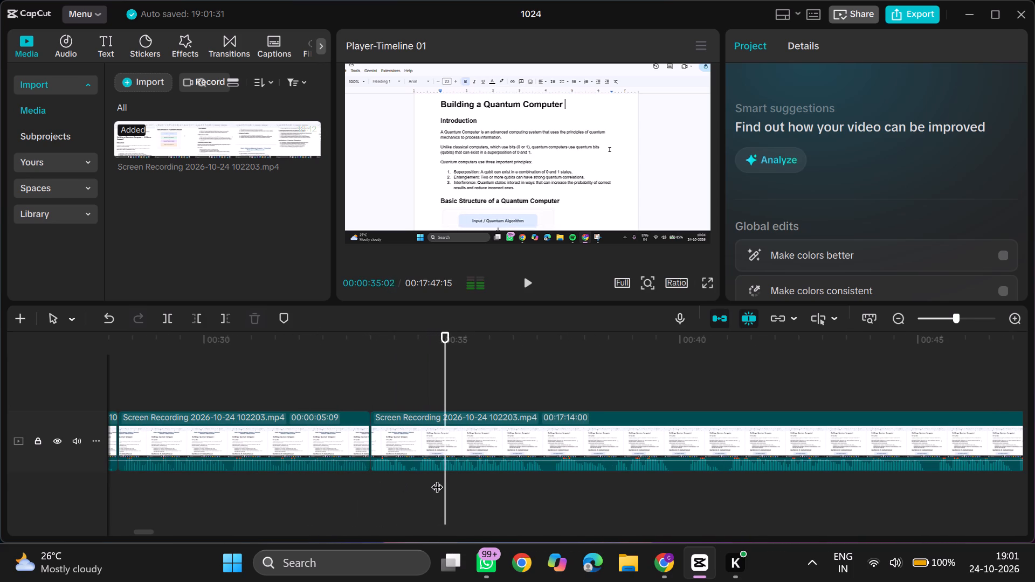
scroll(437, 479, "left", 1)
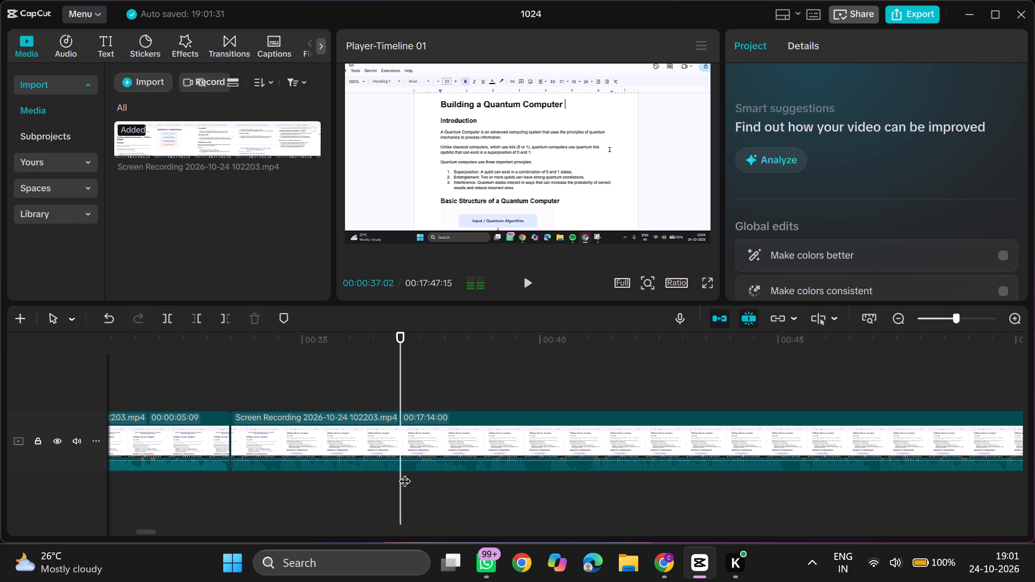
left_click(404, 473)
key("ctrl+b")
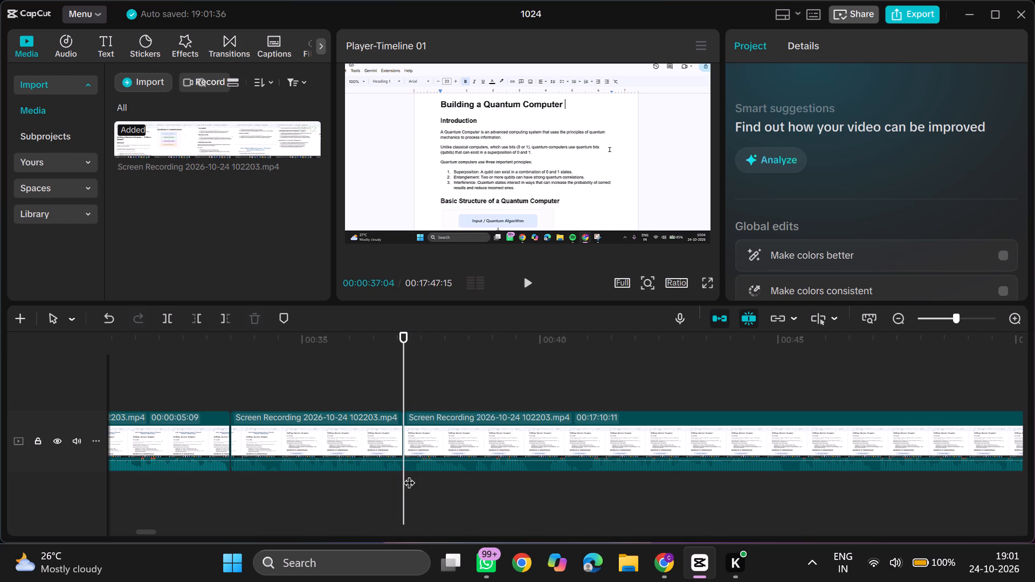
left_click(412, 475)
type("q")
Play on from the 00:00:37:04 cut and trim away about 3.6 seconds from the start of the segment after it.
key("space")
scroll(412, 475, "down", 1, "ctrl")
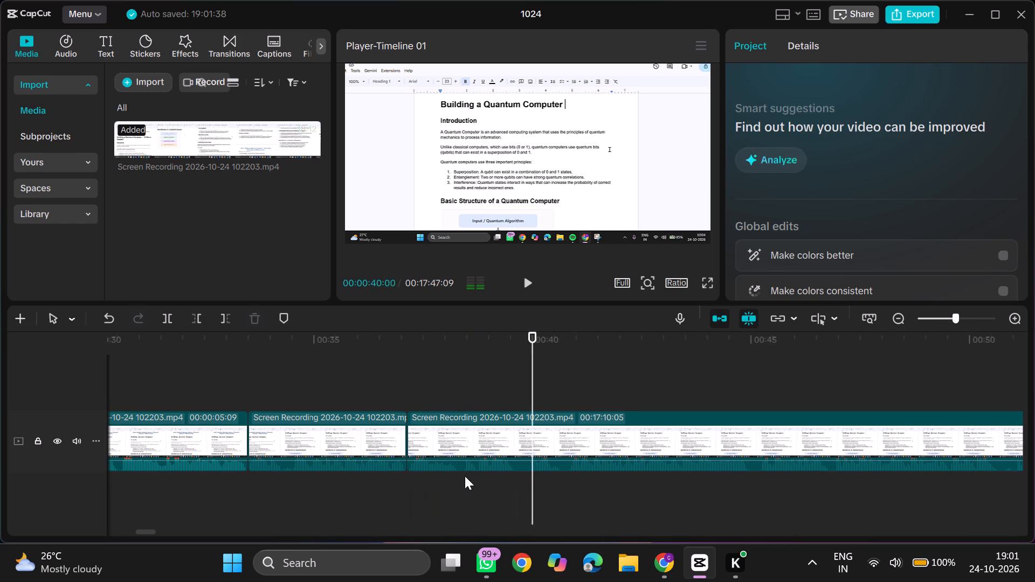
left_click(566, 476)
type("q")
Play on, split the recording at 00:00:41:10 and trim away about 7 frames right after the split.
key("space")
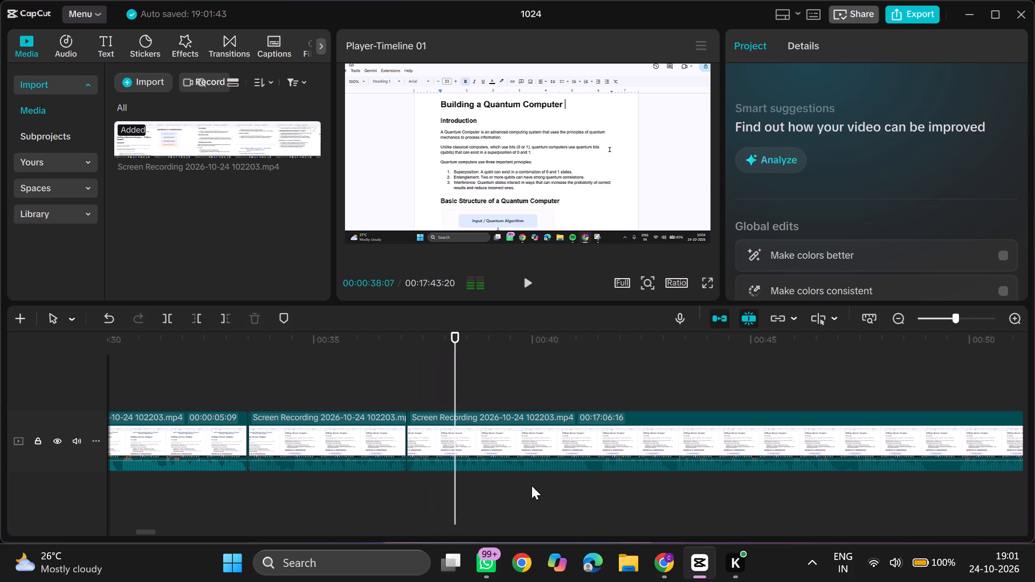
scroll(532, 486, "left", 1)
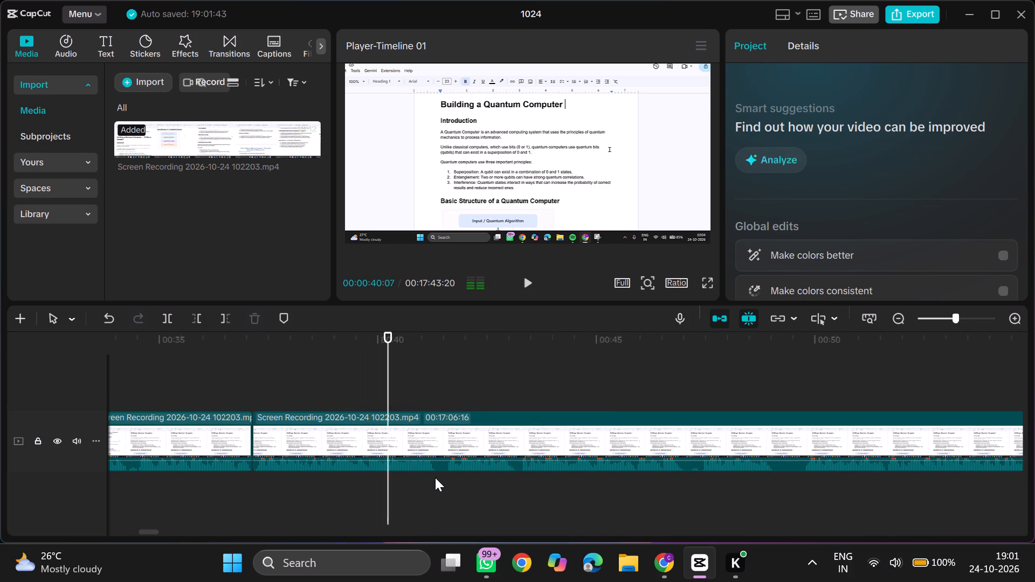
left_click(436, 475)
key("ctrl+b")
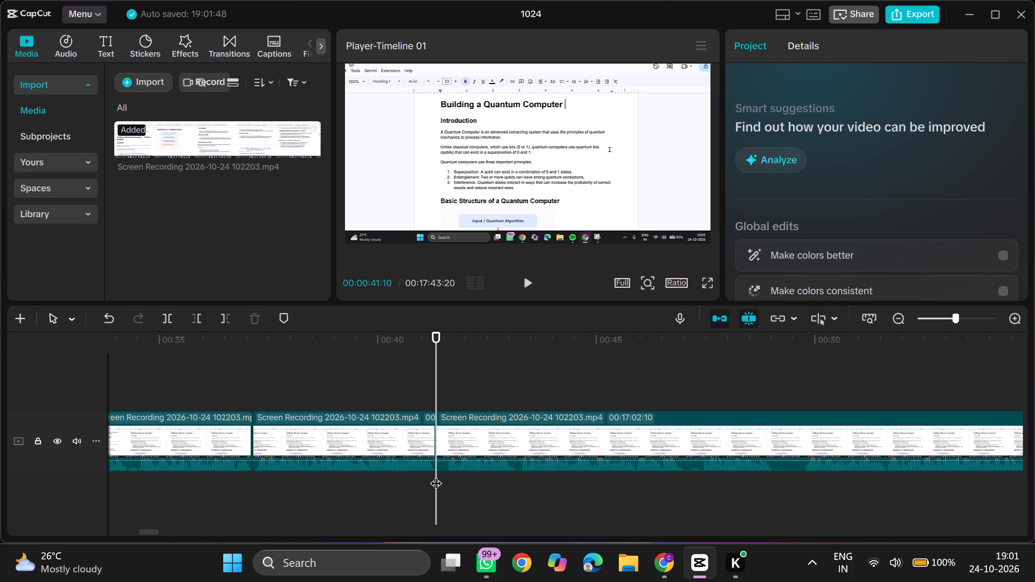
left_click(446, 474)
type("q")
Play on, split the recording at 00:00:46:24 and trim away about 11 frames right after the split.
key("space")
scroll(446, 474, "down", 1, "ctrl")
scroll(484, 470, "up", 1, "ctrl")
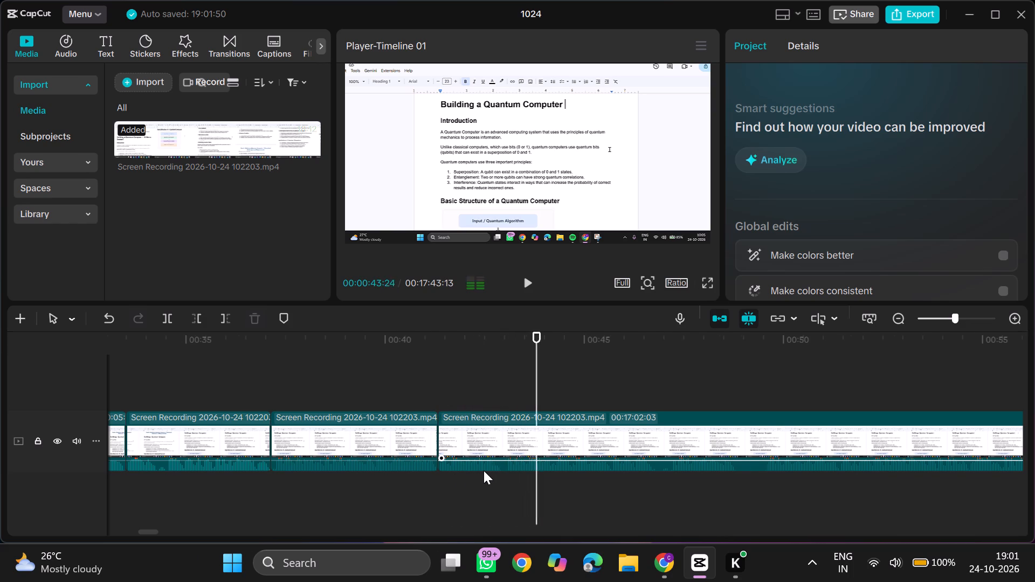
scroll(484, 470, "down", 1, "ctrl")
scroll(484, 470, "left", 1)
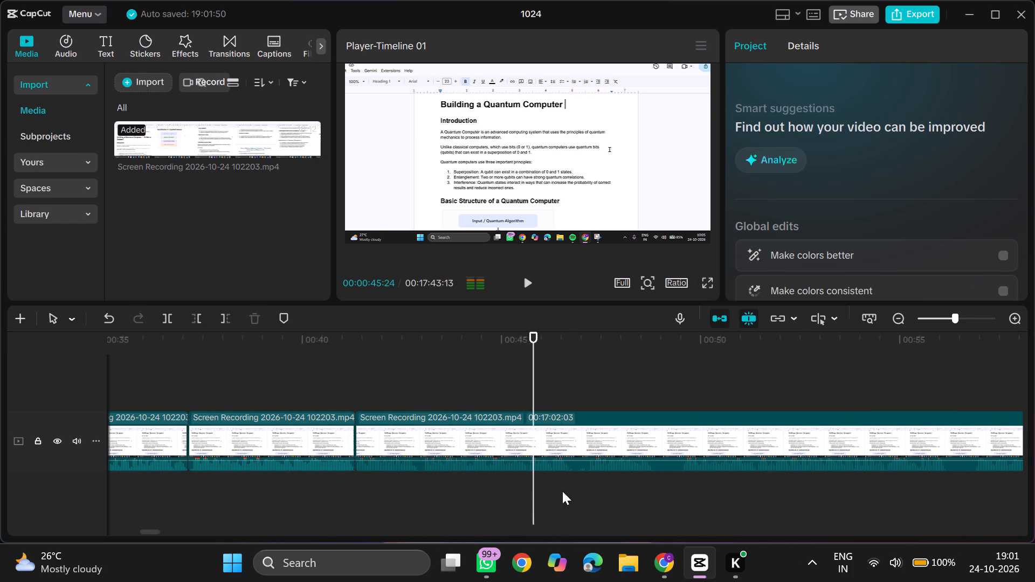
left_click(572, 479)
key("ctrl+b")
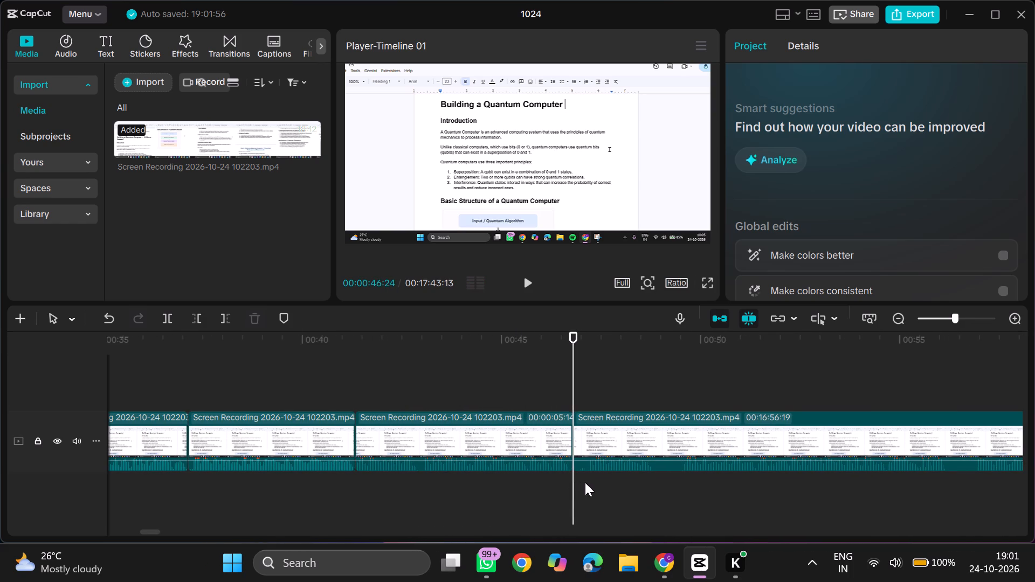
double_click(588, 480)
key("q")
Play on, split the recording at 00:00:48:15 and trim away about 19 frames right after the split.
key("space")
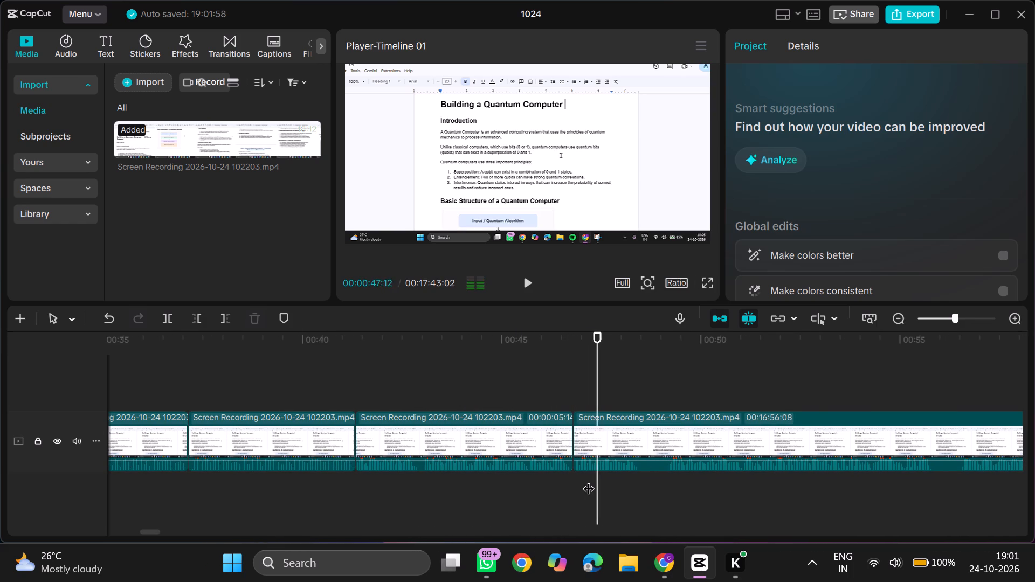
scroll(588, 480, "left", 1)
left_click(504, 474)
key("ctrl+b")
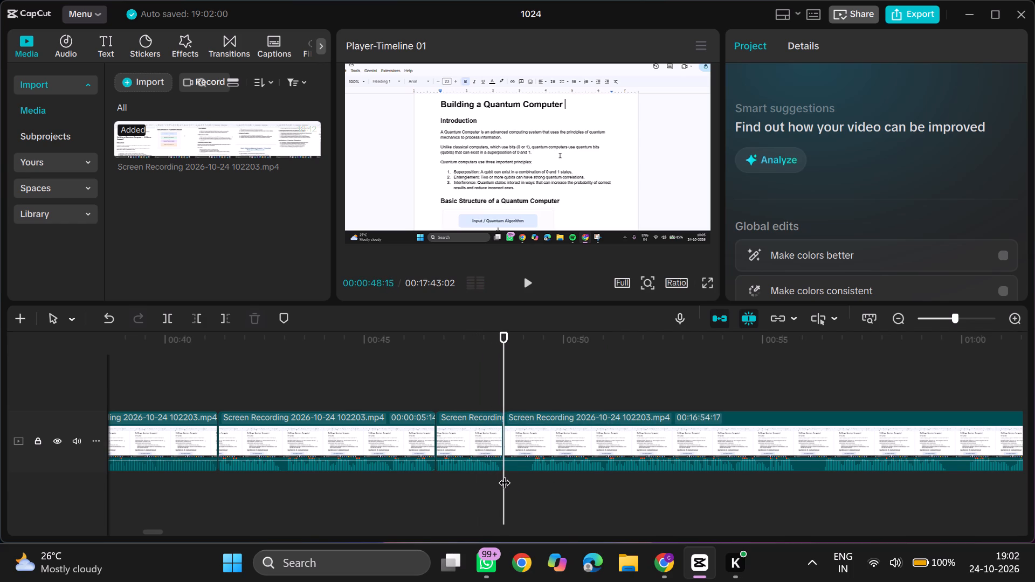
left_click(529, 474)
type("q")
Play on, split the recording at 00:00:55:07 and trim away about 17 frames right after the split.
key("space")
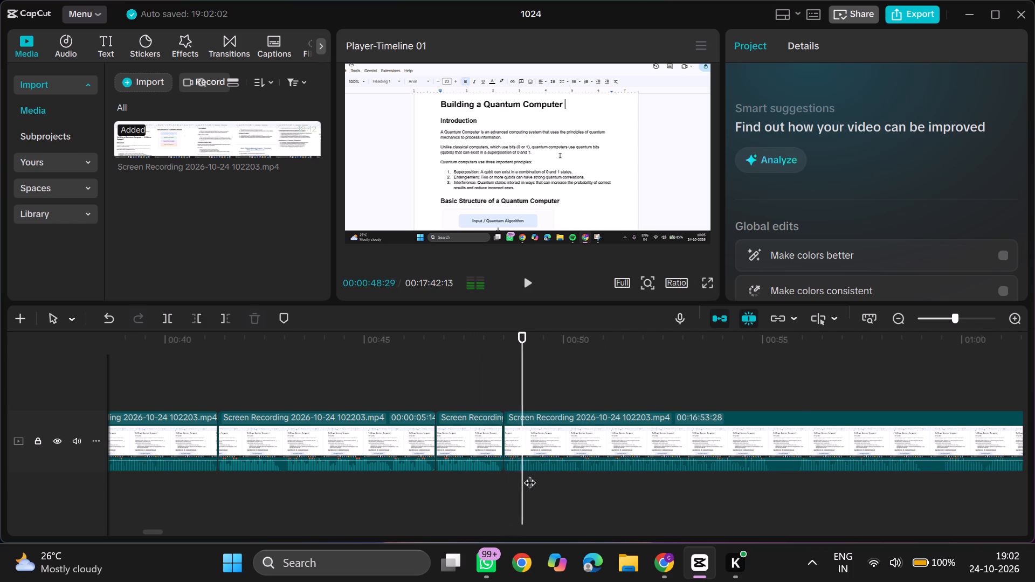
scroll(529, 474, "down", 2, "ctrl")
scroll(529, 474, "left", 1)
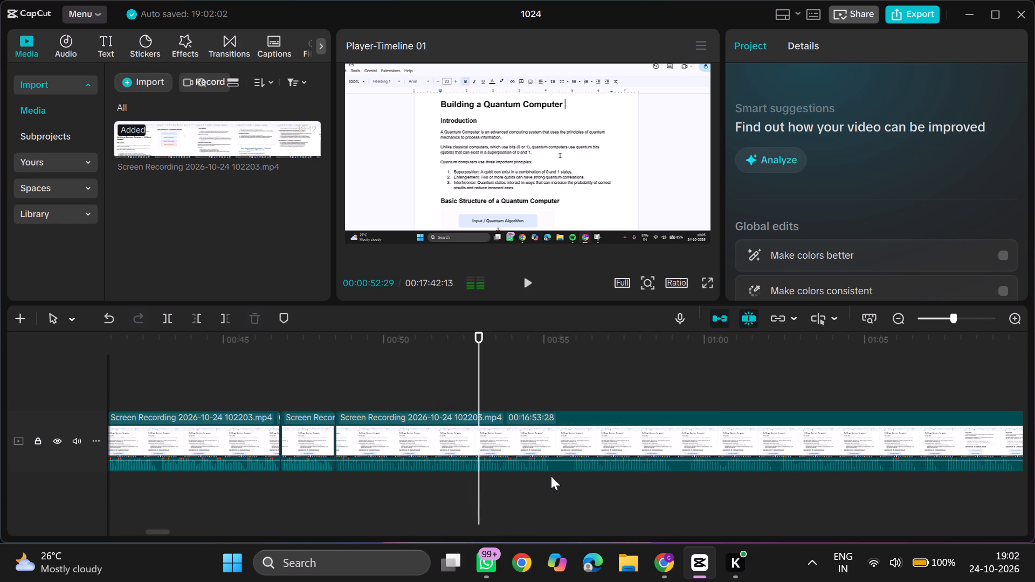
left_click(551, 476)
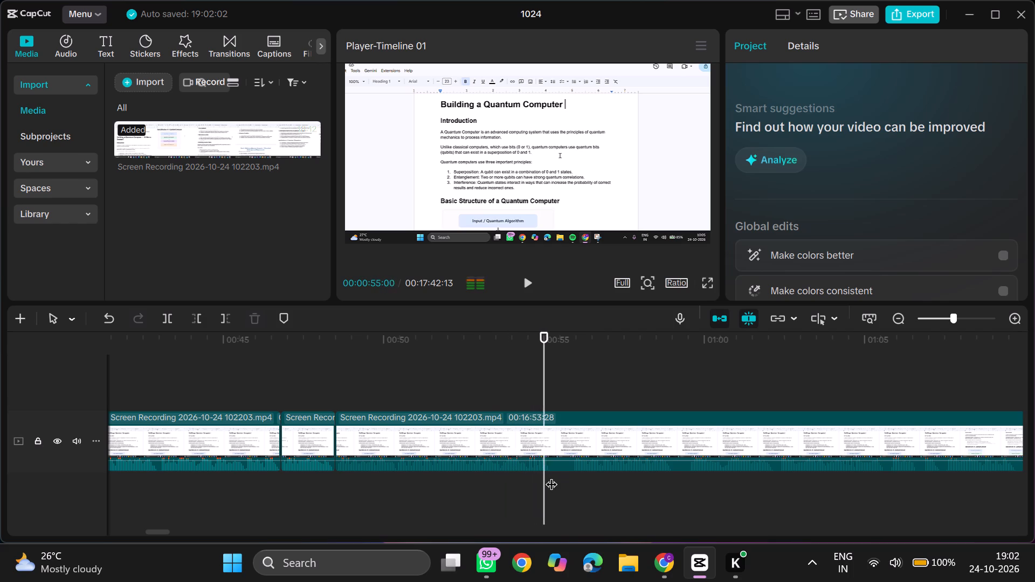
key("ctrl+b")
left_click(570, 477)
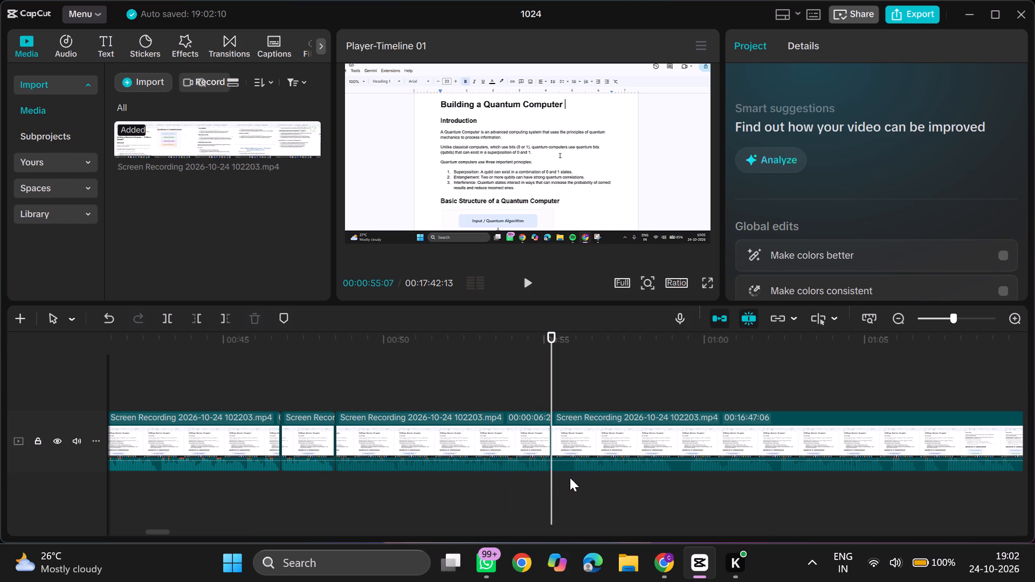
type("q")
Play on, split the recording at 00:00:58:14 and trim away about 12 frames right after the split.
key("space")
scroll(570, 477, "left", 1)
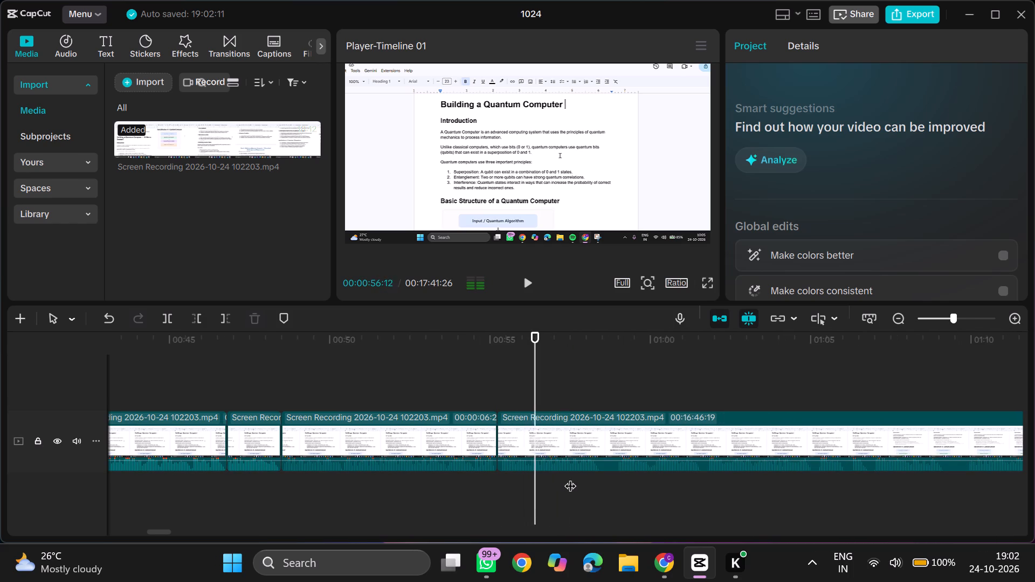
left_click(602, 477)
key("ctrl+b")
left_click(614, 479)
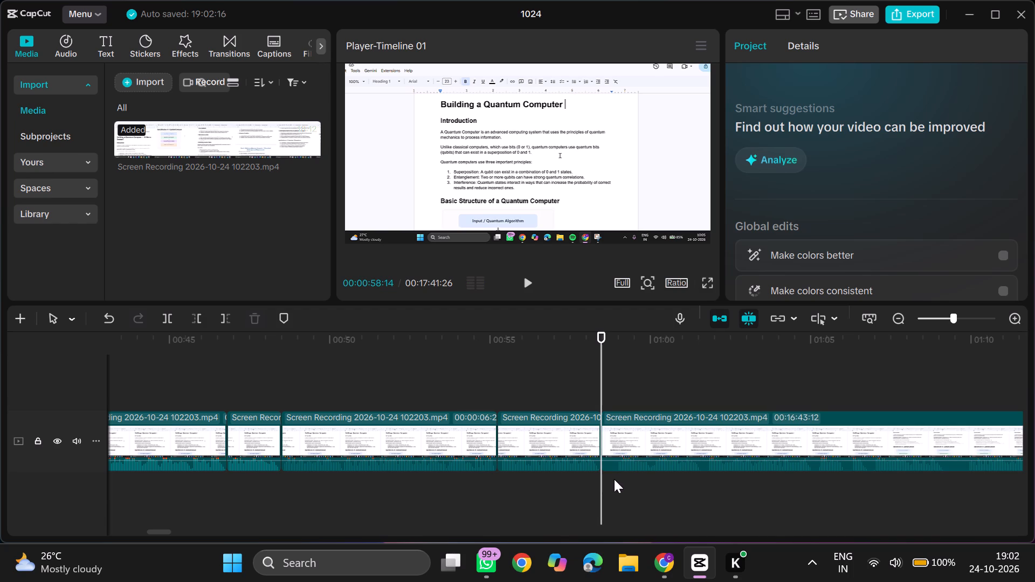
type("q")
Play on from the 00:00:58:14 cut and trim away about 1.2 seconds from the start of the segment after it.
key("space")
scroll(614, 479, "down", 1, "ctrl")
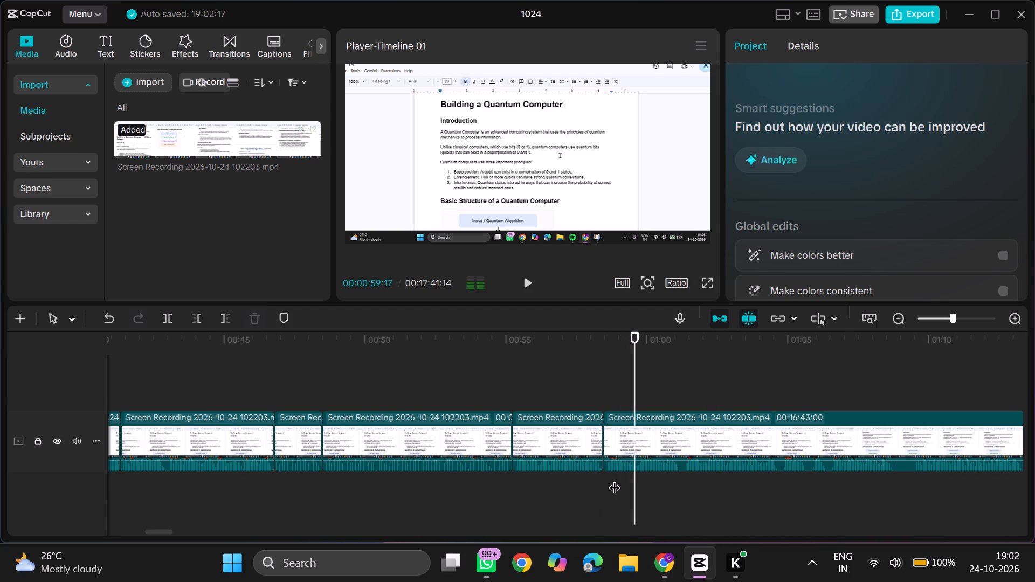
scroll(614, 479, "left", 1)
left_click(516, 475)
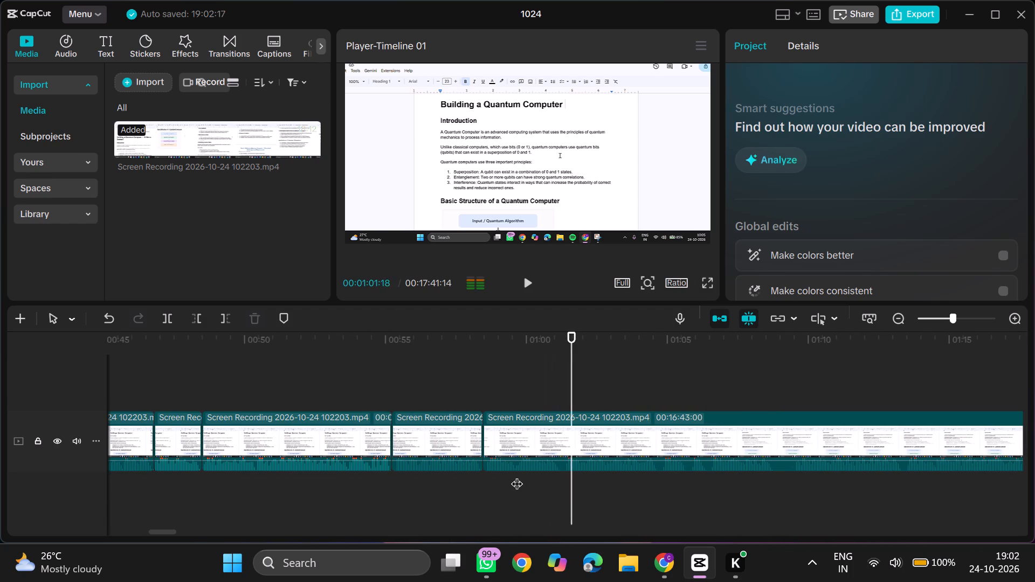
type("q")
Play on, split the recording at about 00:01:03:13 and trim away about 7 frames right after the split.
key("space")
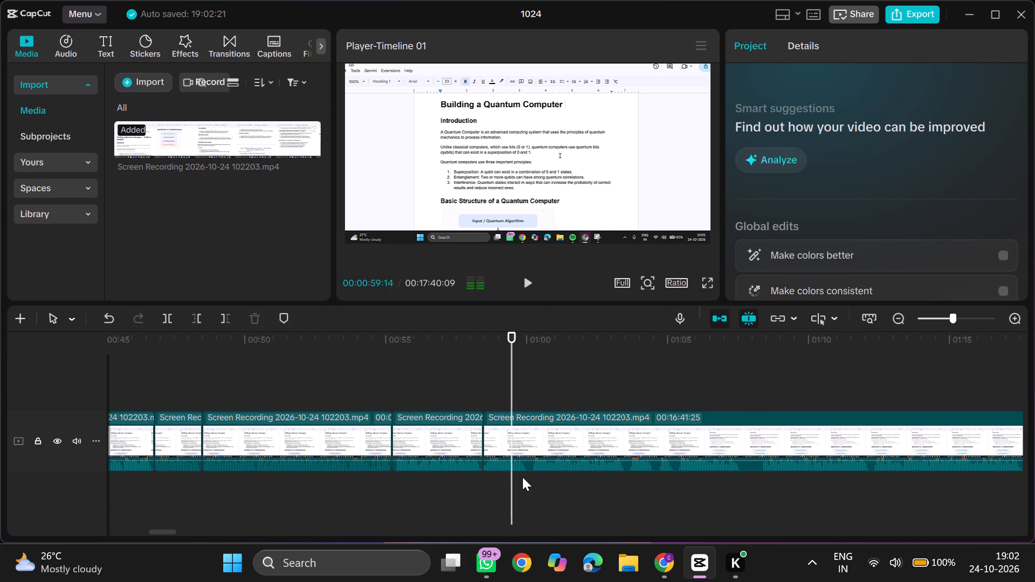
scroll(560, 477, "left", 1)
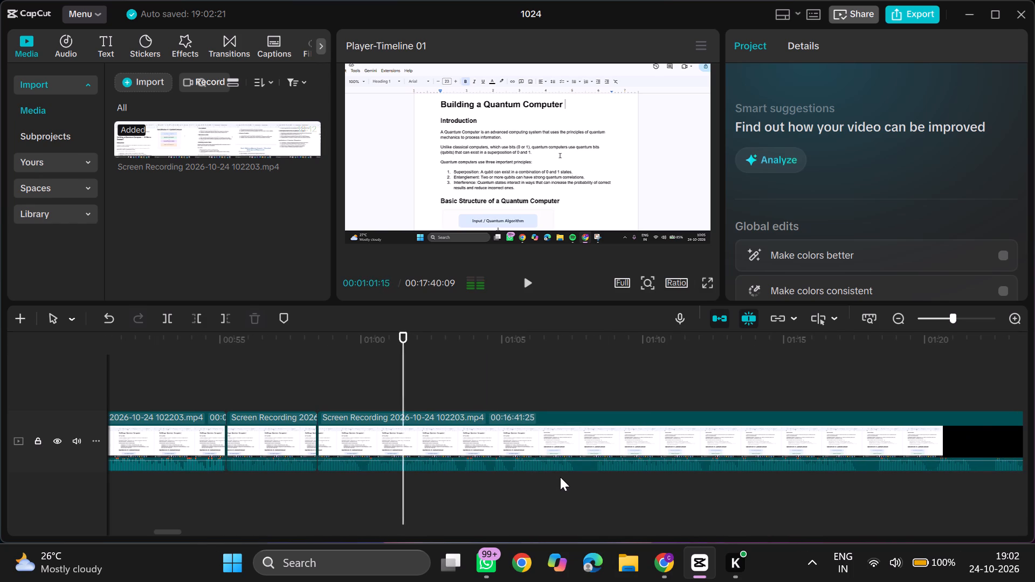
scroll(484, 474, "up", 6, "ctrl")
left_click(484, 474)
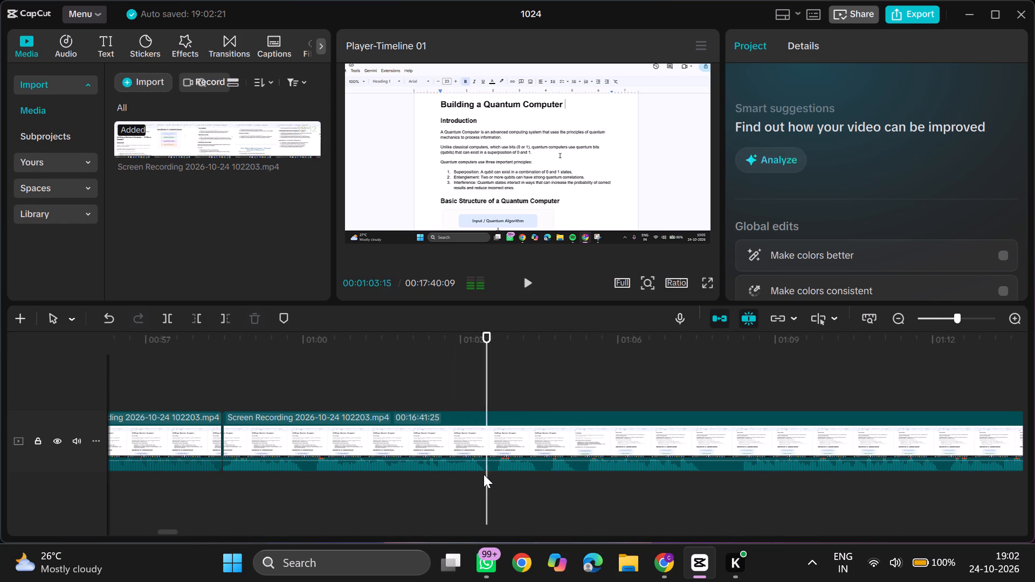
key("ctrl+b")
key("space")
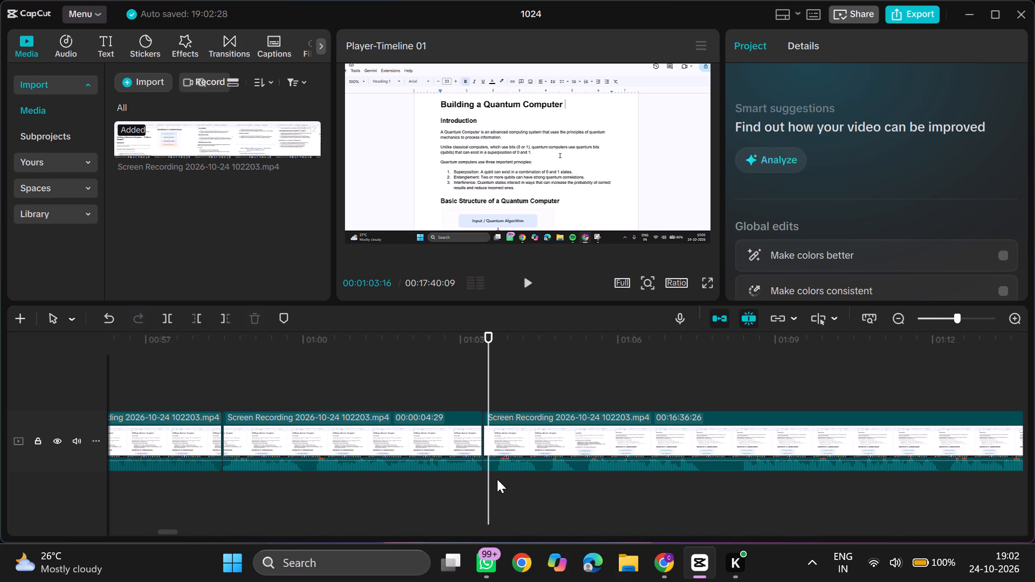
scroll(497, 479, "left", 1)
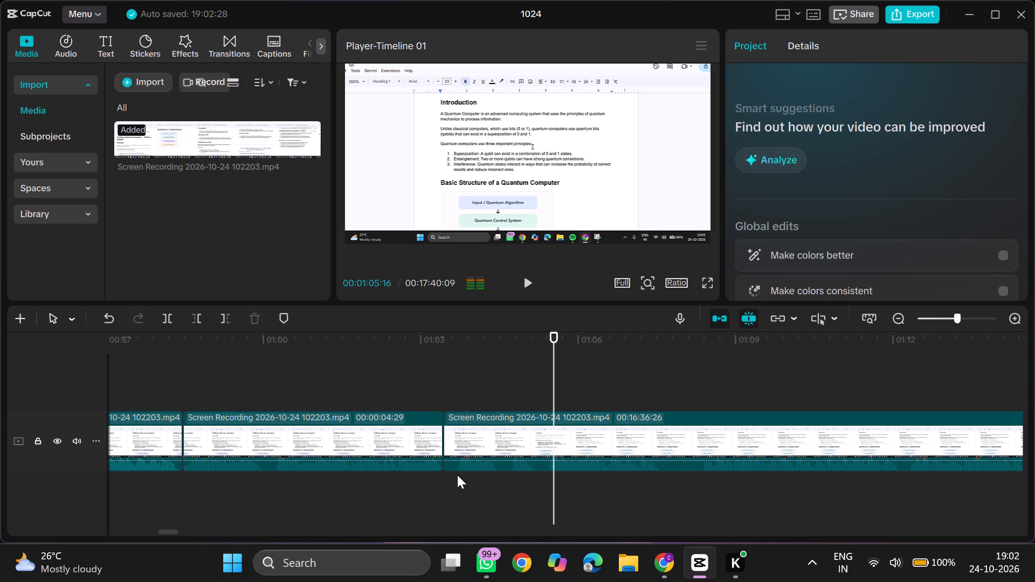
left_click(457, 474)
type("q")
Play on, split the recording at about 00:01:04:08 and trim away about 7 frames right after the split.
key("space")
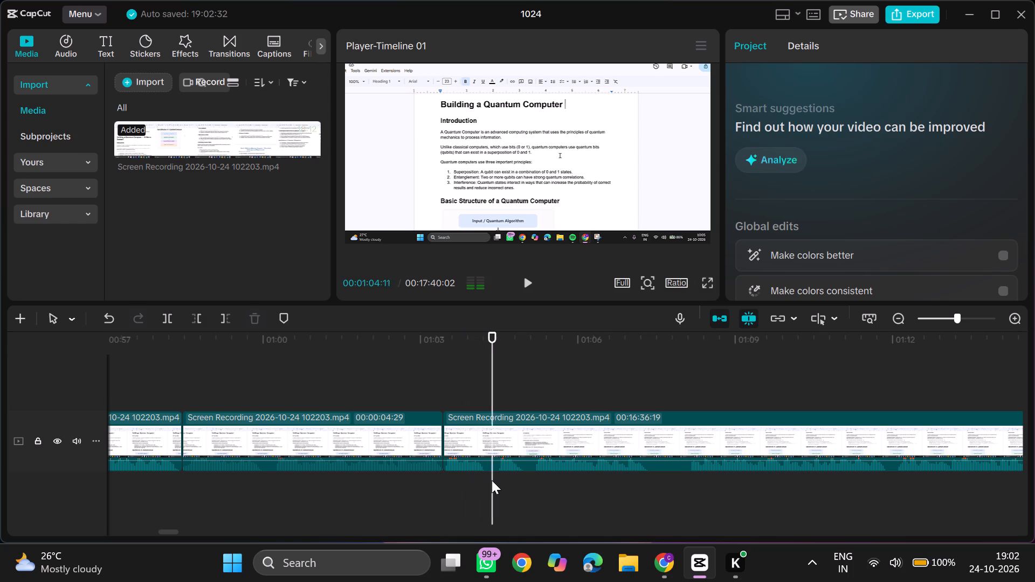
left_click(487, 476)
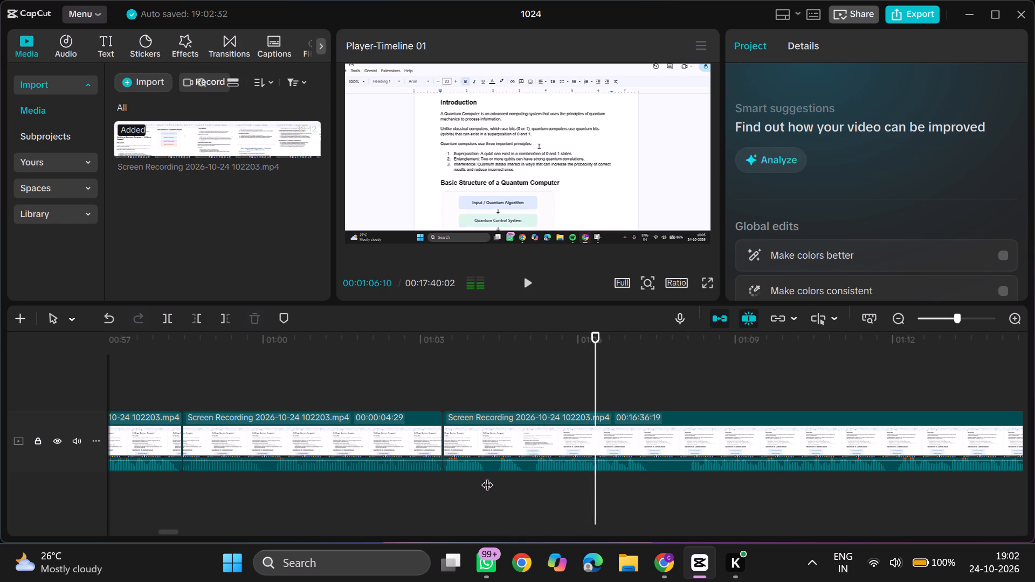
key("ctrl+b")
left_click(529, 479)
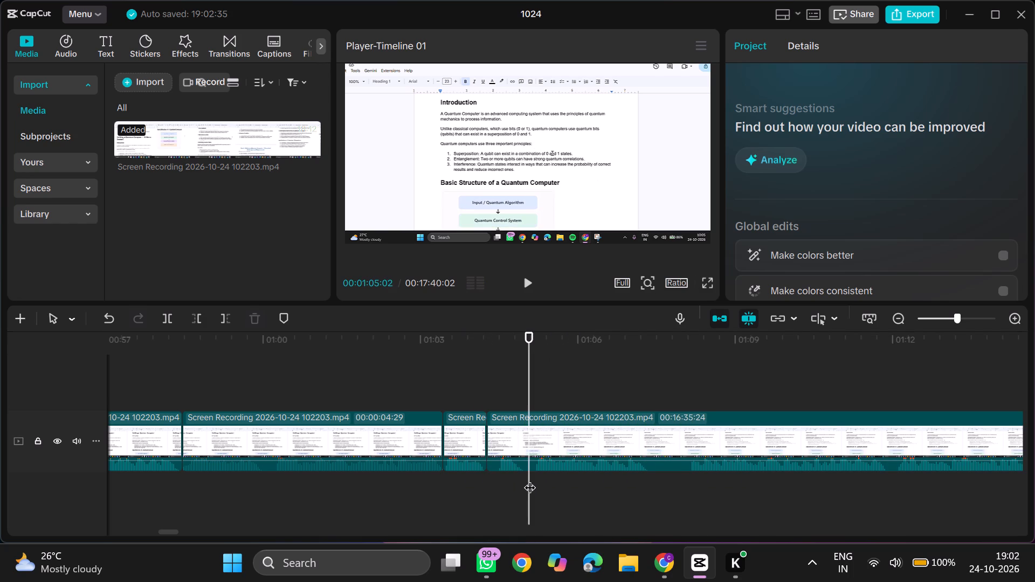
key("space")
left_click(499, 475)
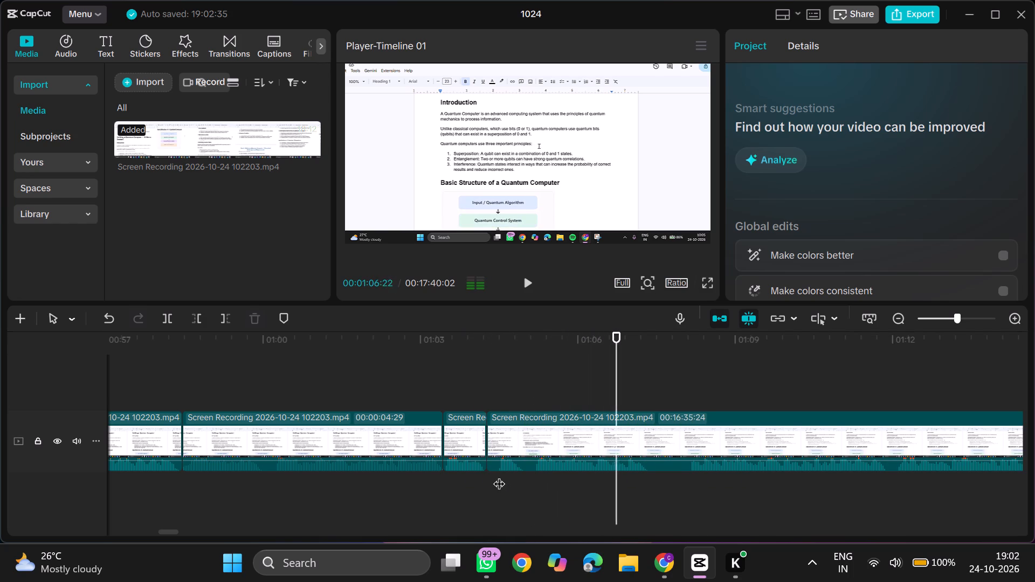
key("q")
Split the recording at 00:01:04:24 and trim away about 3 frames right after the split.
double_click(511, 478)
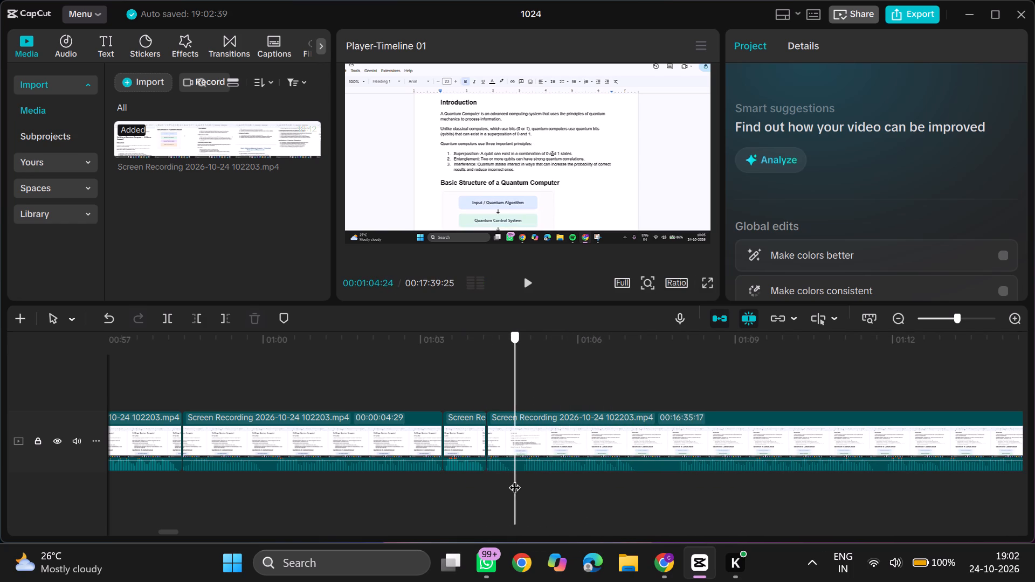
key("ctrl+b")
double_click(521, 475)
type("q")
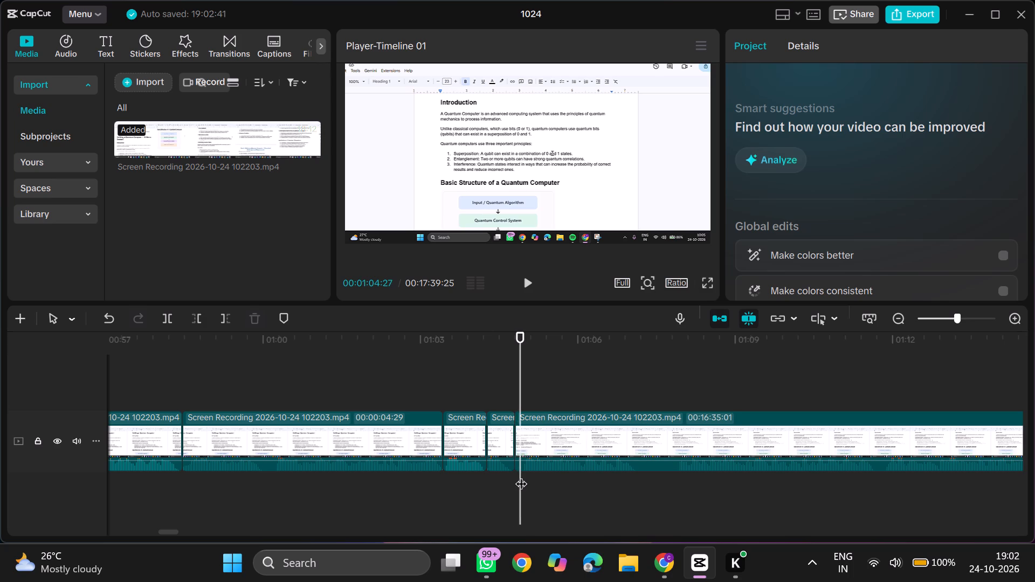
Play on, split the recording at 00:01:07:00 and trim away about 21 frames right after the split.
key("space")
scroll(521, 475, "down", 1, "ctrl")
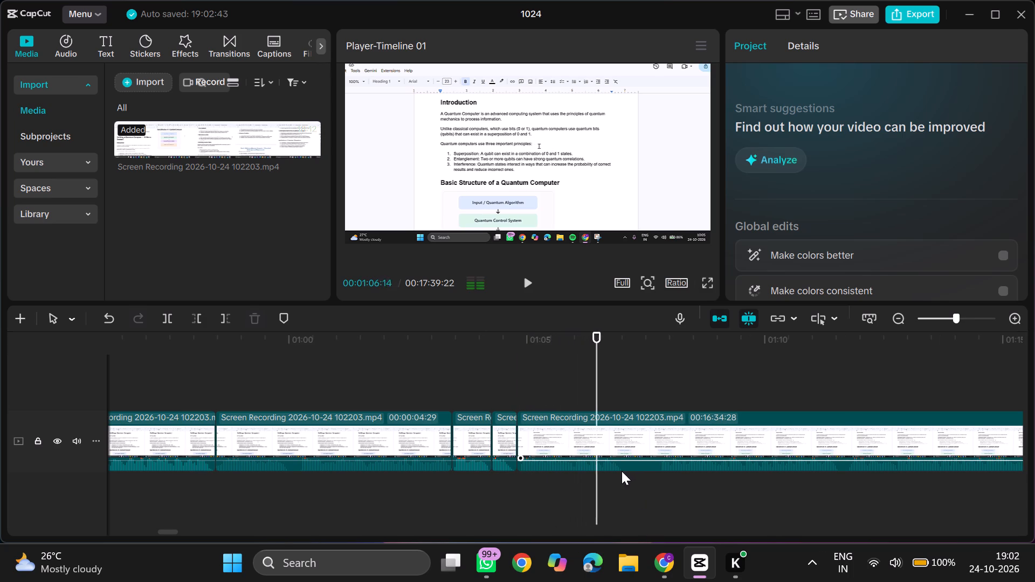
left_click(622, 475)
key("ctrl+b")
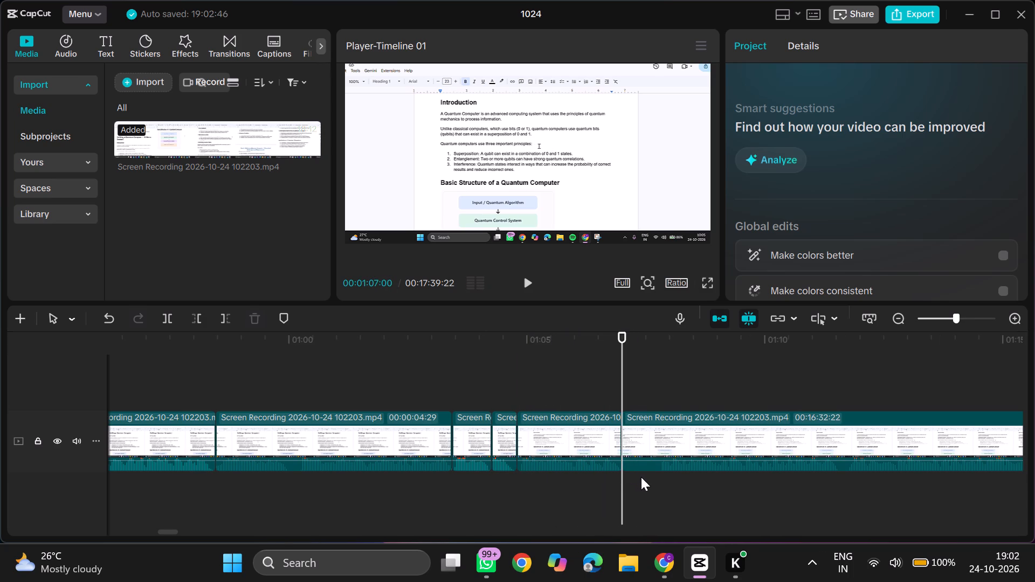
double_click(655, 478)
type("q")
Play on past the last cut and delete everything between the 00:01:04:08 and 00:01:07:00 cuts.
key("space")
scroll(655, 478, "down", 1, "ctrl")
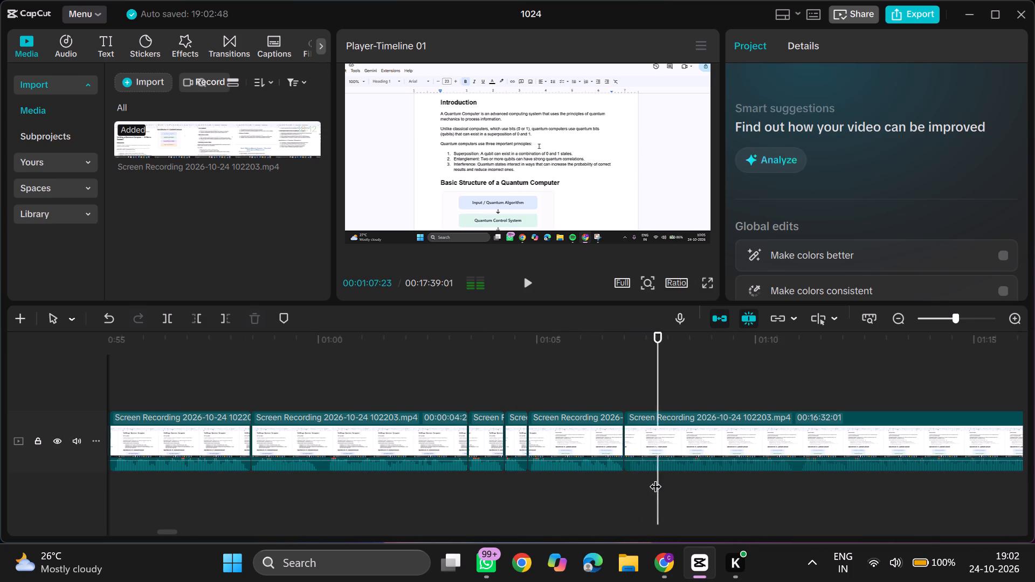
left_click(588, 452)
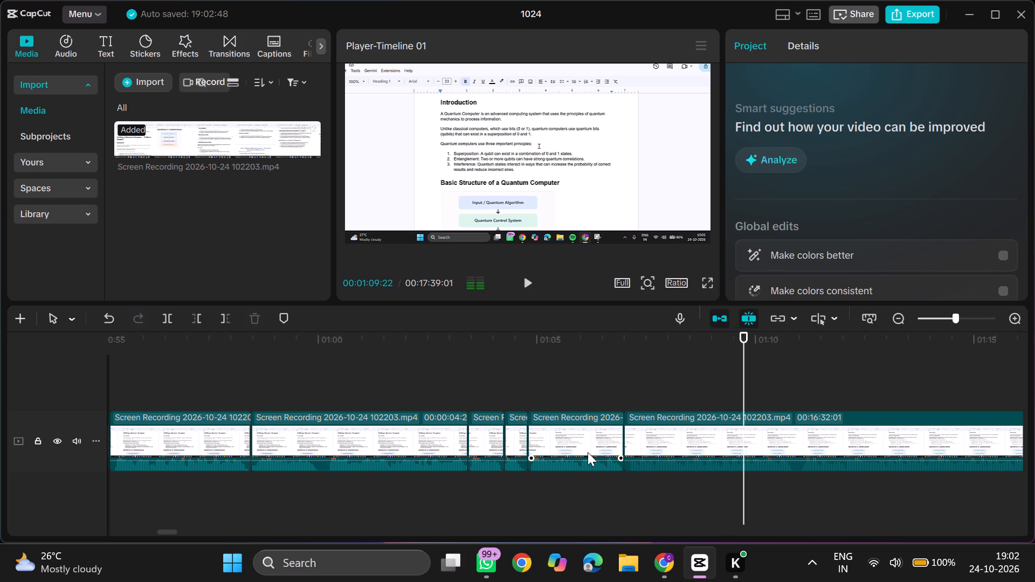
key("BackSpace")
left_click(505, 491)
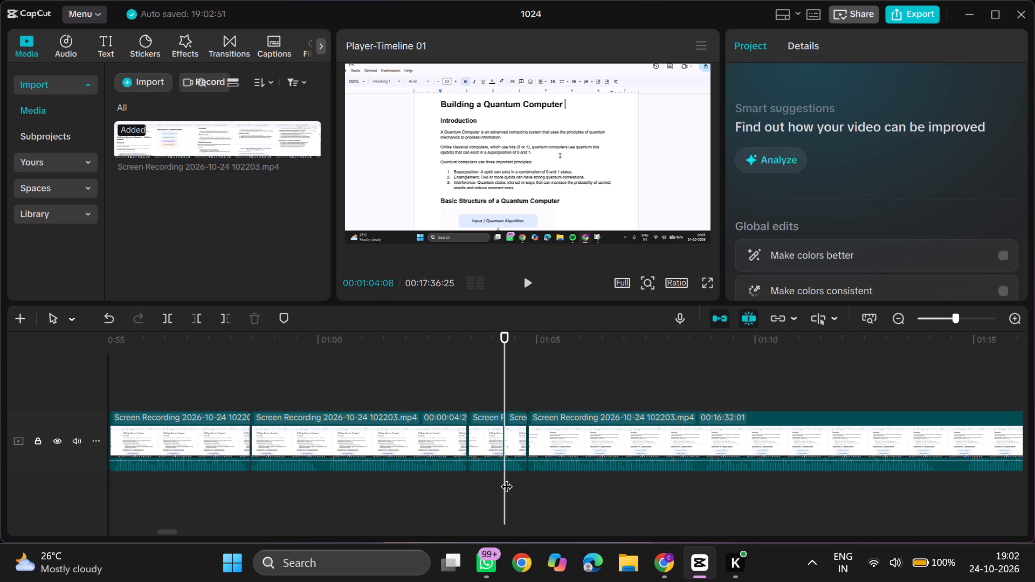
left_click(514, 463)
key("BackSpace")
Play on, split the recording at 00:01:08:04 and trim away about 5 frames right after the split.
key("space")
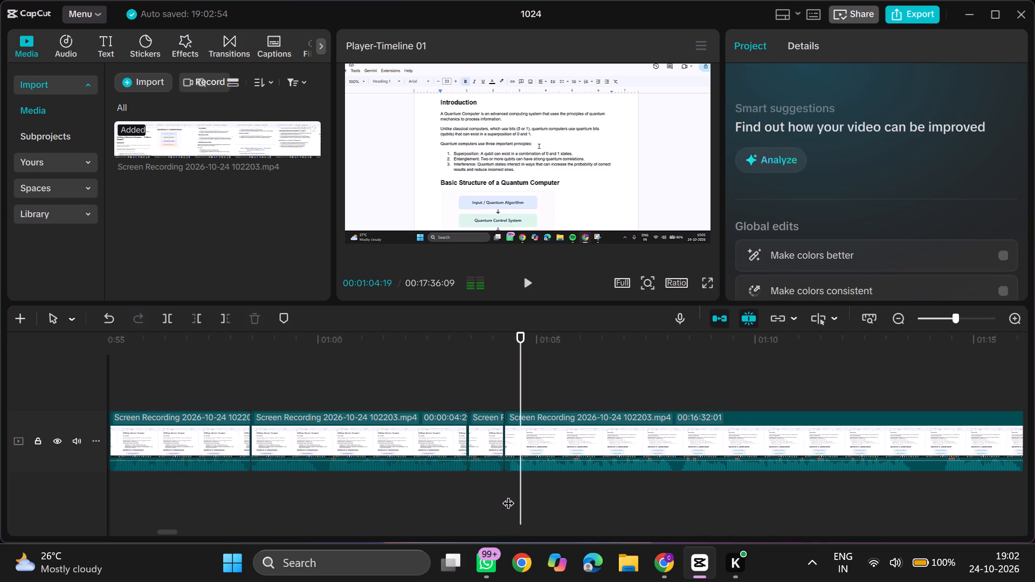
scroll(659, 484, "up", 3, "ctrl")
scroll(659, 484, "left", 1)
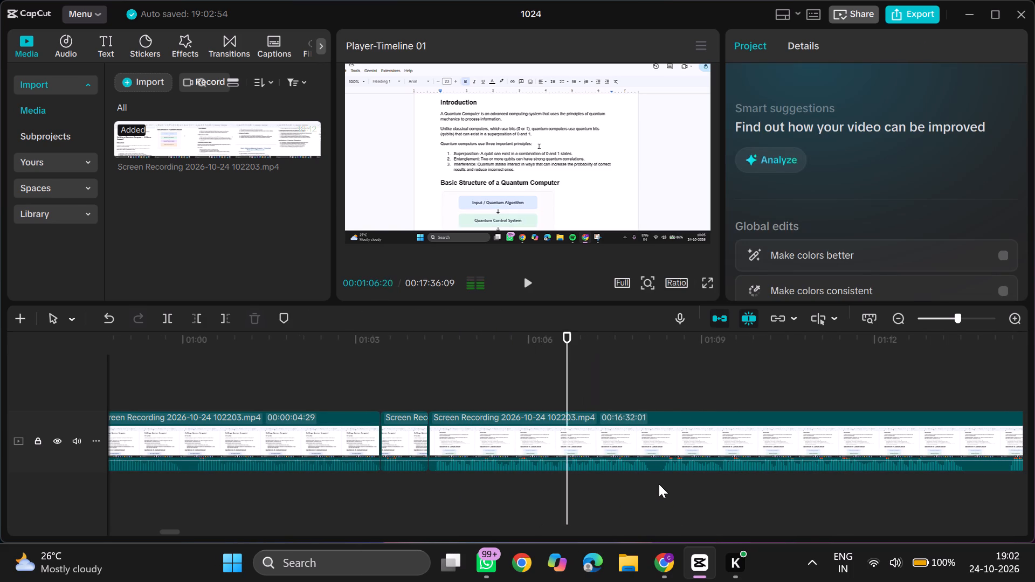
left_click(651, 475)
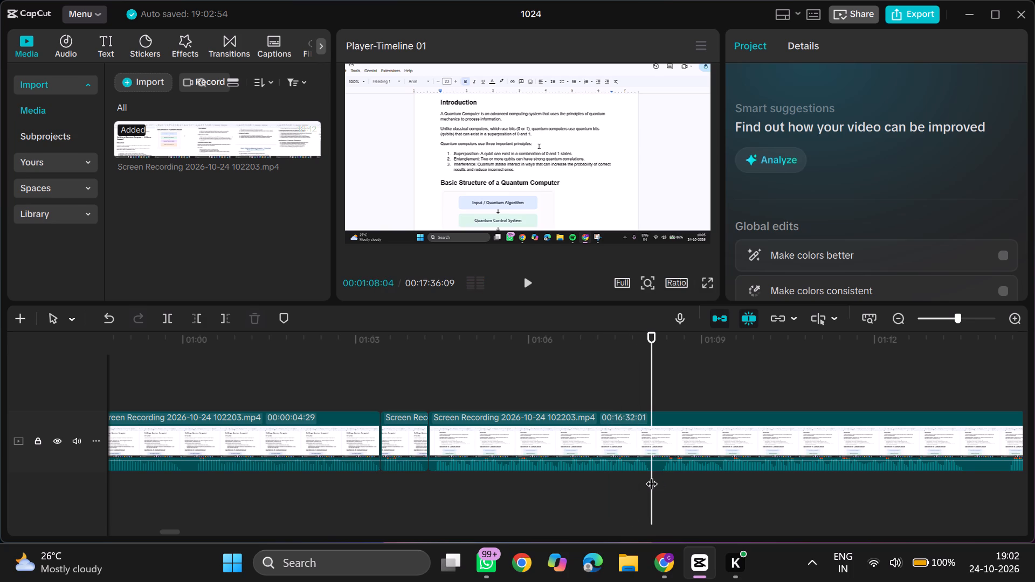
key("ctrl+b")
double_click(661, 475)
type("q")
Play on, split the recording at 00:01:13:13 and trim away about 0.7 seconds right after the split.
key("space")
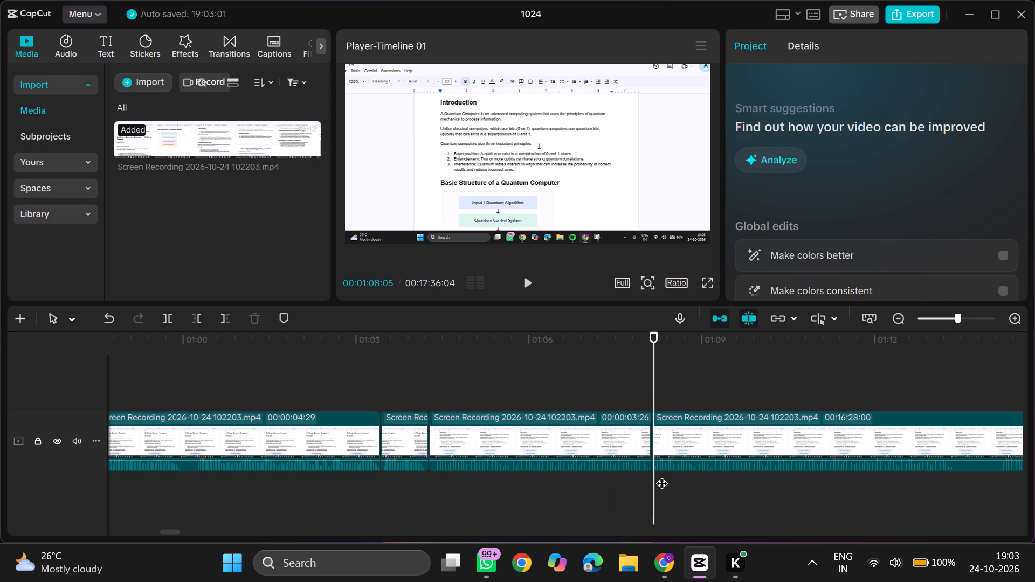
scroll(661, 475, "down", 1, "ctrl")
scroll(661, 475, "left", 2)
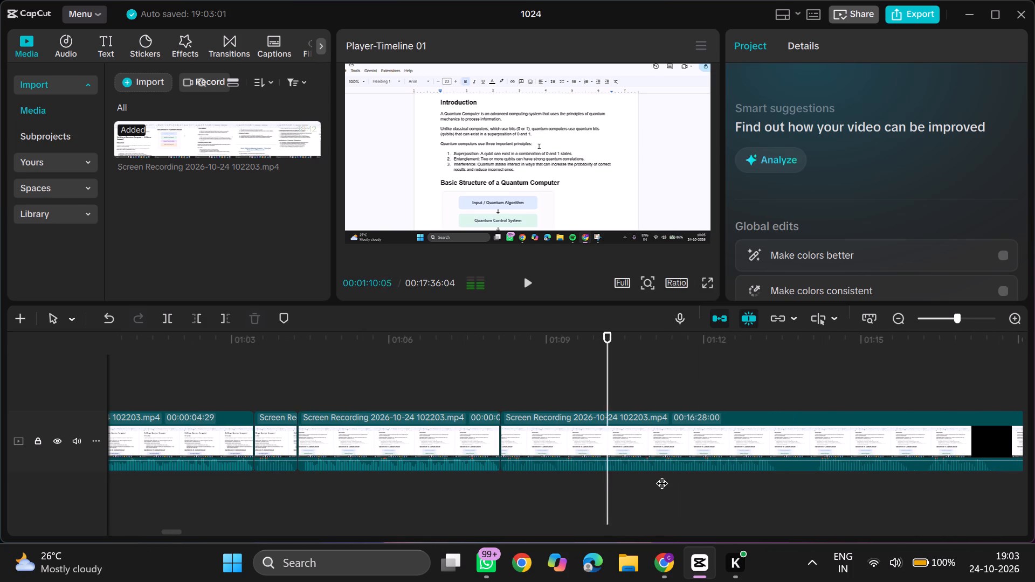
left_click(778, 475)
key("ctrl+b")
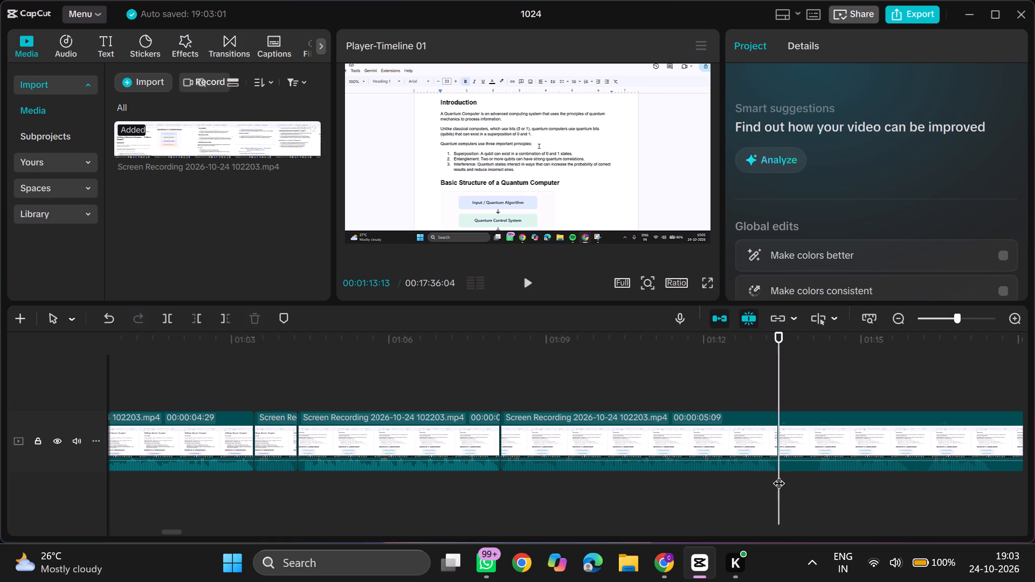
left_click(815, 475)
type("q")
Play on, split the recording at 00:01:15:07 and trim away about 8 frames right after the split.
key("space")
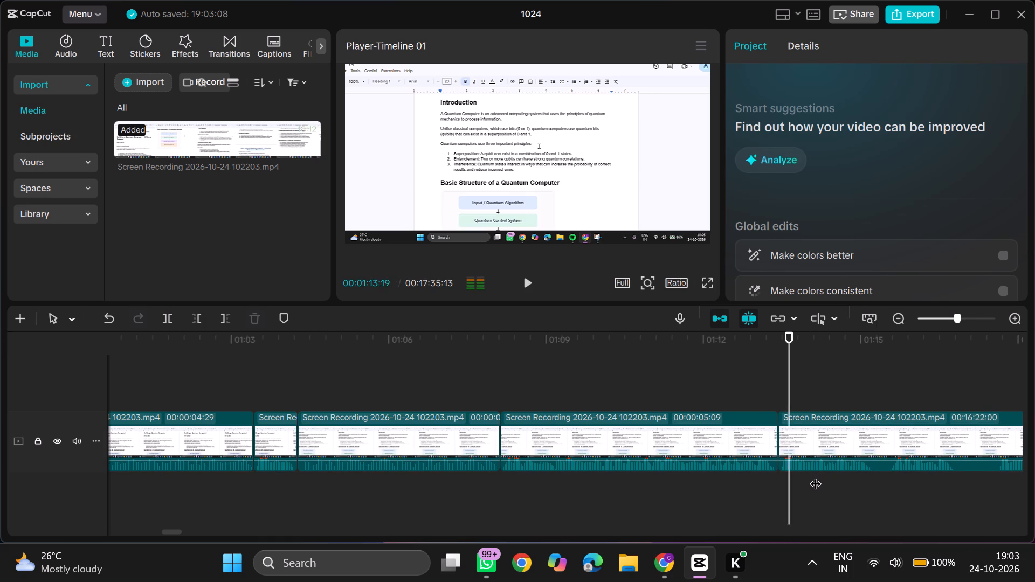
scroll(815, 475, "down", 2, "ctrl")
scroll(815, 475, "left", 1)
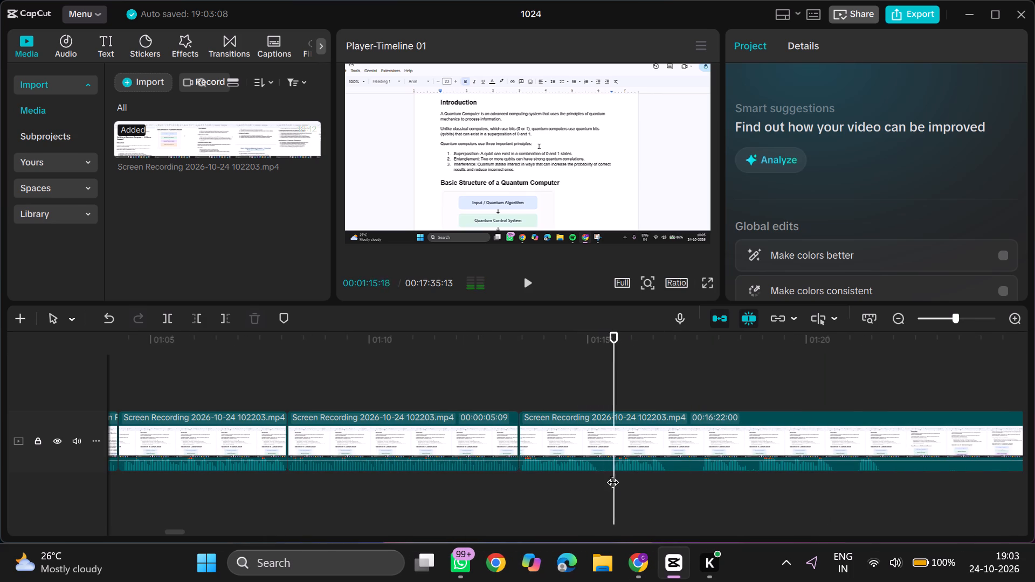
left_click(598, 475)
key("ctrl+b")
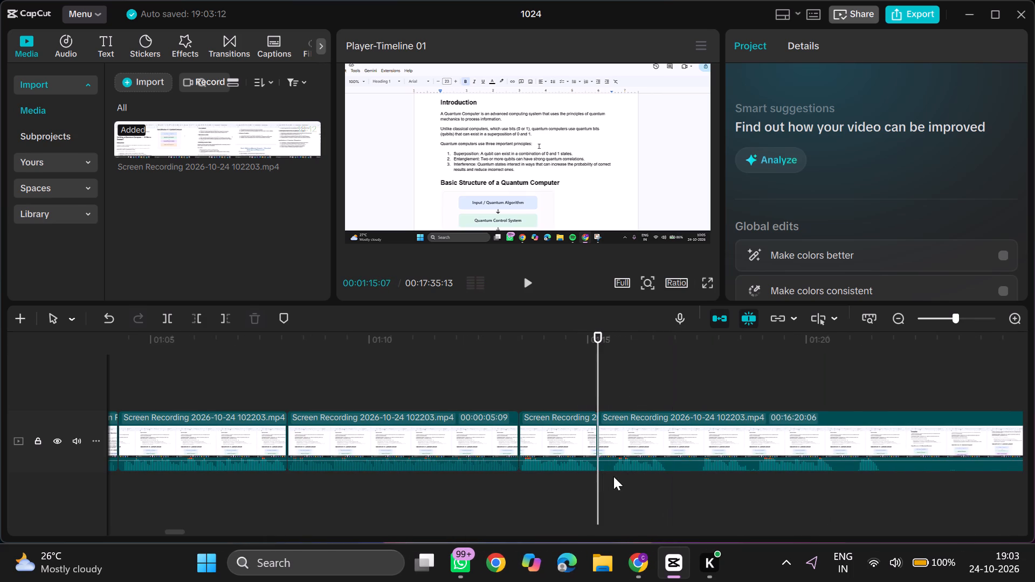
left_click(610, 476)
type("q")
Play on, split the recording at 00:01:16:17 and trim away about 23 frames right after the split.
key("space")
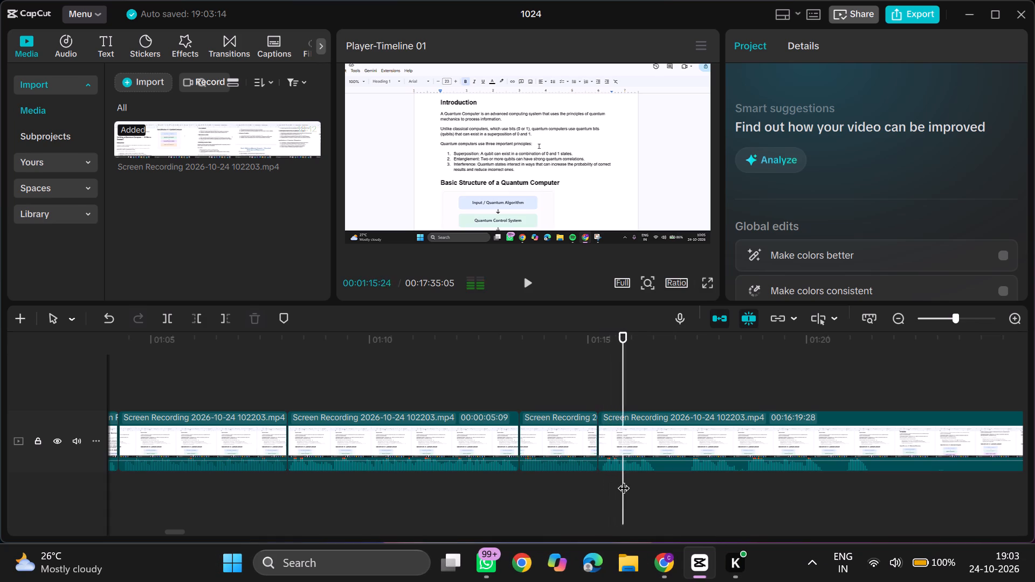
left_click(657, 475)
key("ctrl+b")
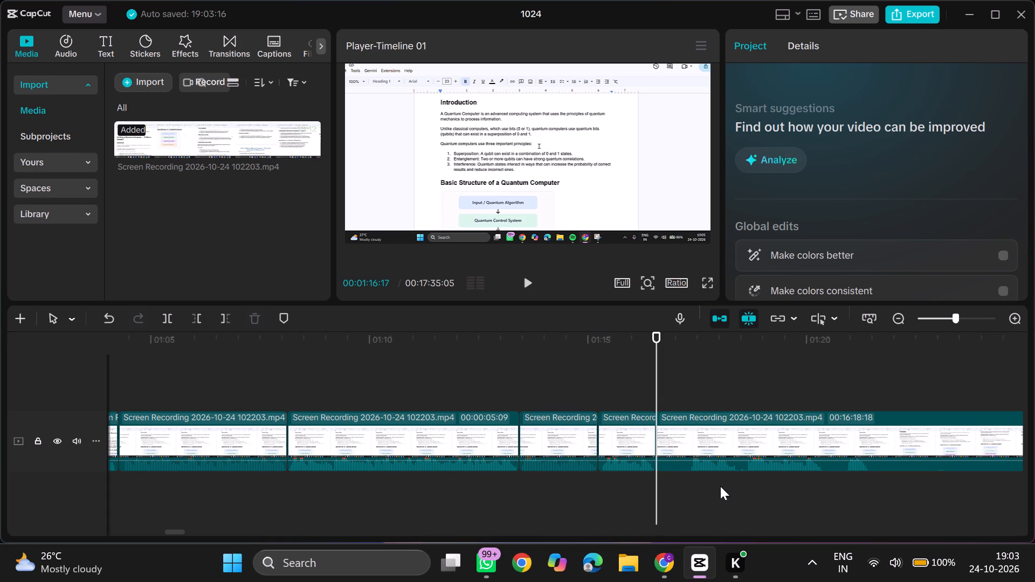
double_click(691, 476)
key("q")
Play on, split the recording at 00:01:19:20 and trim away about 13 frames right after the split.
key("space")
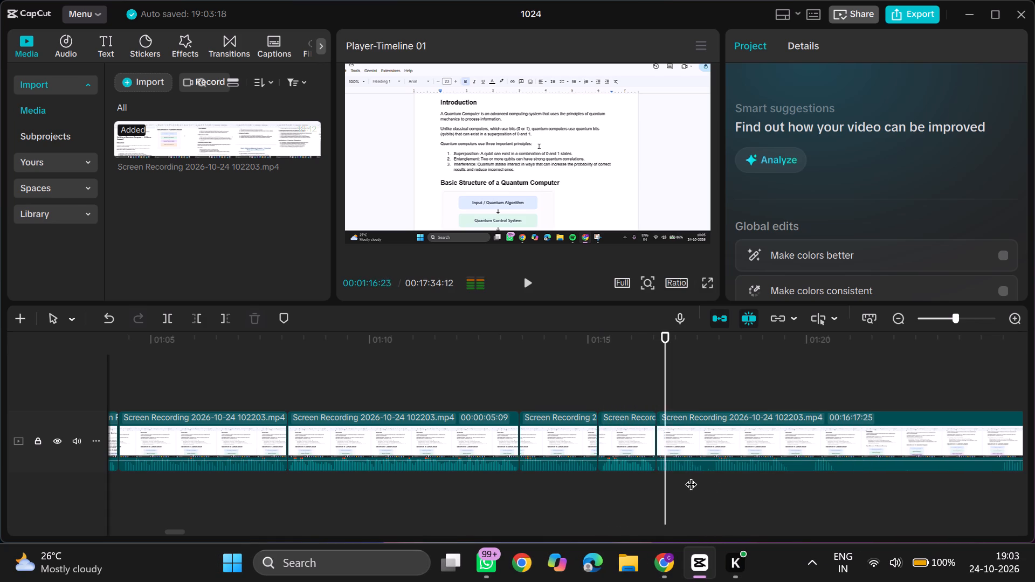
scroll(691, 476, "left", 1)
scroll(630, 470, "left", 1)
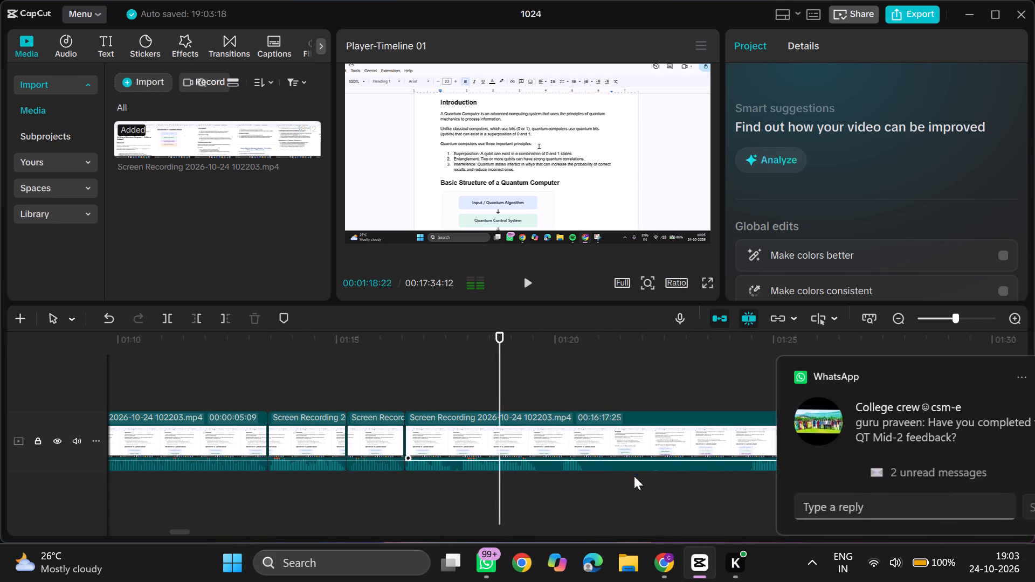
double_click(540, 481)
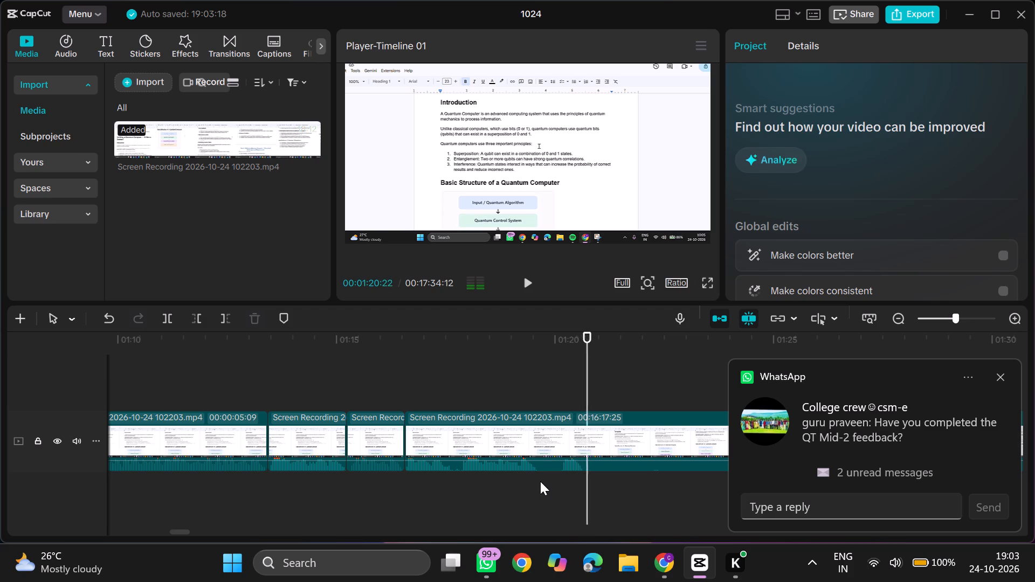
key("ctrl+b")
double_click(559, 483)
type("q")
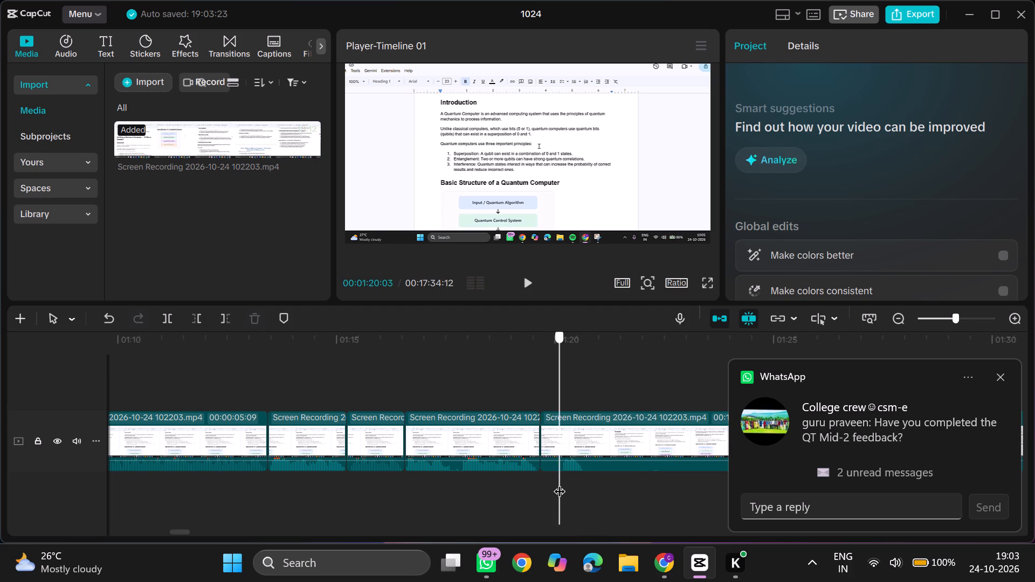
Replay around the 00:01:19:20 cut and trim away everything from that cut up to about 00:01:23:28.
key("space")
scroll(559, 483, "left", 1)
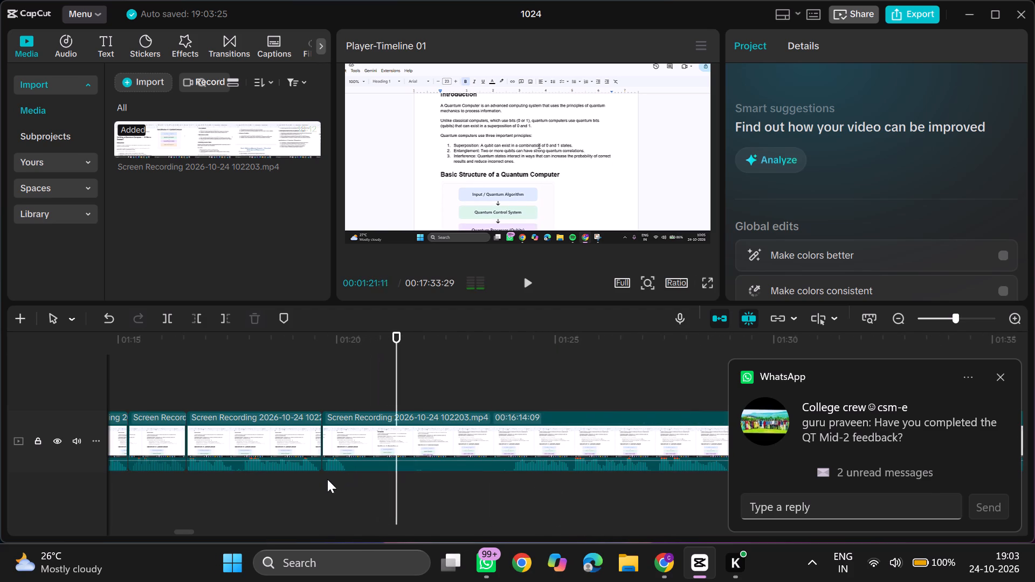
left_click(299, 480)
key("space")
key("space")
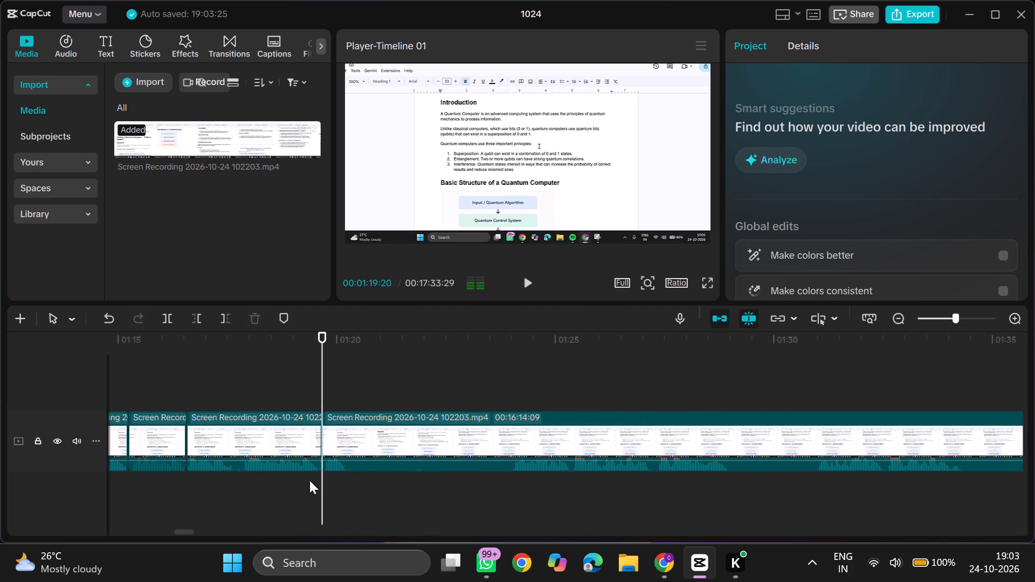
double_click(506, 479)
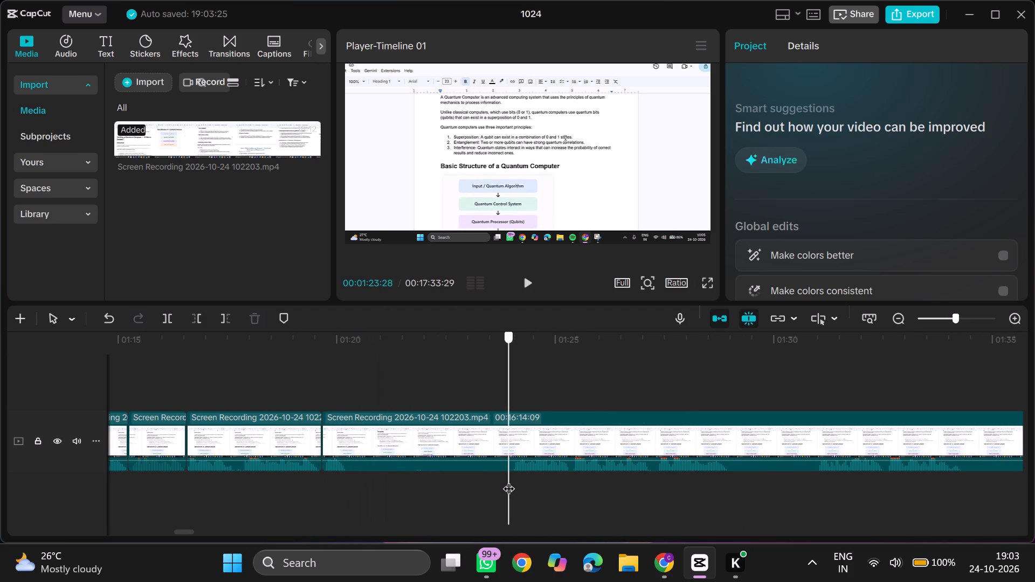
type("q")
Play on, split the recording at 00:01:24:21 and trim away about 2 seconds right after the split.
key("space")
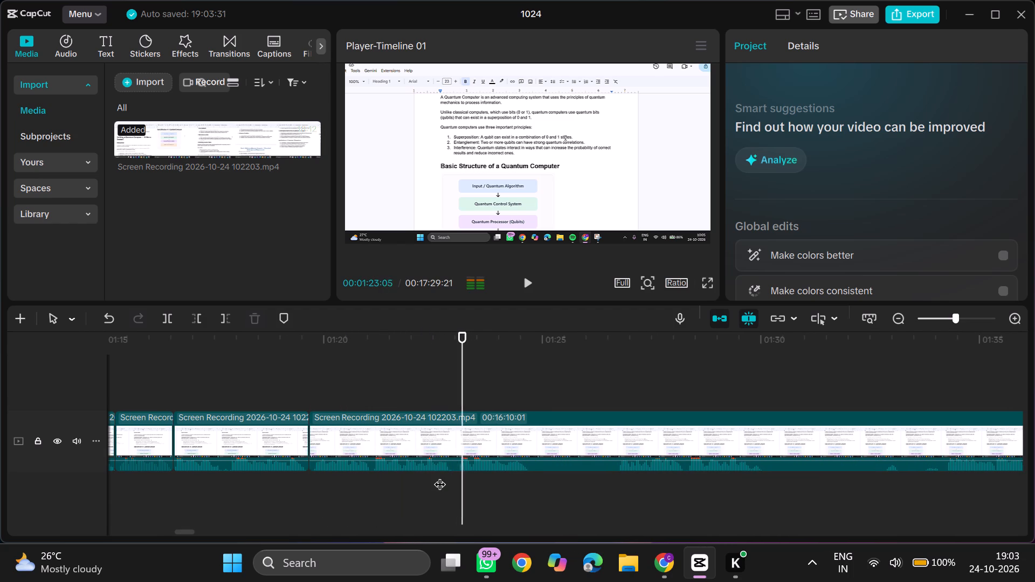
scroll(439, 476, "left", 1)
left_click(402, 476)
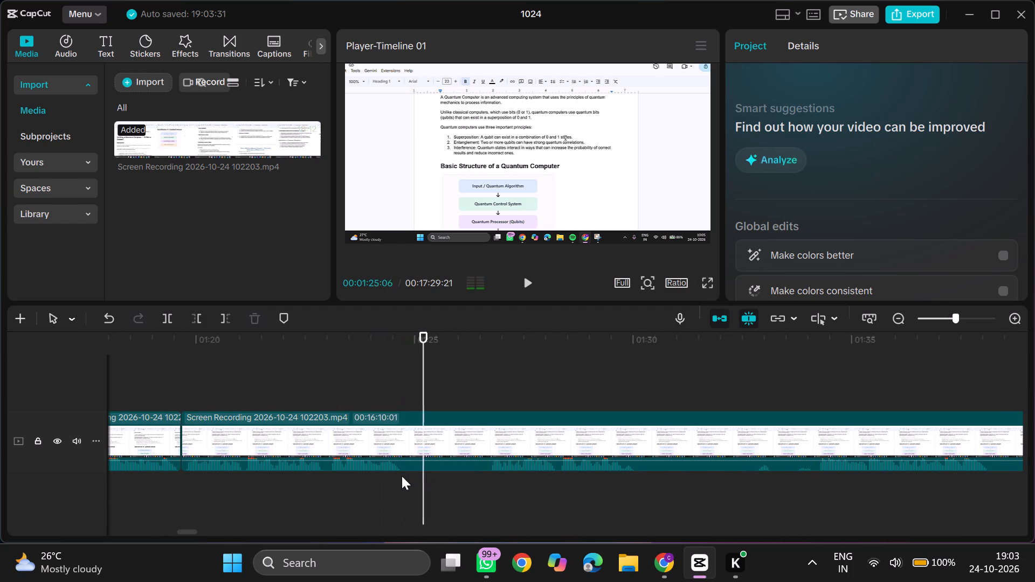
key("ctrl+b")
left_click(485, 482)
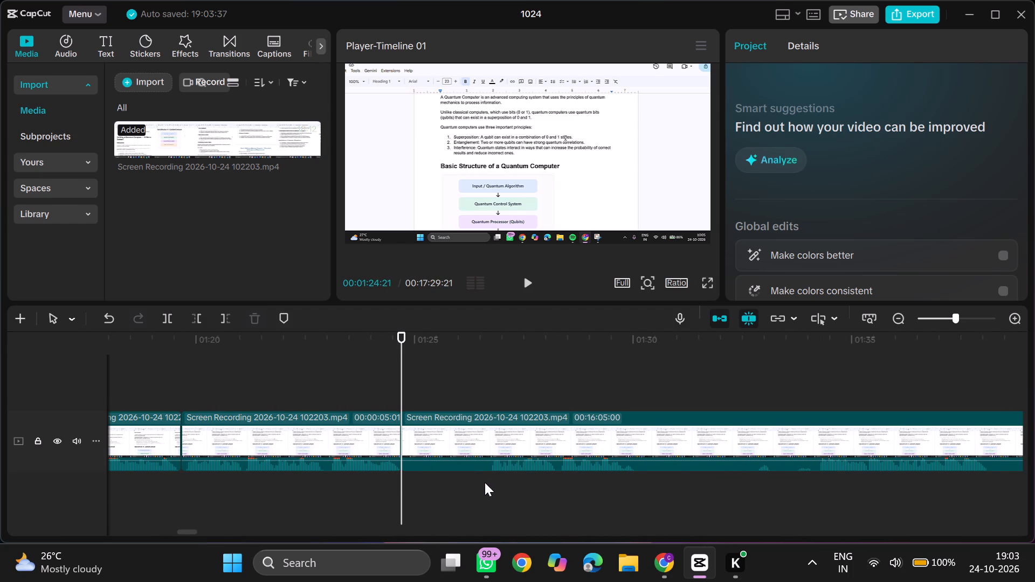
left_click(485, 482)
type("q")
Play on, split the recording at 00:01:28:03 and trim away about 4 seconds right after the split.
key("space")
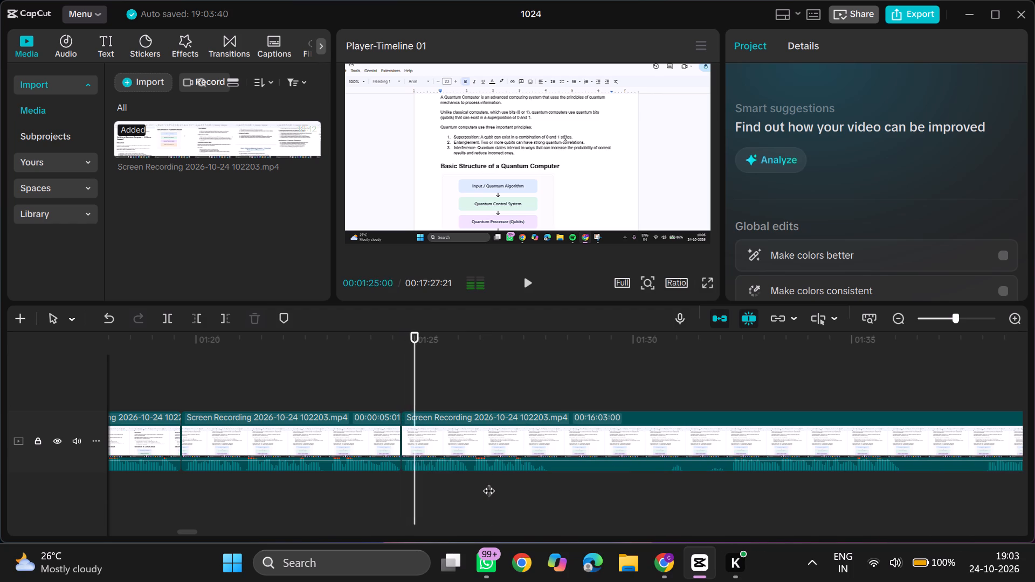
scroll(488, 482, "left", 1)
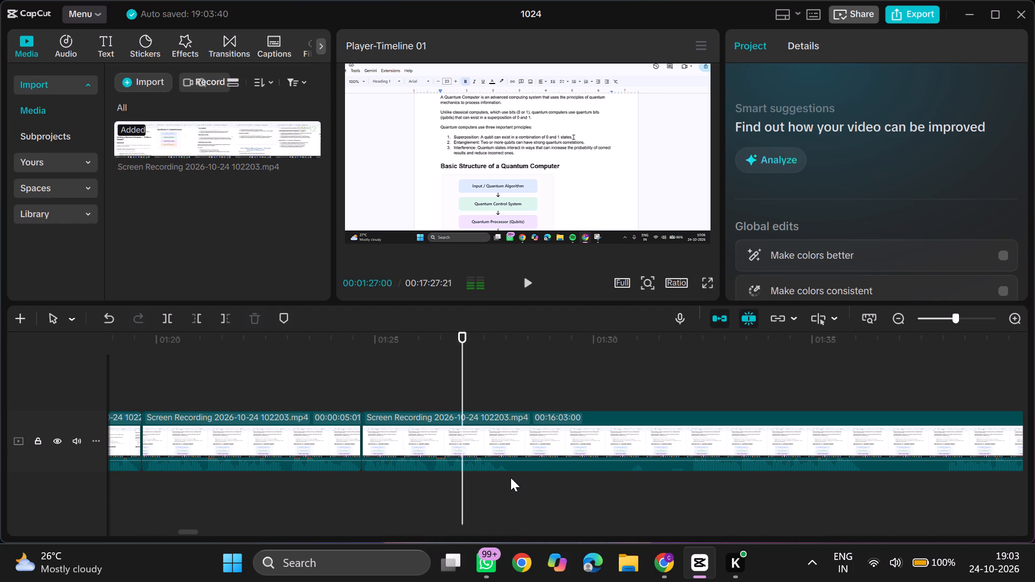
left_click(510, 477)
key("ctrl+b")
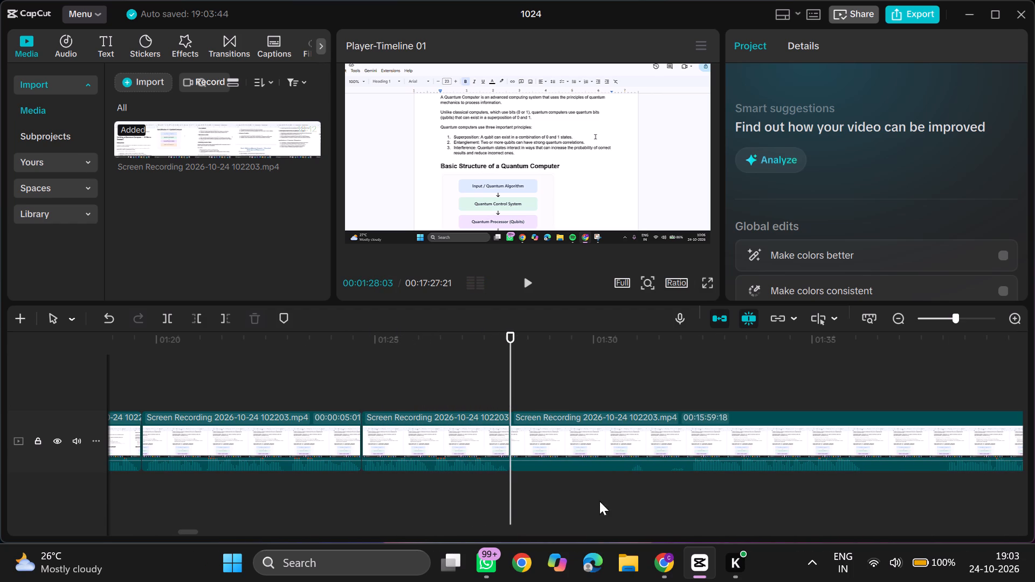
left_click(688, 482)
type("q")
Play on from the 00:01:28:03 cut and trim away about 5.9 seconds from the start of the segment after it.
key("space")
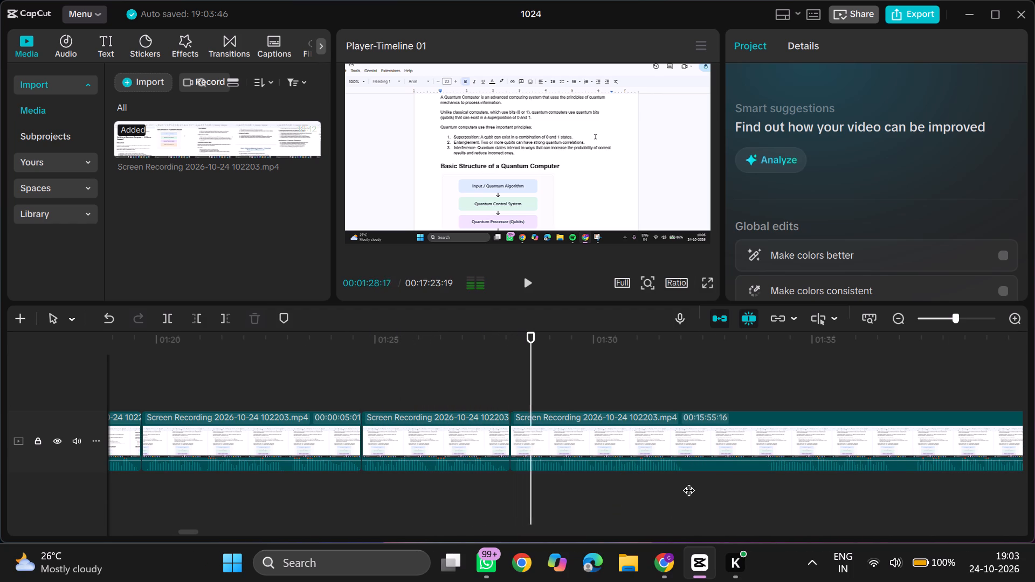
scroll(688, 482, "left", 1)
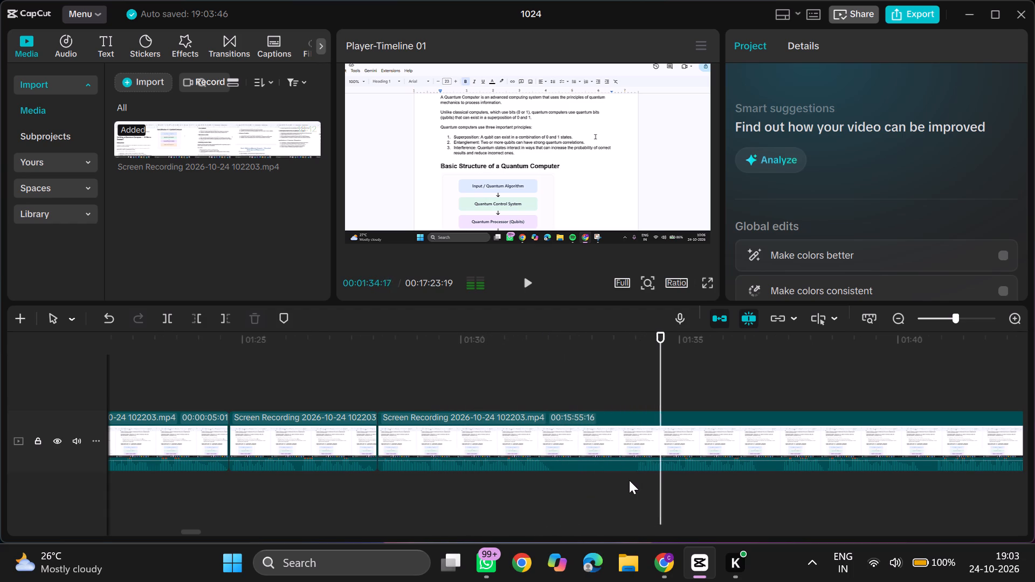
left_click(552, 477)
type("q")
Play on, split the recording at 00:01:30:29 and trim away about 14 frames right after the split.
key("space")
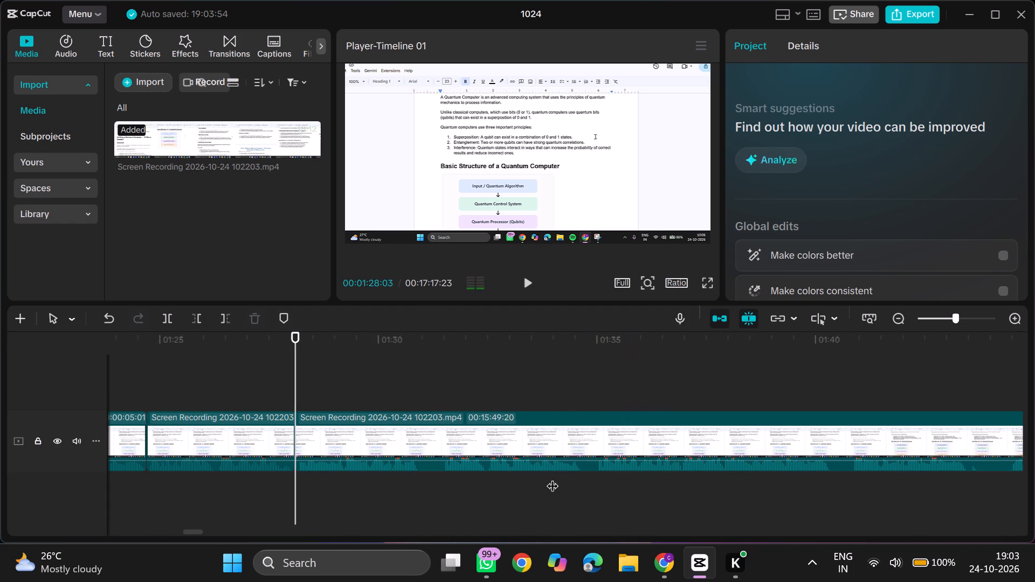
key("space")
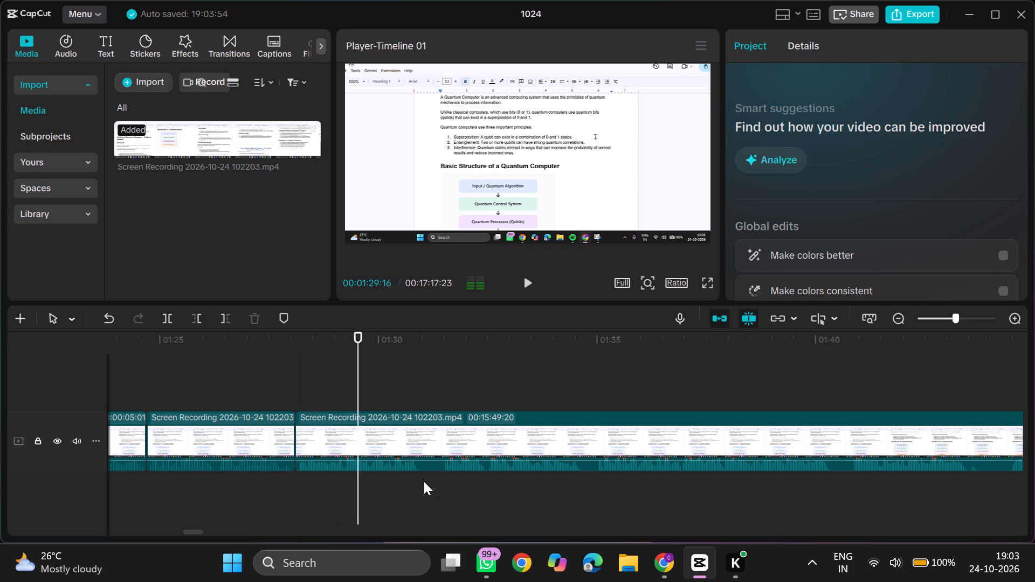
left_click(421, 478)
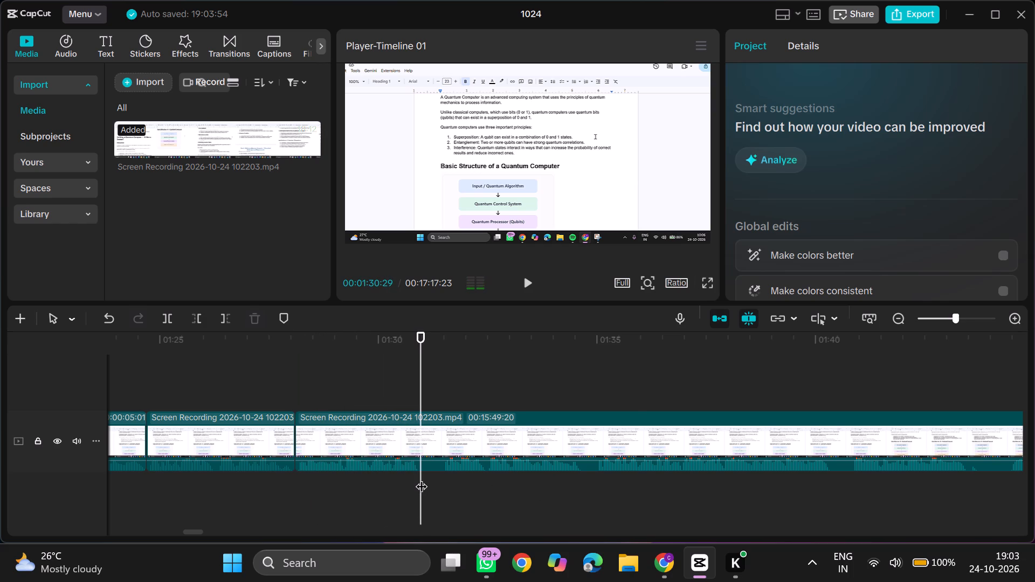
key("ctrl+b")
double_click(441, 480)
key("q")
Play on, split the recording at 00:01:34:05 and trim away about 12 frames right after the split.
key("space")
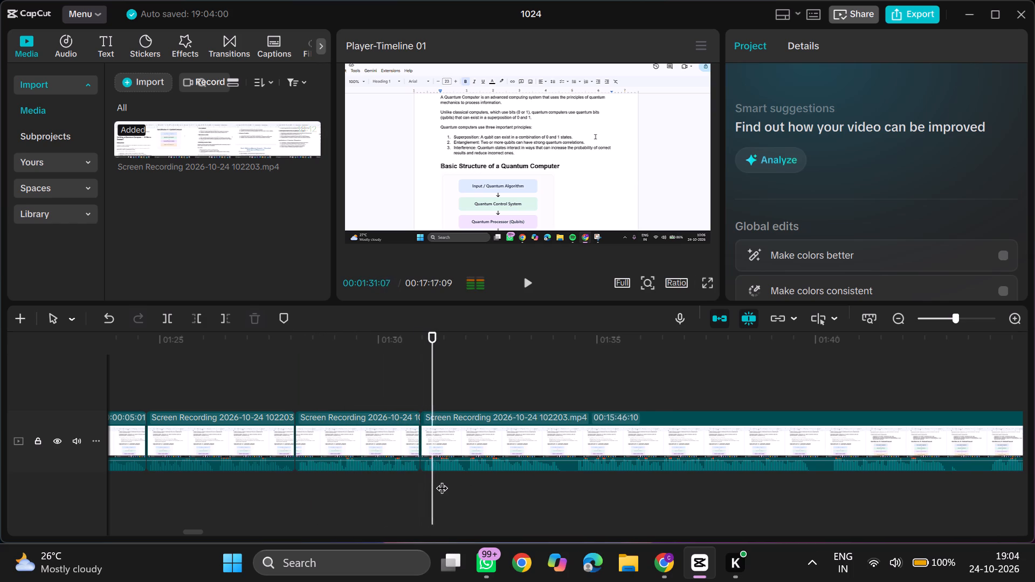
scroll(441, 480, "left", 1)
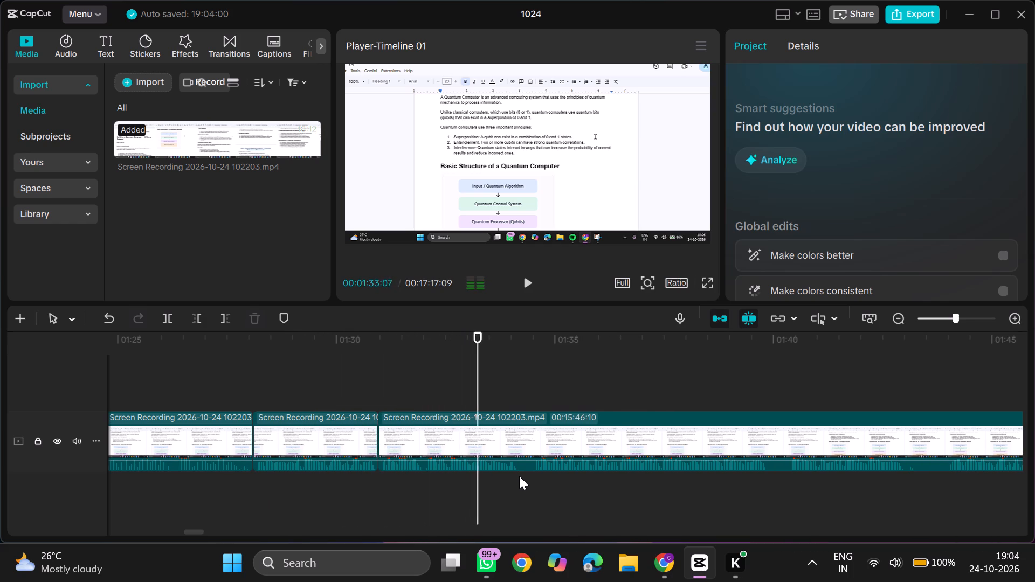
left_click(519, 476)
key("ctrl+b")
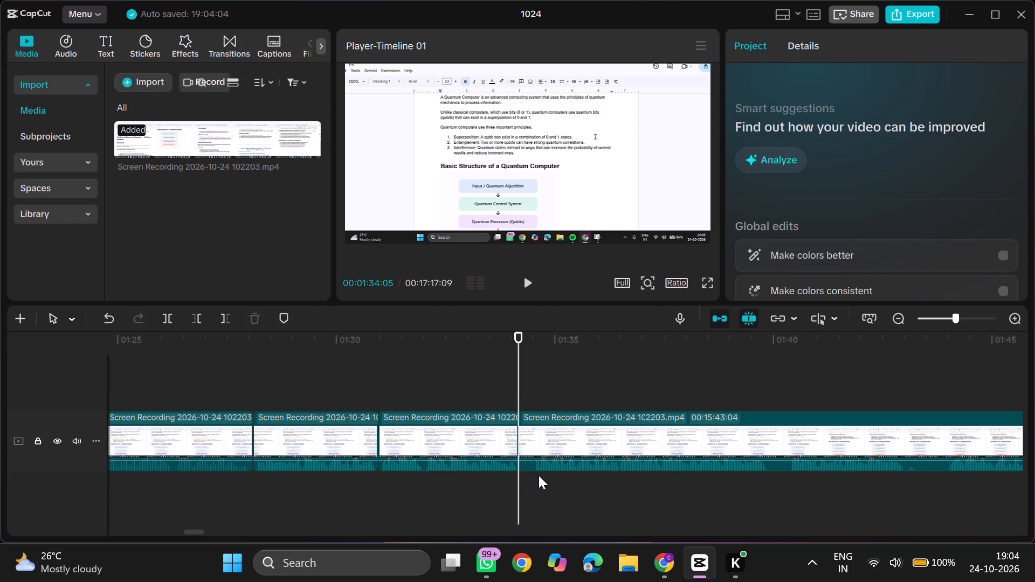
left_click(535, 475)
type("q")
Play on, split the recording at 00:01:39:15 and trim away about 15 frames right after the split.
key("space")
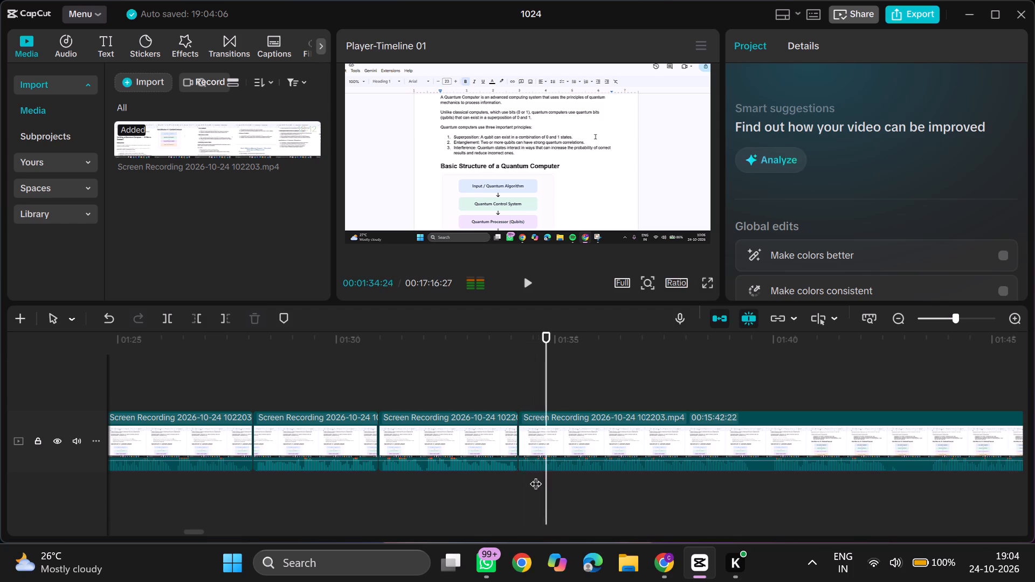
scroll(534, 475, "left", 1)
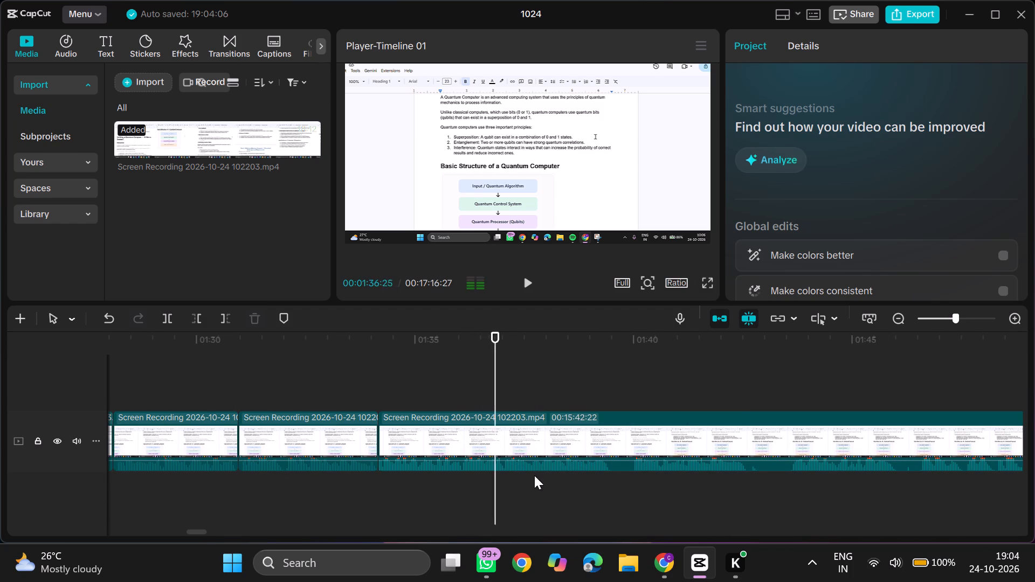
left_click(612, 473)
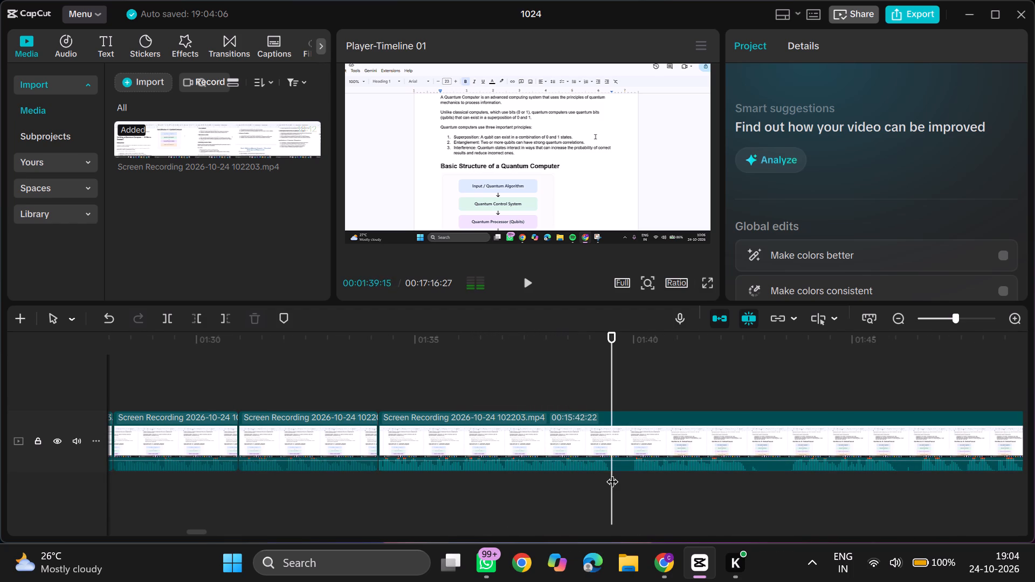
key("ctrl+b")
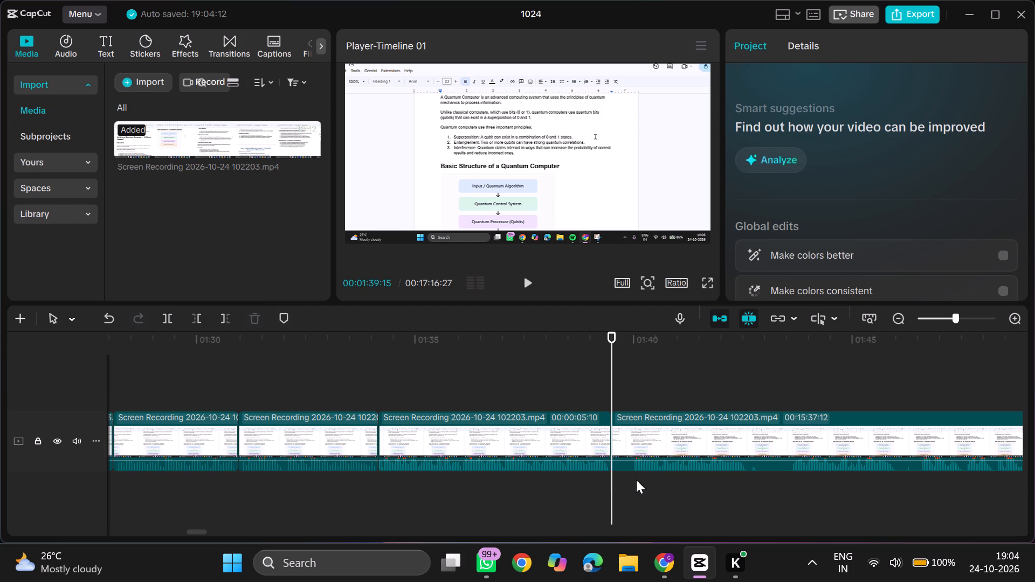
left_click(633, 473)
type("q")
Play on, split the recording at 00:01:42:05 and trim away about 25 frames right after the split.
key("space")
scroll(633, 473, "left", 1)
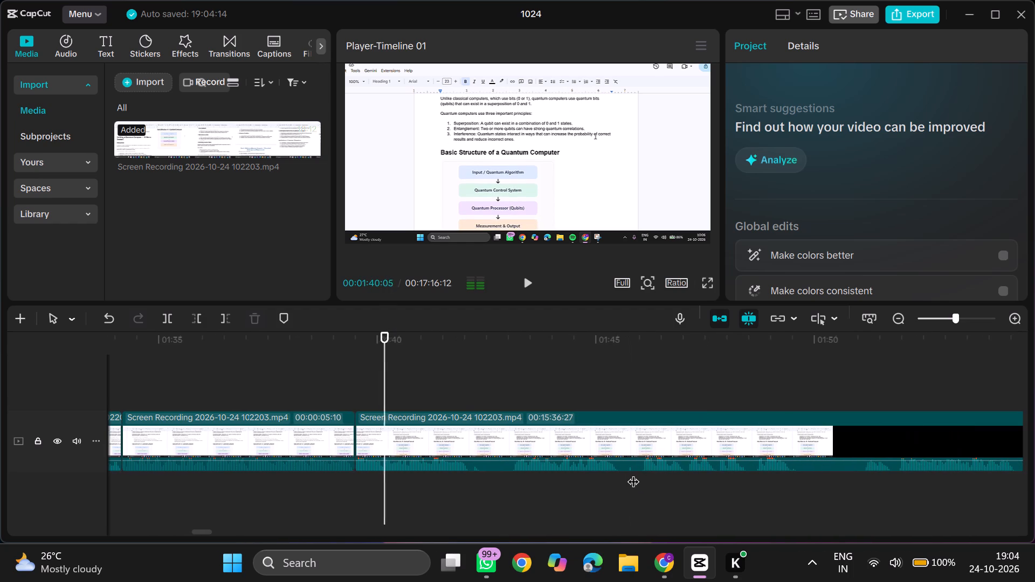
left_click(472, 474)
key("ctrl+b")
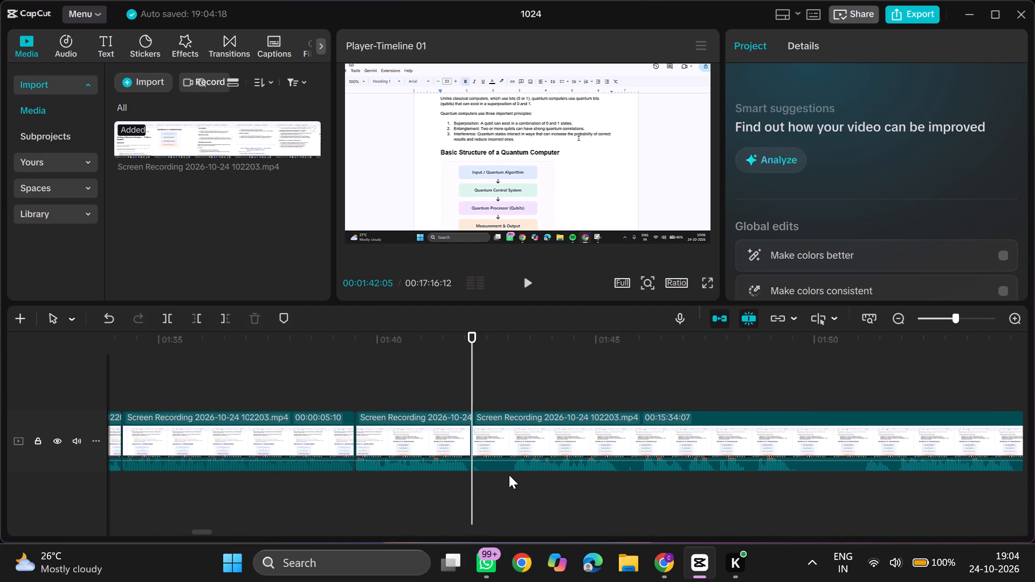
left_click(509, 474)
type("q")
Play on, split the recording at about 00:01:44:22 and trim away about 13 frames right after the split.
key("space")
scroll(509, 474, "left", 1)
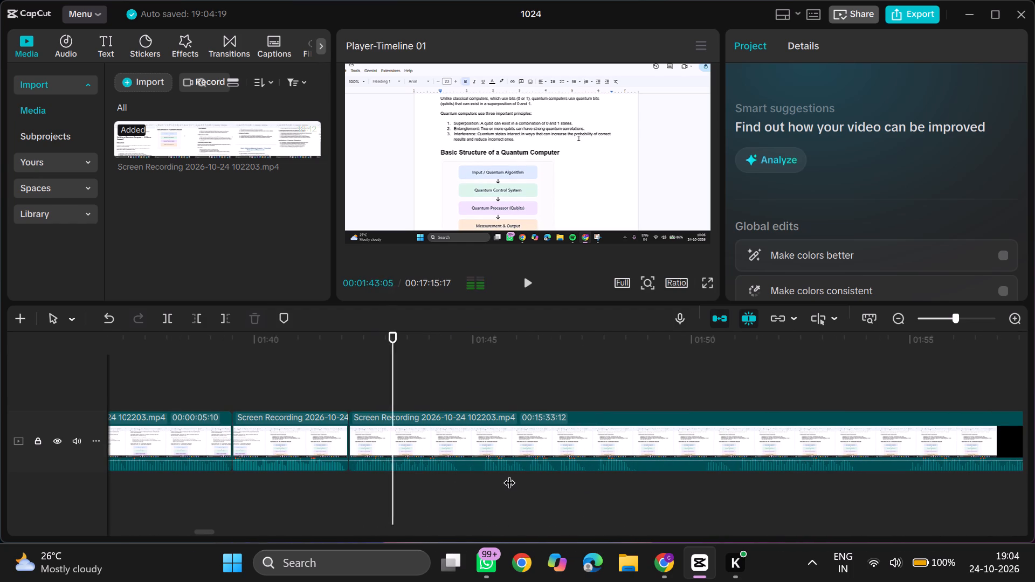
left_click(461, 475)
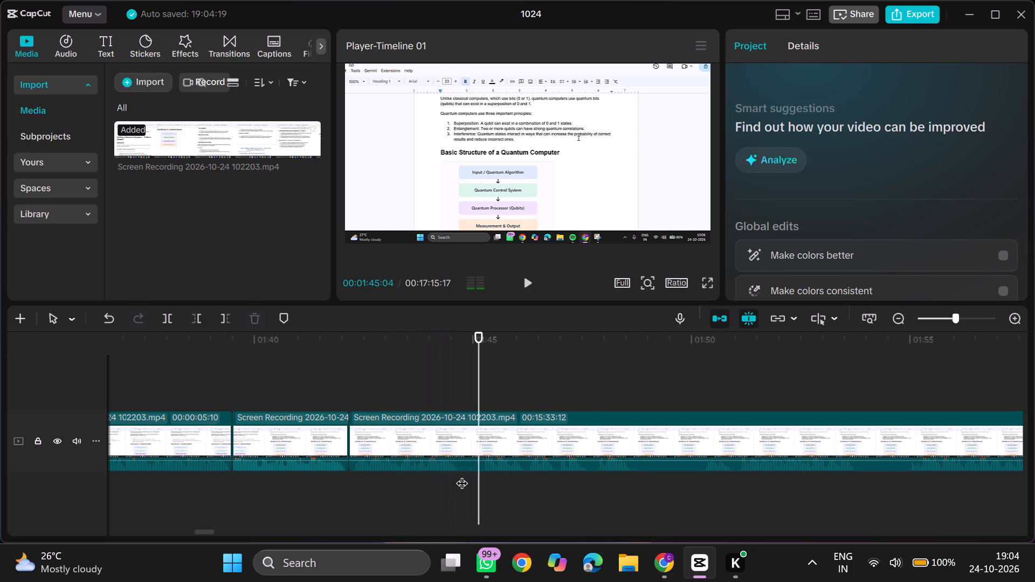
key("ctrl+b")
left_click(481, 477)
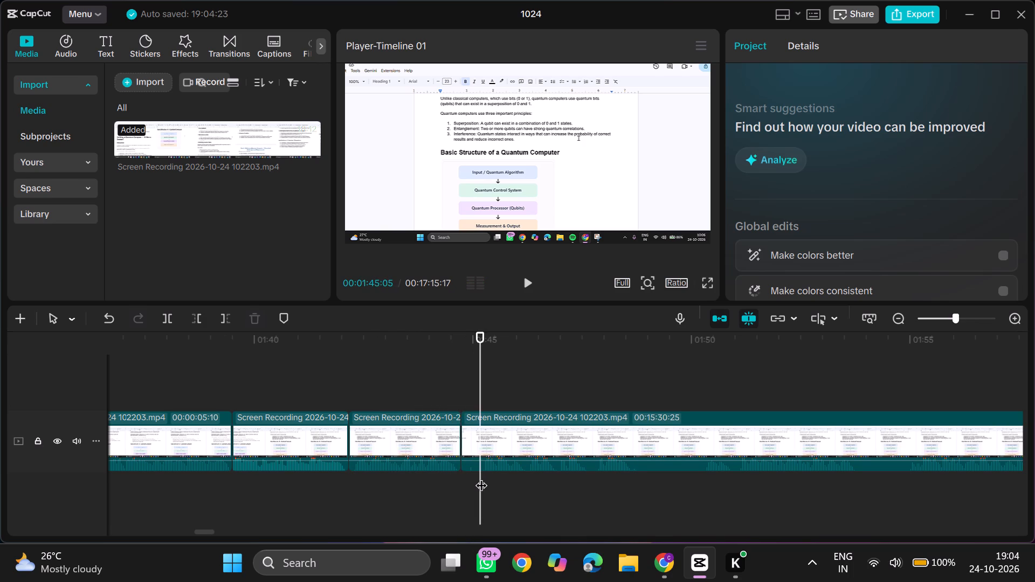
type("q")
Play on and trim away about 5 seconds 25 frames right after the cut at 00:01:44:22.
key("space")
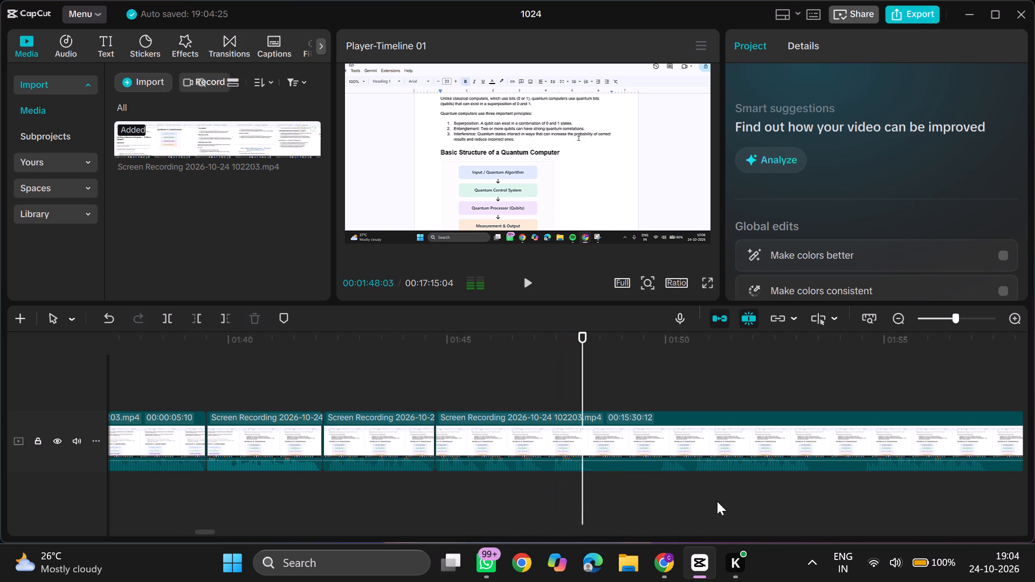
left_click(698, 476)
key("space")
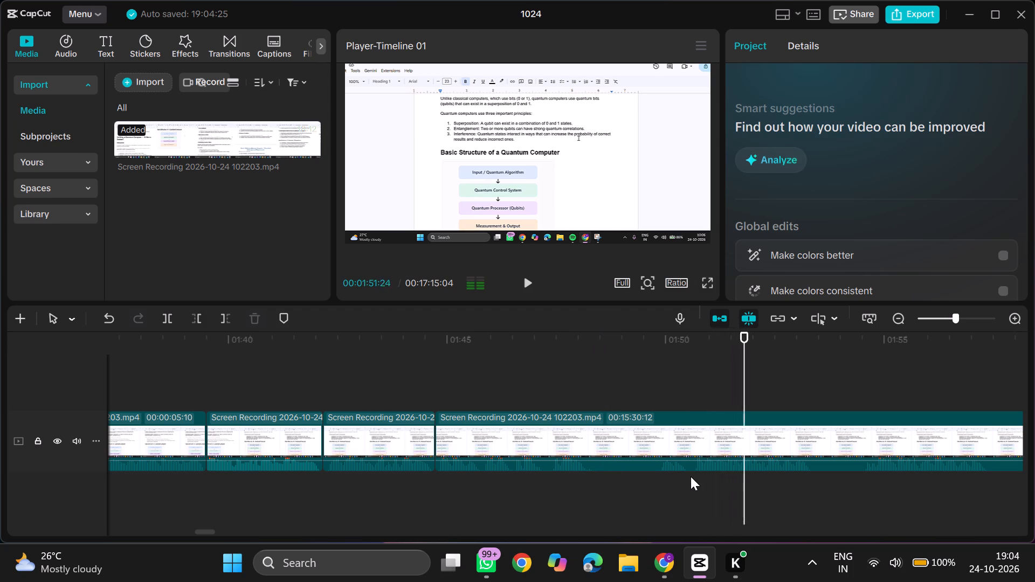
left_click(691, 476)
key("q")
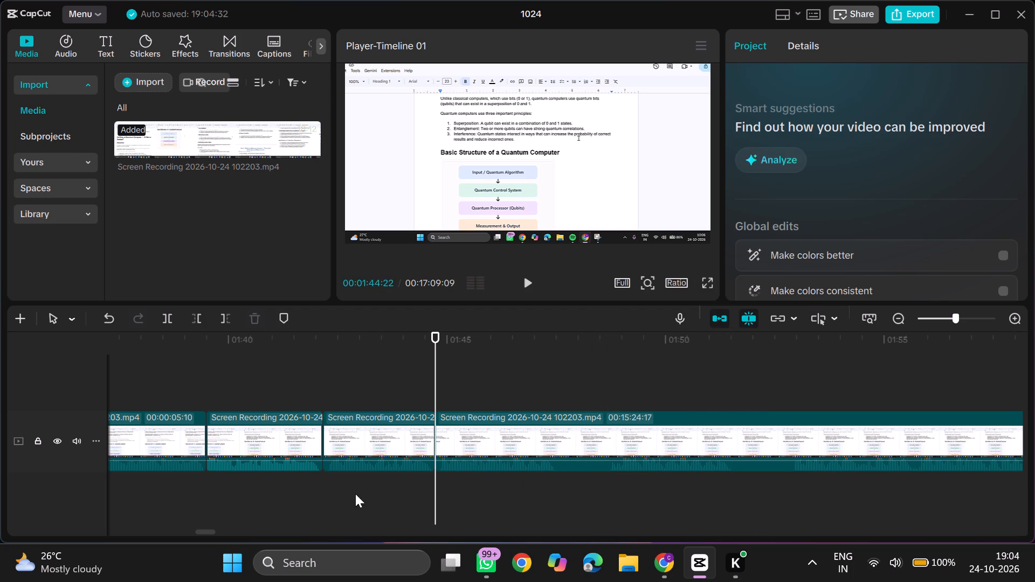
Replay the section around 00:01:43 and delete the short clip between the cuts at 00:01:42:05 and 00:01:44:22.
left_click(342, 500)
key("space")
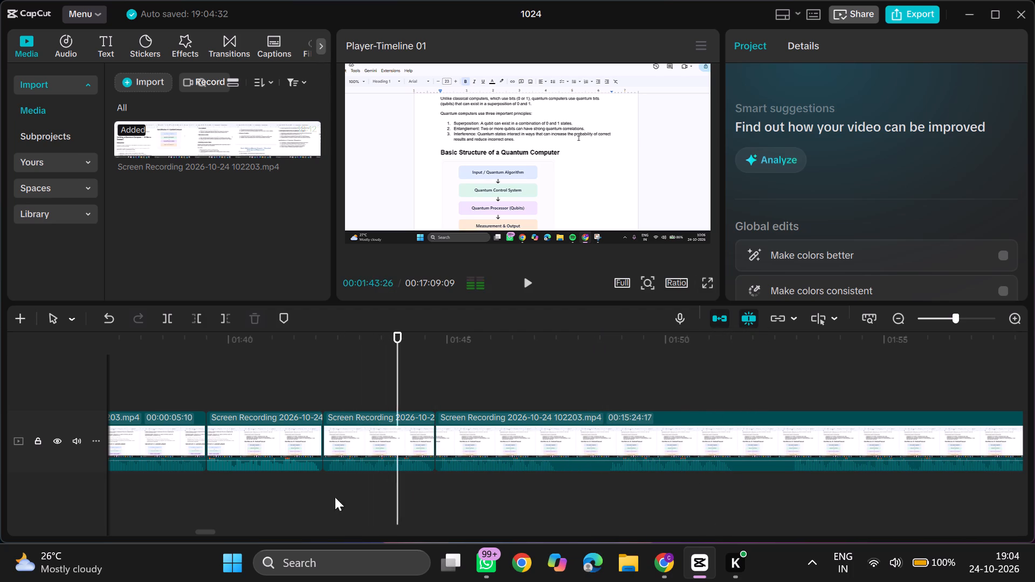
left_click(234, 488)
key("space")
key("space")
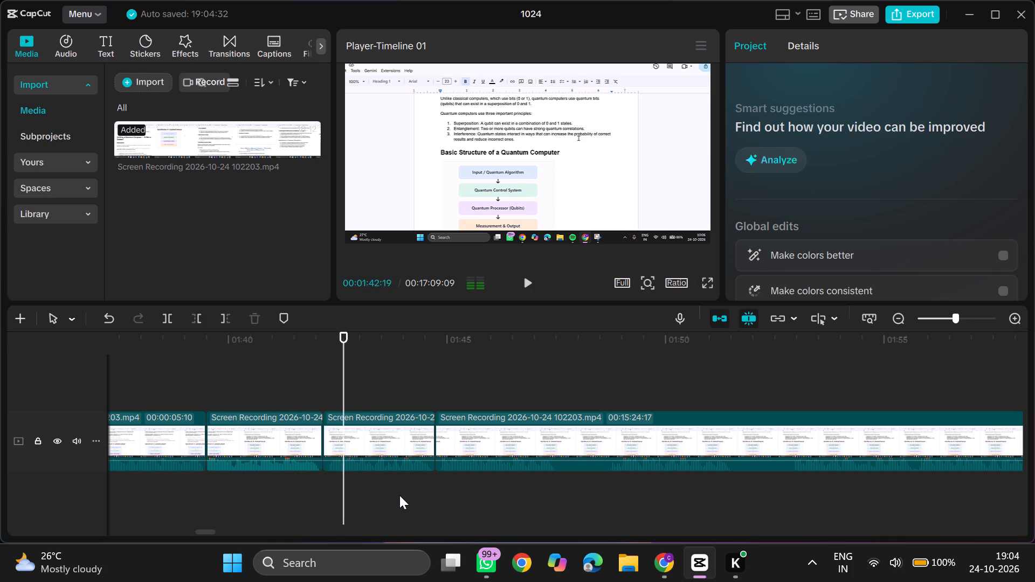
left_click(404, 459)
key("BackSpace")
Replay from about 00:01:40 and delete the short clip between the cuts at 00:01:39:15 and 00:01:42:05.
left_click(242, 498)
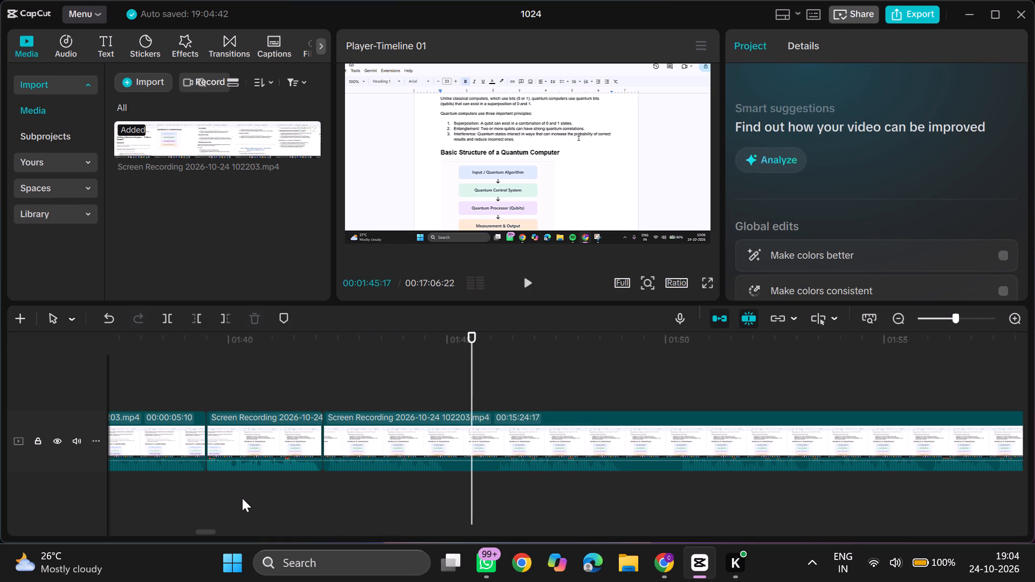
key("space")
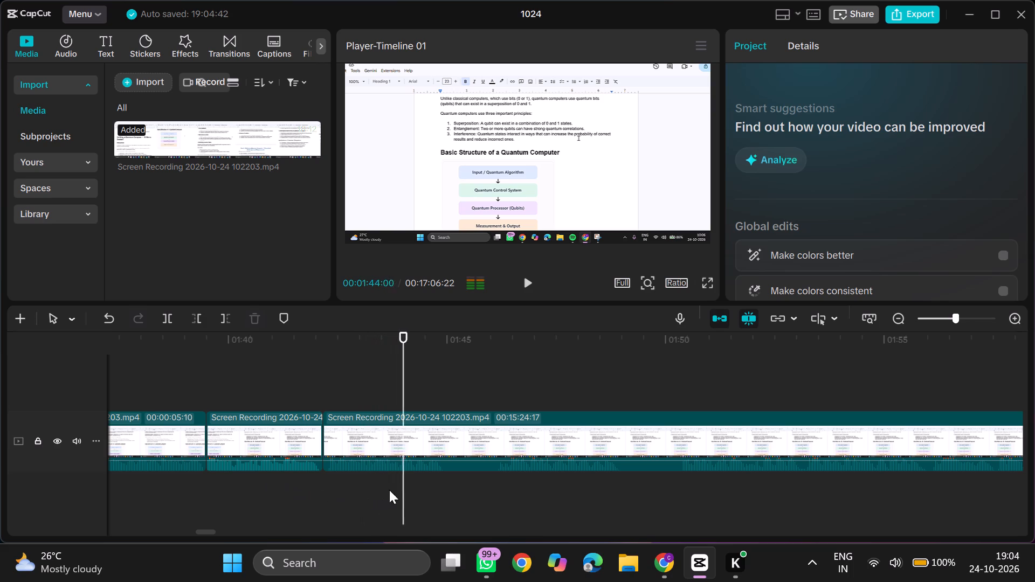
left_click(212, 490)
key("space")
key("space")
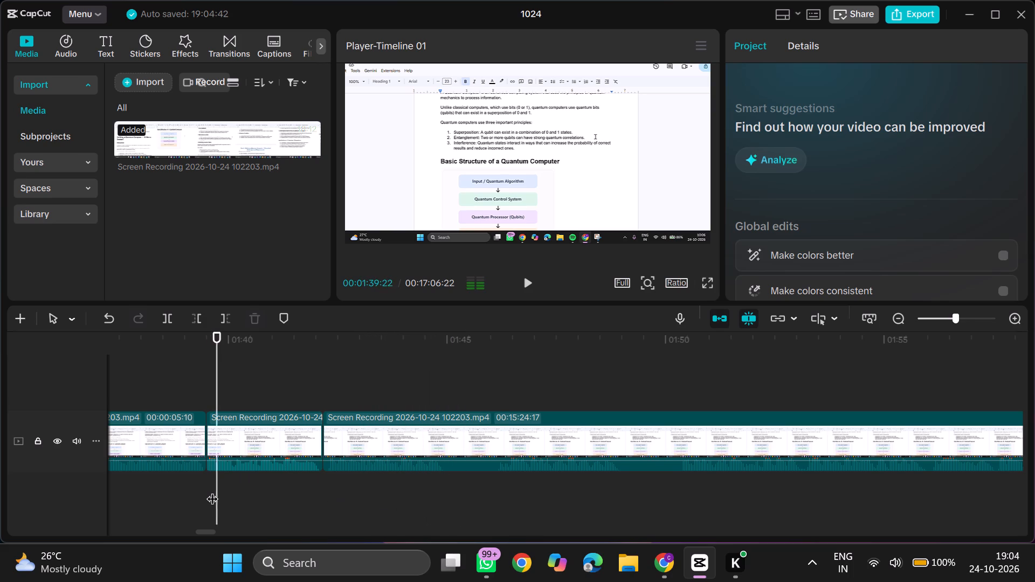
left_click(277, 453)
key("BackSpace")
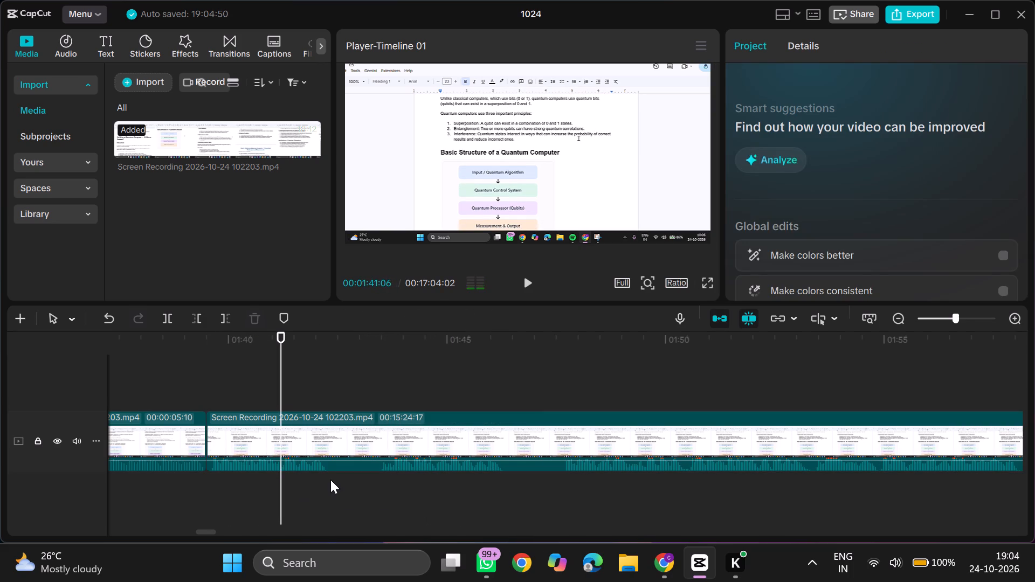
Split the recording at 00:01:42:10 and trim away about 1 second 3 frames right after the split.
double_click(331, 479)
key("ctrl+b")
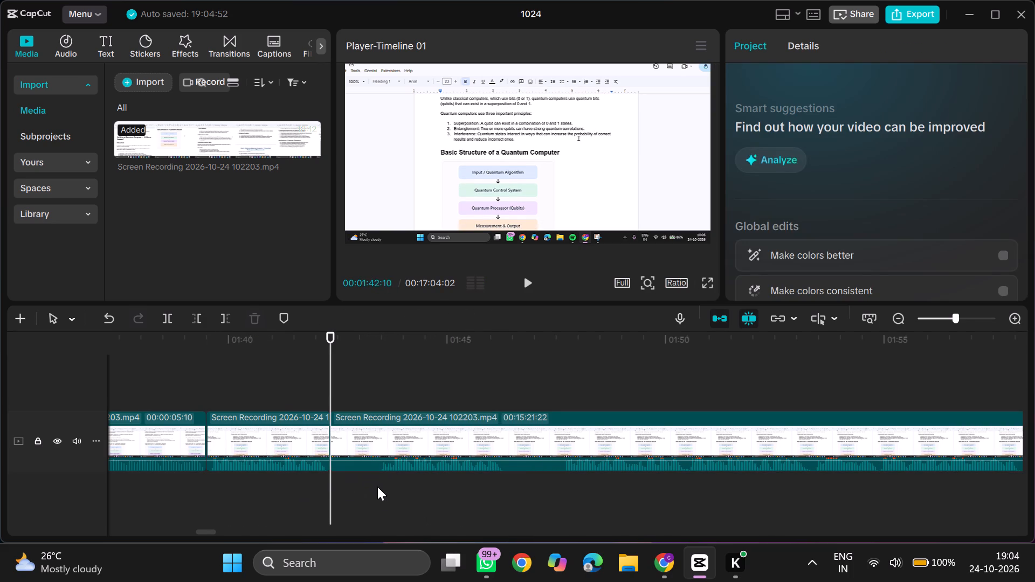
double_click(379, 484)
key("q")
Play on, split the recording at 00:01:45:07 and trim away about 1 second 8 frames right after the split.
key("space")
scroll(379, 484, "left", 1)
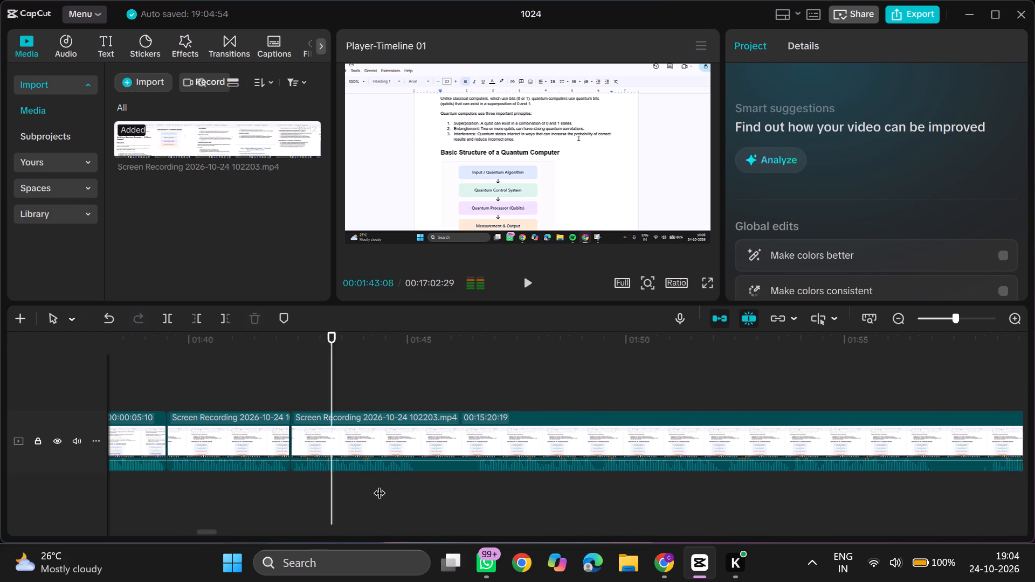
left_click(417, 483)
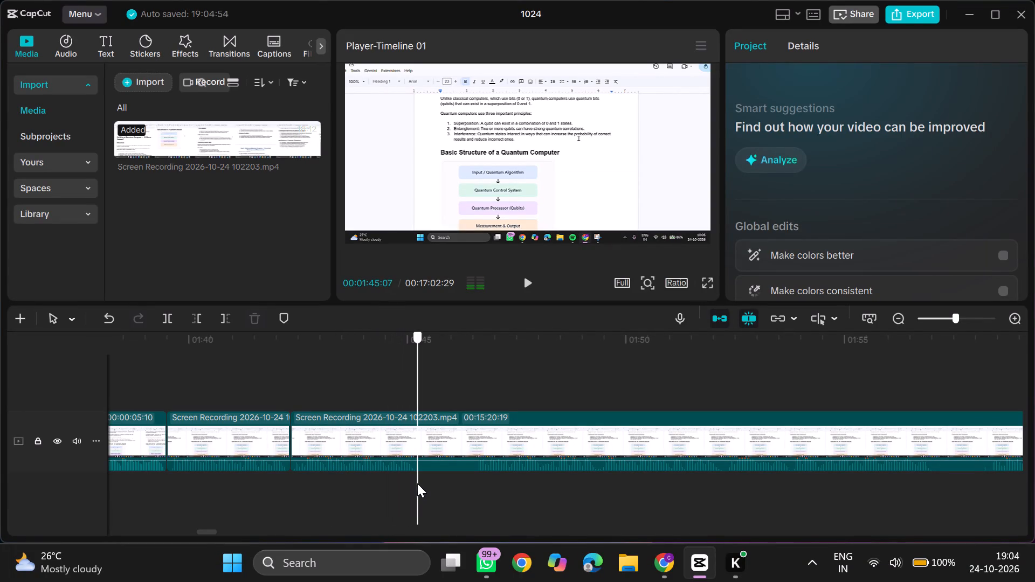
key("ctrl+b")
double_click(473, 479)
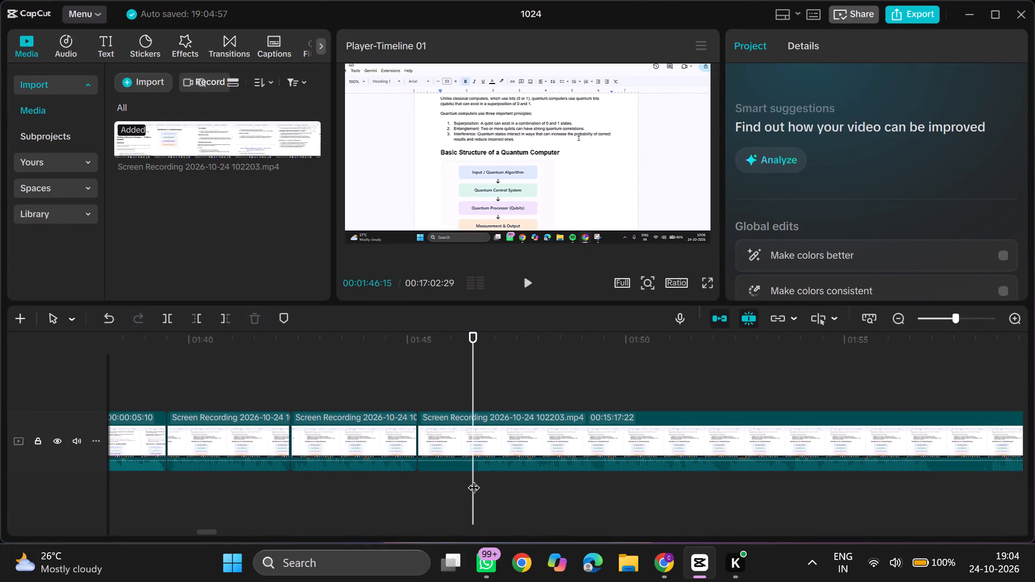
type("q")
Review the recording through about 00:02:06 and trim away the section from the 00:01:45:07 cut to 00:01:57:01.
key("space")
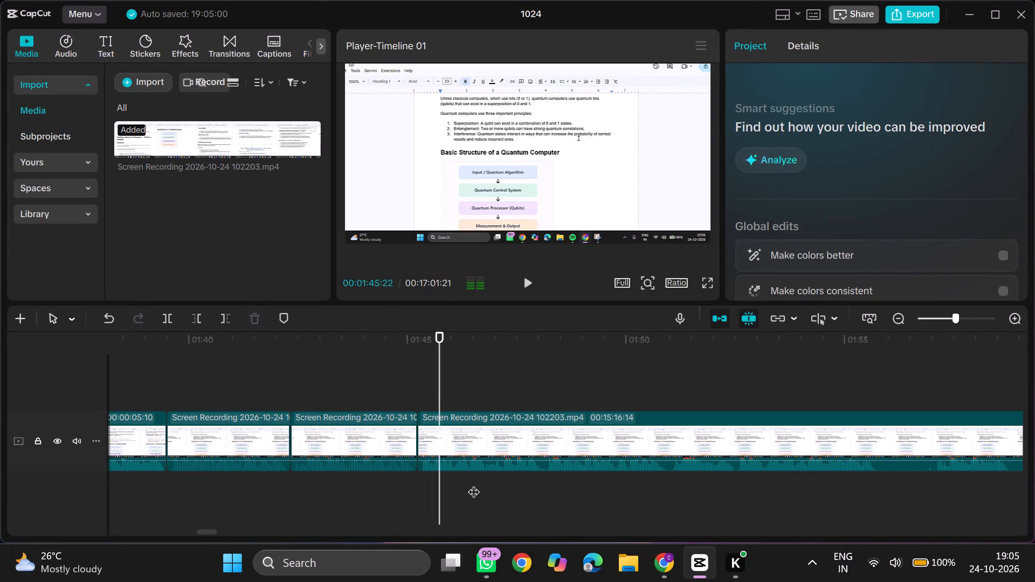
scroll(473, 483, "down", 2, "ctrl")
scroll(473, 483, "left", 1)
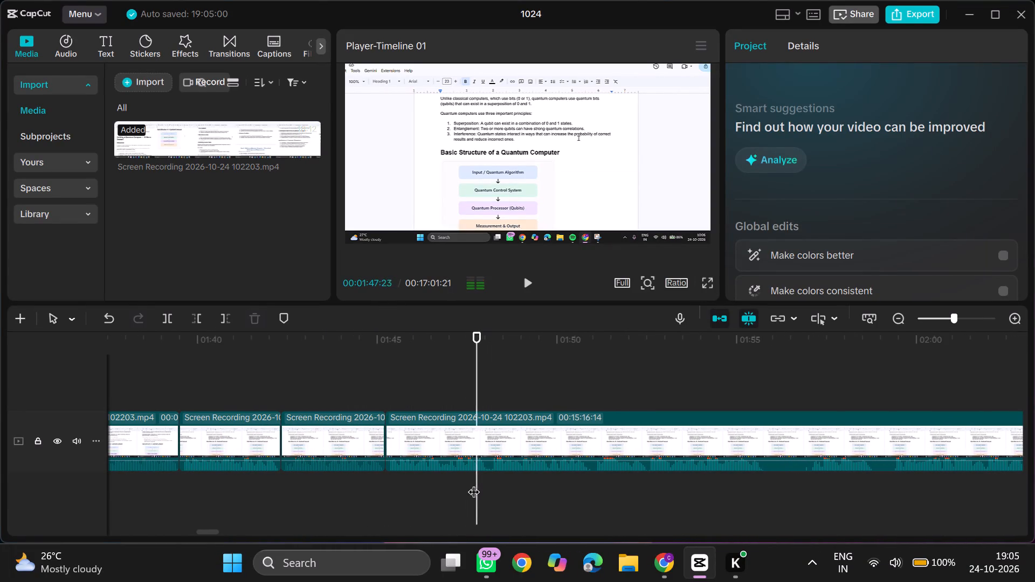
scroll(473, 483, "left", 1)
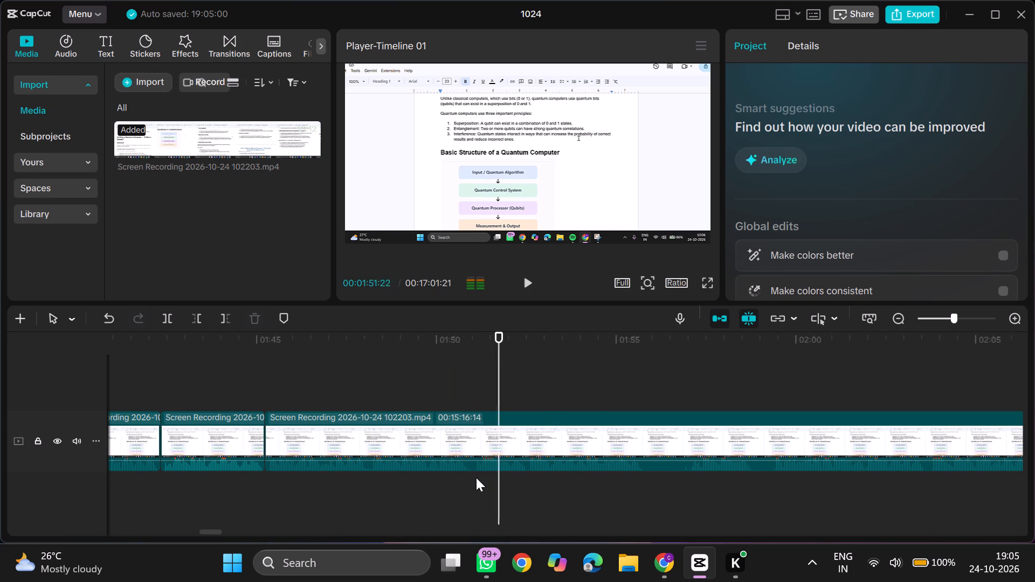
scroll(476, 477, "left", 2)
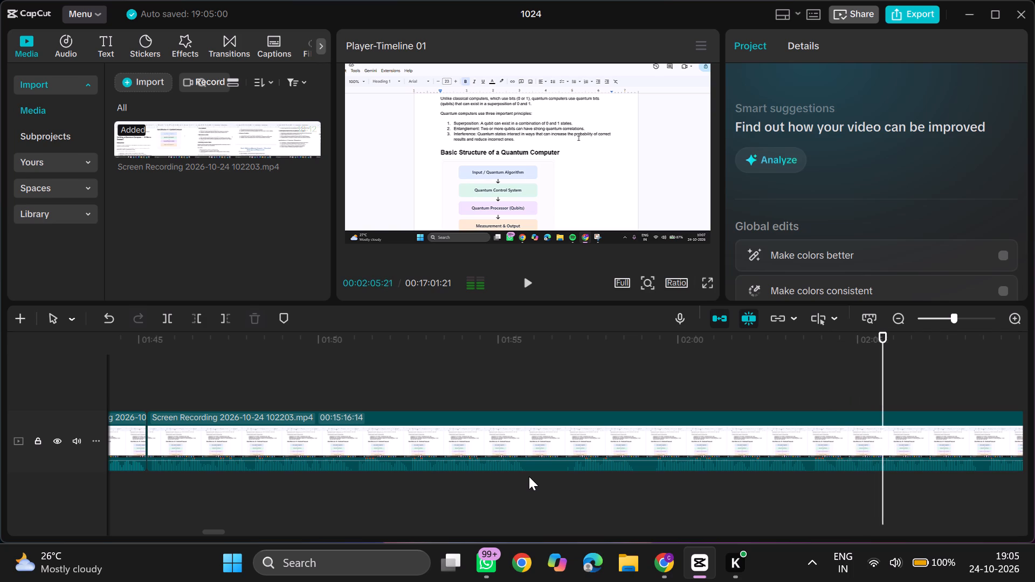
key("space")
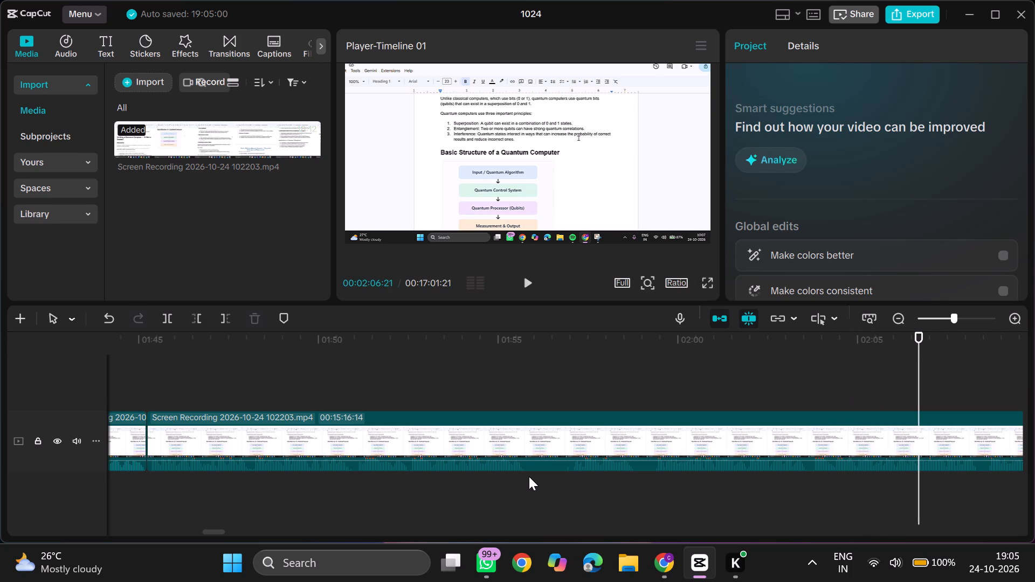
scroll(220, 470, "right", 1)
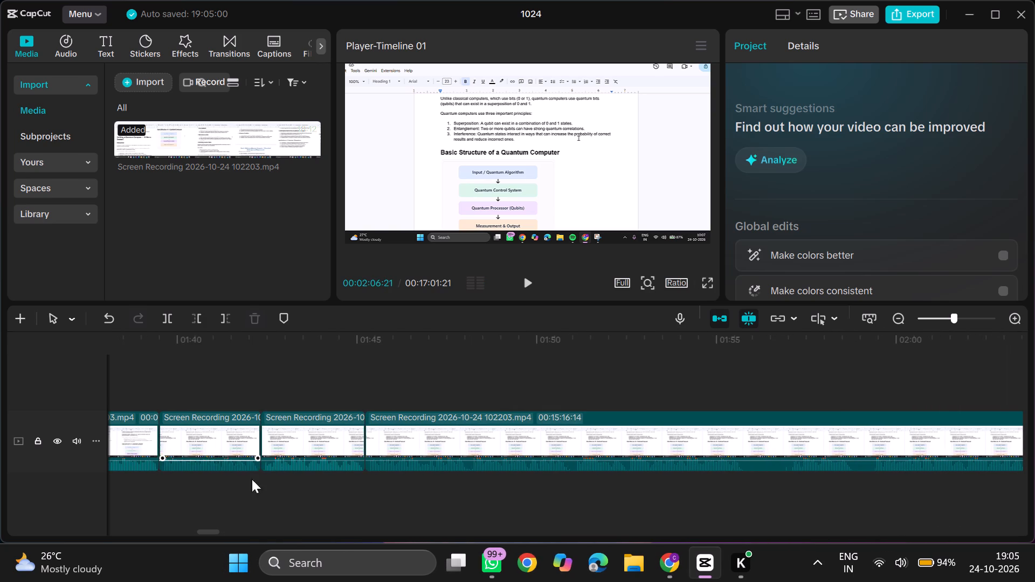
left_click(268, 485)
key("space")
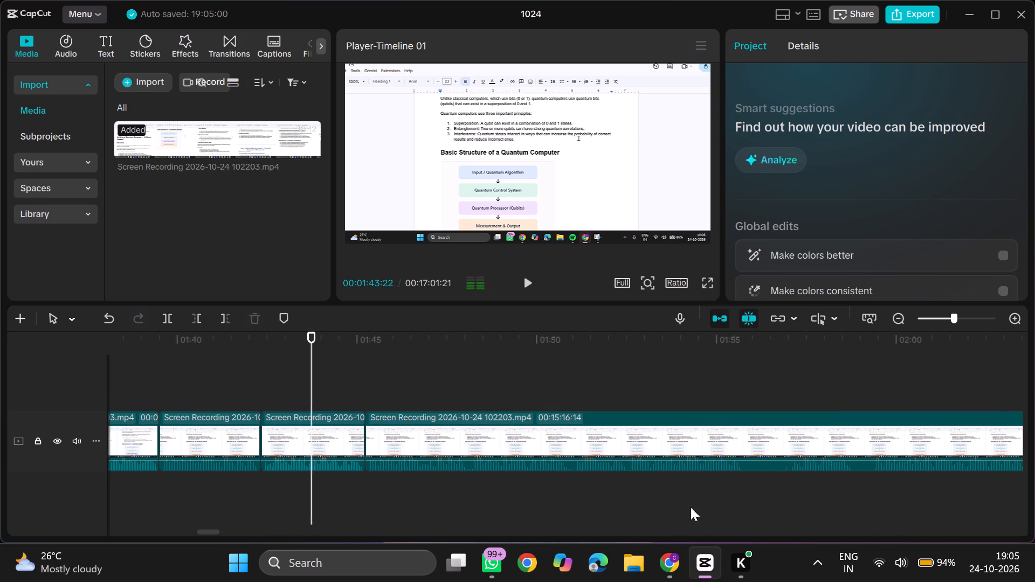
left_click(802, 486)
key("space")
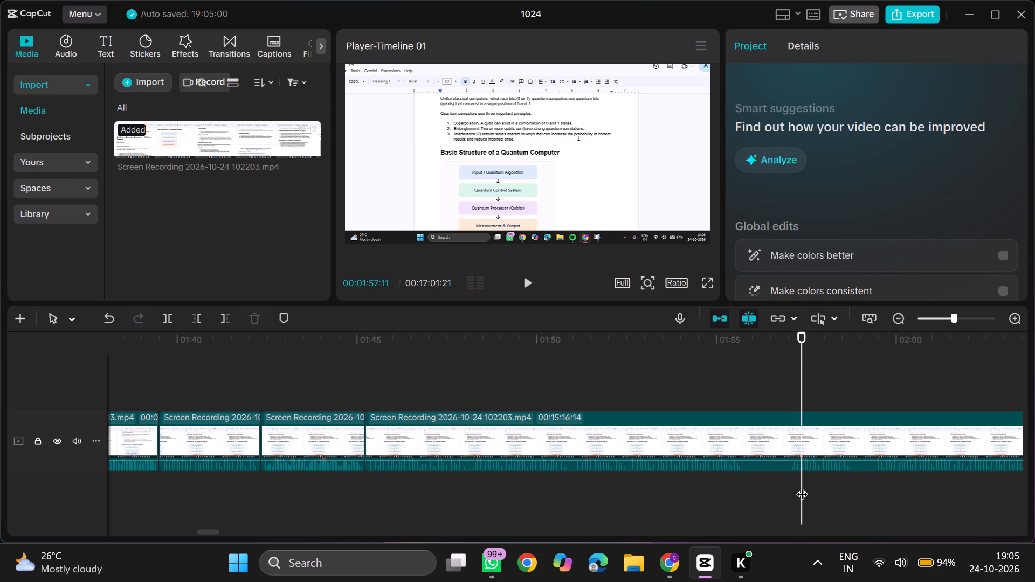
key("space")
scroll(802, 486, "left", 1)
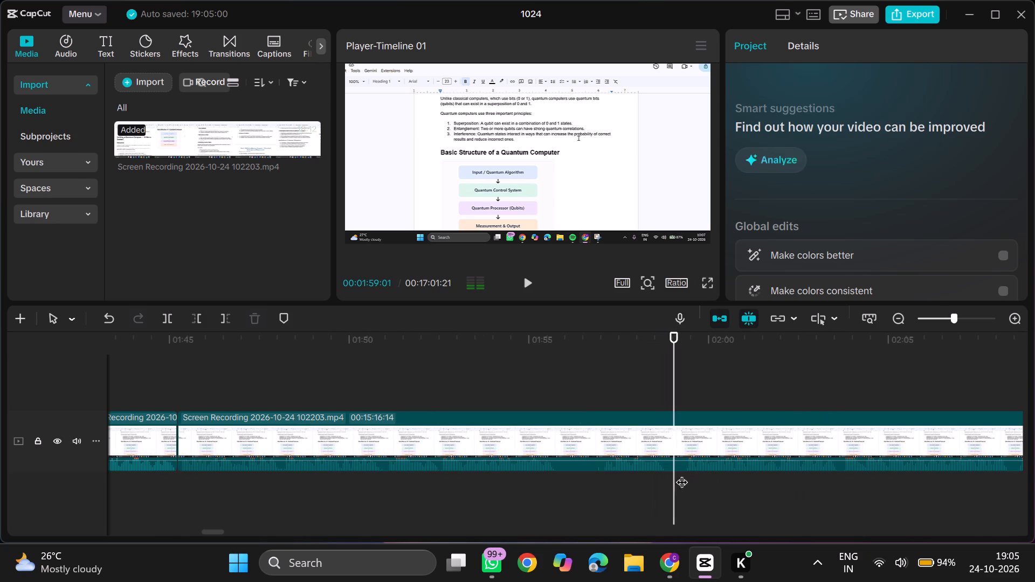
left_click(602, 474)
left_click(602, 474)
key("q")
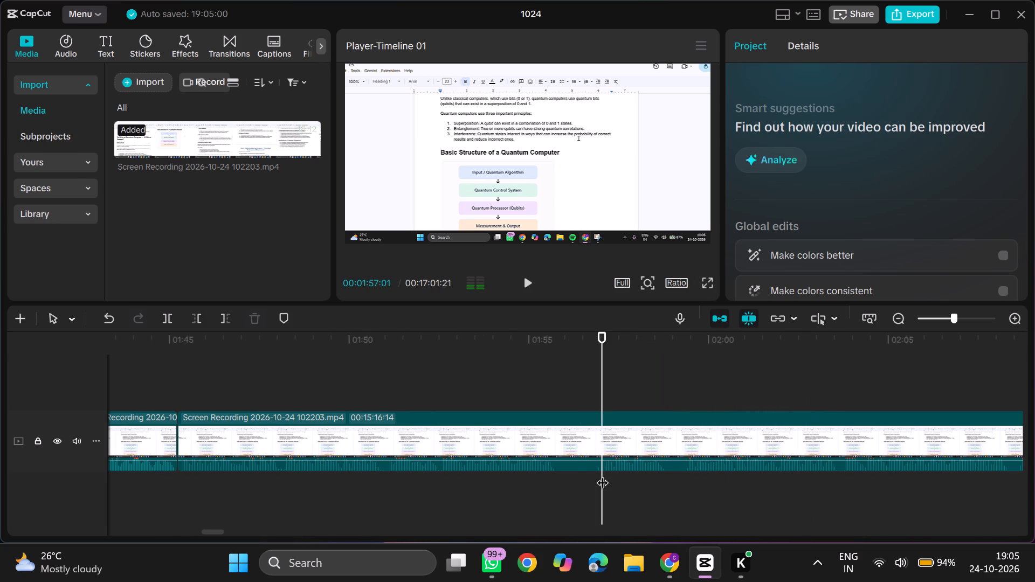
Replay across the cuts and delete the short clip between 00:01:42:10 and 00:01:45:07.
scroll(602, 474, "right", 1)
scroll(396, 489, "right", 1)
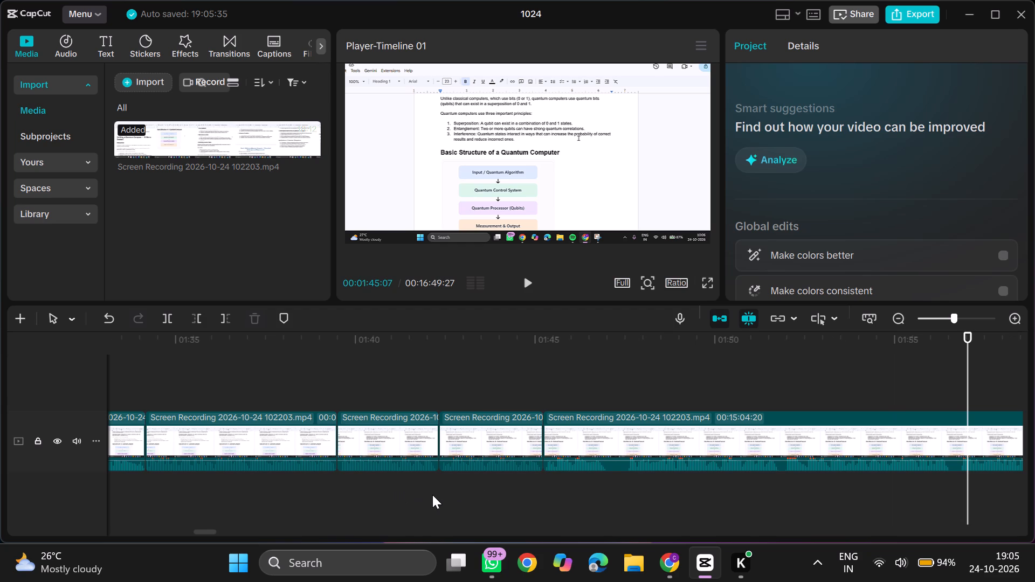
left_click(432, 495)
key("space")
scroll(432, 495, "left", 1)
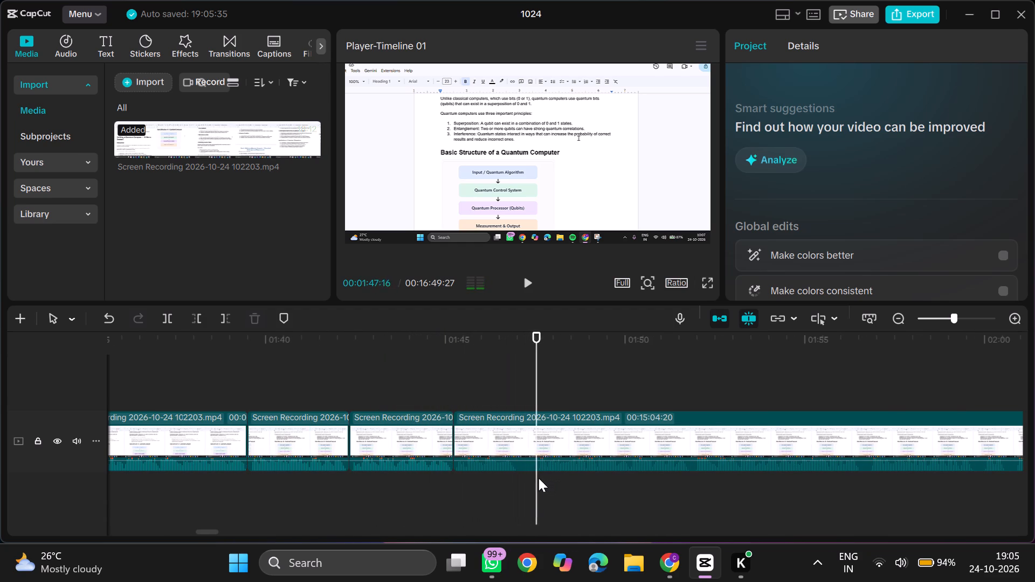
left_click(302, 493)
key("space")
key("space")
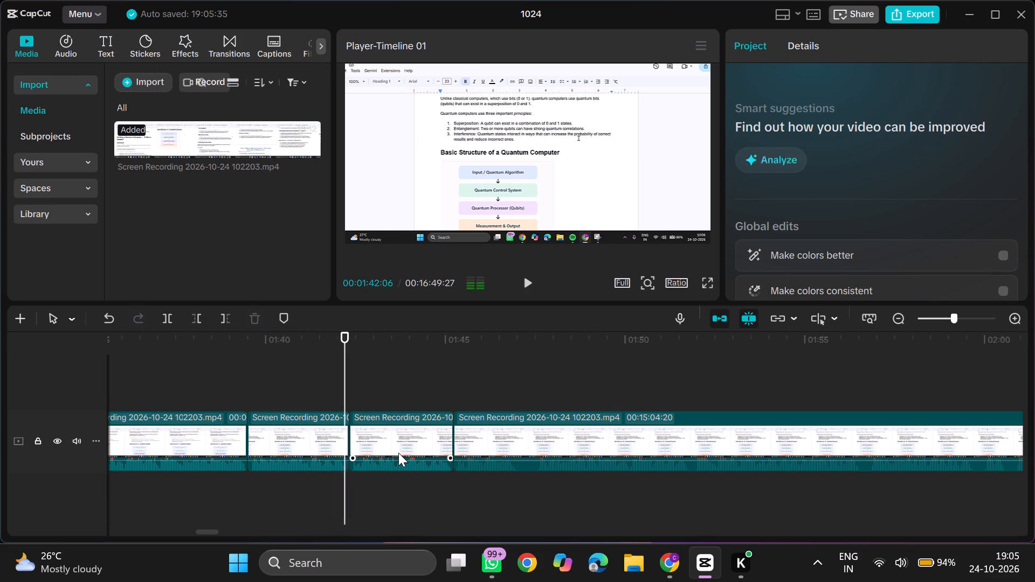
left_click(398, 453)
key("BackSpace")
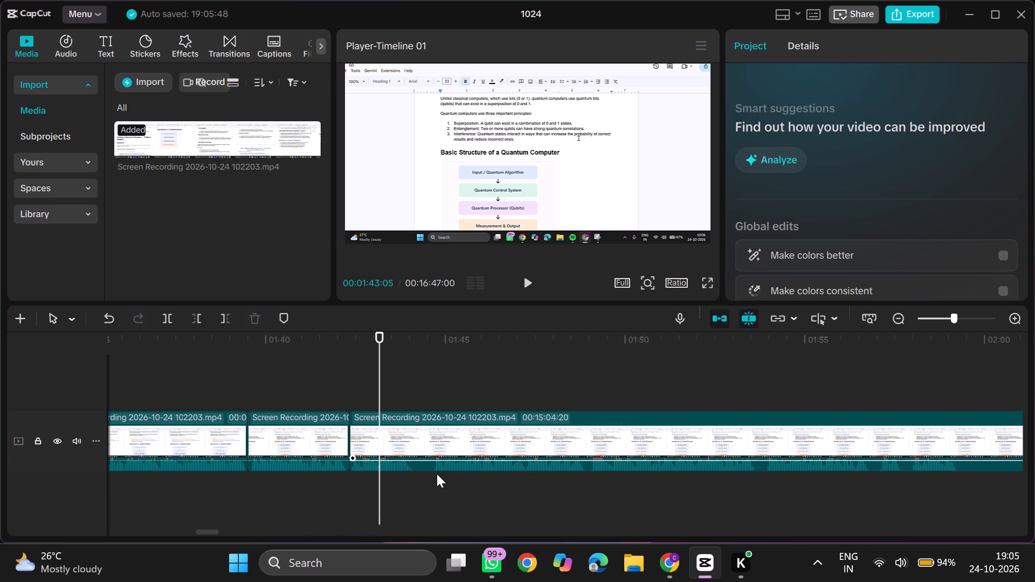
Trim away about 2 seconds 8 frames right after the cut at 00:01:42:10.
left_click(431, 476)
type("q")
Play on, split the recording at 00:01:51:14 and trim away about 4 frames right after the split.
key("space")
scroll(431, 476, "left", 1)
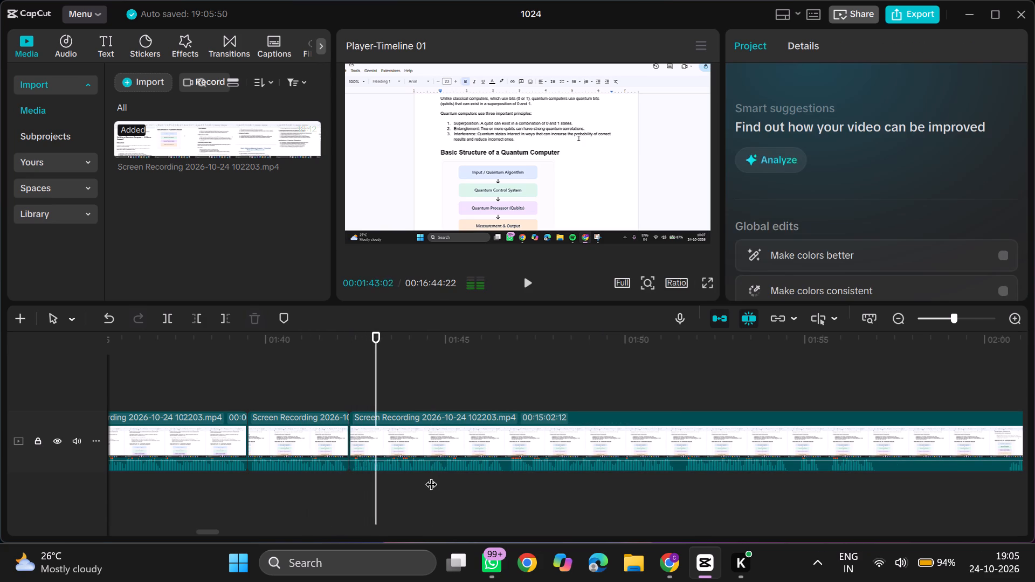
scroll(431, 476, "left", 1)
scroll(431, 476, "down", 2, "ctrl")
left_click(233, 495)
key("space")
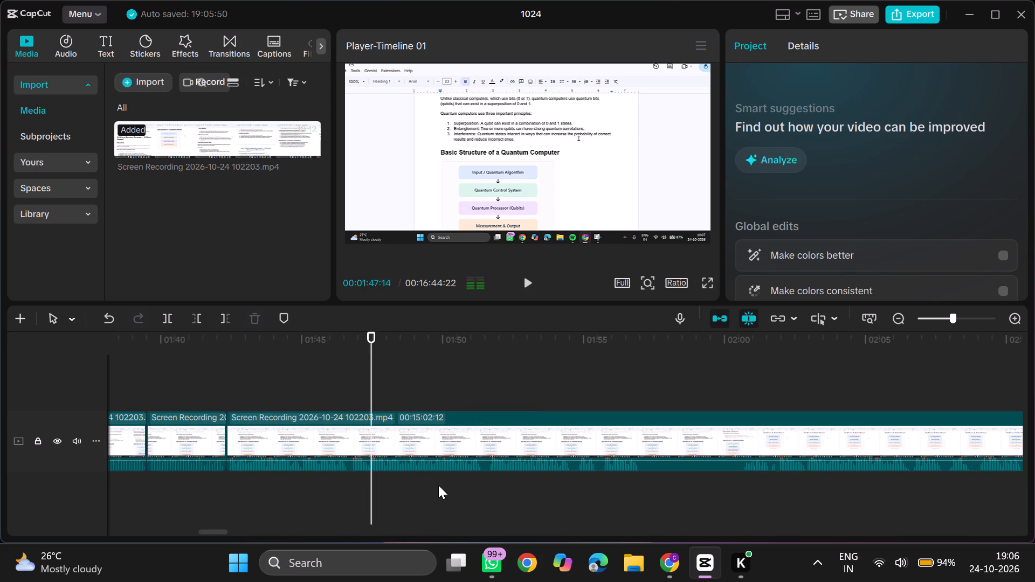
left_click(474, 473)
key("ctrl+b")
scroll(474, 473, "up", 5, "ctrl")
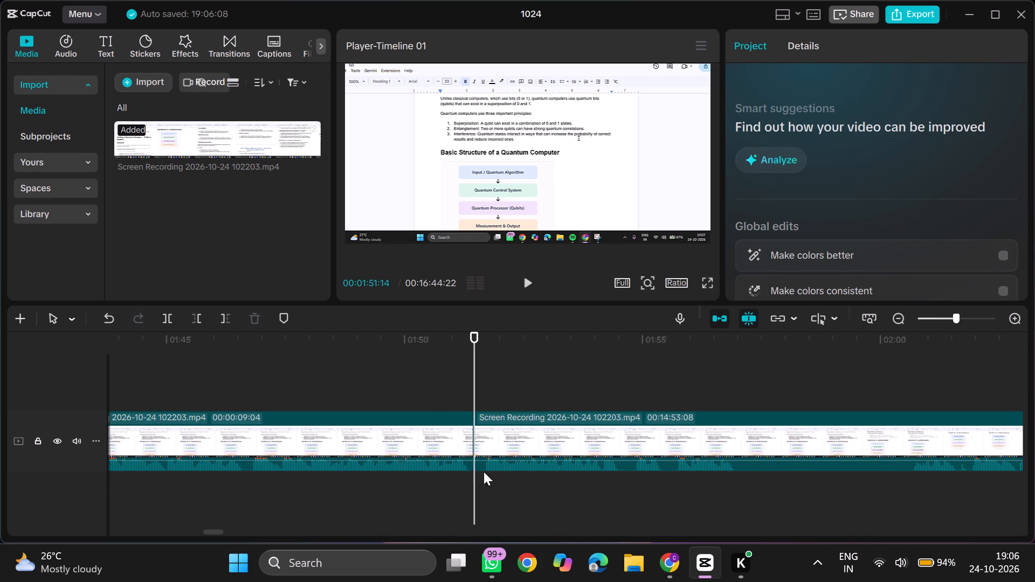
double_click(480, 473)
type("q")
Play on, split the recording at 00:01:54:13 and trim away about 8 frames right after the split.
key("space")
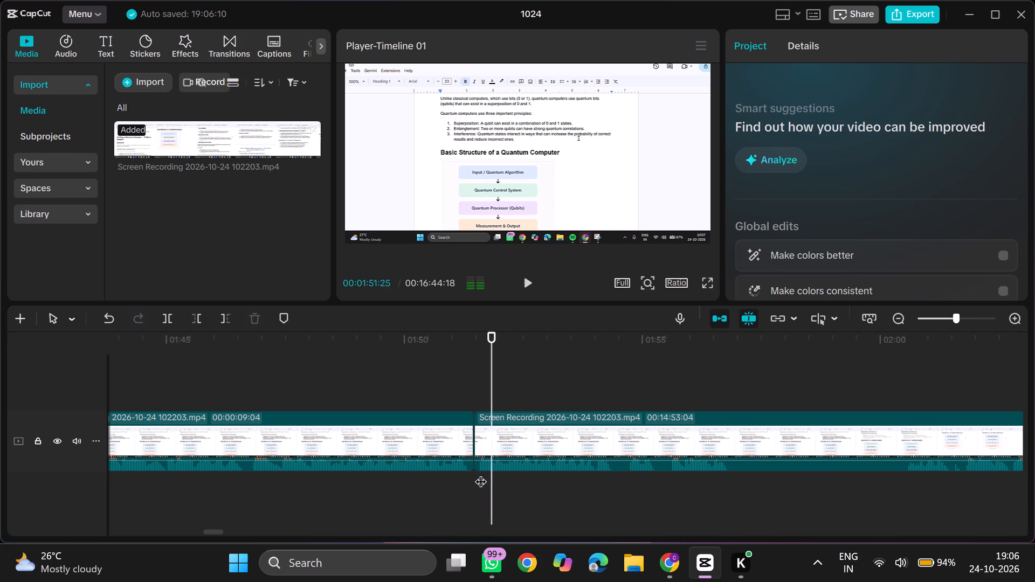
scroll(480, 473, "down", 3, "ctrl")
scroll(591, 476, "up", 7, "ctrl")
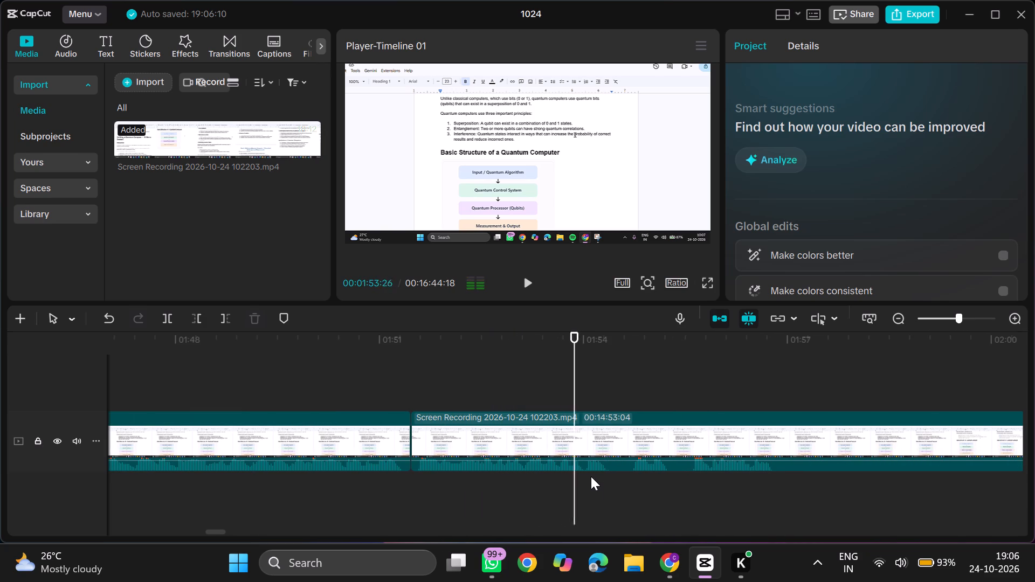
left_click(613, 476)
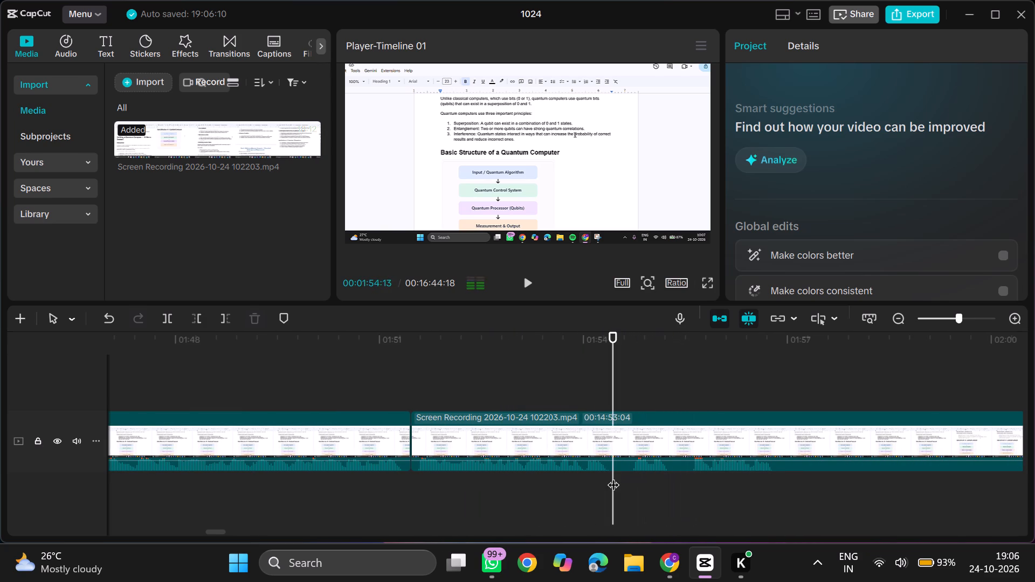
key("ctrl+b")
left_click(631, 478)
type("q")
Play on, split the recording at 00:01:55:00 and trim away about 10 frames right after the split.
key("space")
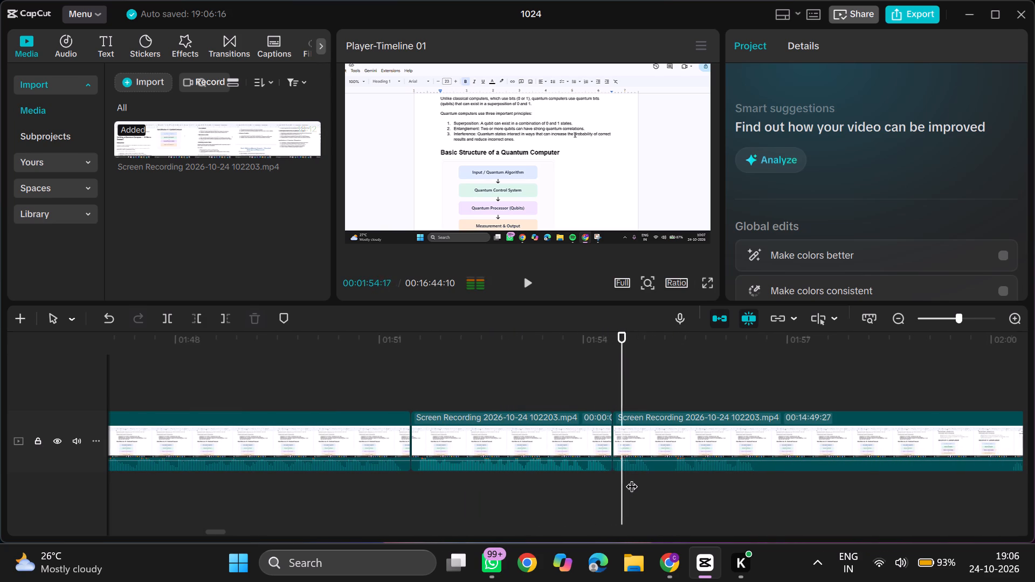
left_click(652, 476)
key("ctrl+b")
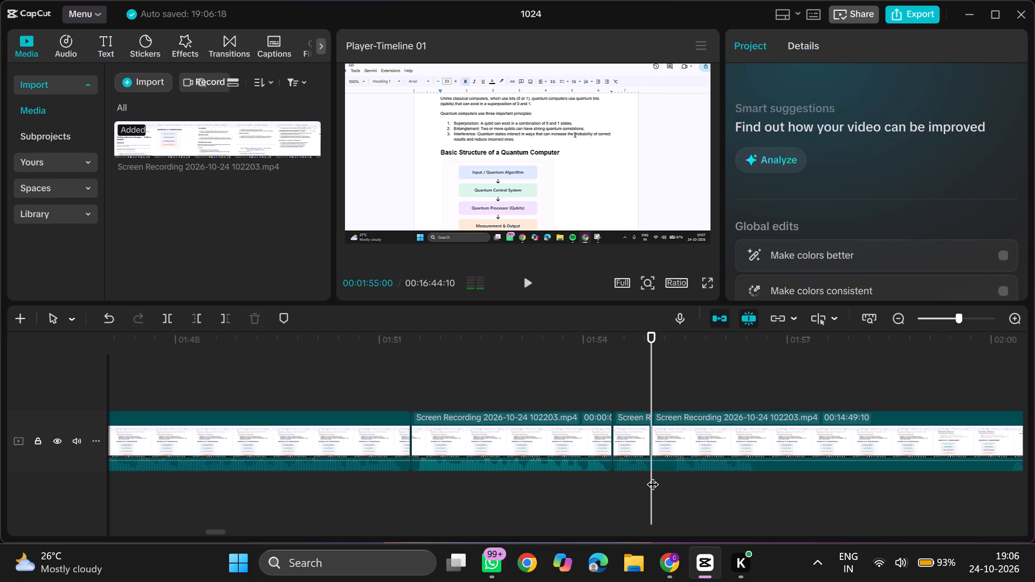
left_click(673, 479)
type("q")
Play on, split the recording at 00:01:56:07 and trim away about 3 seconds 20 frames right after the split.
key("space")
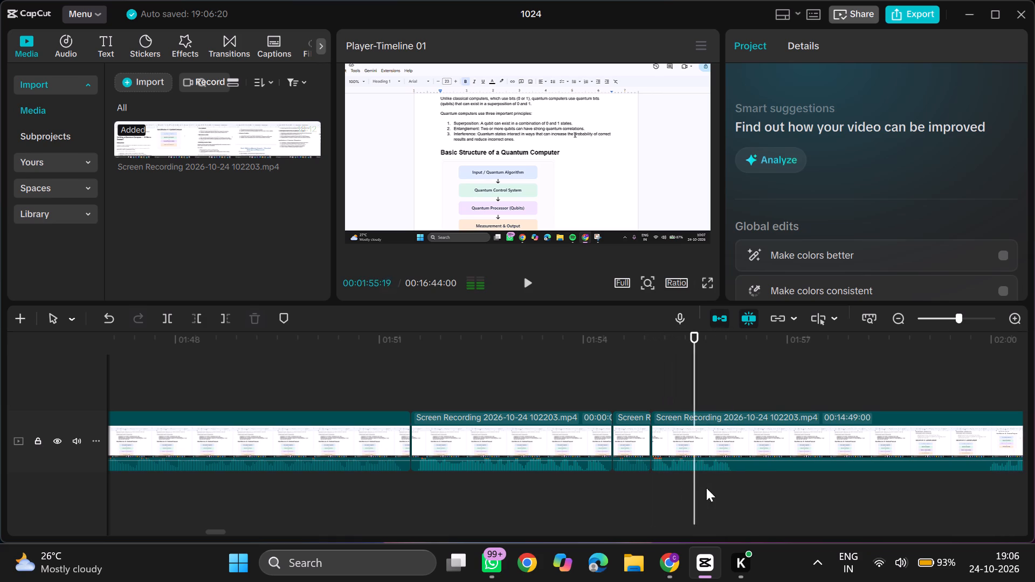
double_click(729, 473)
left_click_drag(729, 473, 734, 474)
key("ctrl+b")
scroll(734, 474, "down", 2, "ctrl")
scroll(734, 474, "left", 1)
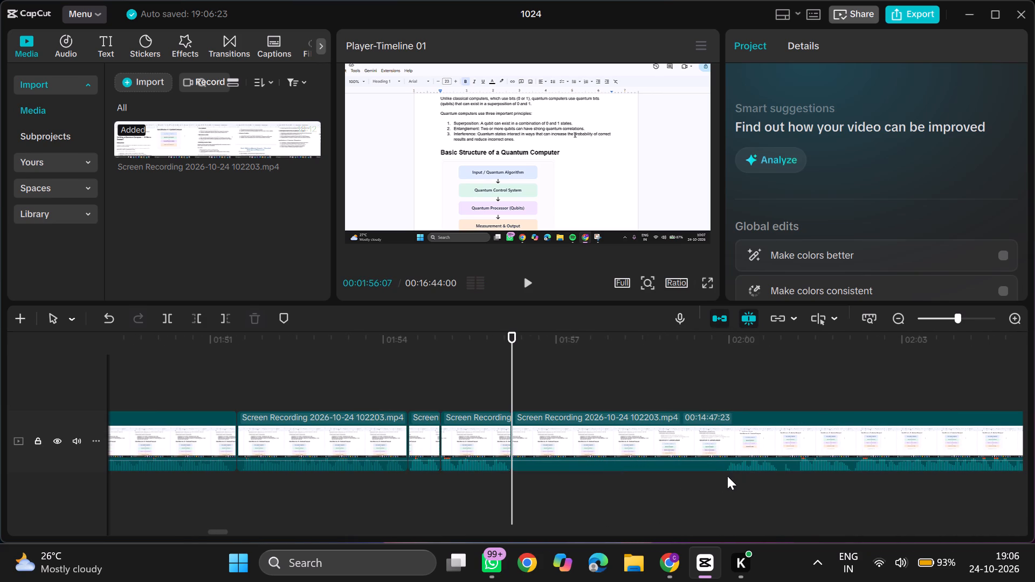
triple_click(727, 476)
type("q")
Play on, split the recording at 00:01:57:06 and trim away about 10 frames right after the split.
key("space")
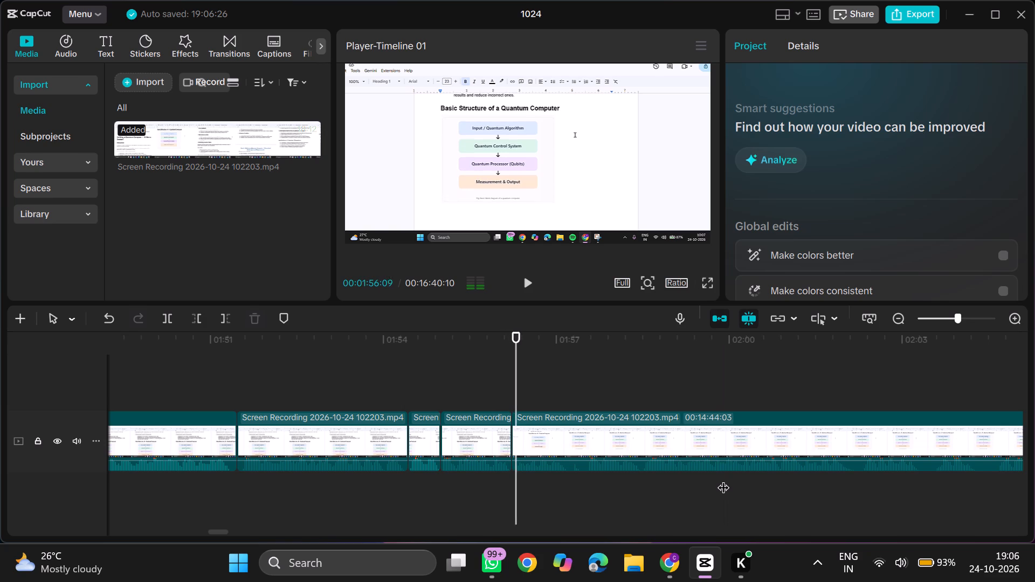
double_click(568, 479)
key("ctrl+b")
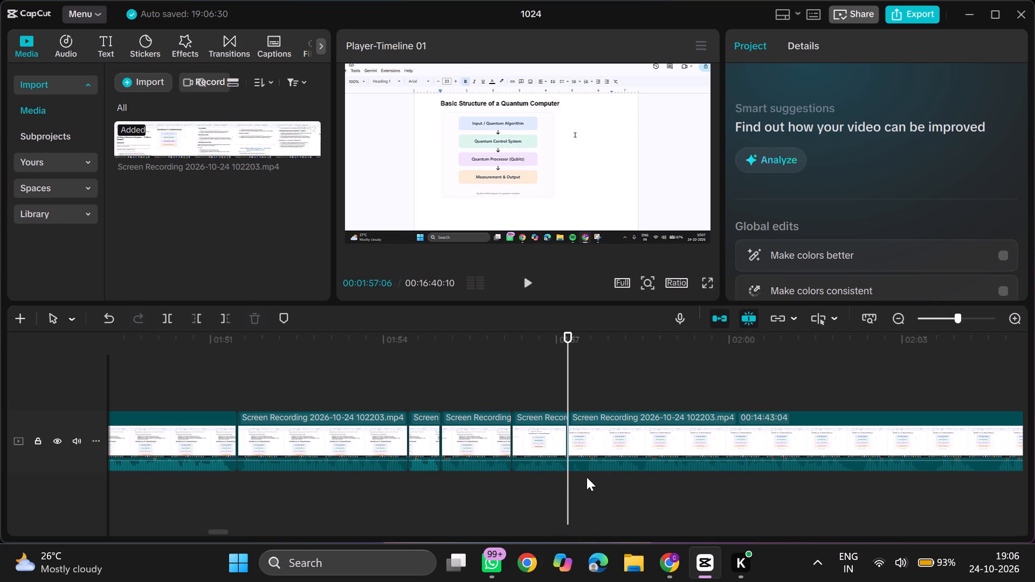
double_click(586, 477)
type("q")
Play on through the diagram section and split the recording at about 00:02:02.
key("space")
scroll(586, 477, "down", 2, "ctrl")
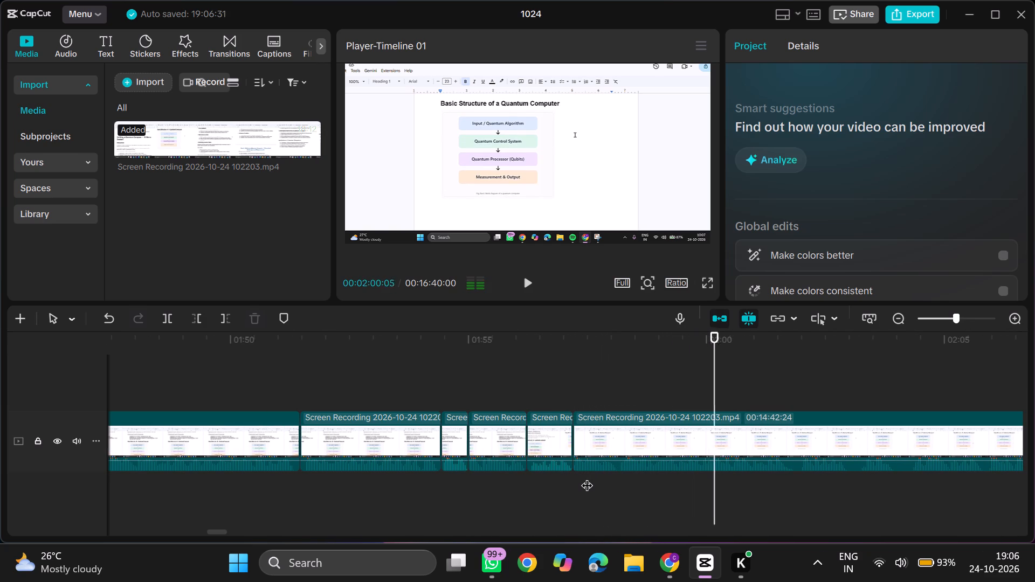
key("space")
key("space")
scroll(586, 477, "left", 1)
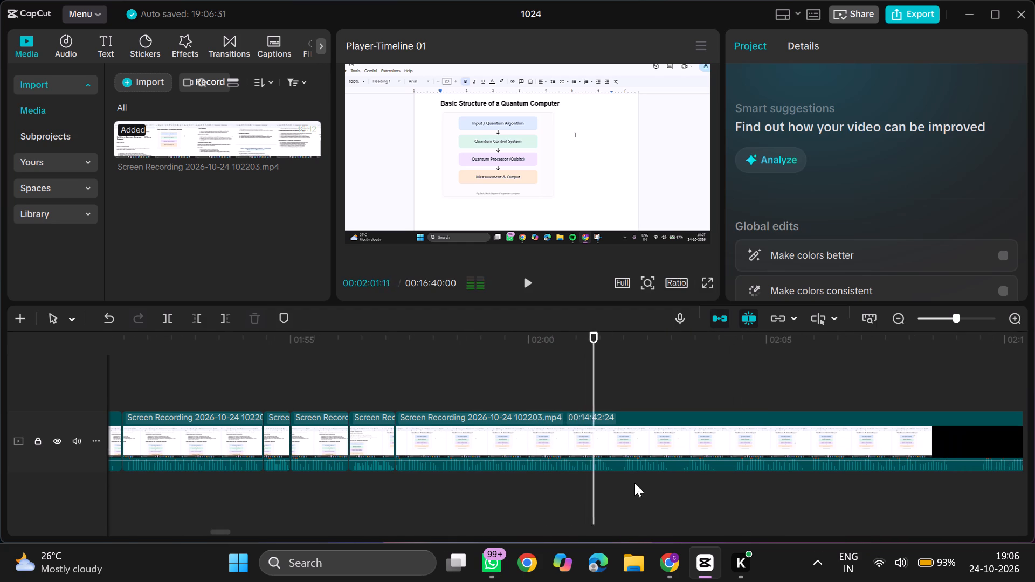
right_click(615, 477)
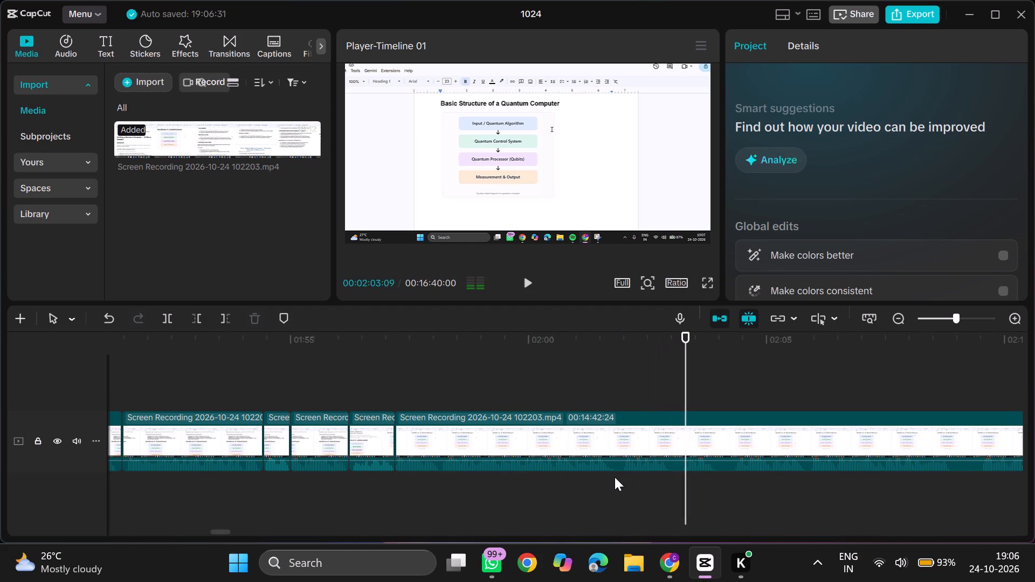
left_click(584, 495)
left_click_drag(584, 495, 598, 495)
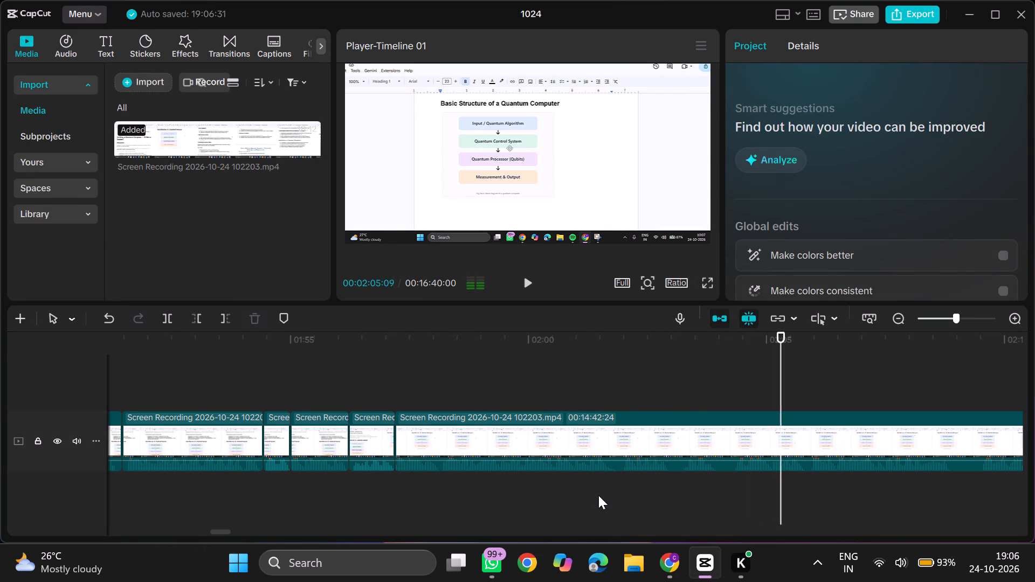
left_click_drag(598, 495, 630, 488)
left_click(630, 488)
left_click_drag(630, 488, 622, 488)
key("ctrl+b")
Replay the section after the last split, split at 00:02:03:03 and trim away about 1 second 5 frames right after it.
key("space")
scroll(622, 488, "left", 1)
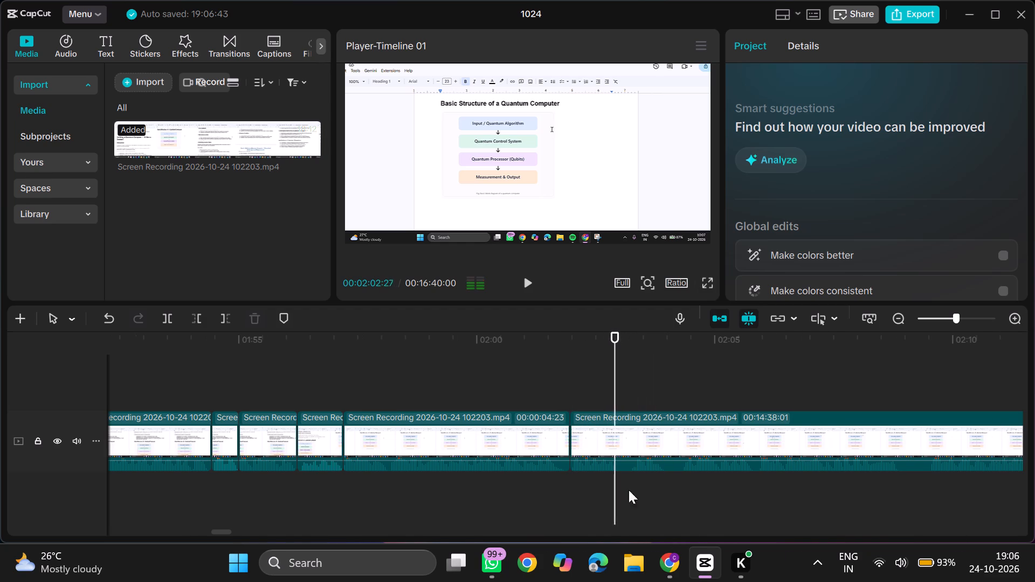
scroll(685, 478, "left", 1)
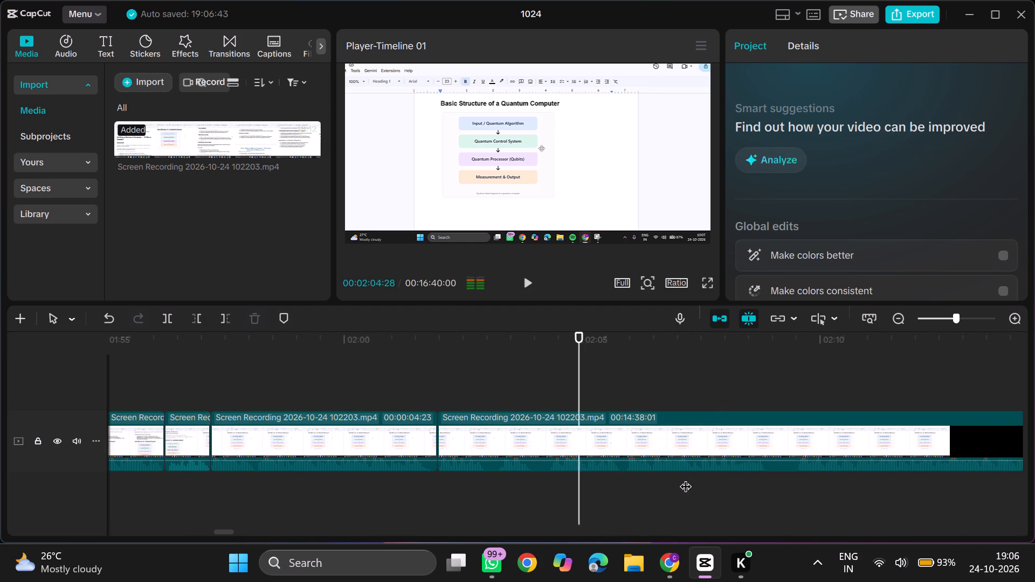
left_click(547, 477)
left_click_drag(547, 477, 493, 477)
key("space")
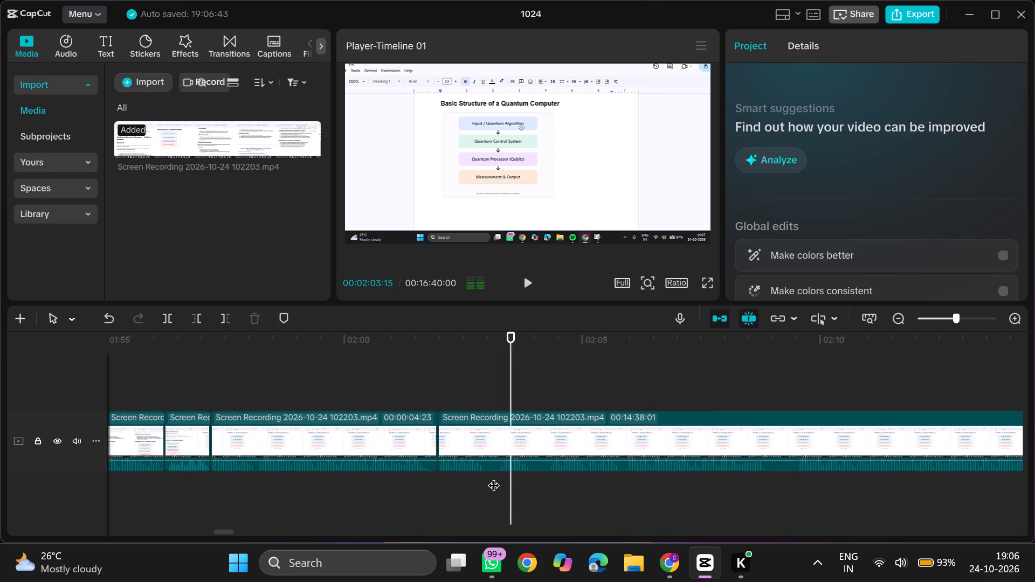
double_click(494, 479)
left_click(494, 479)
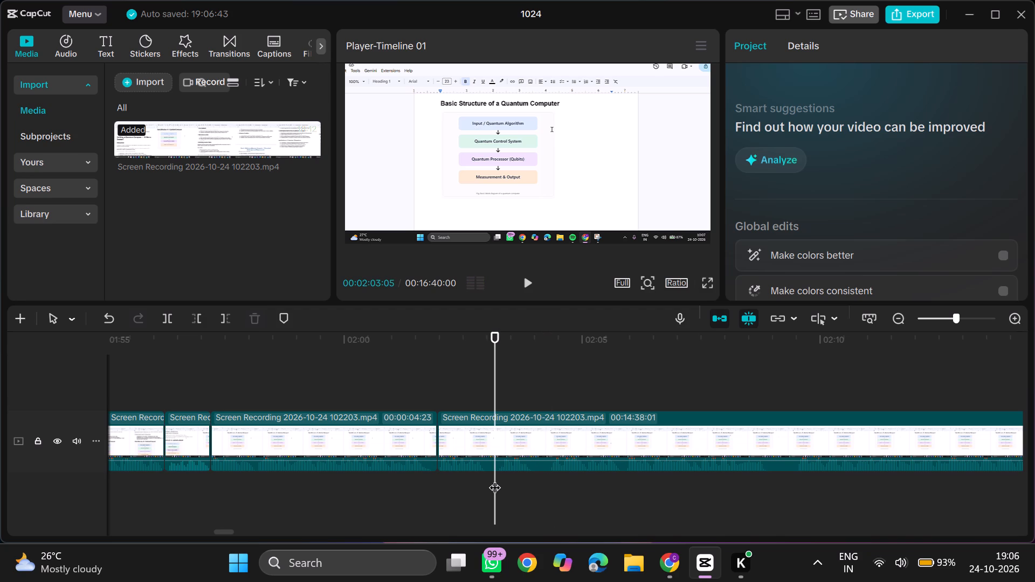
left_click(444, 482)
key("space")
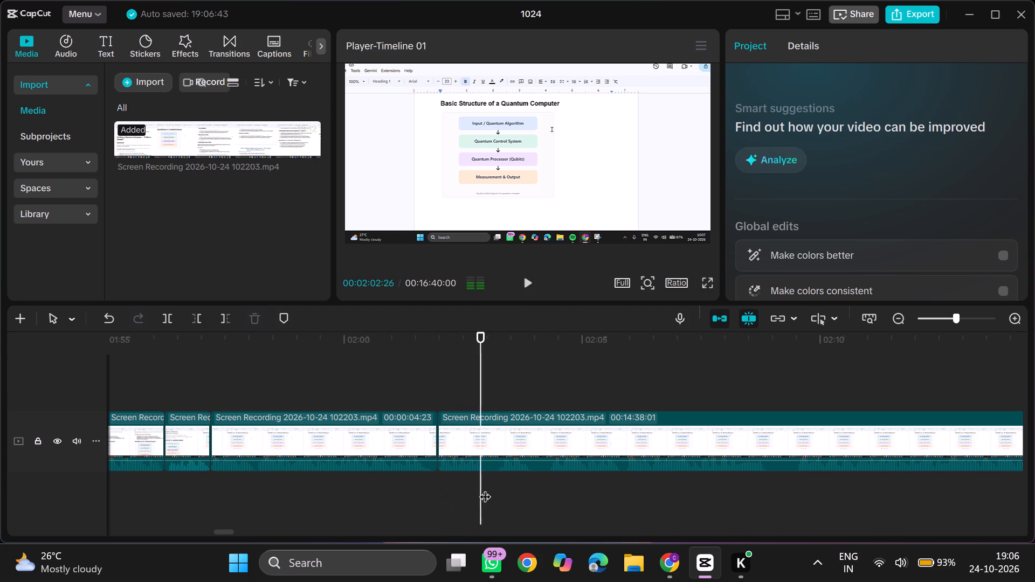
left_click(491, 477)
key("ctrl+b")
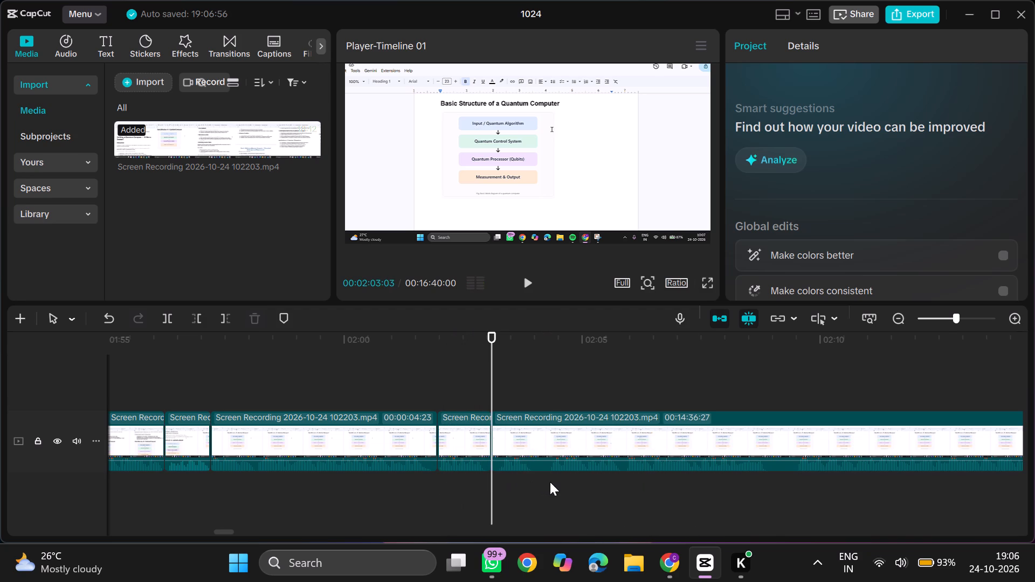
triple_click(550, 482)
type("q")
Play on, split the recording at 00:02:07:25 and trim away about 14 frames right after the split.
key("space")
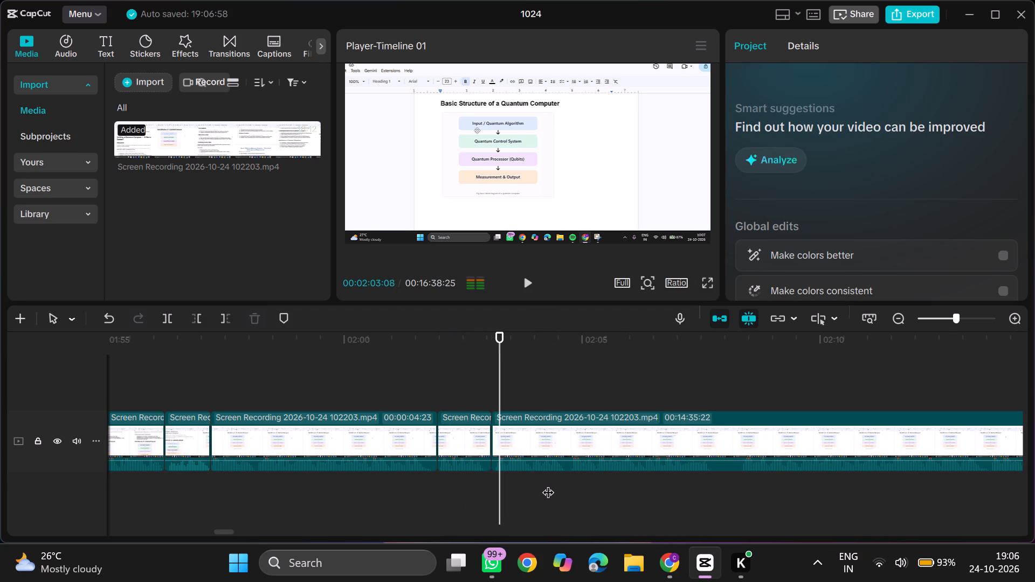
scroll(548, 484, "left", 1)
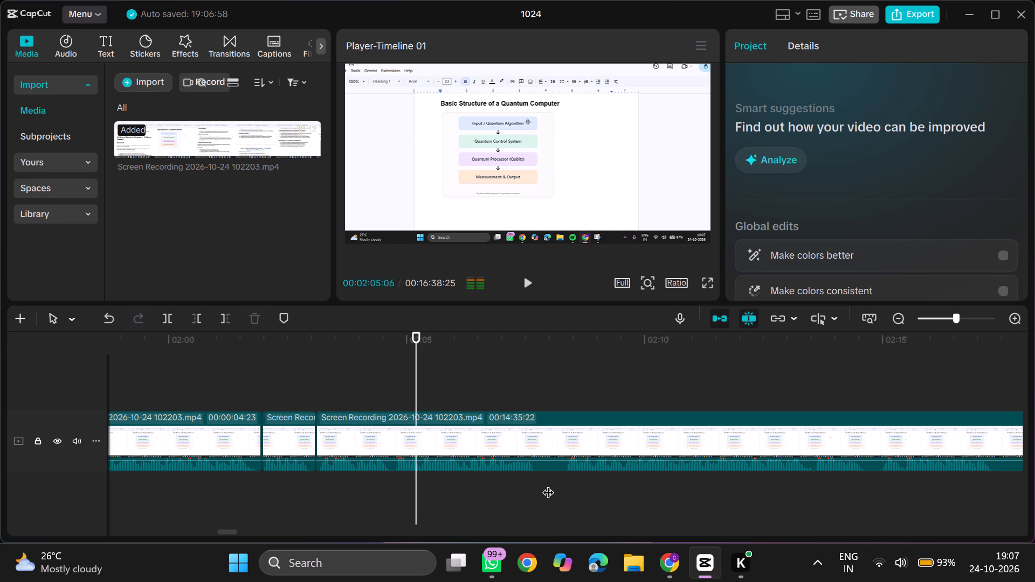
key("space")
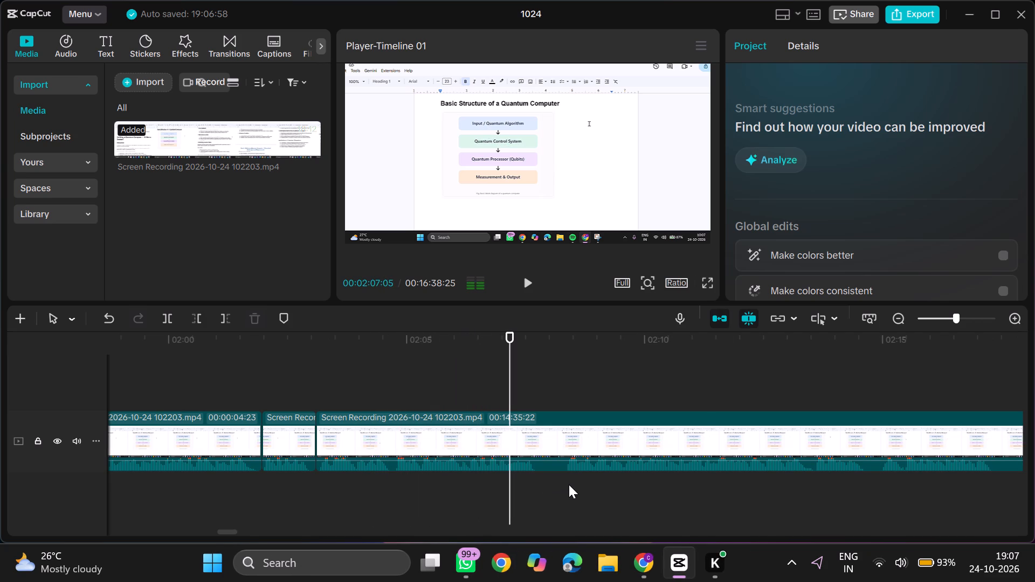
left_click(400, 490)
key("space")
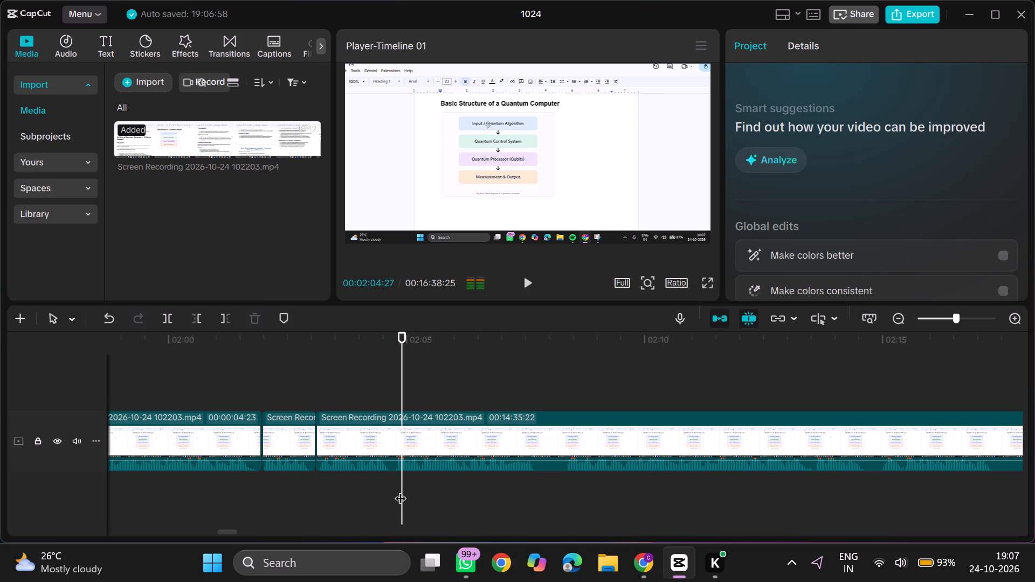
scroll(400, 490, "left", 1)
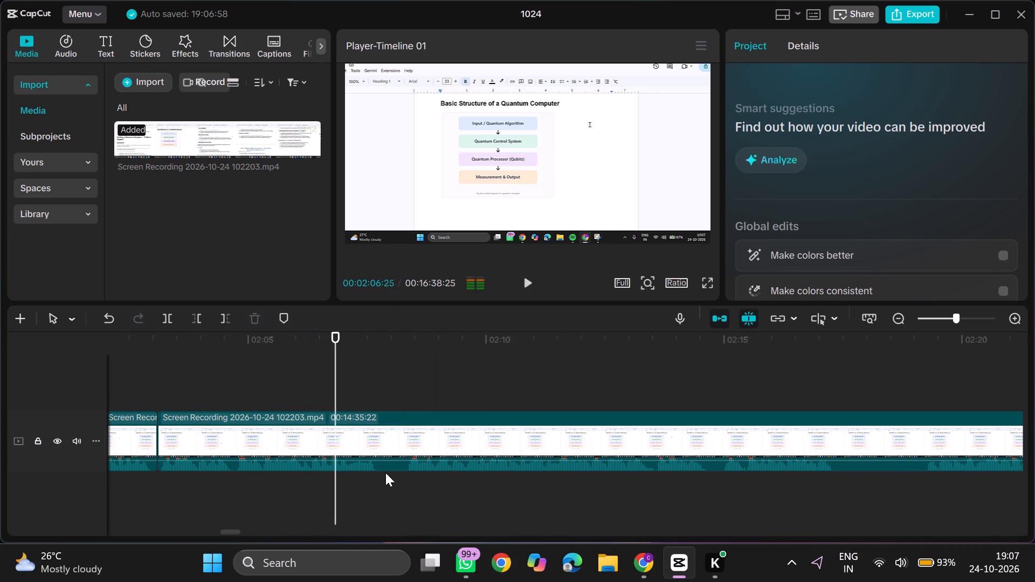
left_click(383, 473)
key("ctrl+b")
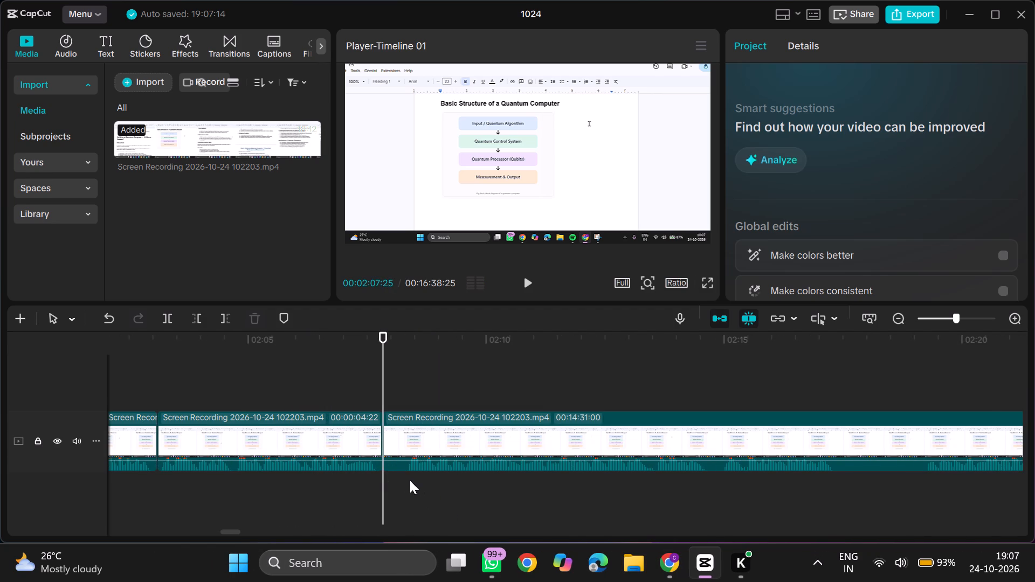
left_click(405, 479)
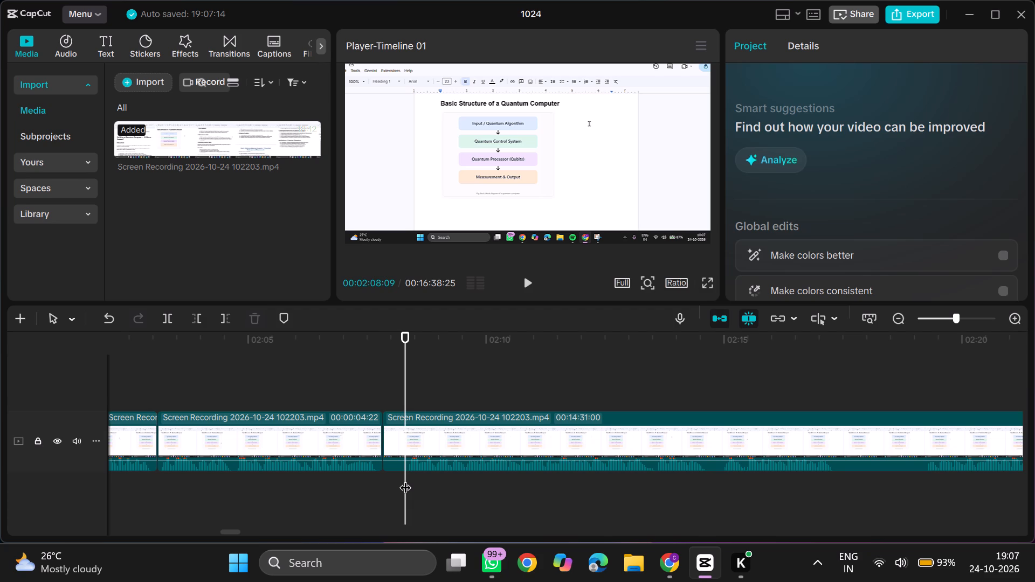
key("q")
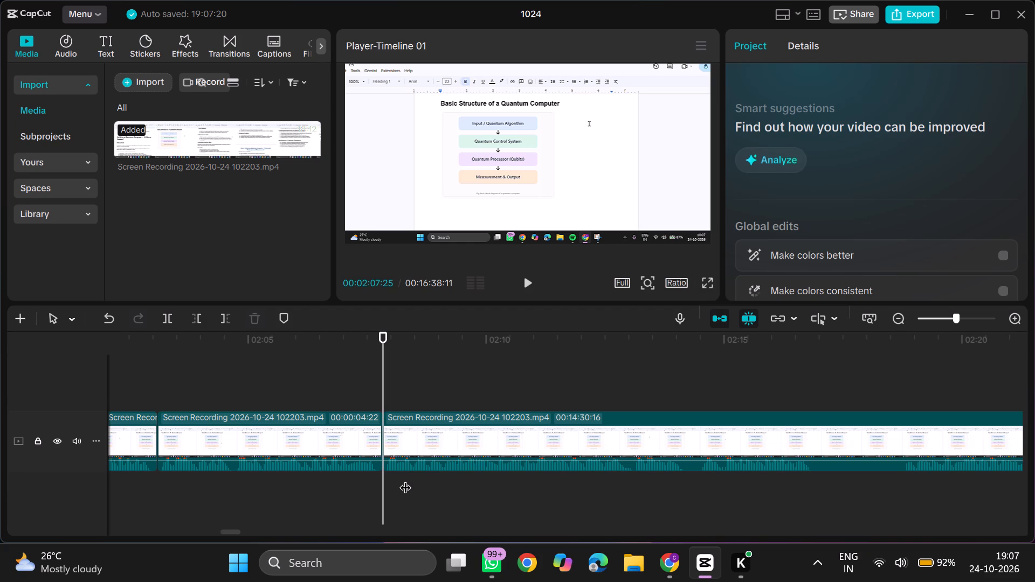
Play on, split the recording at 00:02:13:06 and trim away about 1 second 6 frames right after the split.
key("space")
scroll(405, 479, "down", 5, "ctrl")
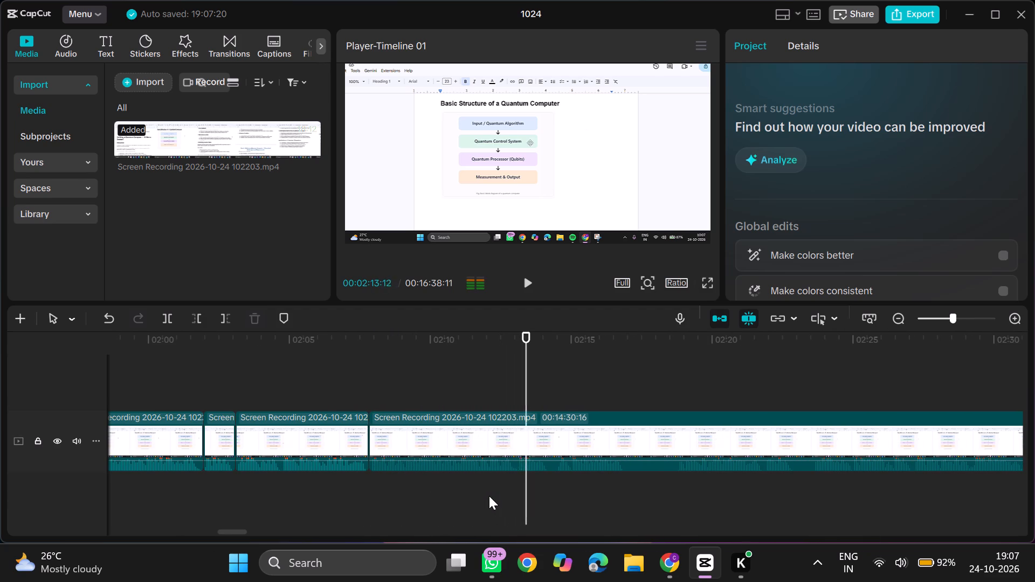
left_click(520, 476)
key("ctrl+b")
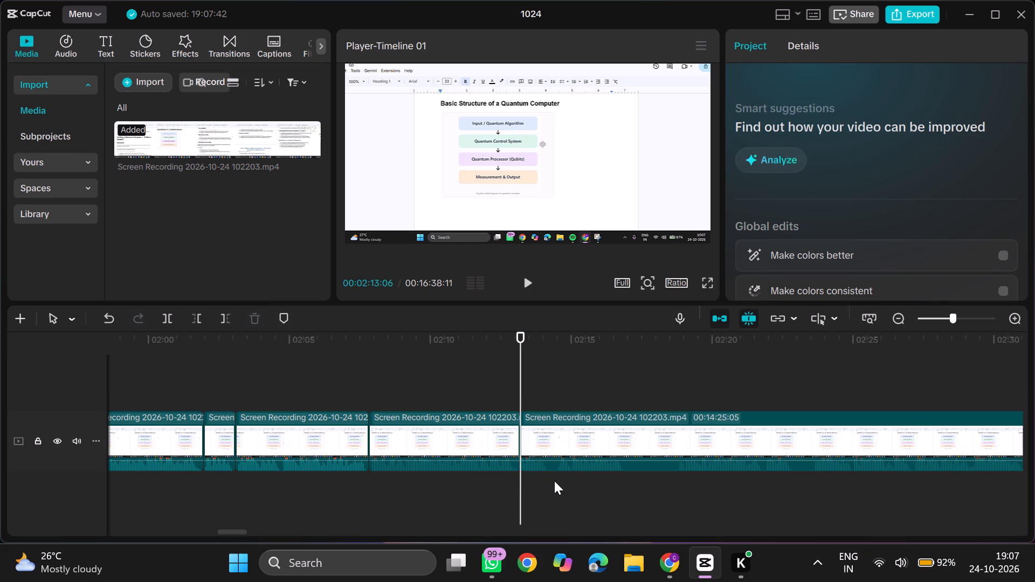
double_click(555, 479)
type("q")
Play on, split the recording at 00:02:15:23 and trim away about 1 second 23 frames right after the split.
key("space")
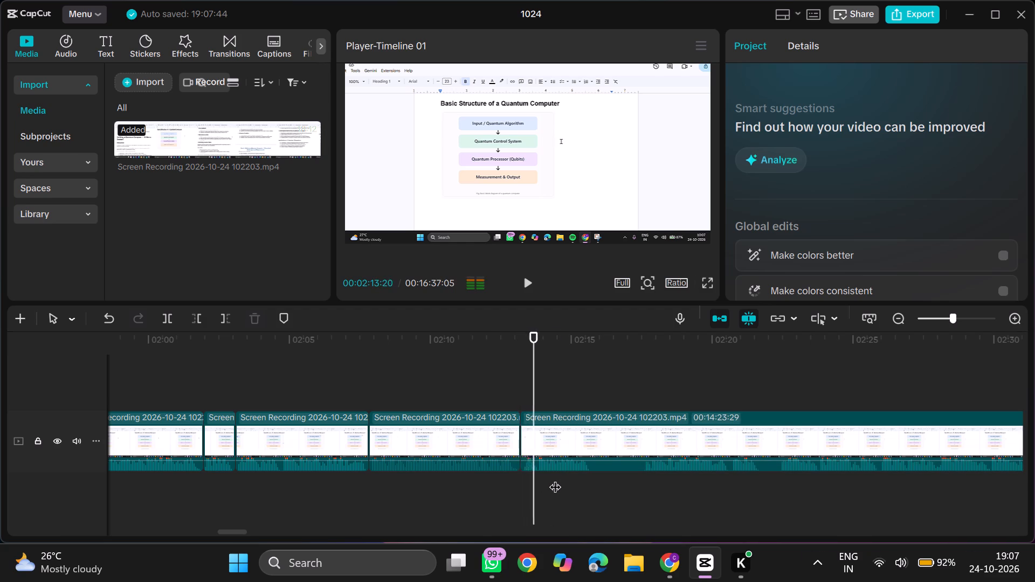
left_click(520, 477)
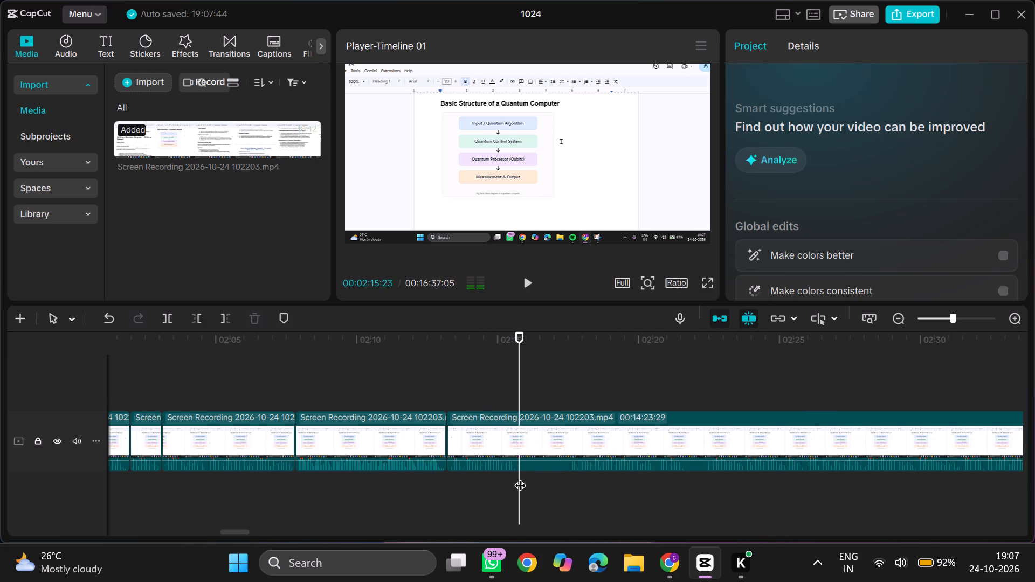
key("ctrl+b")
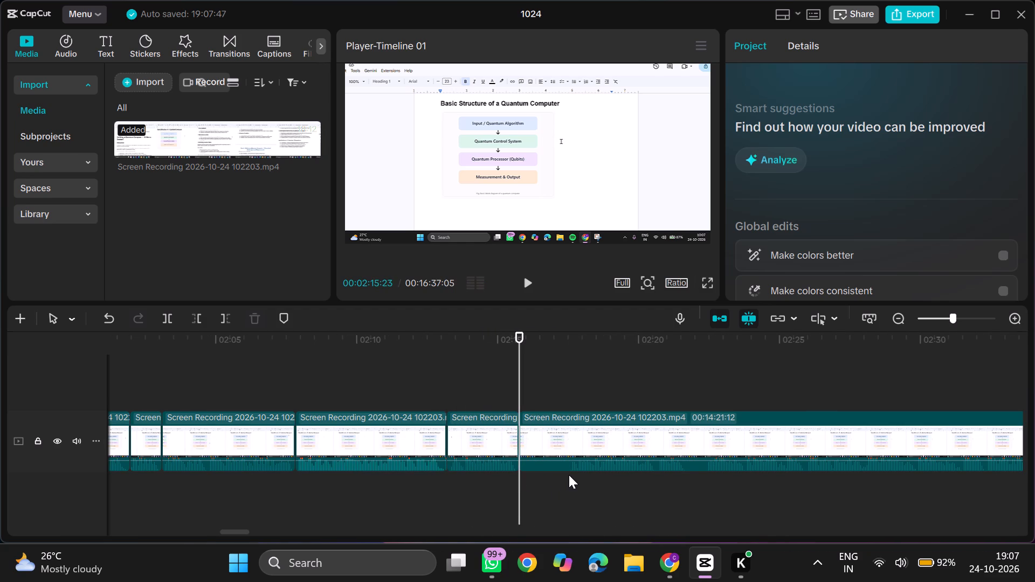
double_click(569, 475)
key("q")
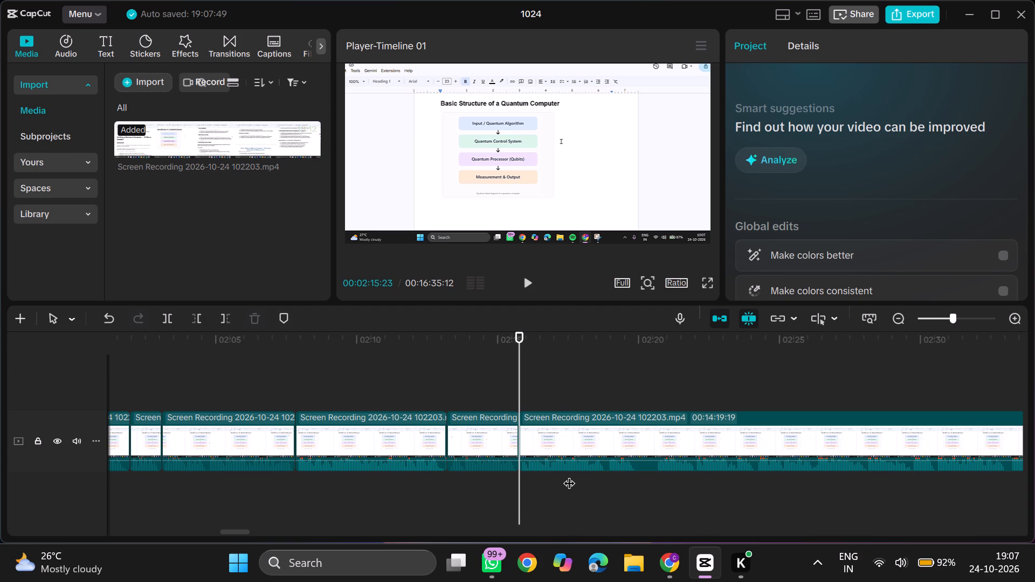
Play on and replay the section, split the recording at 00:02:18:24 and trim away about 4 frames right after the split.
key("space")
scroll(569, 475, "left", 1)
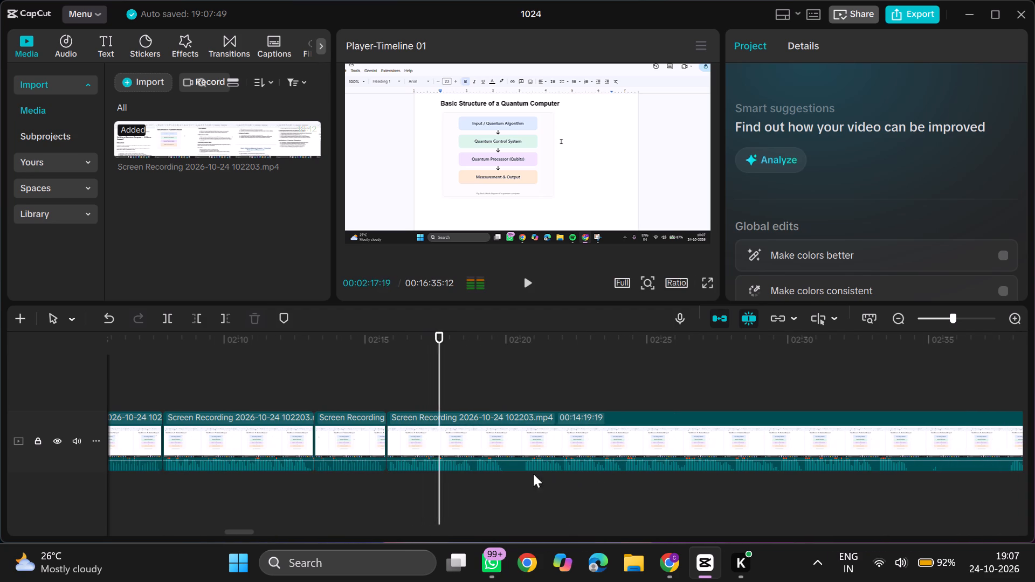
key("space")
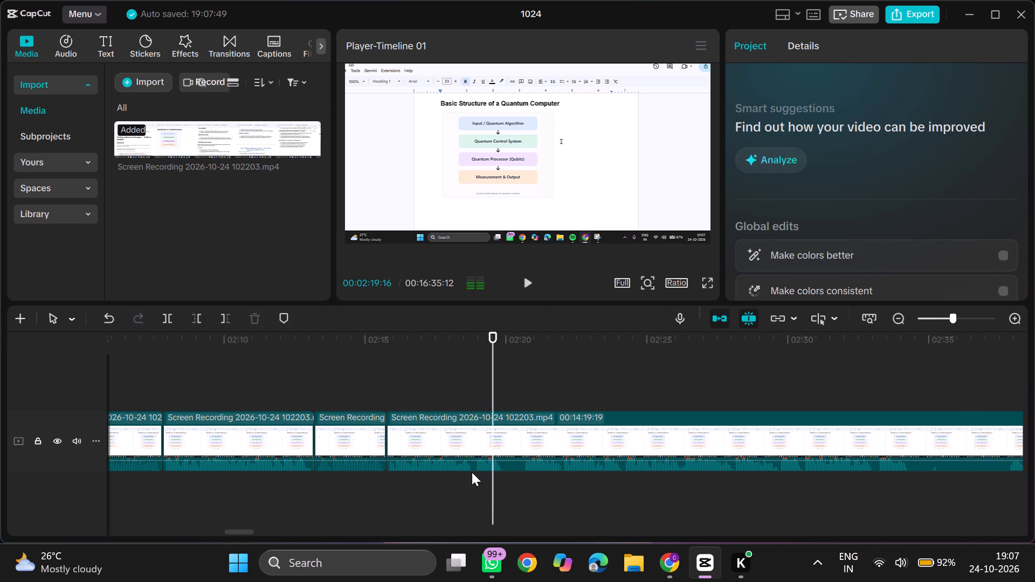
left_click(447, 483)
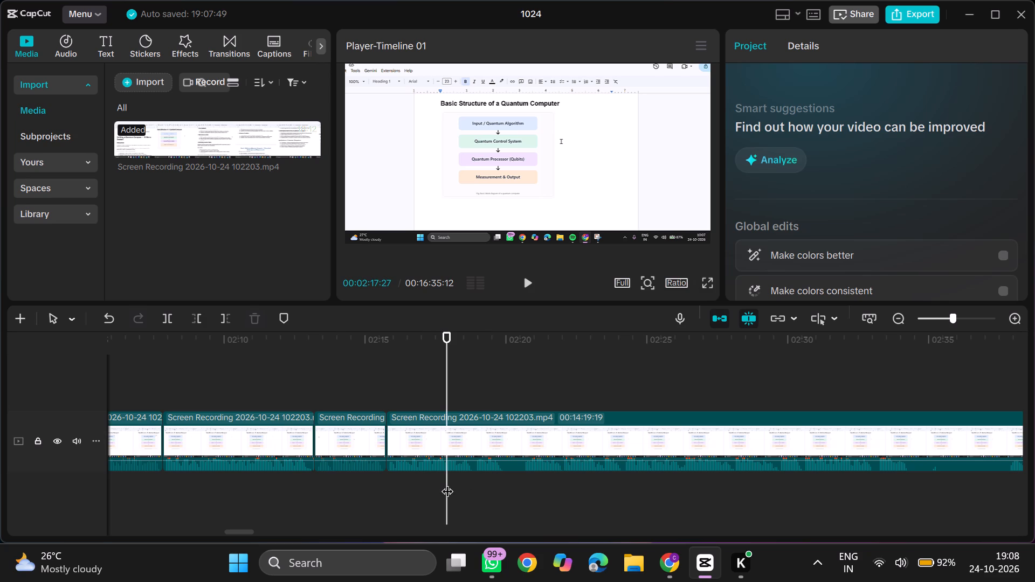
key("space")
key("space")
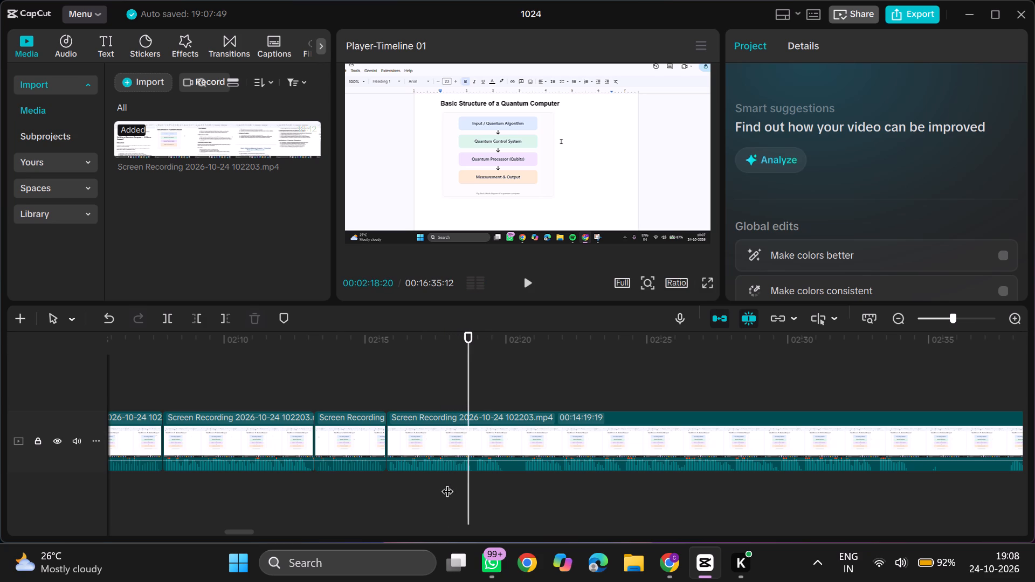
scroll(447, 483, "up", 7, "ctrl")
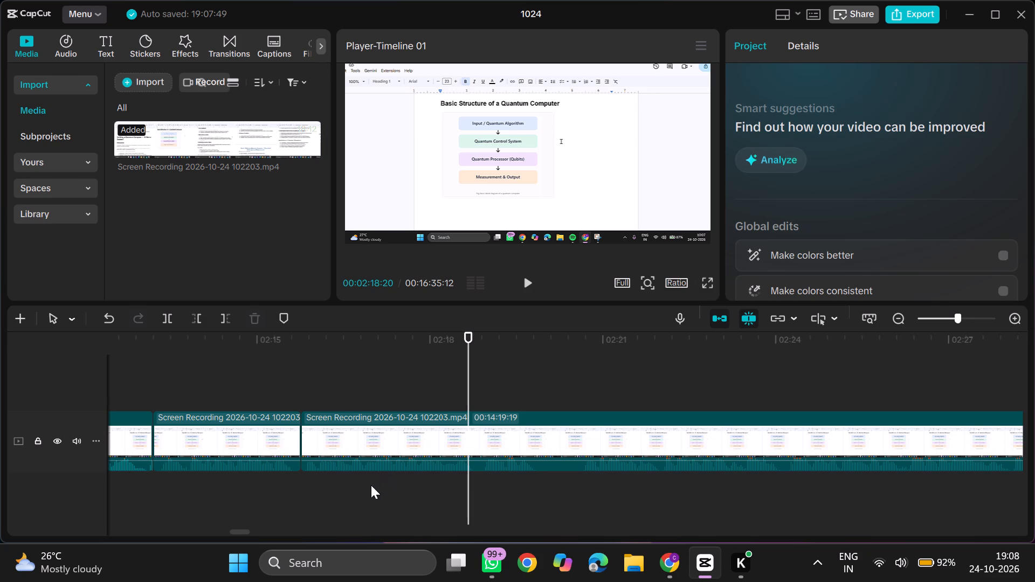
left_click(360, 490)
key("space")
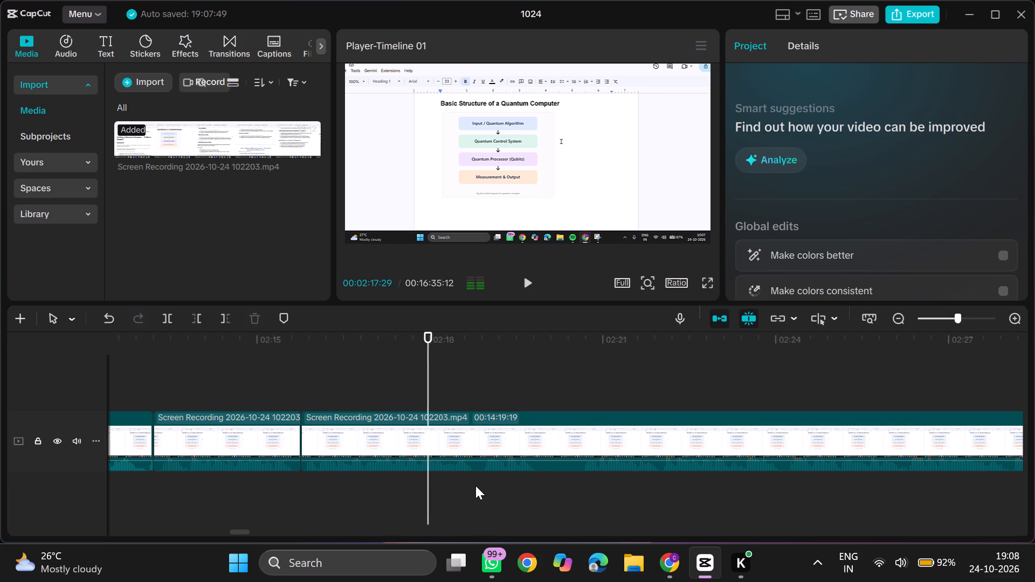
left_click(475, 482)
key("ctrl+b")
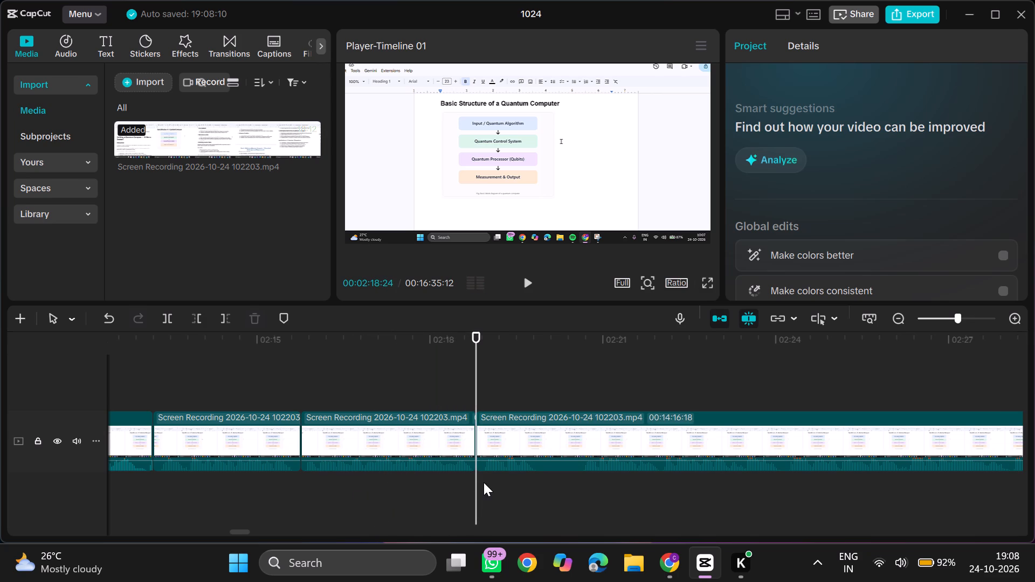
double_click(483, 477)
type("q")
Play on, split the recording at 00:02:19:23 and trim away about 23 frames right after the split.
key("space")
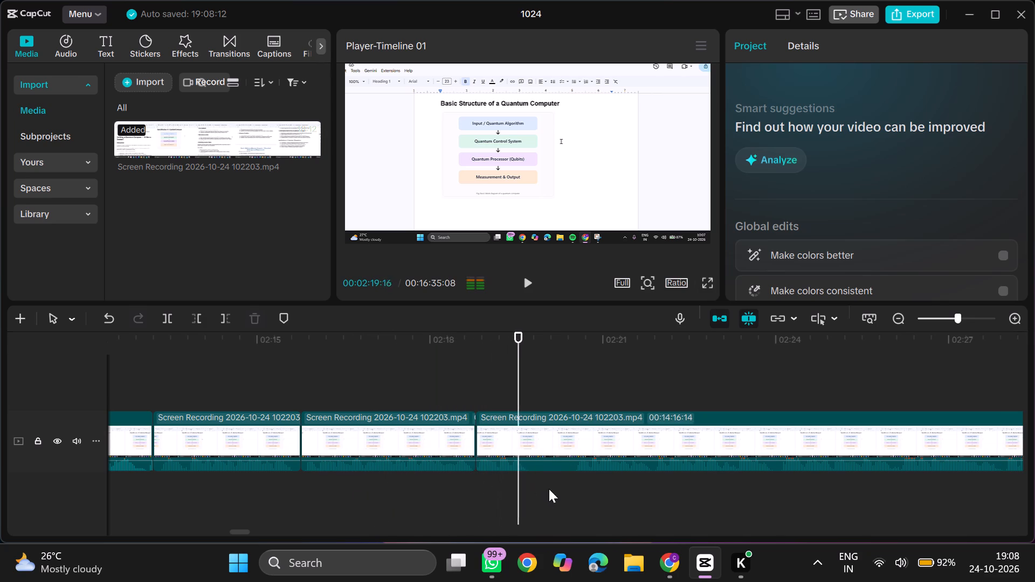
left_click(531, 474)
key("ctrl+b")
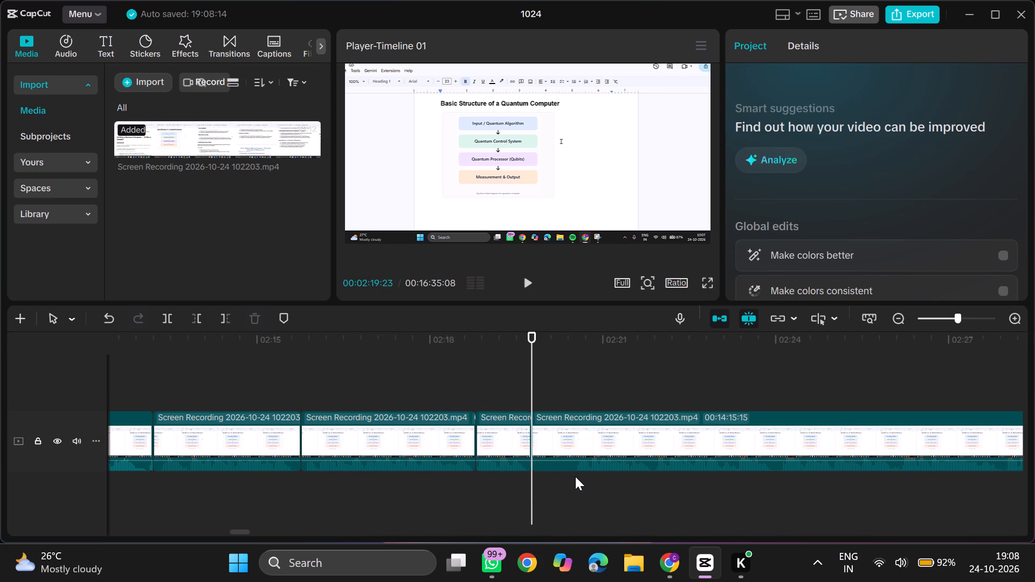
double_click(575, 476)
key("q")
Play on, trim about 3 seconds 15 frames more after 00:02:19:23 and delete the short clip between 00:02:18:24 and 00:02:19:23.
key("space")
left_click(514, 453)
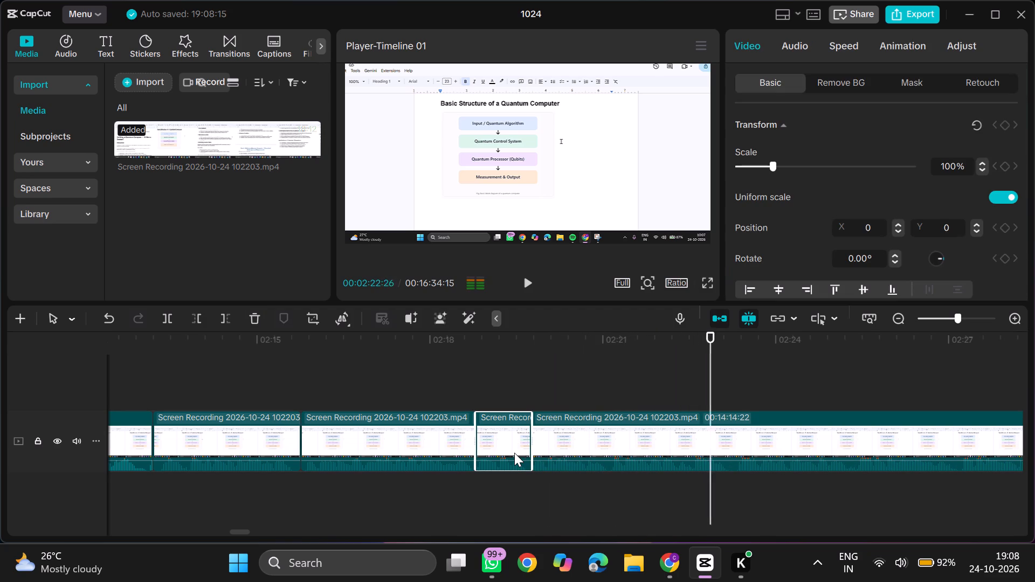
left_click(734, 475)
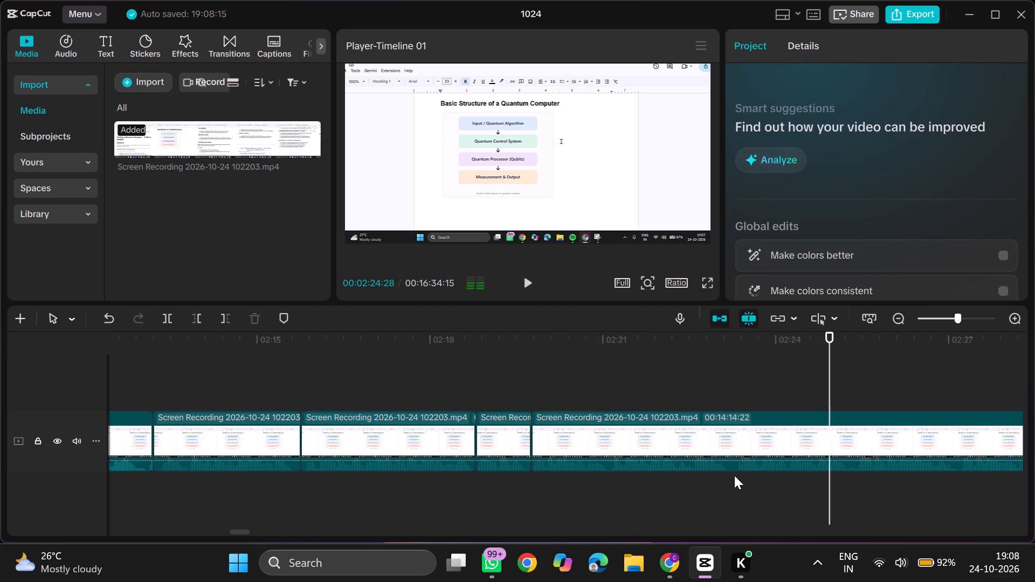
key("q")
left_click(505, 447)
key("BackSpace")
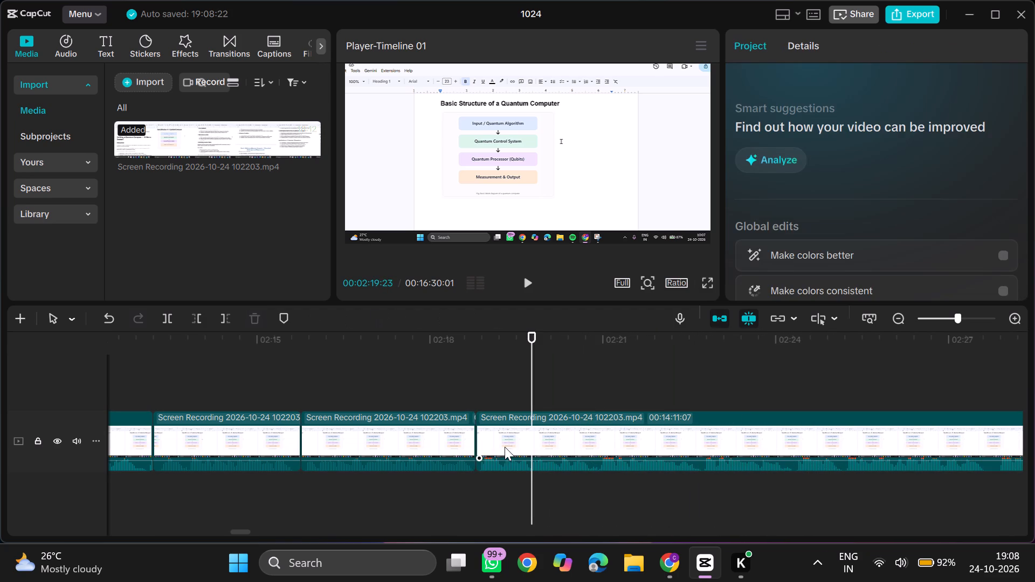
Replay from the closed gap near 00:02:18:24, split the recording at 00:02:27:20 and trim away about 5 frames right after the split.
double_click(480, 483)
key("space")
scroll(480, 483, "left", 1)
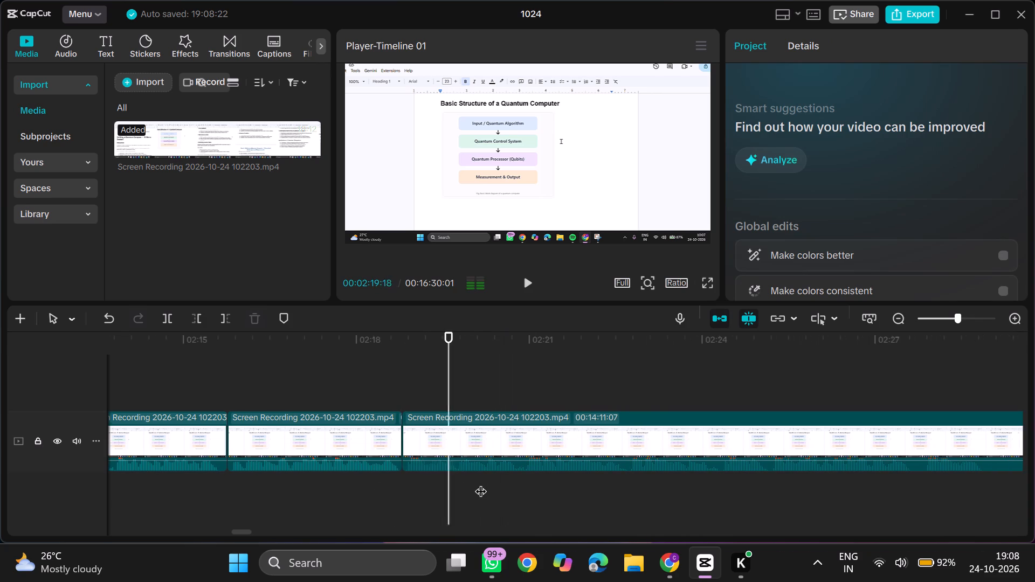
scroll(480, 483, "down", 2, "ctrl")
scroll(480, 483, "left", 1)
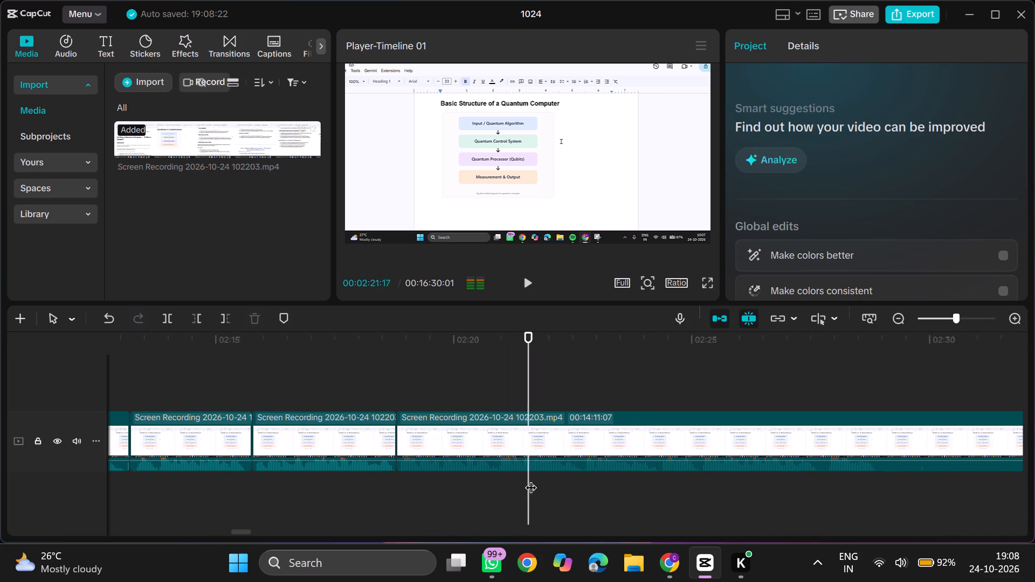
scroll(530, 479, "left", 2)
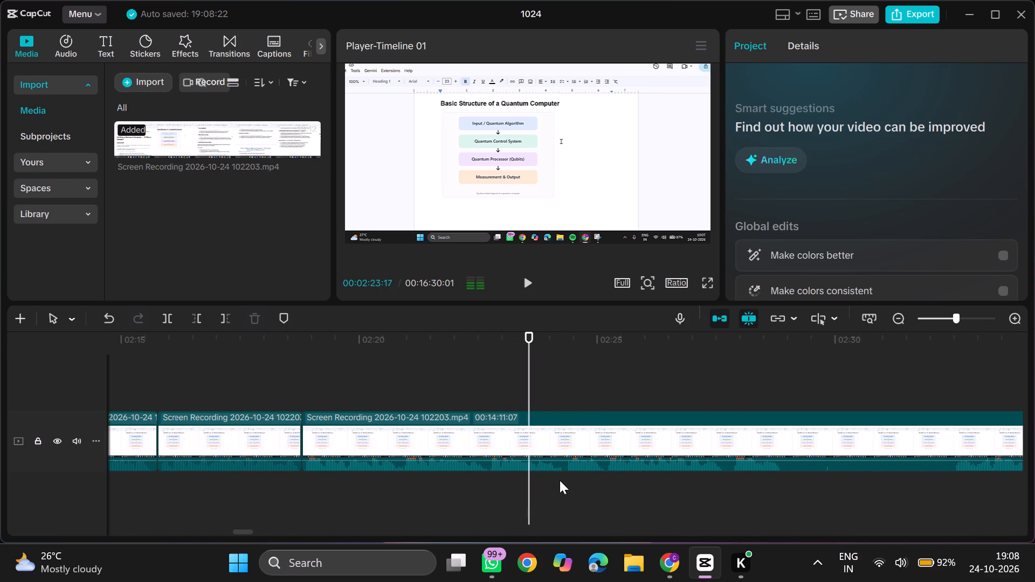
scroll(560, 480, "left", 1)
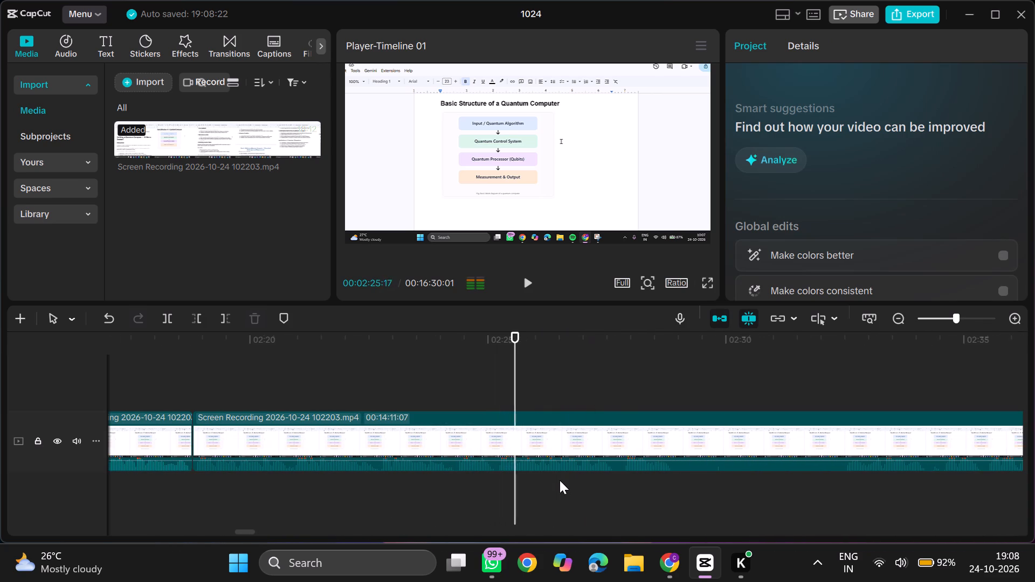
scroll(560, 480, "left", 1)
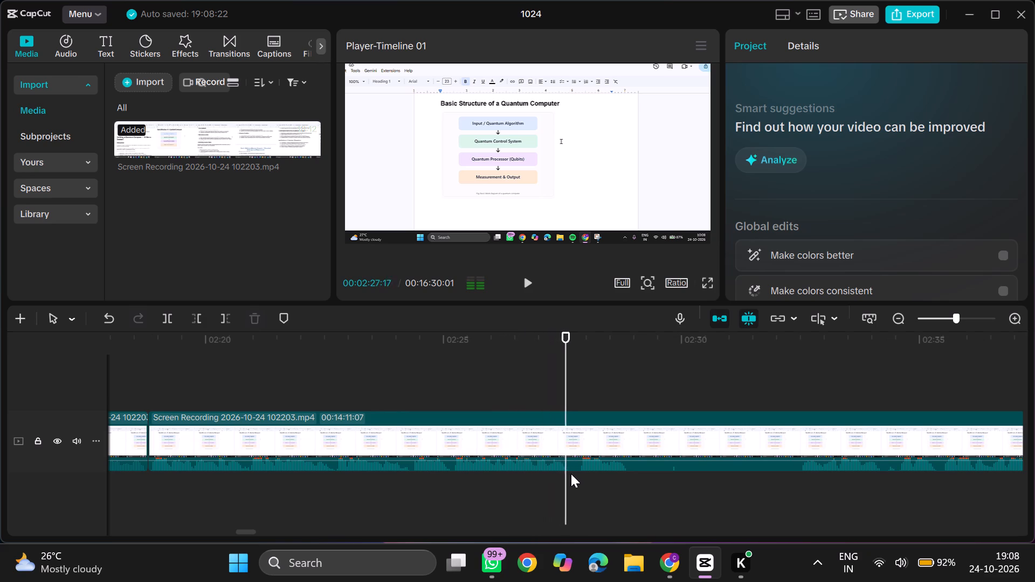
left_click(571, 474)
key("ctrl+b")
double_click(578, 474)
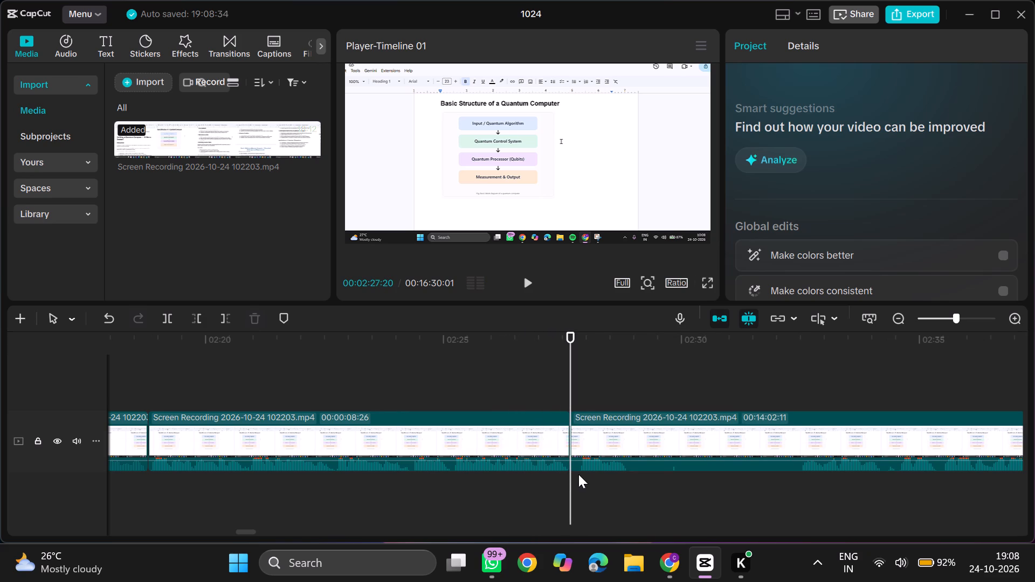
key("q")
Play on, split the recording at 00:02:28:23 and trim away about 3 seconds 18 frames right after the split.
key("space")
double_click(615, 472)
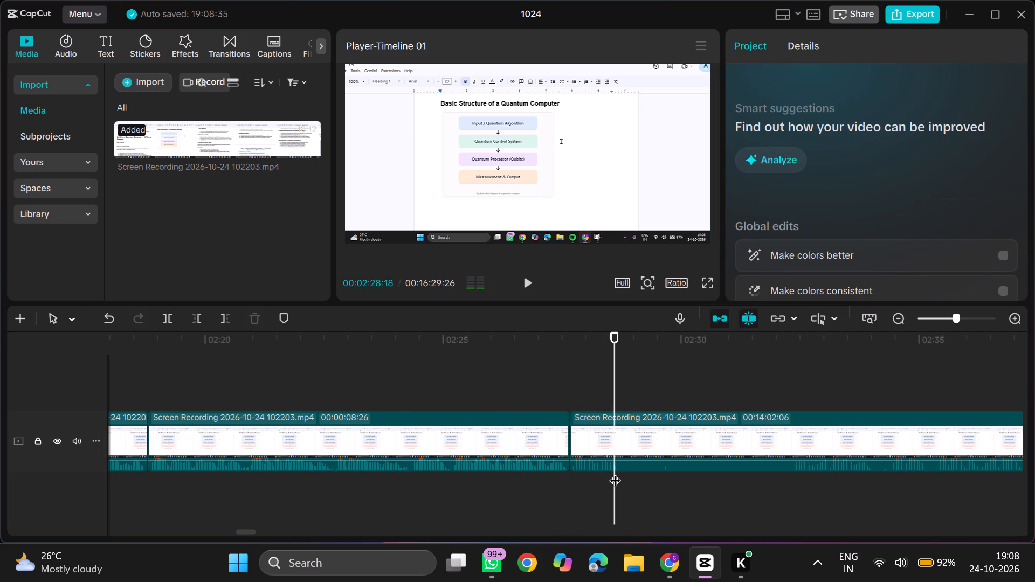
left_click_drag(615, 472, 622, 475)
key("ctrl+b")
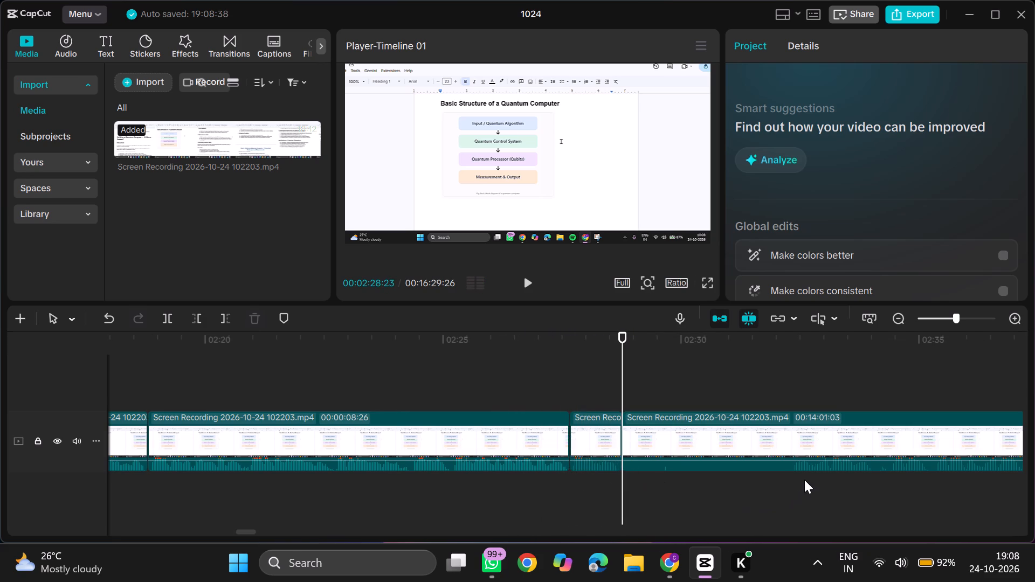
left_click(793, 473)
type("q")
Play on, replay from 00:02:30:23 and trim the start of the last clip up to 00:02:32:21, removing about 3 seconds 28 frames.
key("space")
scroll(793, 473, "left", 1)
scroll(793, 473, "down", 3, "ctrl")
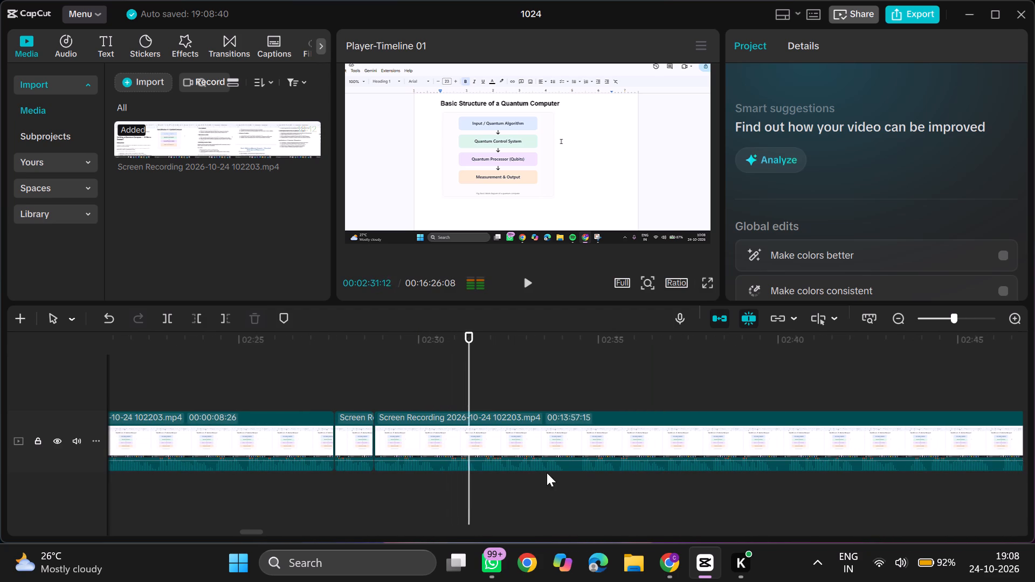
left_click(446, 476)
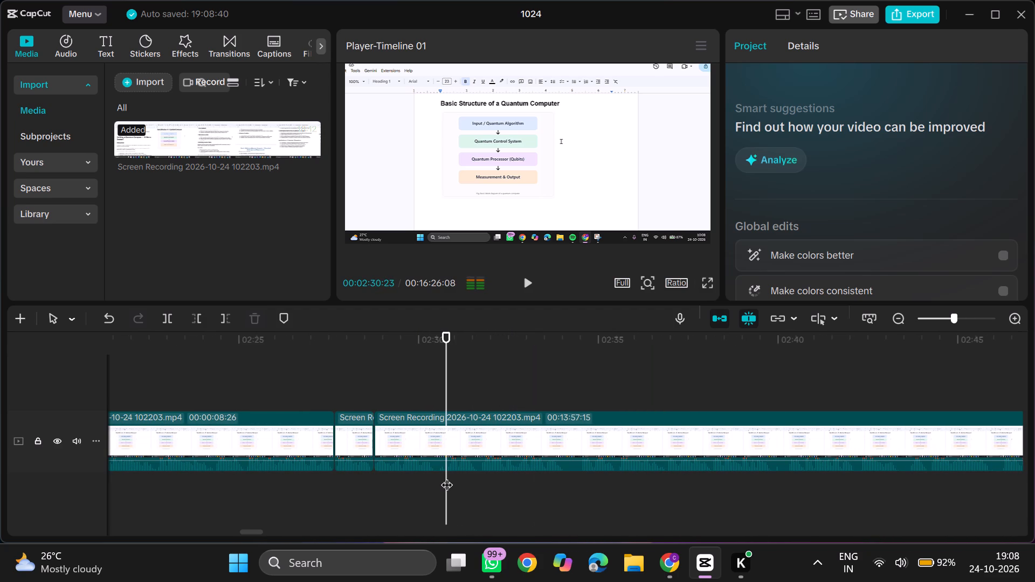
key("space")
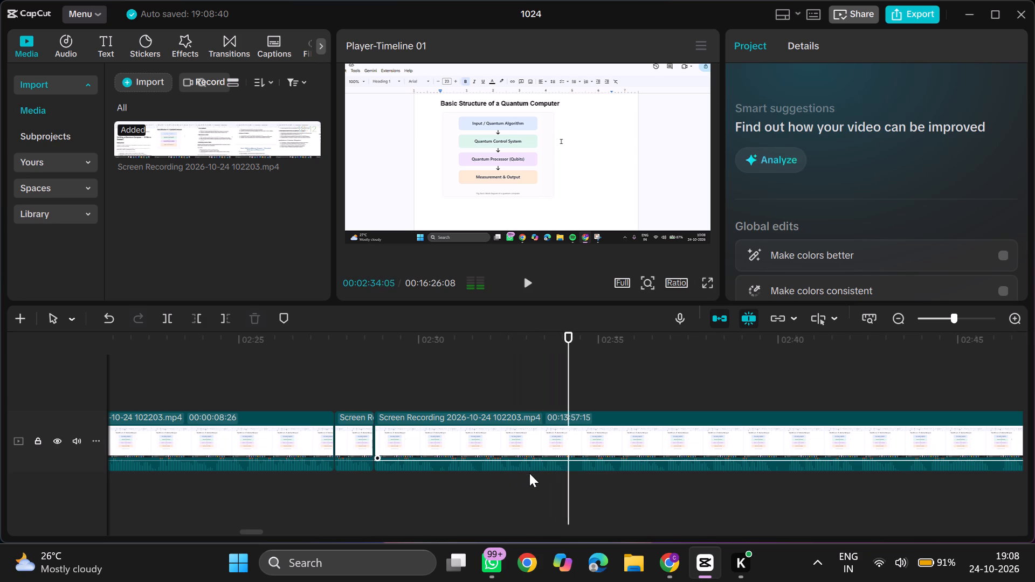
double_click(515, 475)
left_click(515, 475)
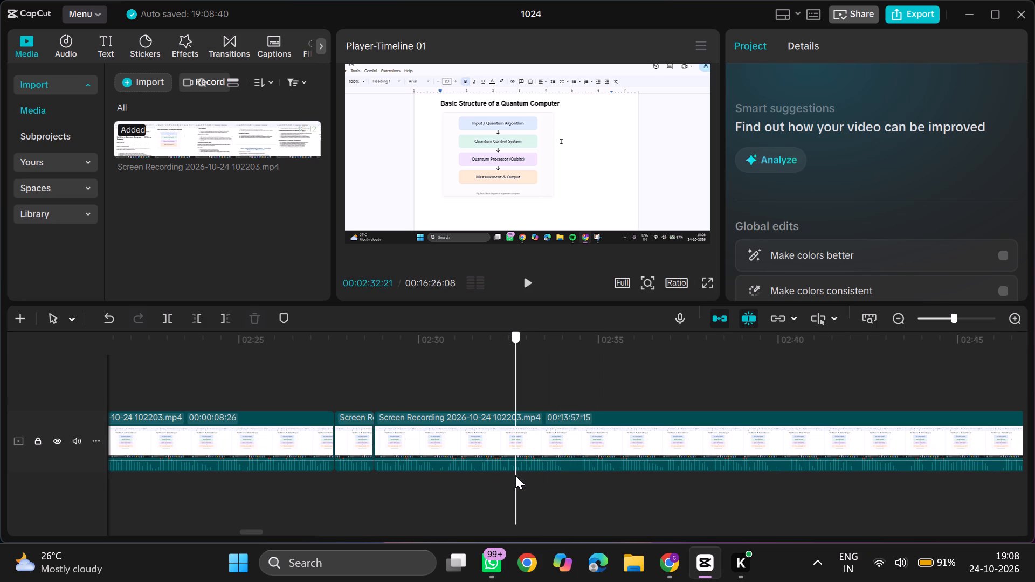
type("q")
Play on, split the recording at 00:02:30:04 and trim away about 14 frames right after the split.
key("space")
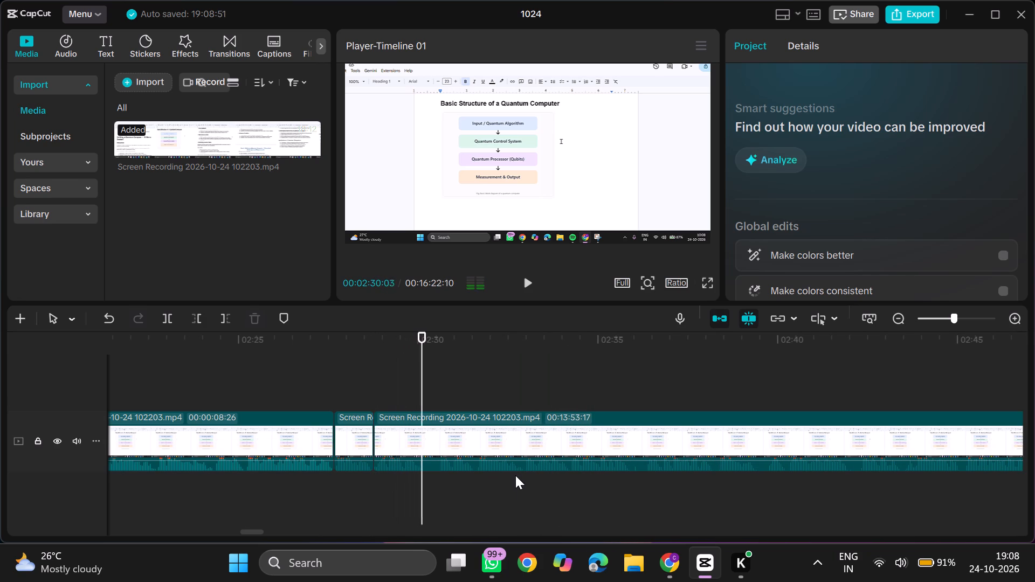
left_click(423, 475)
key("ctrl+b")
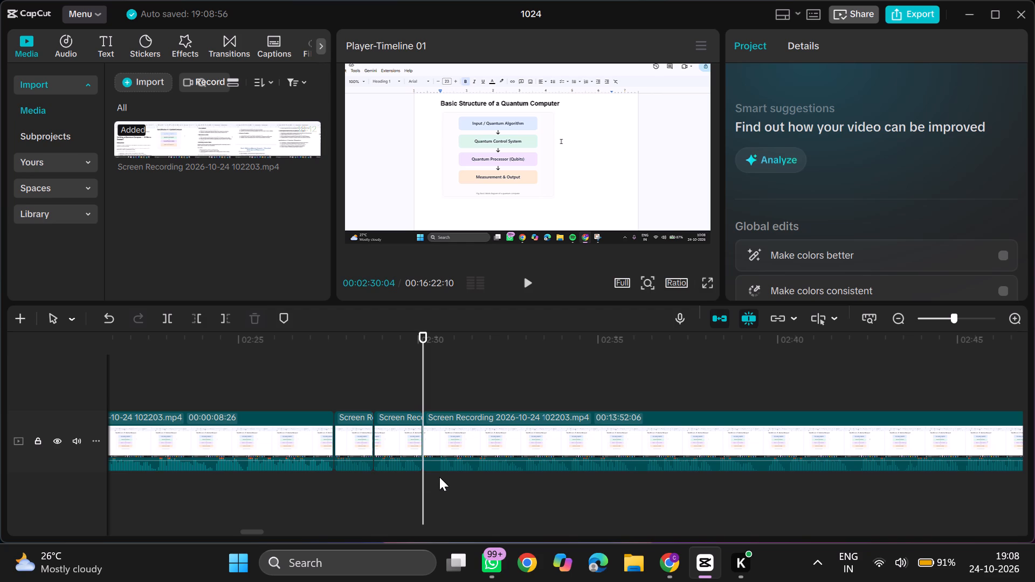
double_click(439, 477)
type("q")
Play on, split the recording at 00:02:32:14 and trim away about 1 second 9 frames right after the split.
key("space")
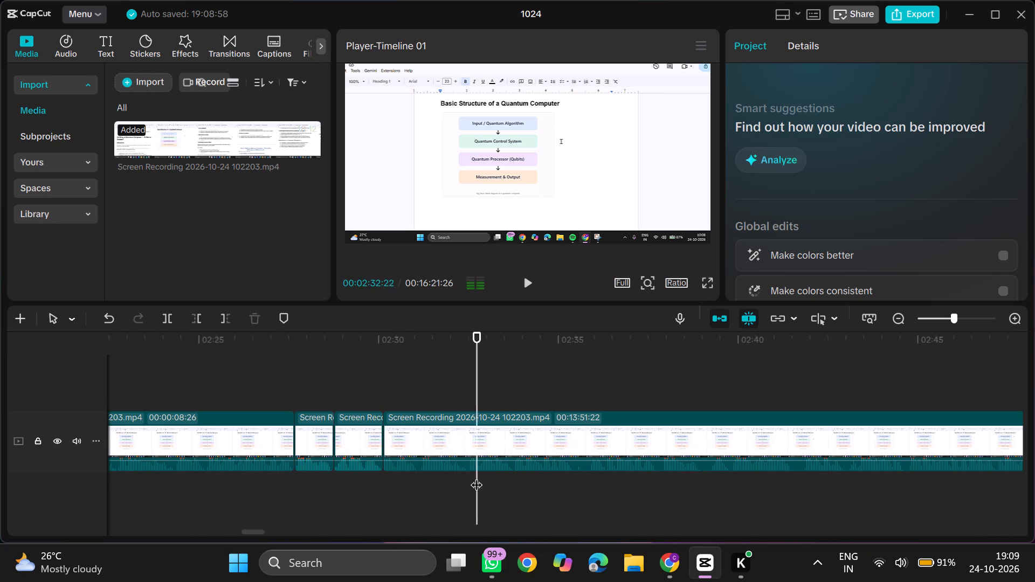
scroll(476, 476, "left", 1)
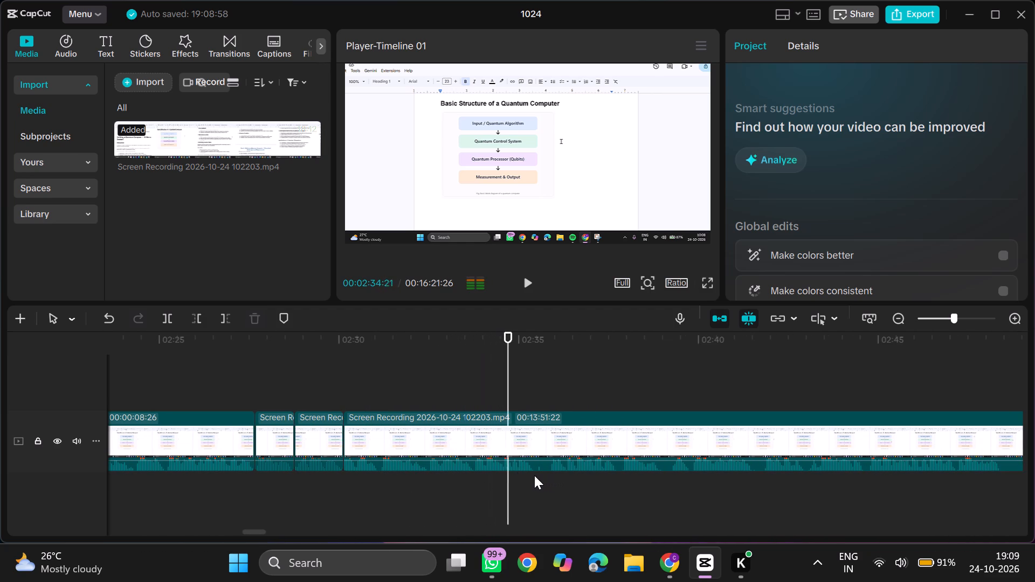
left_click(428, 477)
key("ctrl+b")
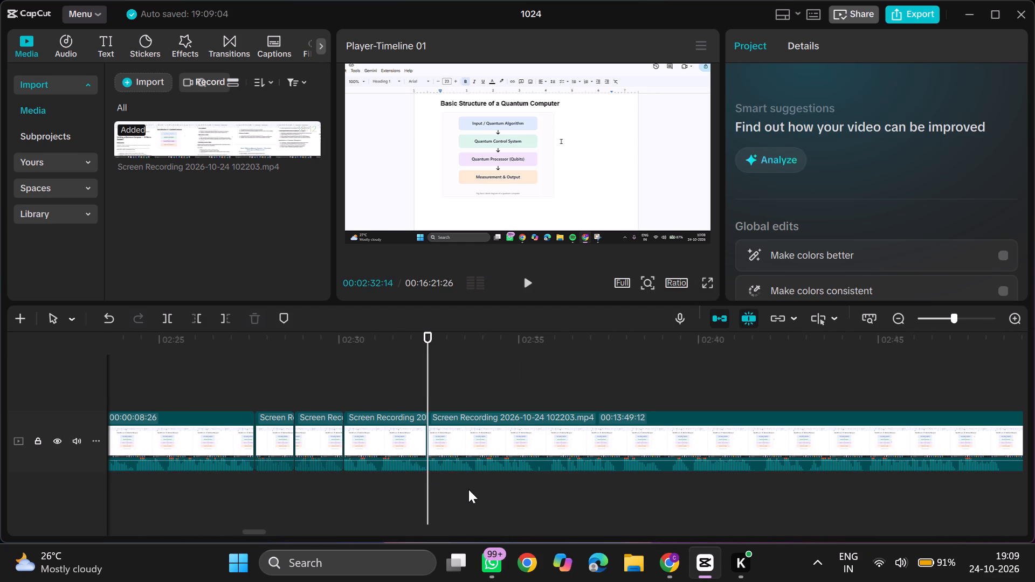
left_click(474, 475)
type("q")
Replay after the 00:02:32:14 split and trim the following clip's start twice more, by about 2 seconds 1 frame and 16 frames.
key("space")
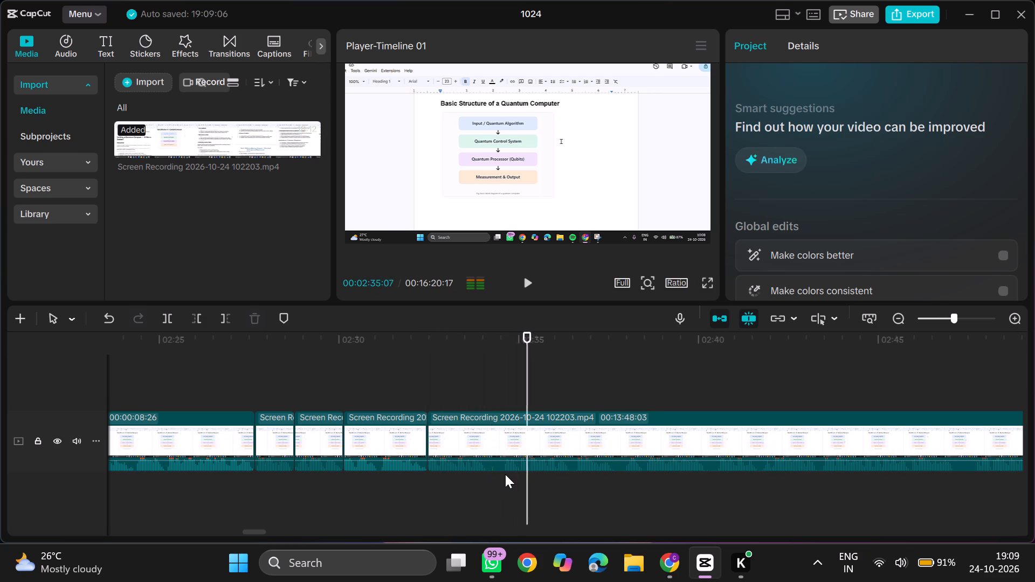
left_click(501, 474)
type("q")
key("space")
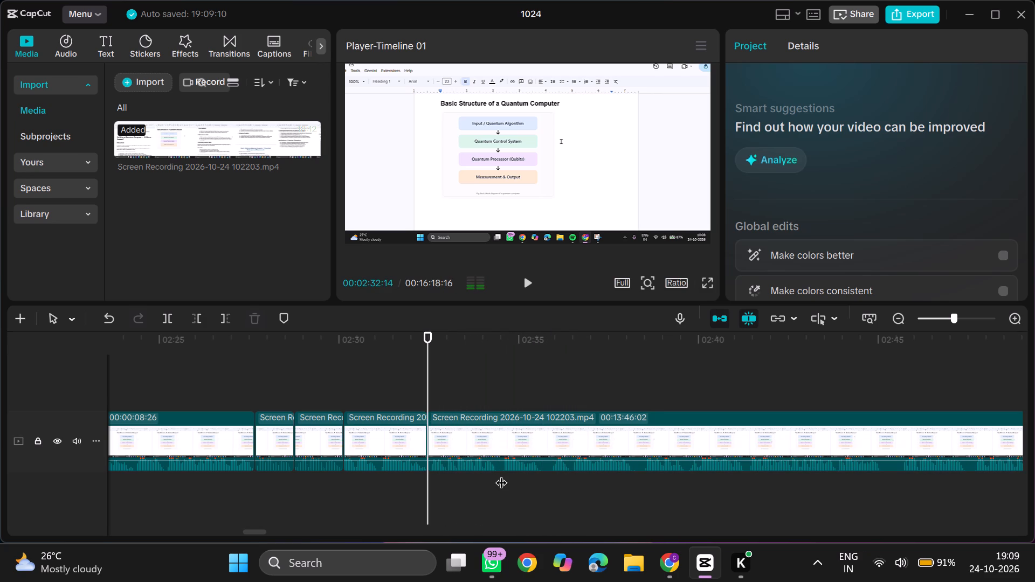
key("space")
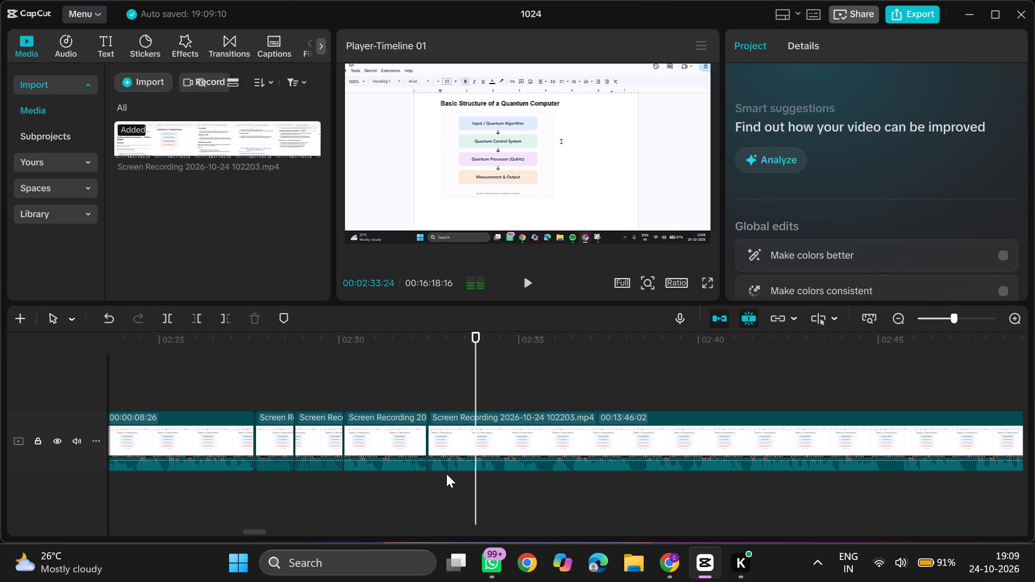
left_click(446, 474)
type("q")
Play on, split the recording at 00:02:35:05 and trim away about 24 frames right after the split.
key("space")
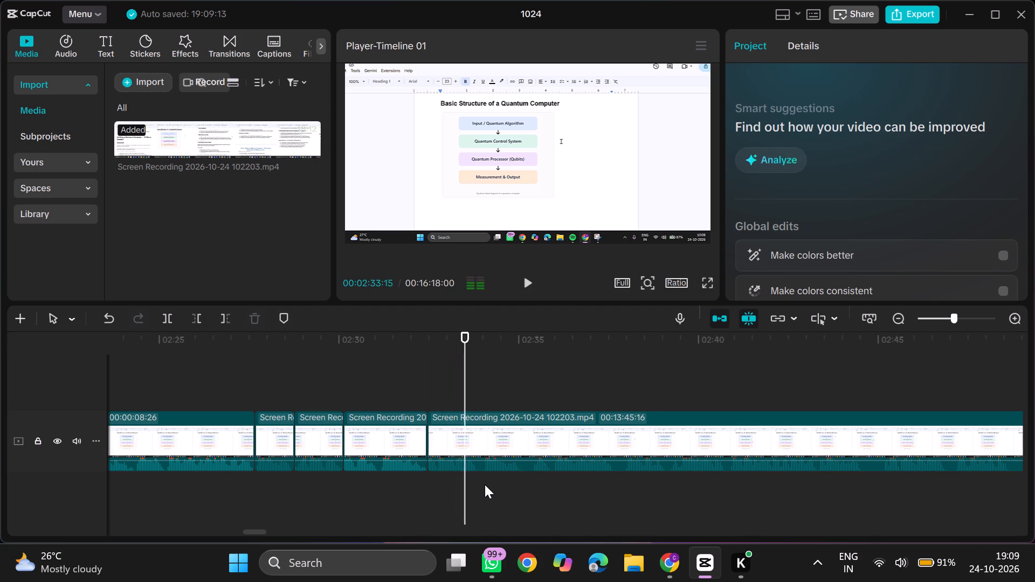
left_click(480, 476)
key("space")
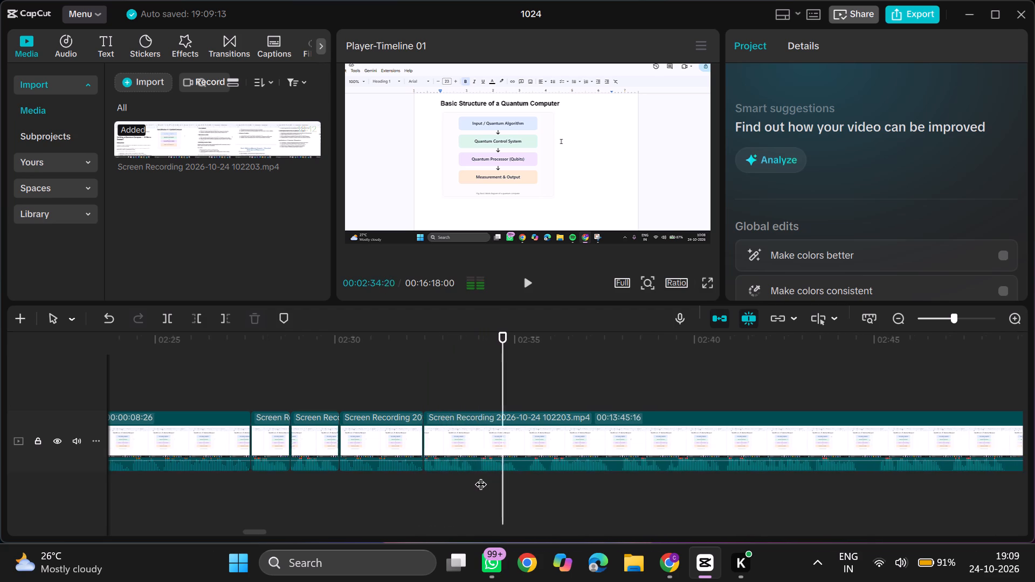
left_click(508, 475)
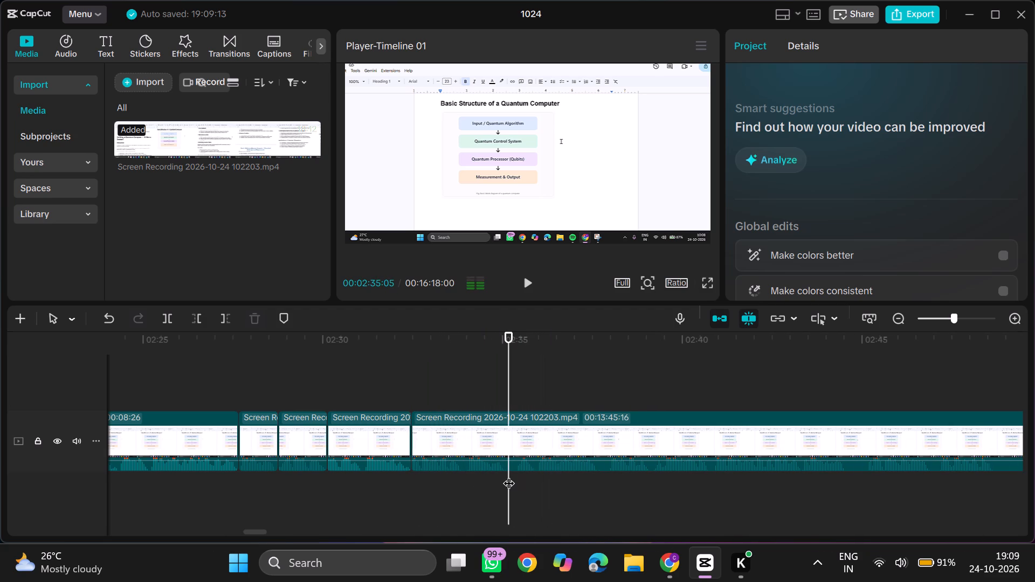
key("ctrl+b")
double_click(537, 474)
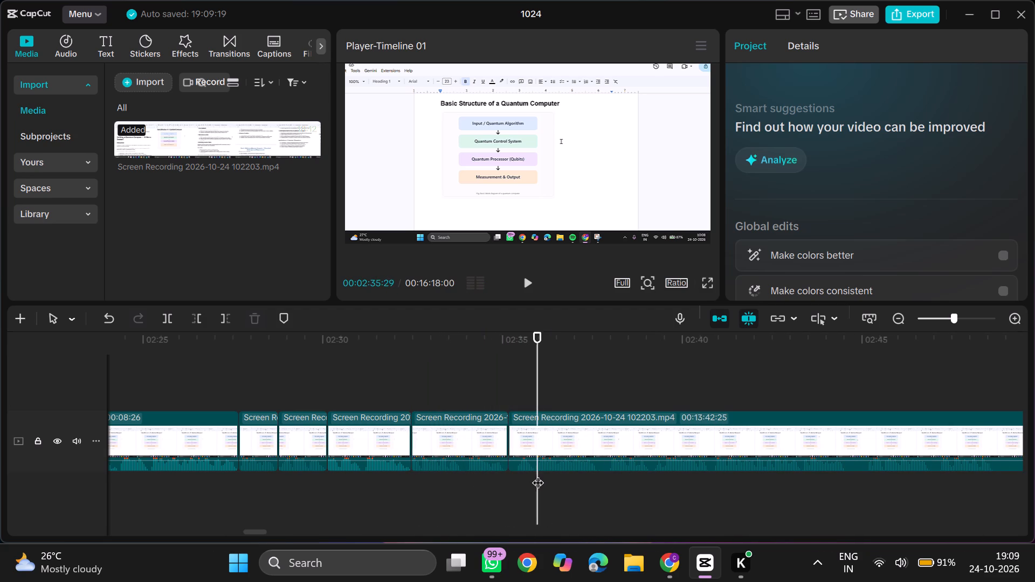
key("q")
Play on and split the recording at 00:02:36:28.
key("space")
scroll(537, 474, "left", 1)
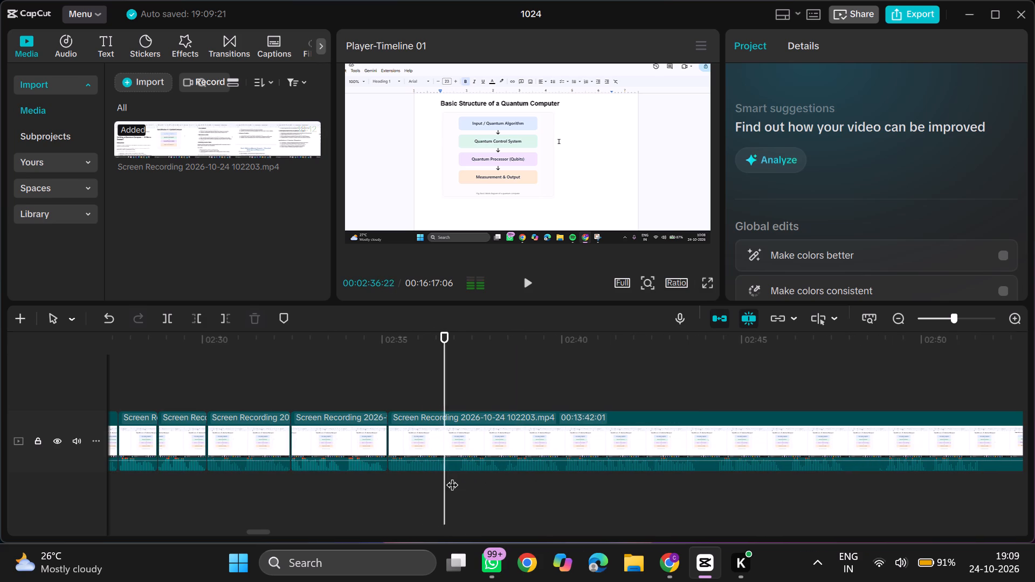
left_click(452, 476)
key("ctrl+b")
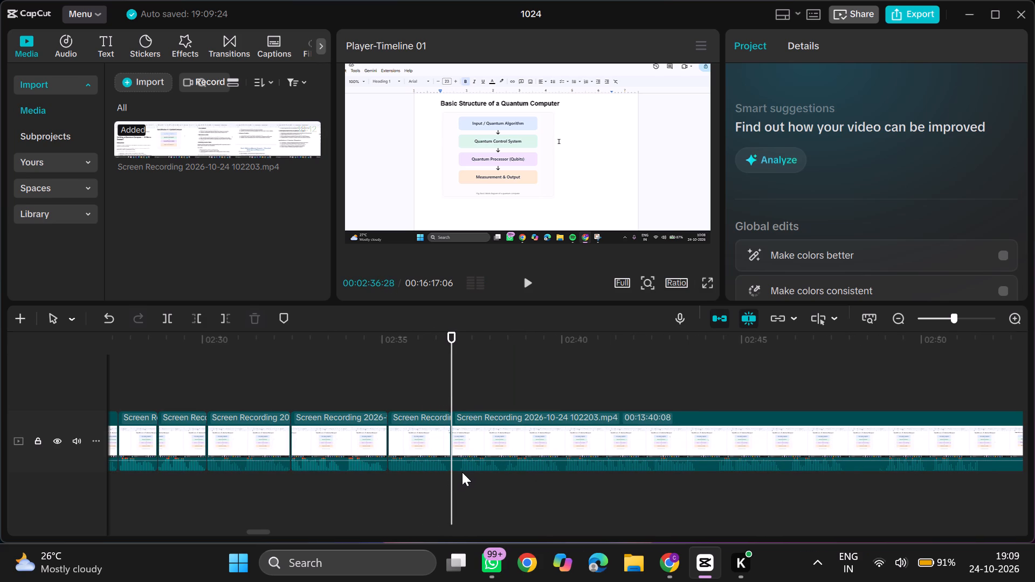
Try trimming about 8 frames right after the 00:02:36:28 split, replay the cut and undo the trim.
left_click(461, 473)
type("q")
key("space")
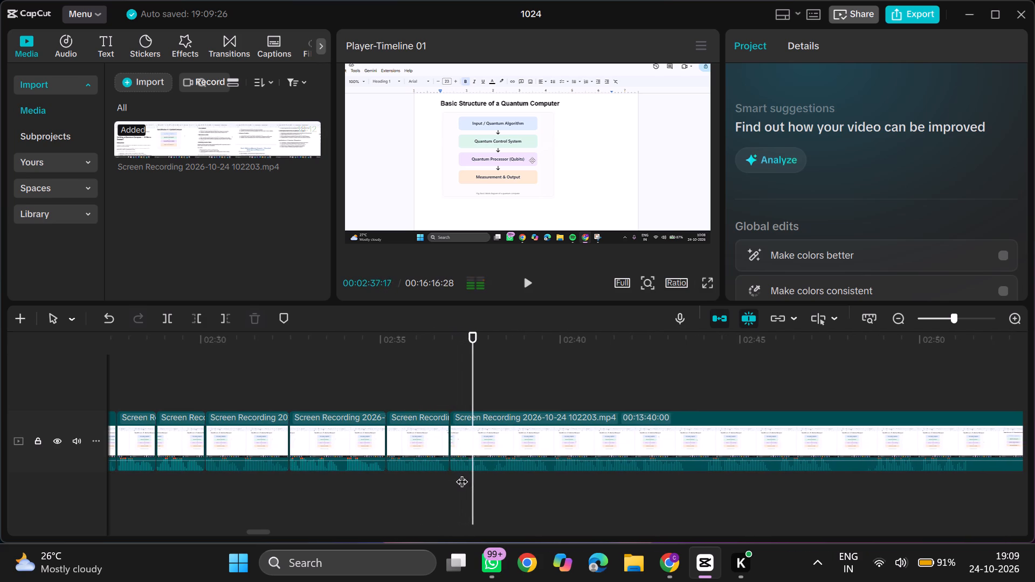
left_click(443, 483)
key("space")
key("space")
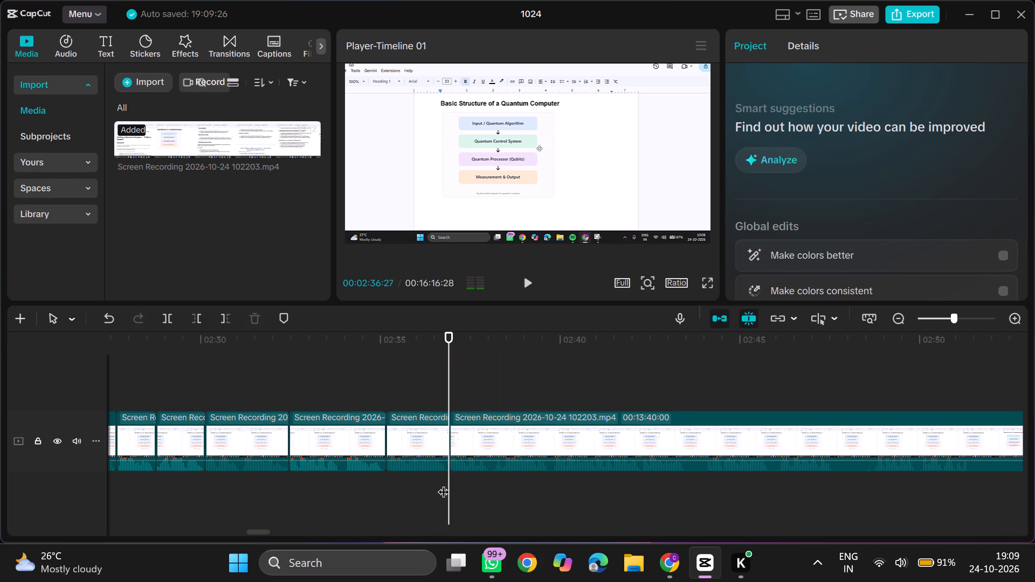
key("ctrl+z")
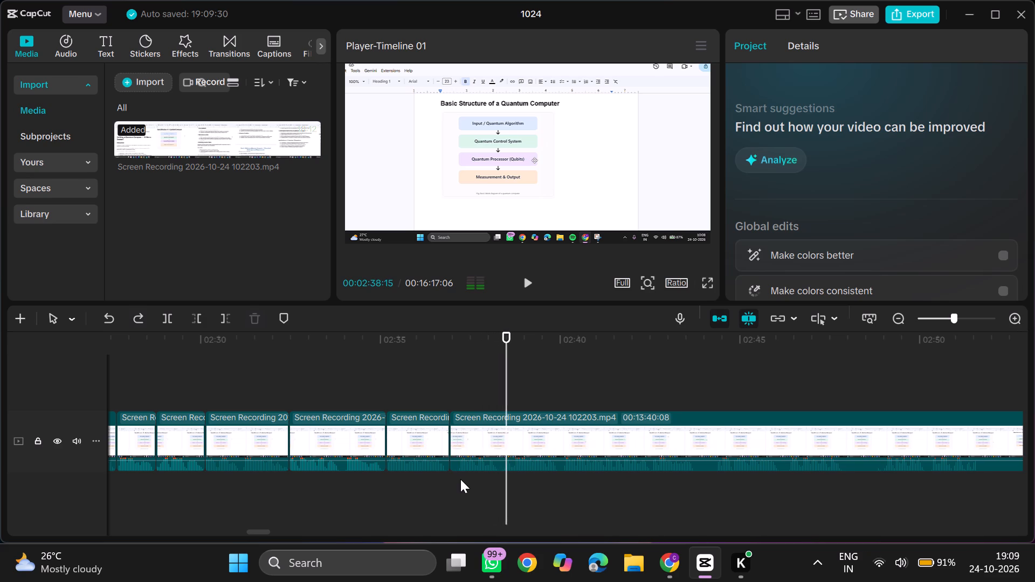
Replay after the 00:02:36:28 split and trim the following clip's start by about 6 frames.
left_click(460, 480)
key("space")
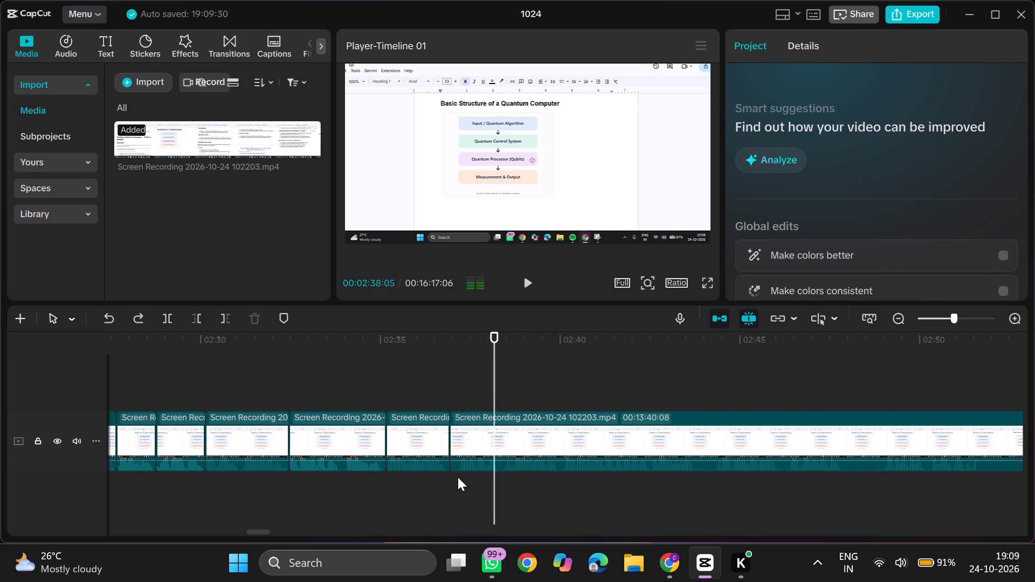
double_click(458, 477)
type("q")
Play on, split the recording at 00:02:39:23 and trim away about 4 frames right after the split.
key("space")
key("space")
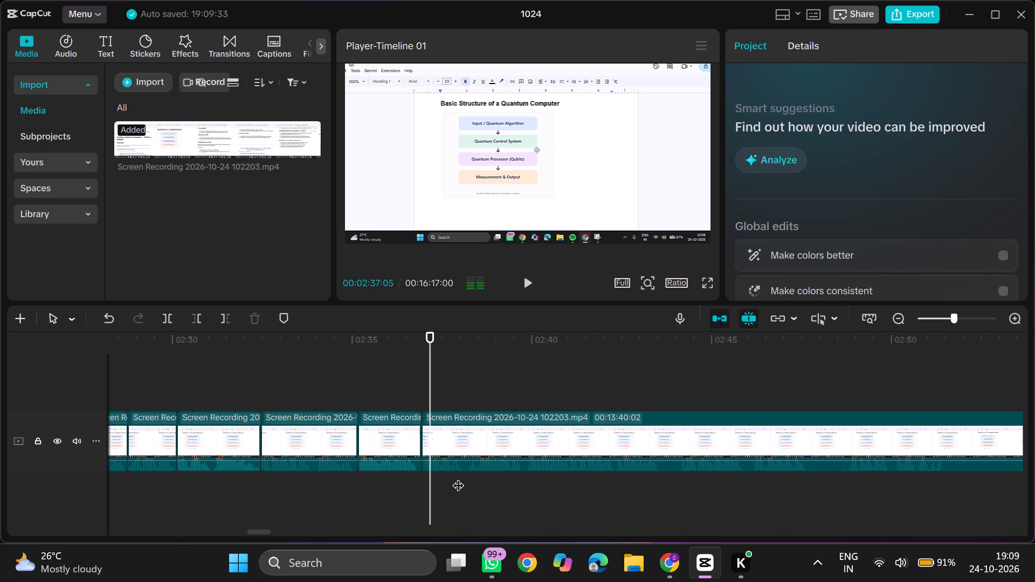
scroll(466, 470, "left", 1)
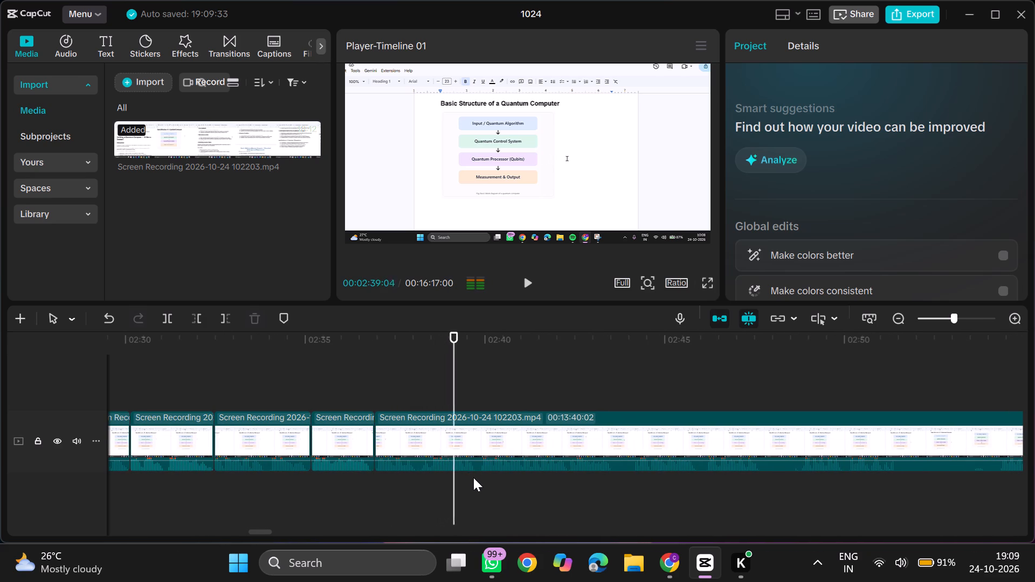
left_click(477, 472)
key("ctrl+b")
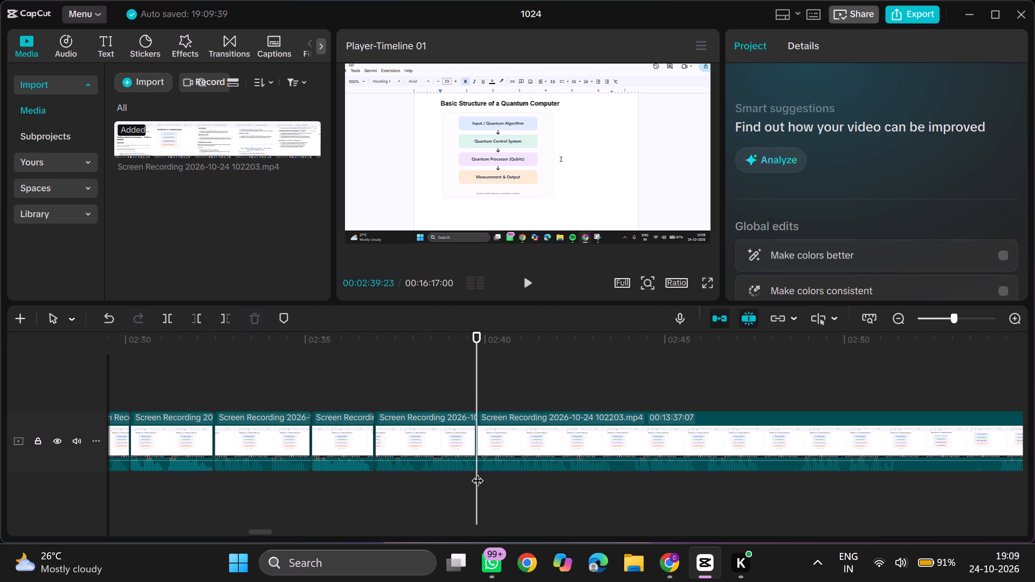
scroll(477, 472, "up", 5, "ctrl")
double_click(485, 473)
type("q")
Play on, split the recording at 00:02:43:12 and trim away about 16 frames right after the split.
key("space")
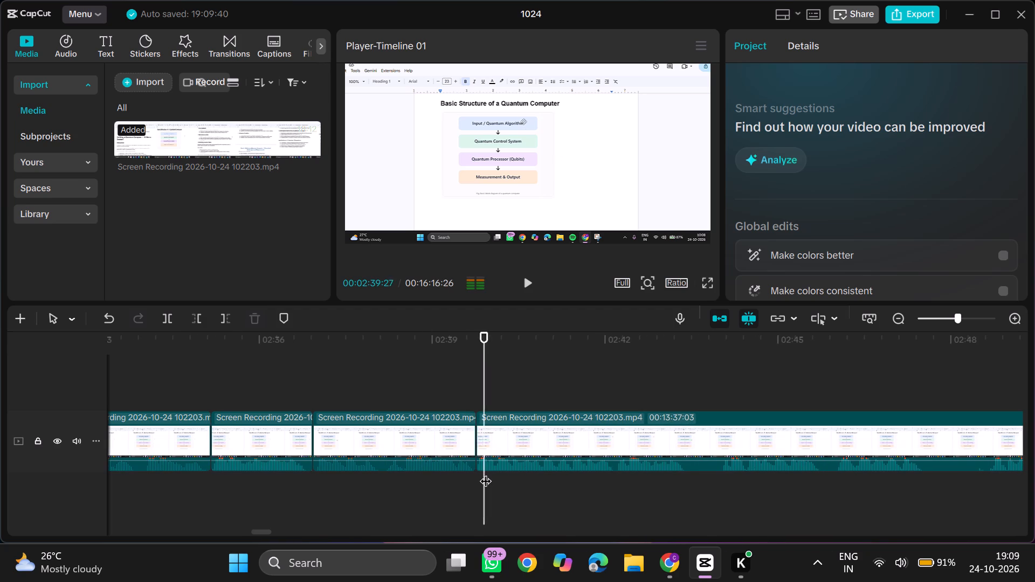
scroll(485, 473, "down", 1, "ctrl")
scroll(485, 473, "up", 1)
scroll(485, 473, "down", 3, "ctrl")
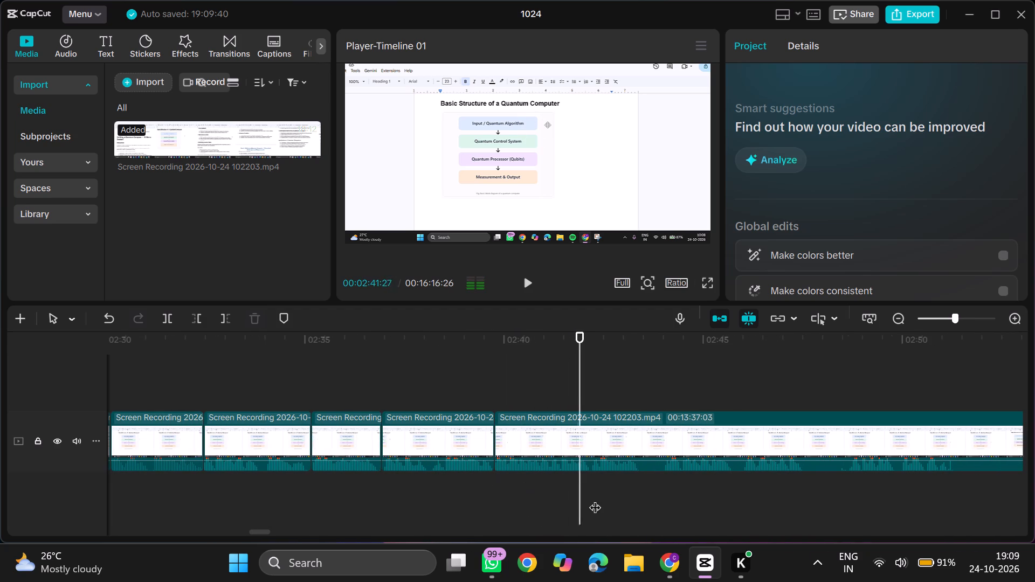
left_click(639, 476)
key("ctrl+b")
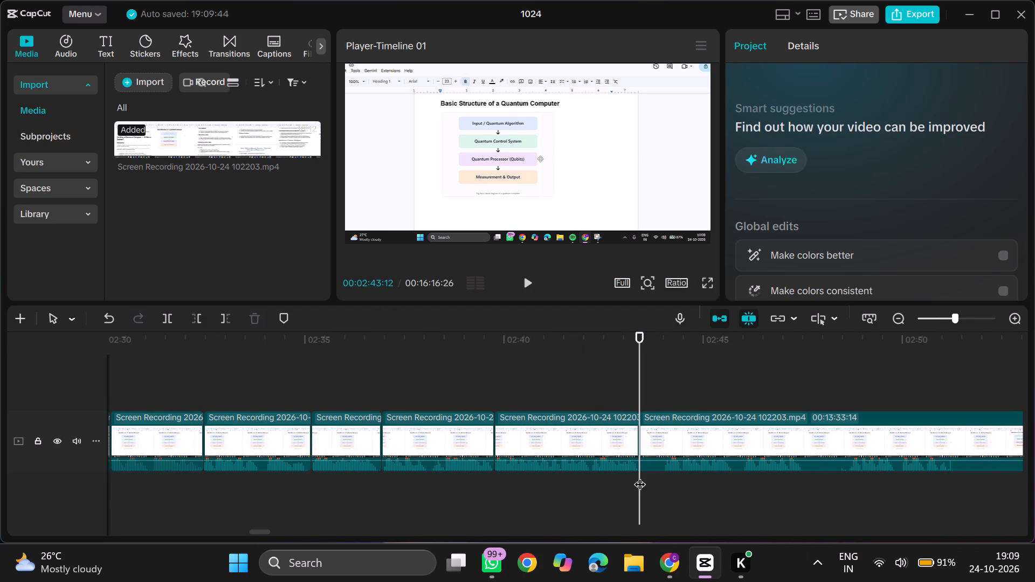
left_click(660, 477)
type("q")
Play on, split the recording at 00:02:45:08 and trim away about 6 frames right after the split.
key("space")
scroll(660, 477, "down", 1, "ctrl")
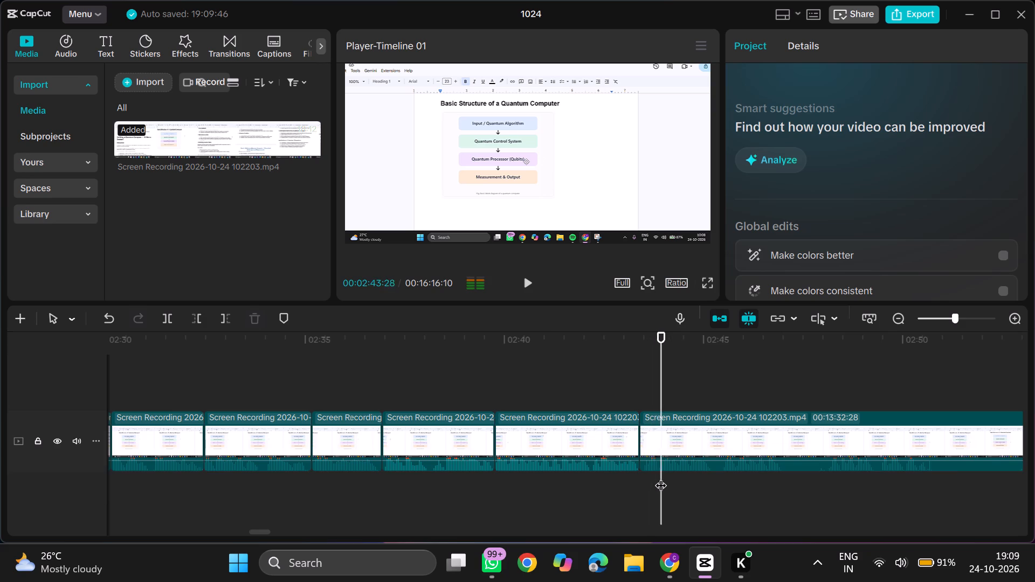
scroll(660, 477, "down", 1, "ctrl")
scroll(660, 477, "left", 1)
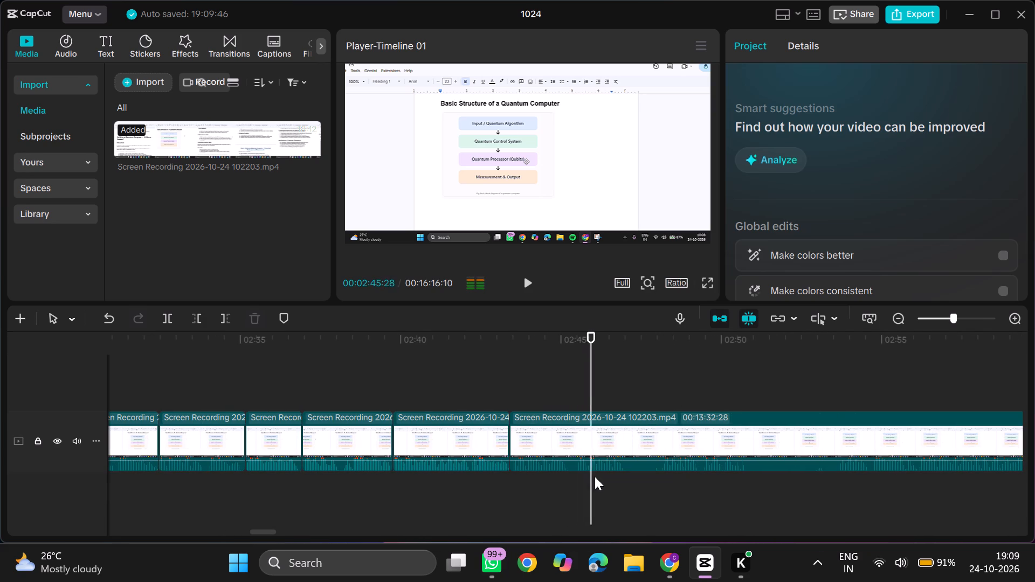
double_click(569, 477)
key("ctrl+b")
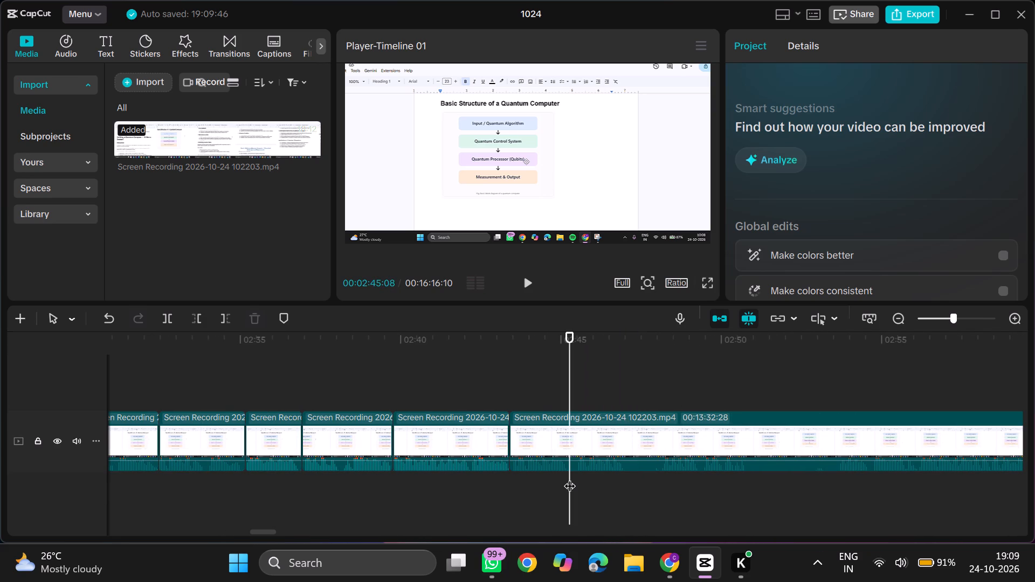
double_click(576, 474)
key("q")
Play on, split the recording at 00:02:46:24 and trim away about 1 second 4 frames right after the split.
key("space")
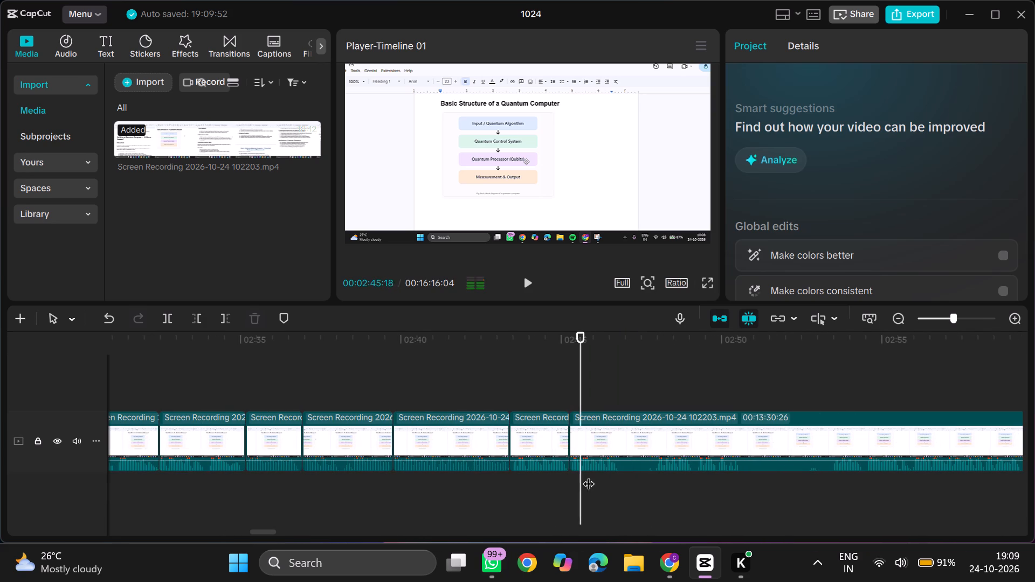
left_click(619, 474)
key("ctrl+b")
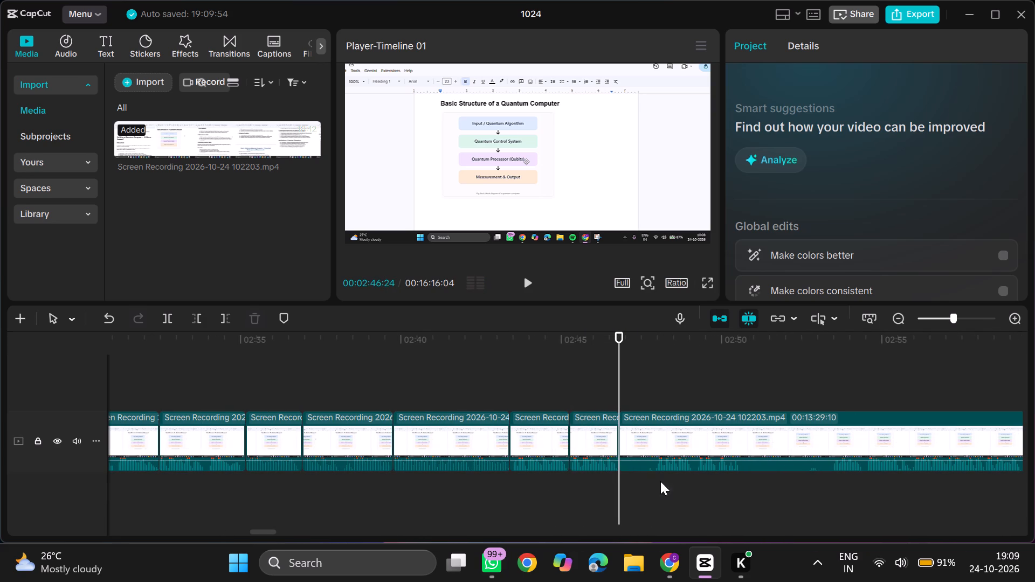
double_click(655, 479)
type("q")
Replay the section after 00:02:46:24, split the recording at about 00:02:49 and trim away about 2 seconds 25 frames right after the split.
key("space")
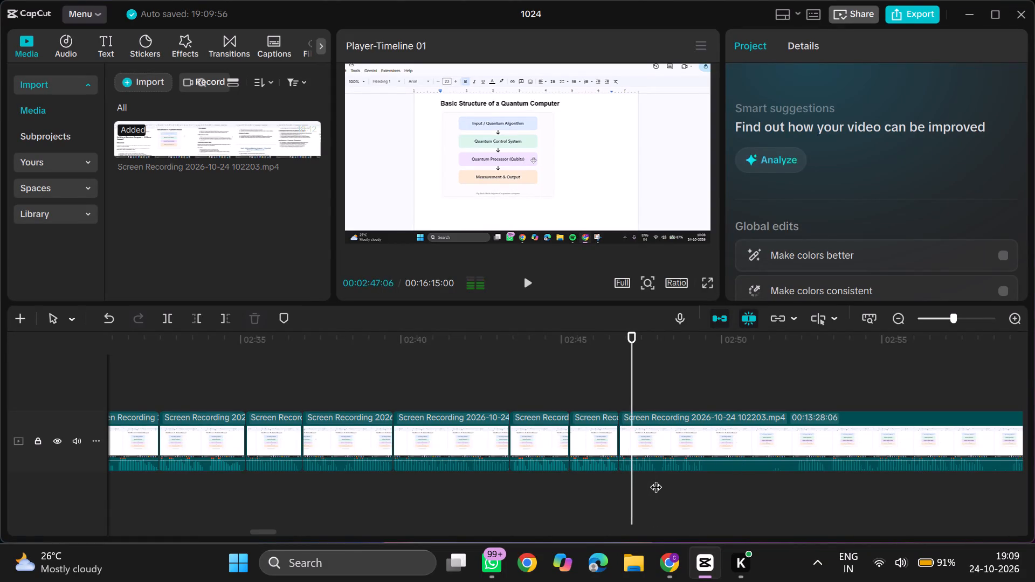
scroll(655, 479, "left", 1)
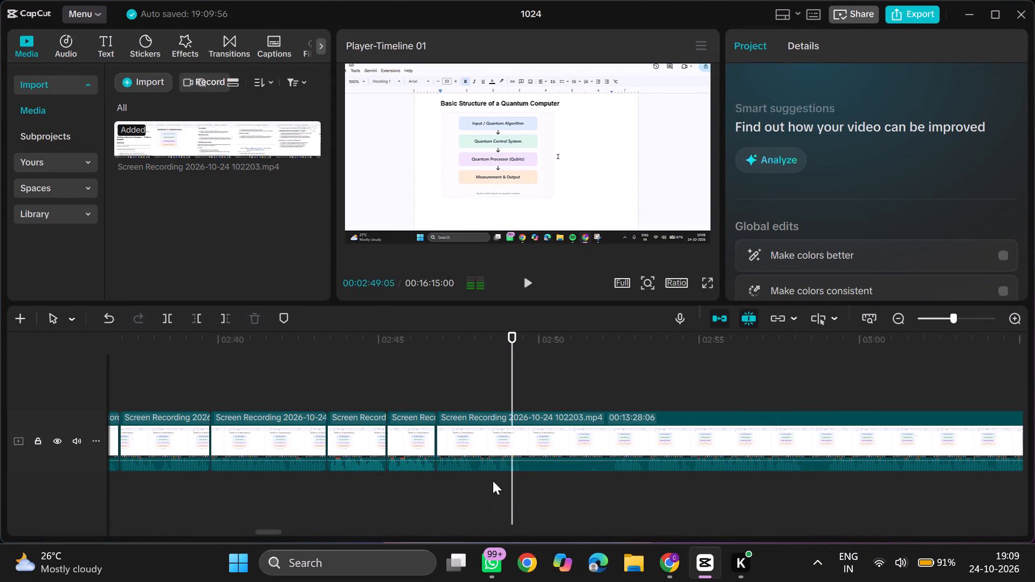
left_click(479, 476)
key("space")
key("space")
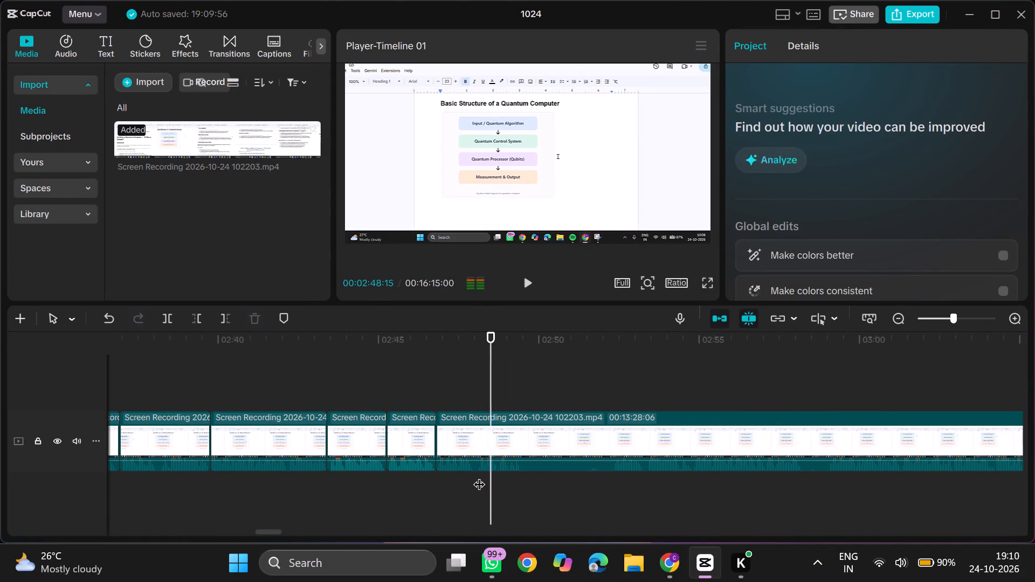
left_click(439, 477)
key("space")
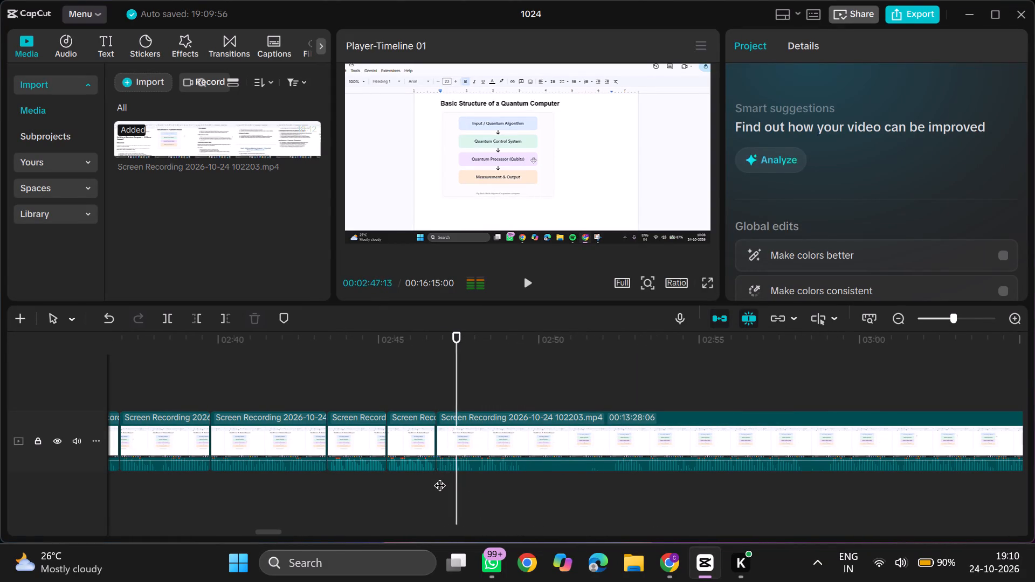
left_click(522, 471)
key("ctrl+b")
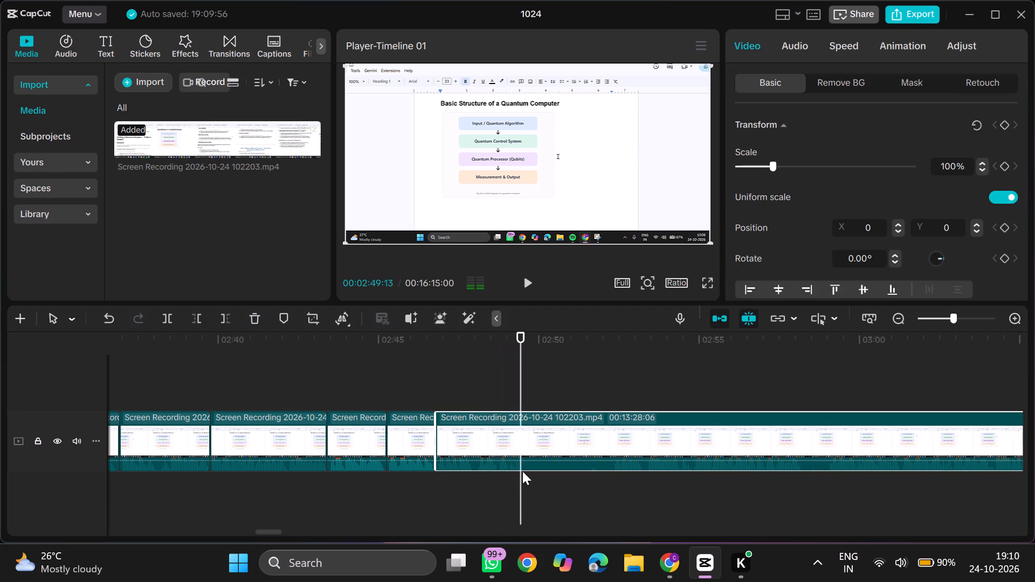
left_click(613, 483)
type("q")
Play on, split the recording at 00:02:55:15 and trim the following clip's start twice, by about 16 frames and 5 frames.
key("space")
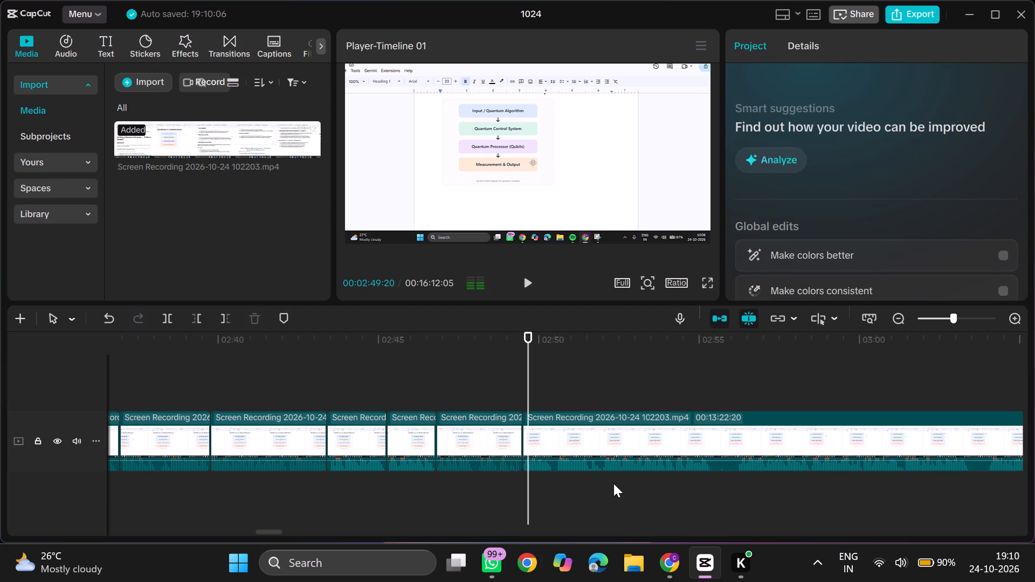
scroll(661, 488, "left", 1)
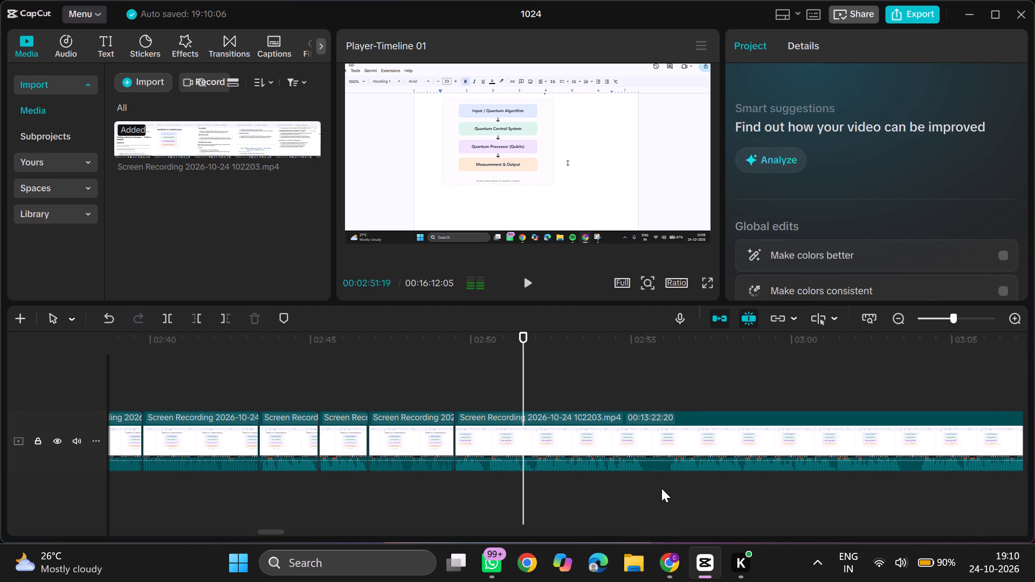
left_click(647, 475)
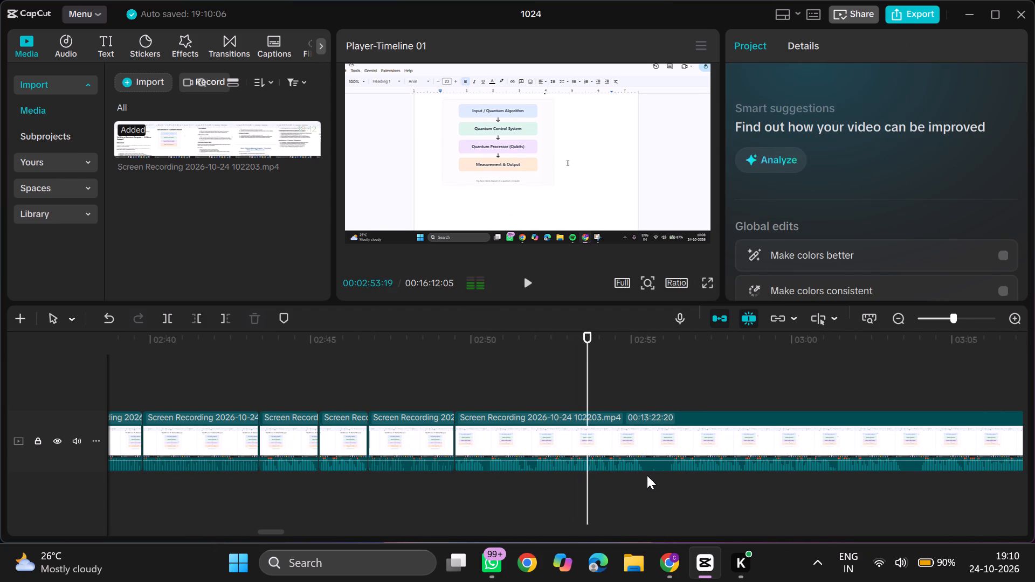
key("ctrl+b")
left_click(665, 472)
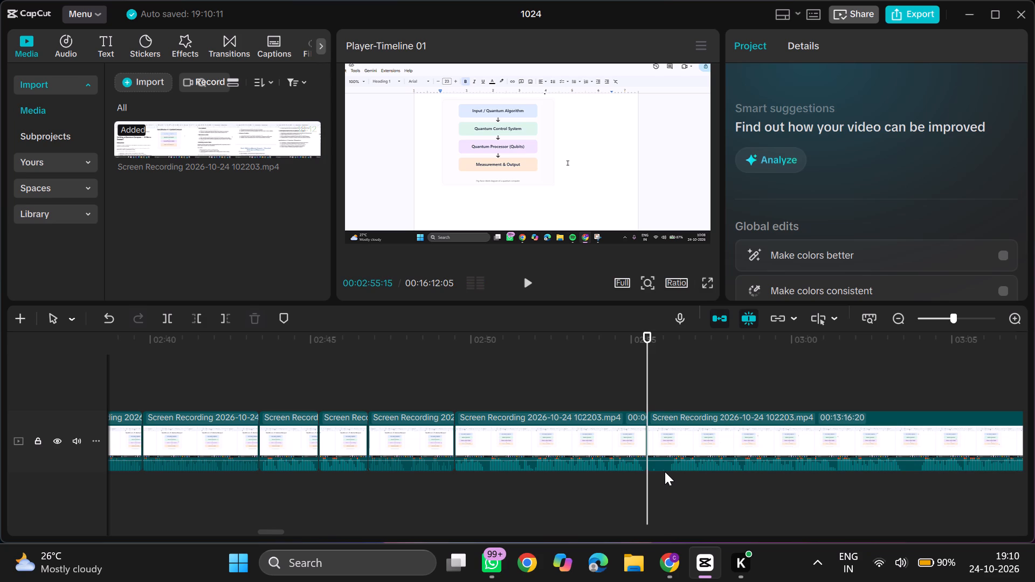
type("q")
key("space")
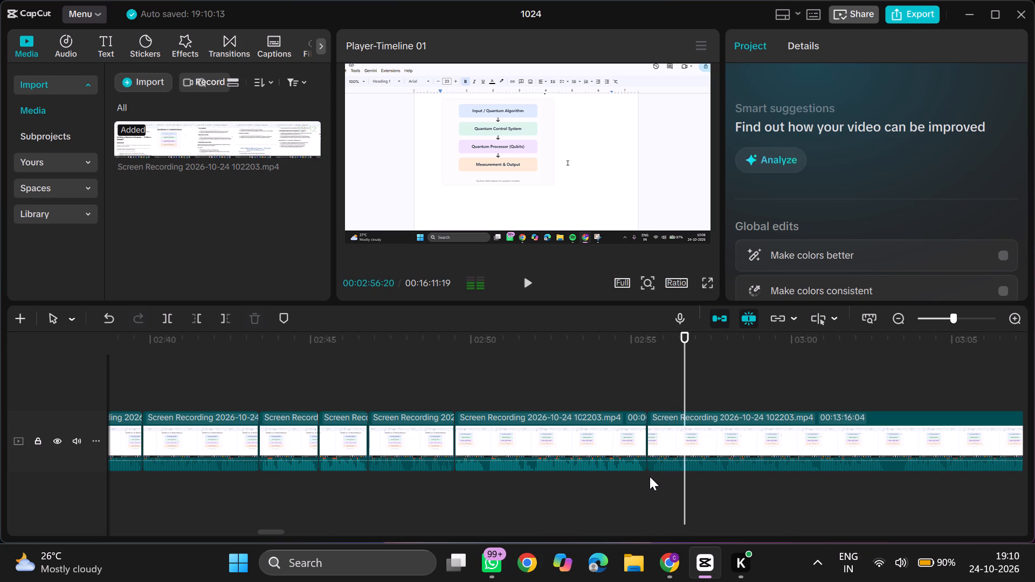
left_click(653, 476)
key("q")
Replay the recent cuts, split the recording at 00:03:02:26 and trim away about 14 frames right after the split.
left_click(595, 483)
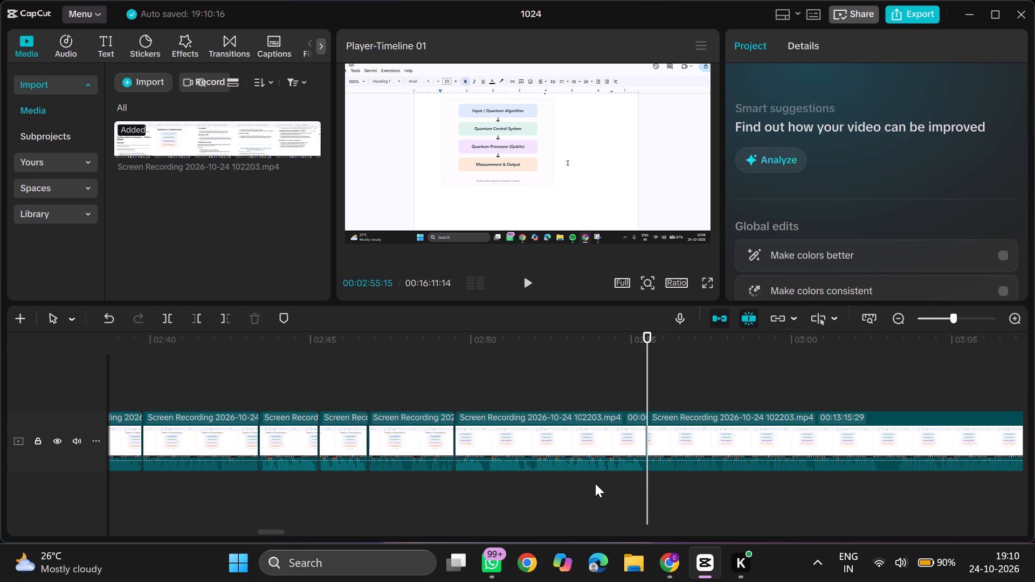
key("space")
key("space")
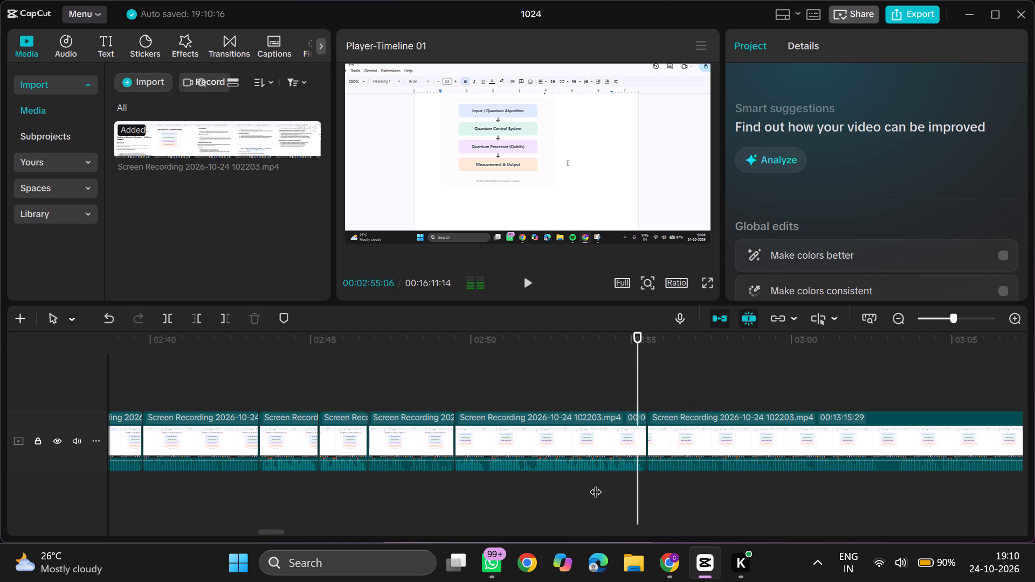
scroll(646, 467, "left", 1)
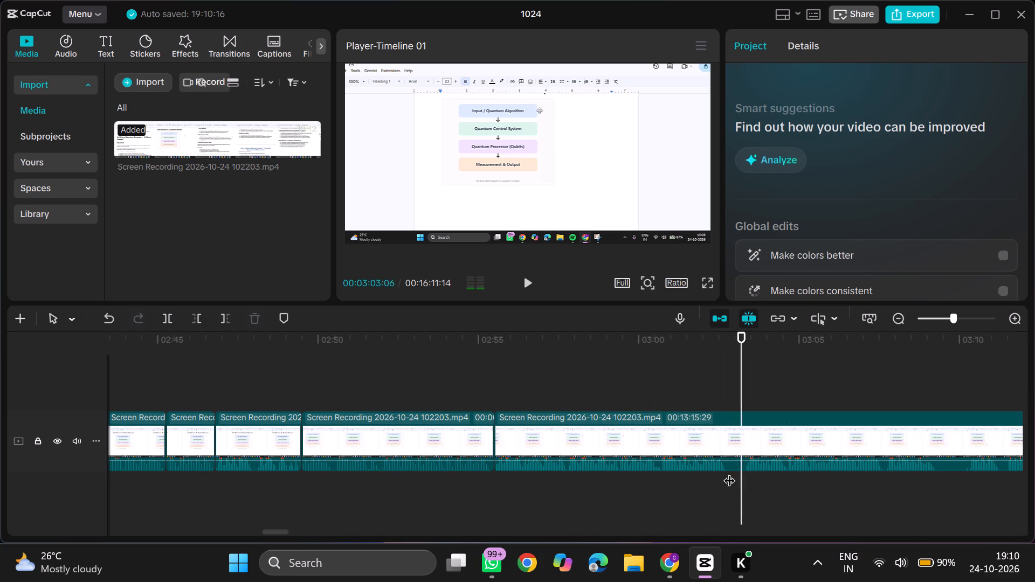
left_click(617, 487)
key("space")
key("space")
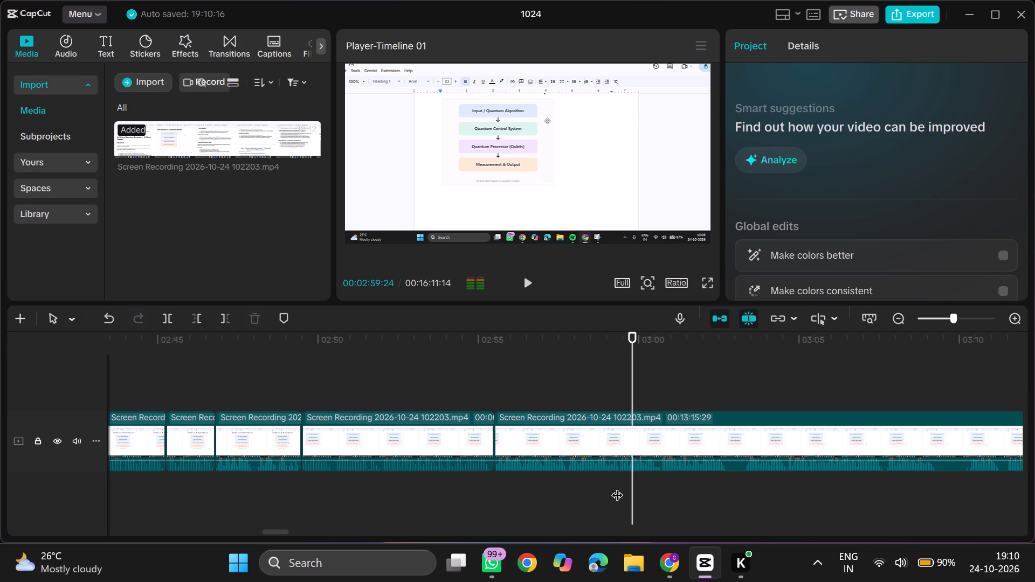
left_click(730, 475)
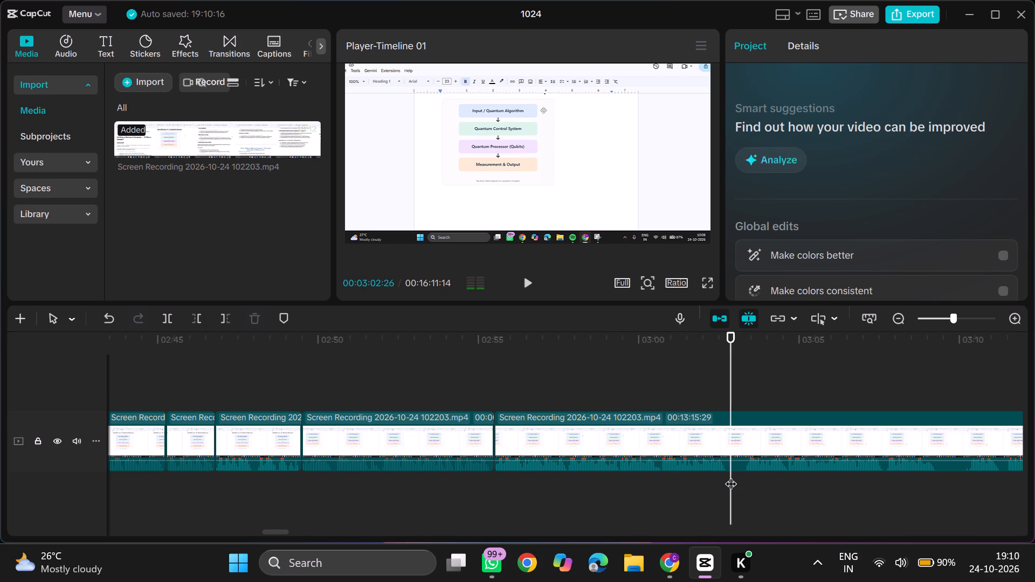
key("ctrl+b")
left_click(746, 474)
type("q")
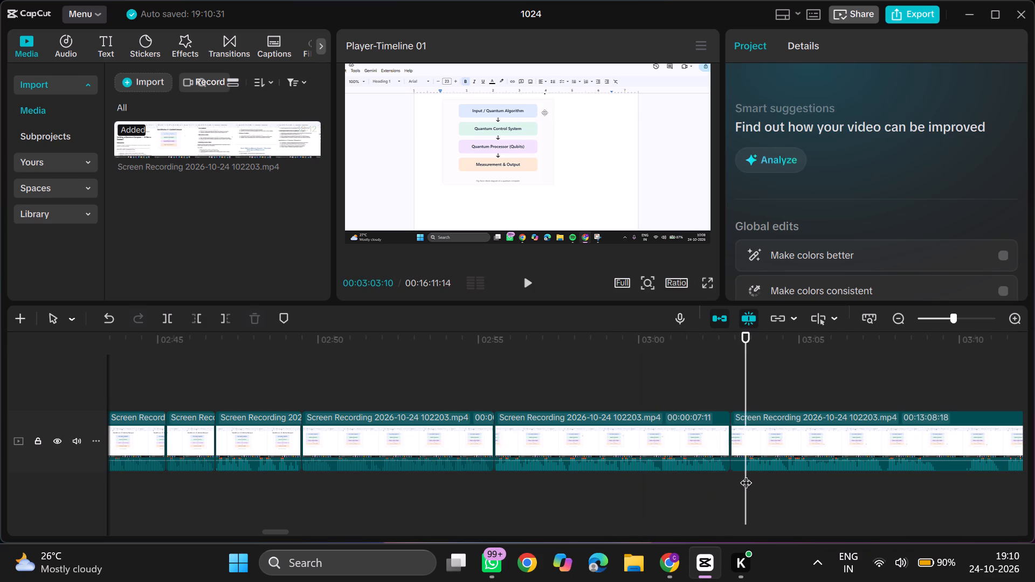
Play on, split the recording at 00:03:08:29 and trim the following clip's start twice, by about 17 frames and 1 second 12 frames.
key("space")
scroll(746, 474, "left", 2)
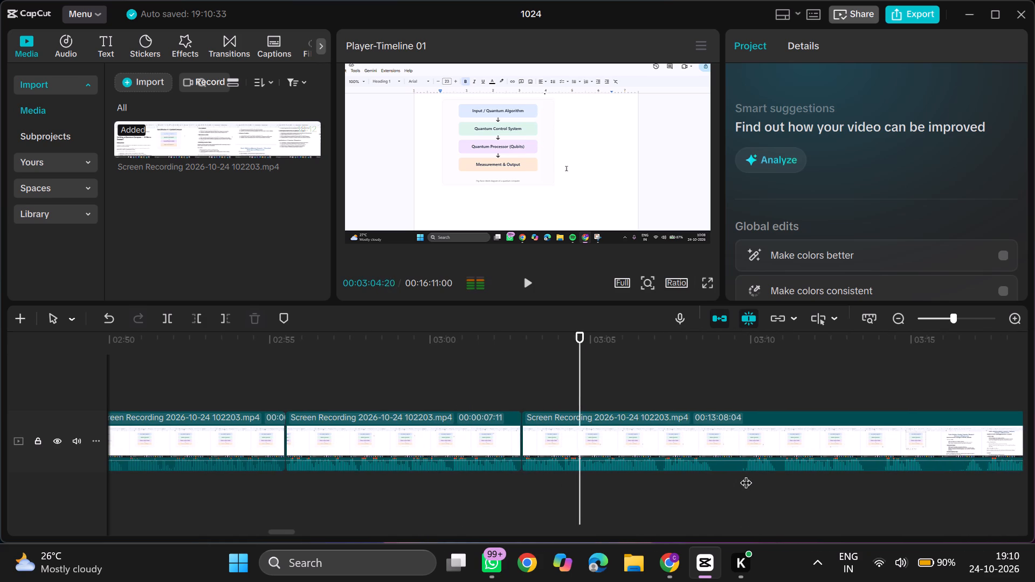
scroll(746, 474, "down", 2, "ctrl")
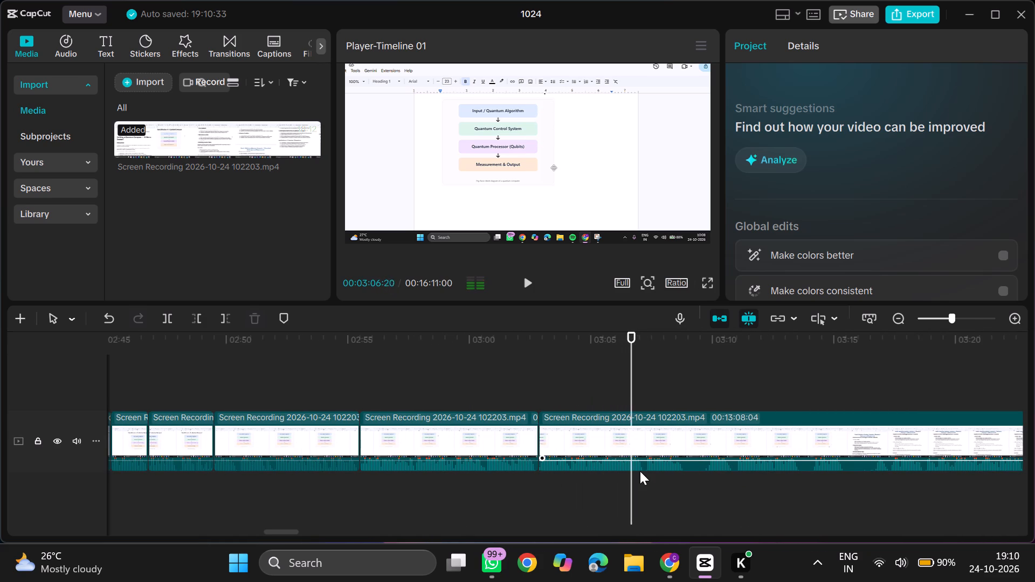
scroll(640, 471, "left", 1)
right_click(640, 471)
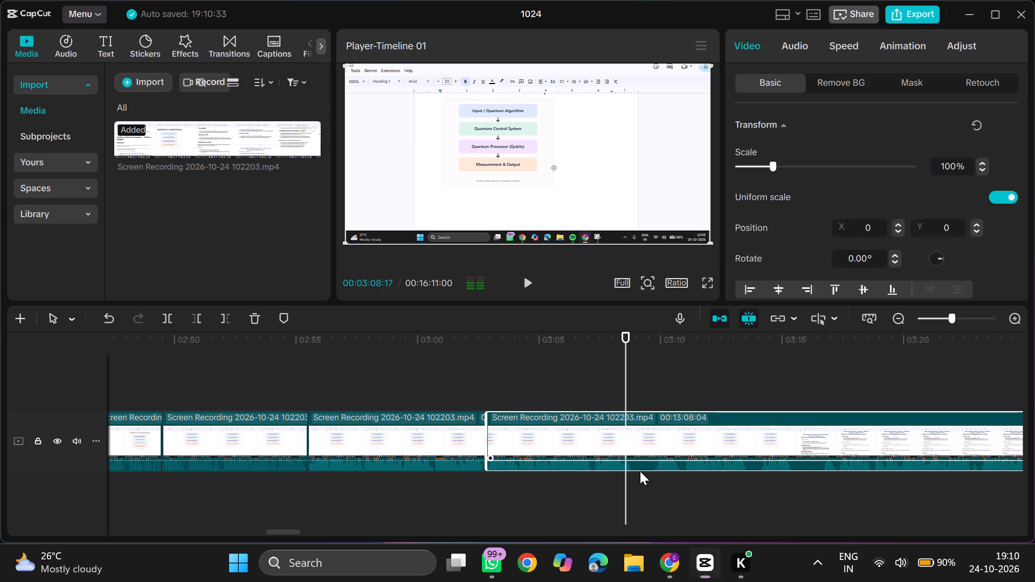
left_click(636, 476)
double_click(636, 476)
key("ctrl+b")
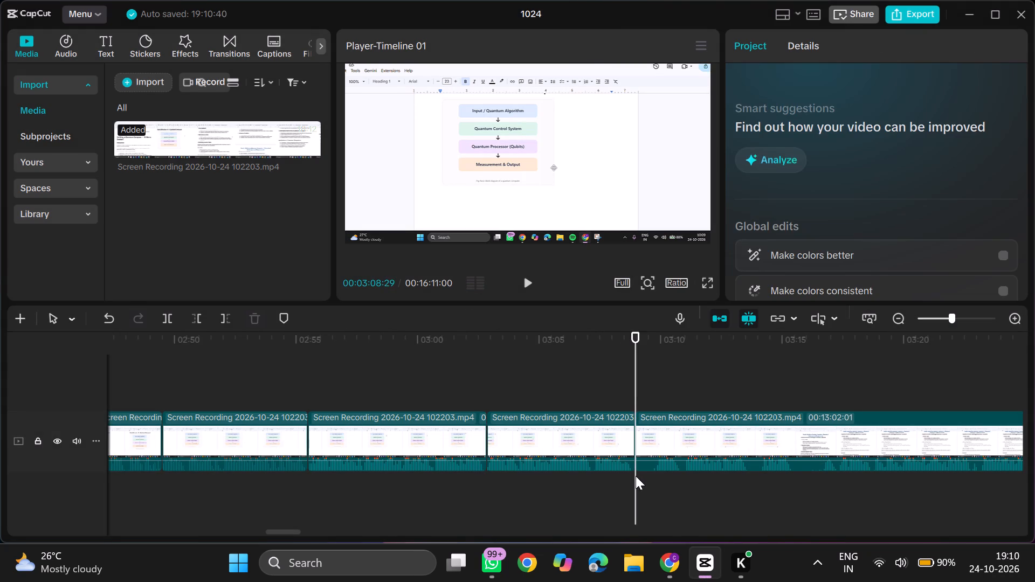
double_click(650, 478)
key("q")
key("space")
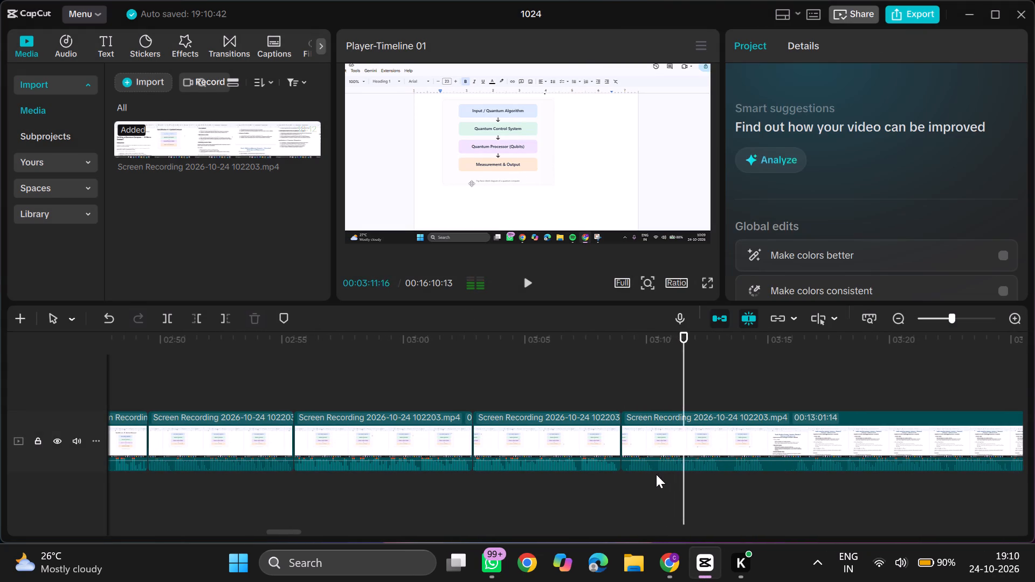
left_click(655, 475)
type("q")
Play on, split the recording at 00:03:11:19 and trim away about 12 frames right after the split.
key("space")
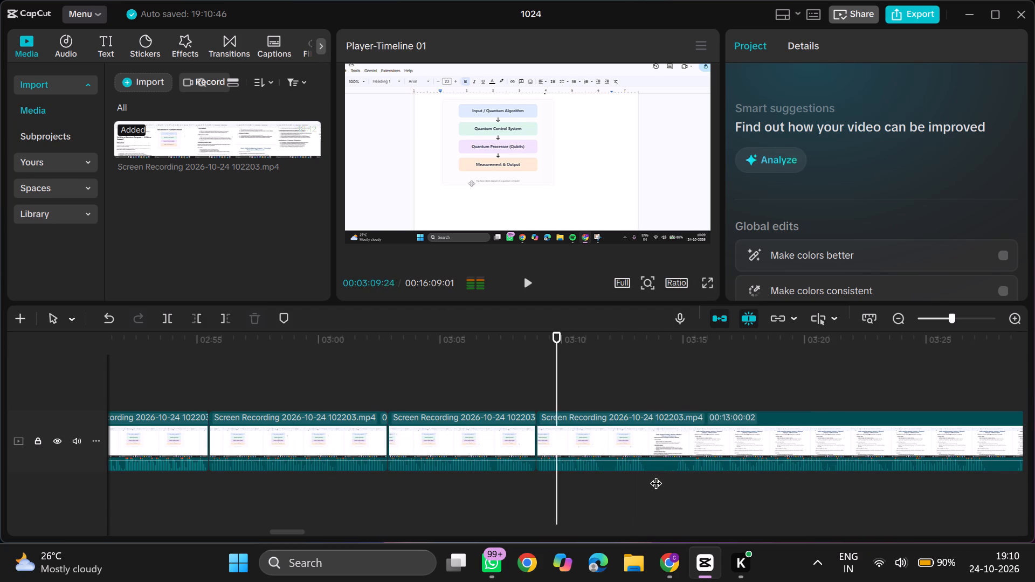
left_click(601, 473)
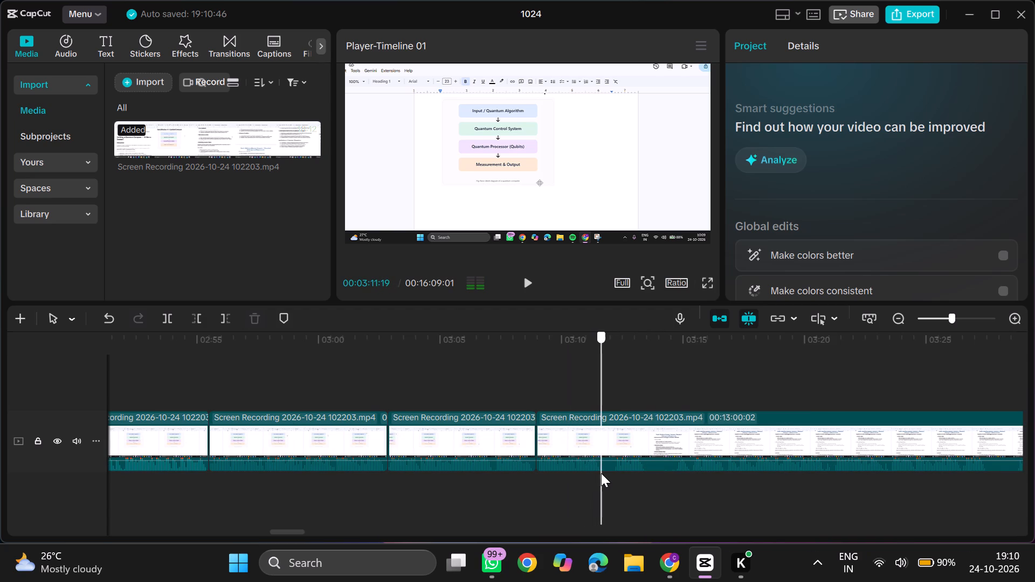
key("ctrl+b")
left_click(611, 475)
type("q")
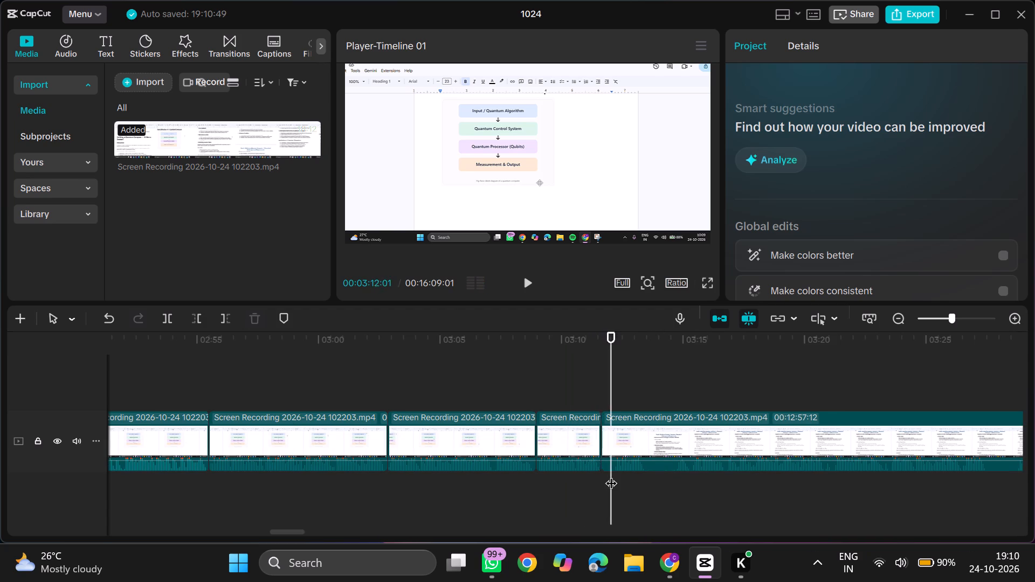
Play on, split the recording at 00:03:13:04 and trim away about 1 second 3 frames right after the split.
key("space")
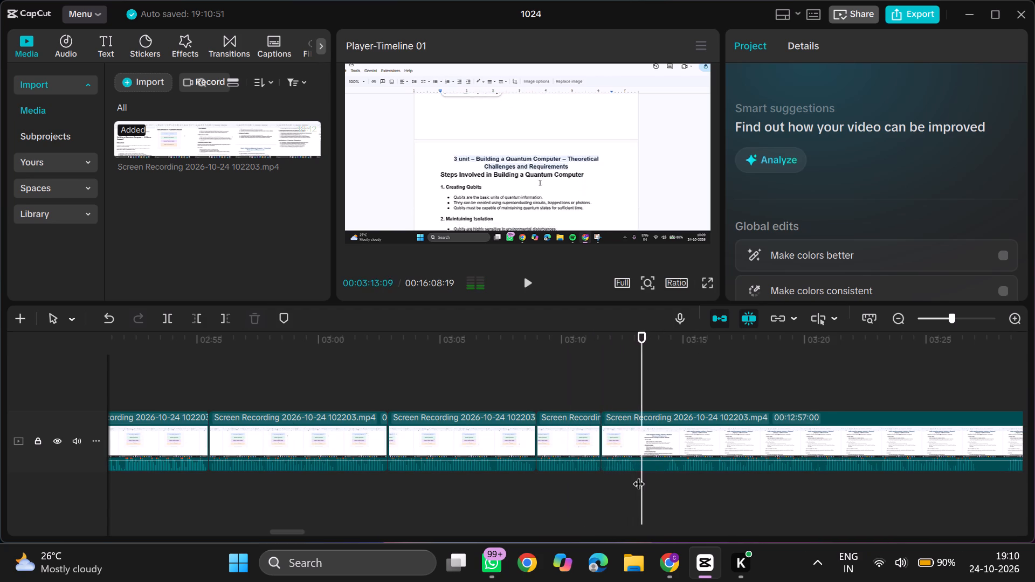
double_click(638, 475)
key("ctrl+b")
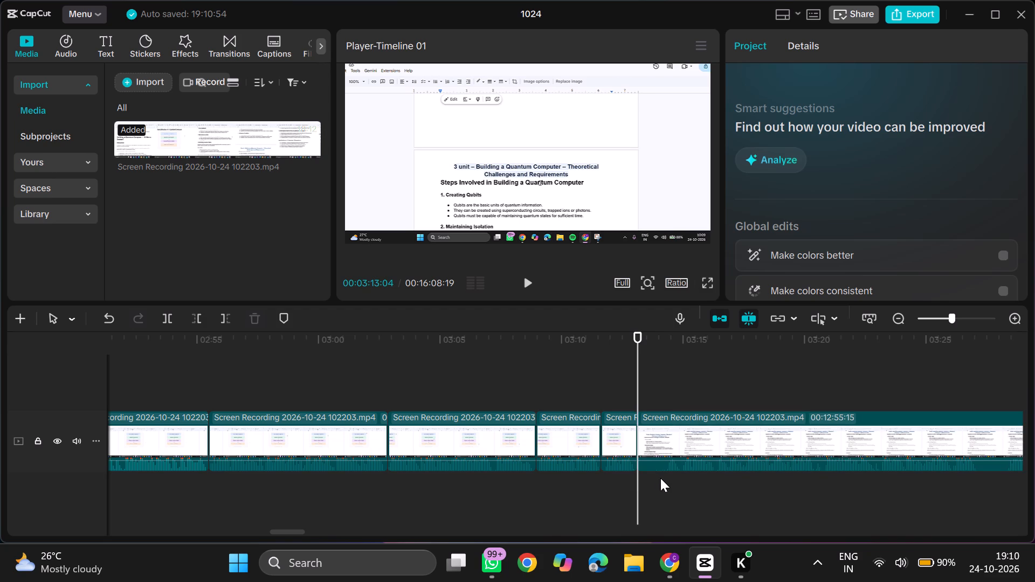
double_click(664, 478)
type("q")
Play past 00:03:13:04 and trim that clip's start twice more, by about 2 seconds 4 frames and 1 second 6 frames.
key("space")
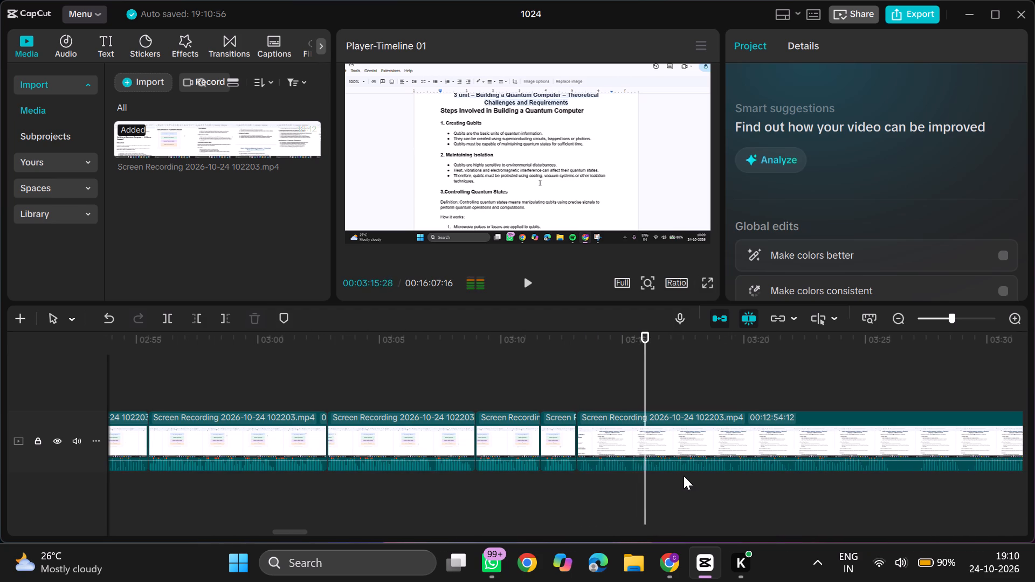
left_click(596, 474)
type("q")
key("space")
key("space")
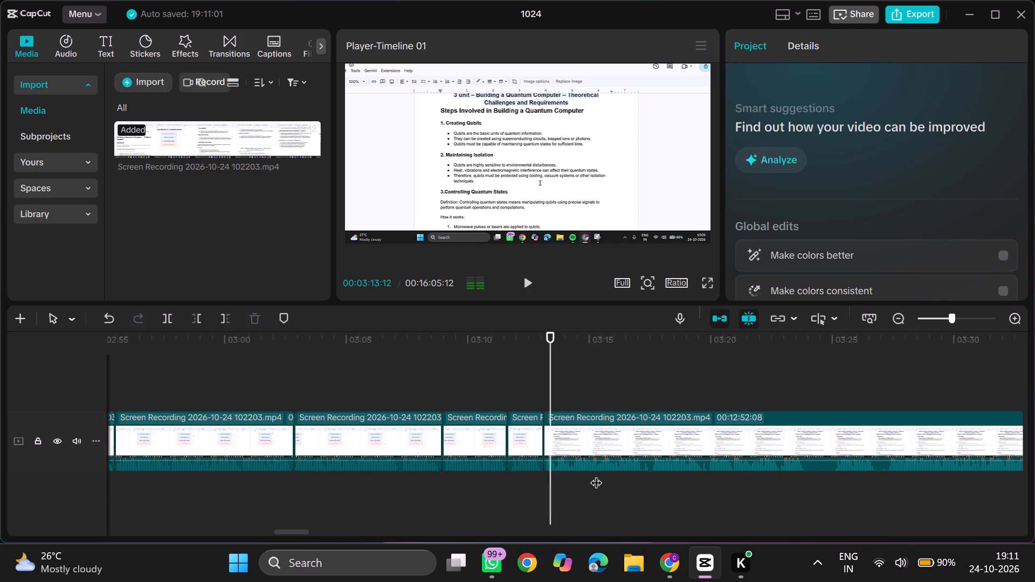
scroll(596, 474, "left", 1)
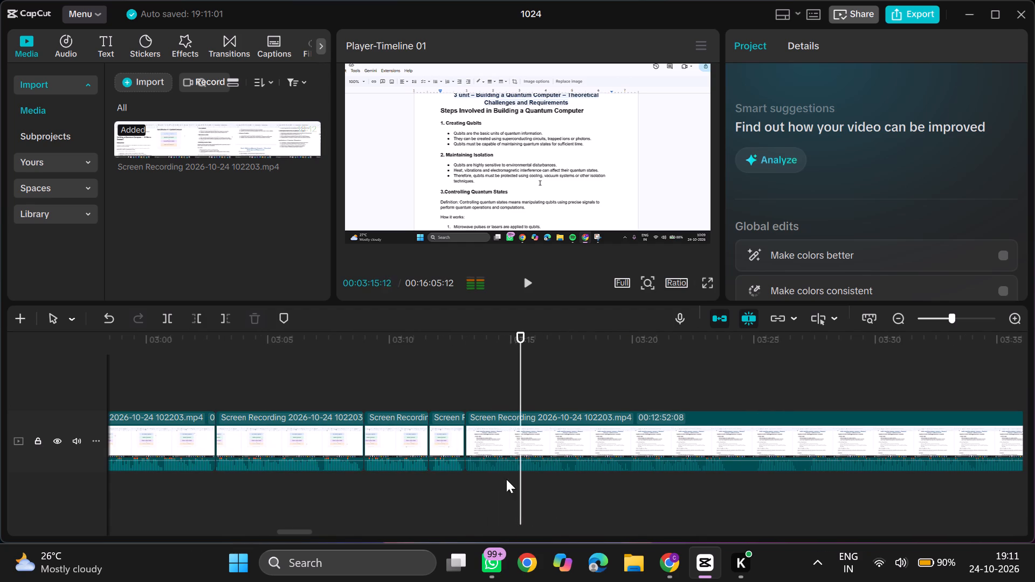
double_click(494, 477)
type("q")
Play on and split the recording at 00:03:22:22.
key("space")
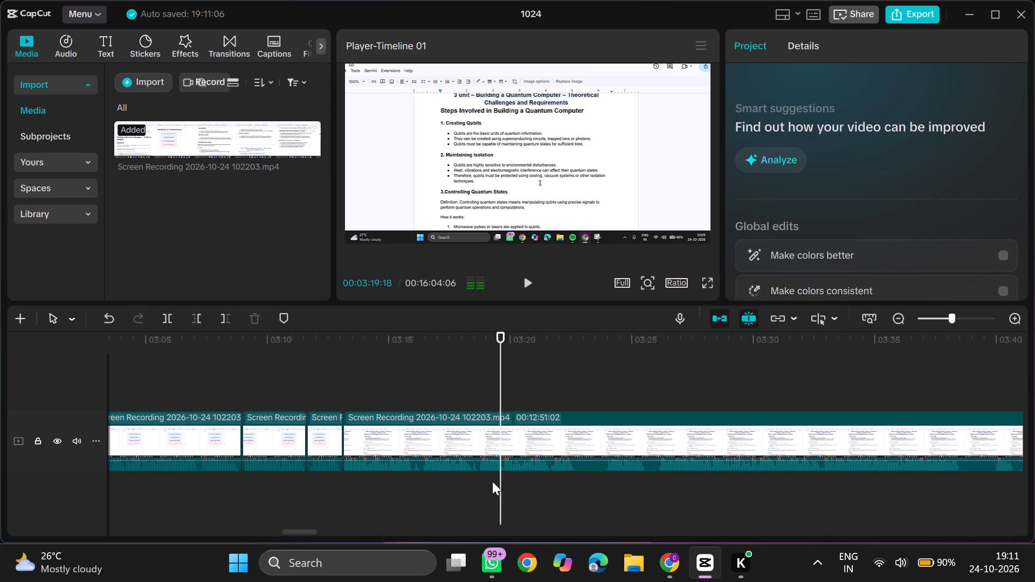
left_click(555, 474)
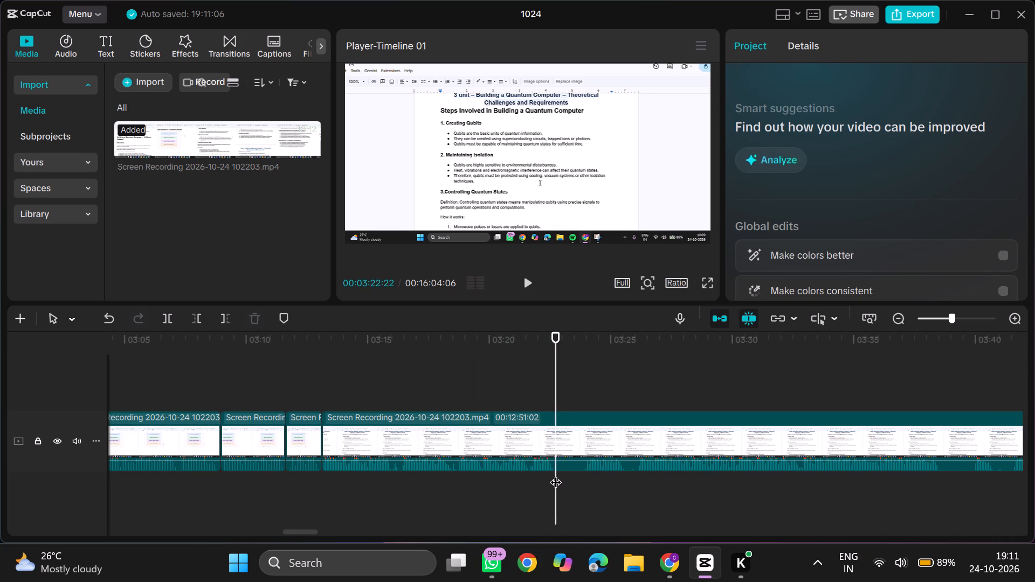
key("ctrl+b")
Replay the section before the last split, split it at 00:03:21:19 and trim away about 4 frames right after the new split.
scroll(555, 474, "up", 9, "ctrl")
left_click(465, 478)
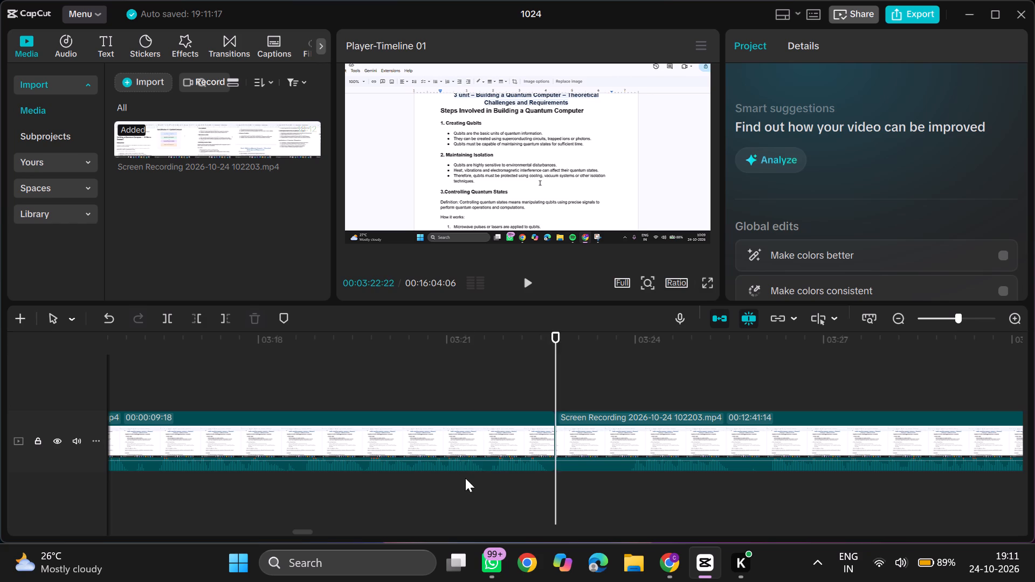
key("space")
left_click(486, 476)
key("ctrl+b")
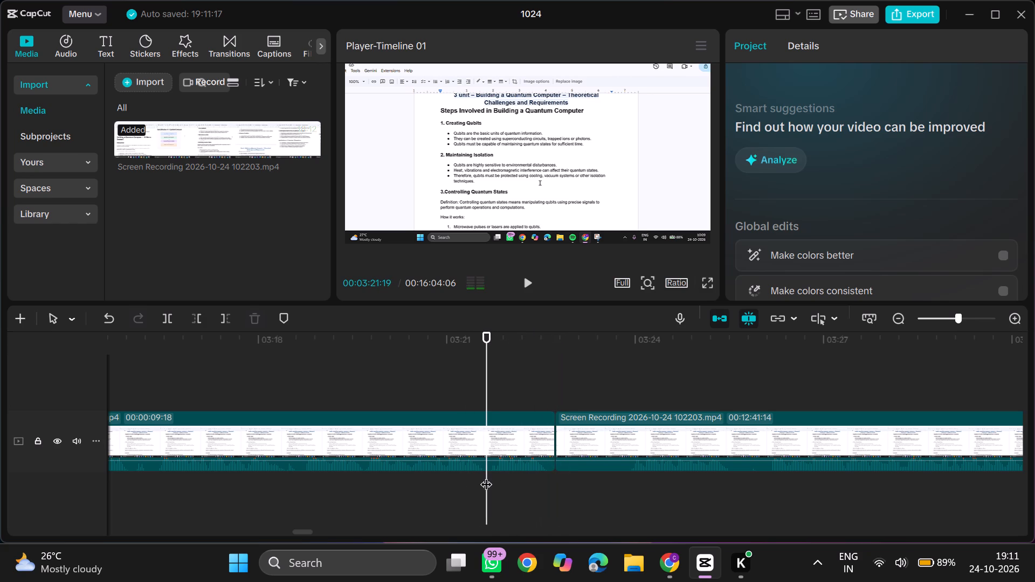
left_click(496, 474)
type("q")
Replay the short clip after 00:03:21:19 and trim about 1 second 4 frames from the start of the clip following it.
key("space")
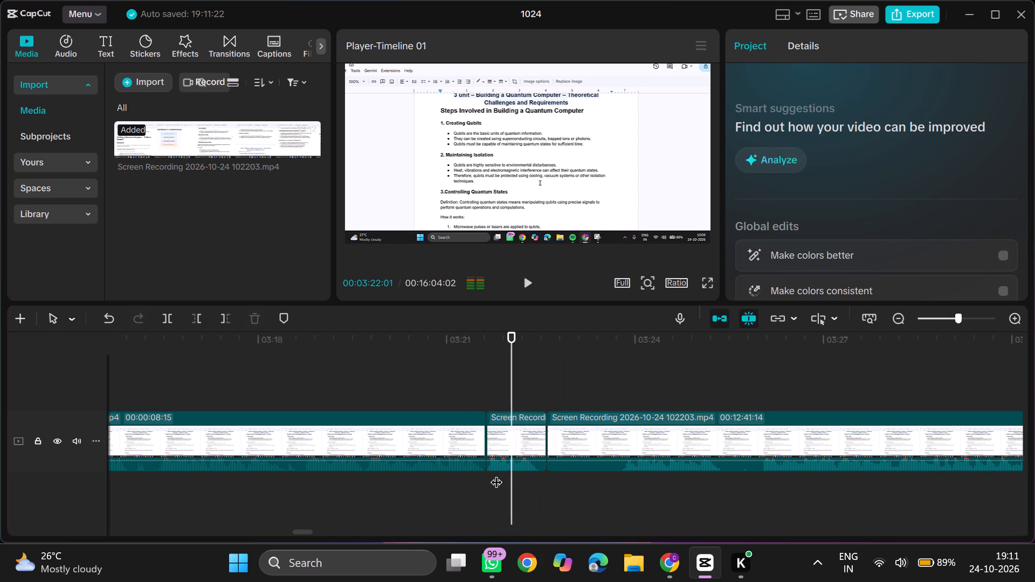
left_click(454, 484)
key("space")
key("space")
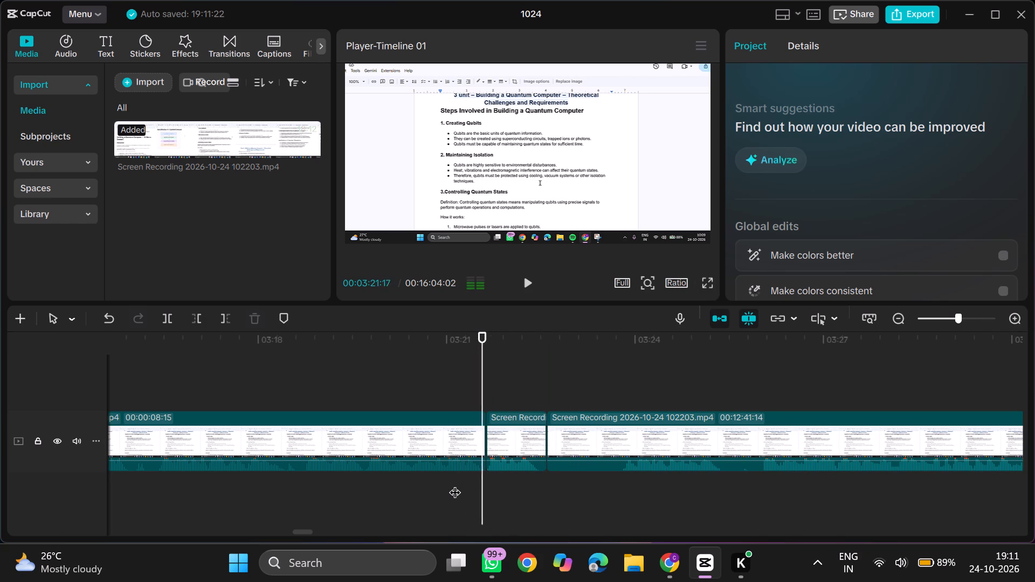
triple_click(617, 483)
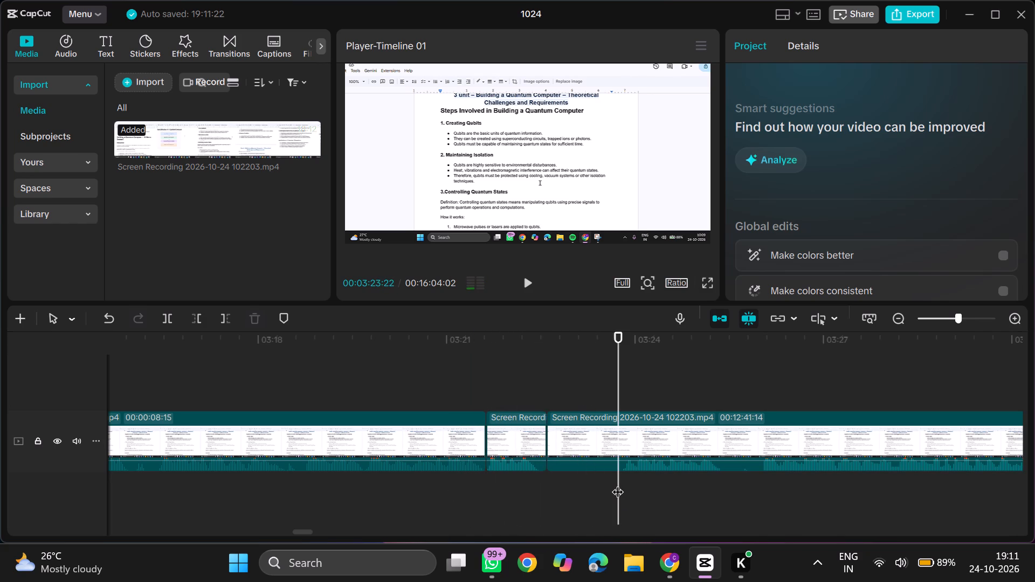
type("q")
Play on, split the recording at 00:03:24:10 and trim away about 15 frames right after the split.
key("space")
scroll(617, 483, "left", 1)
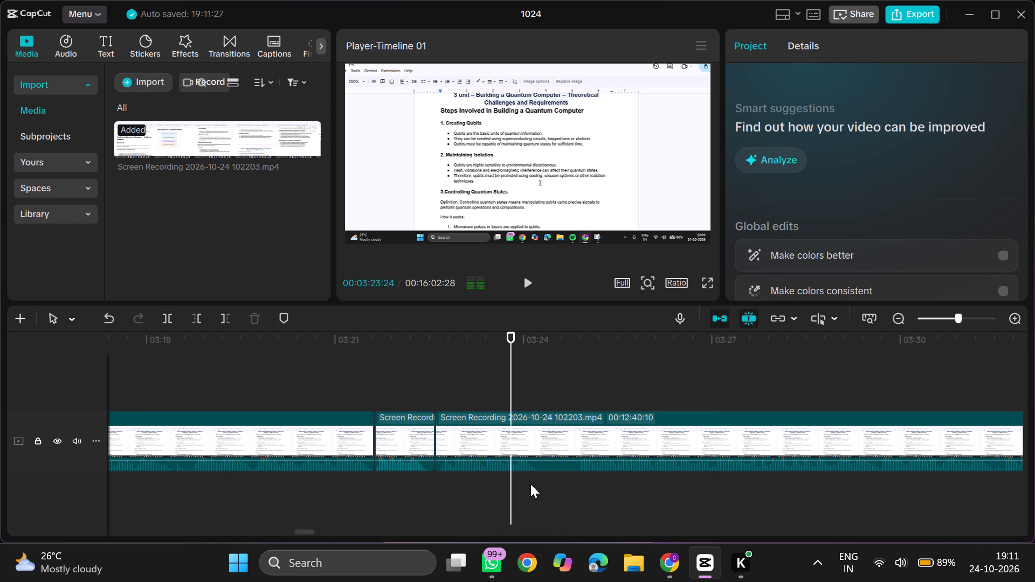
left_click(544, 475)
key("ctrl+b")
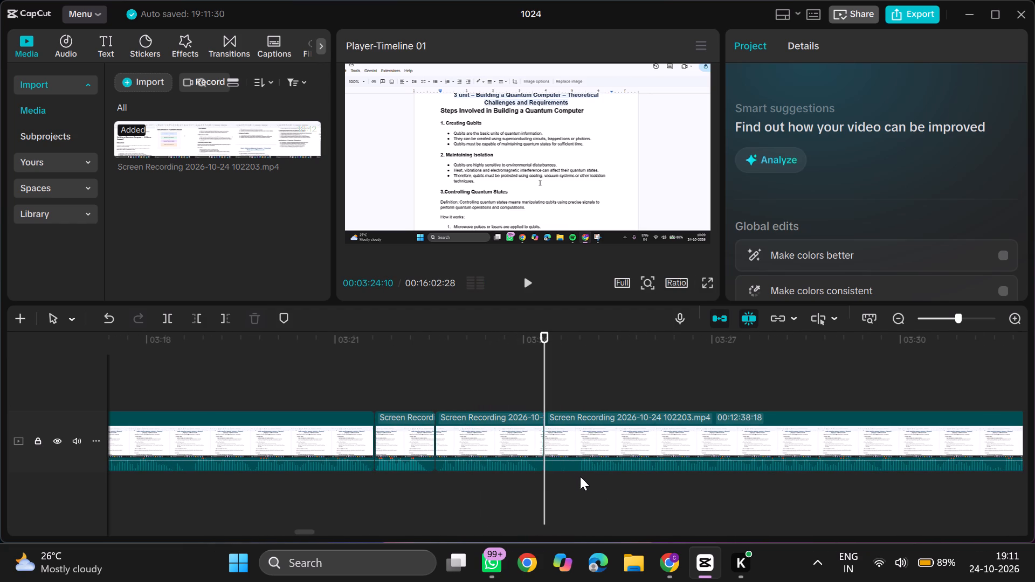
left_click(576, 477)
type("q")
Play on, split the recording at about 00:03:36:28 and trim away about 1 second 8 frames right after the split.
key("space")
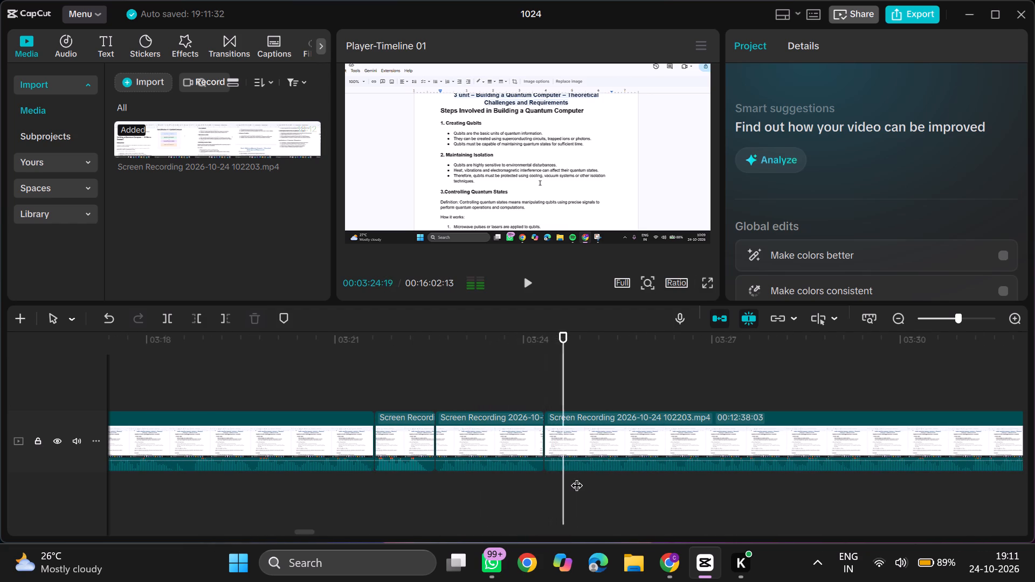
scroll(576, 477, "left", 1)
scroll(576, 477, "down", 4, "ctrl")
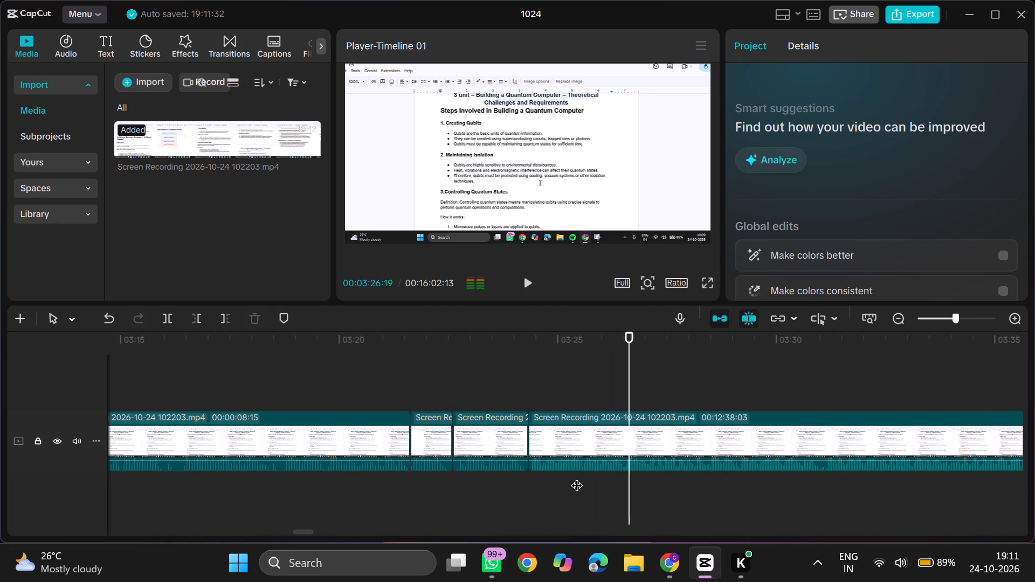
scroll(576, 477, "down", 6, "ctrl")
scroll(576, 477, "left", 1)
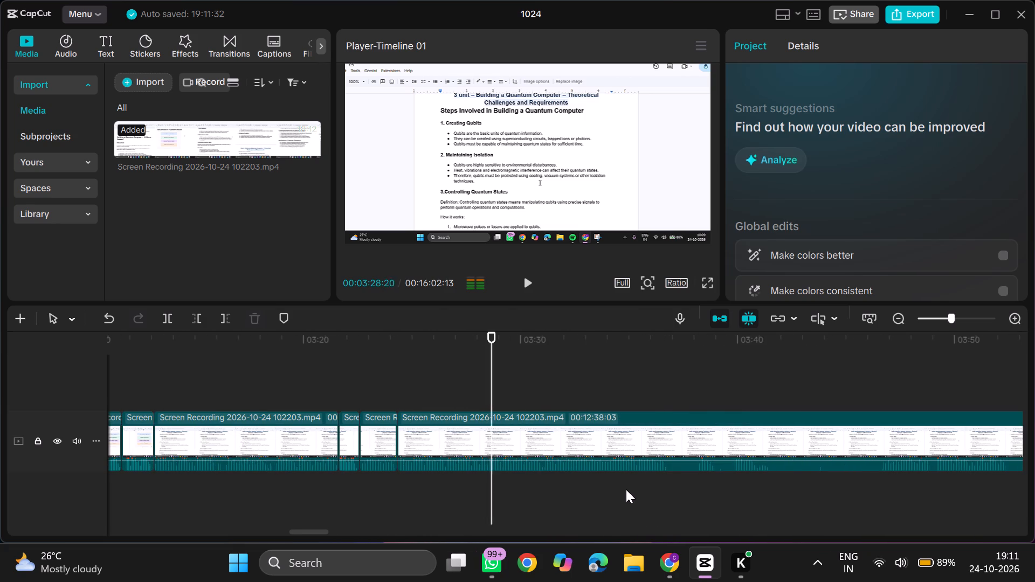
scroll(626, 489, "left", 1)
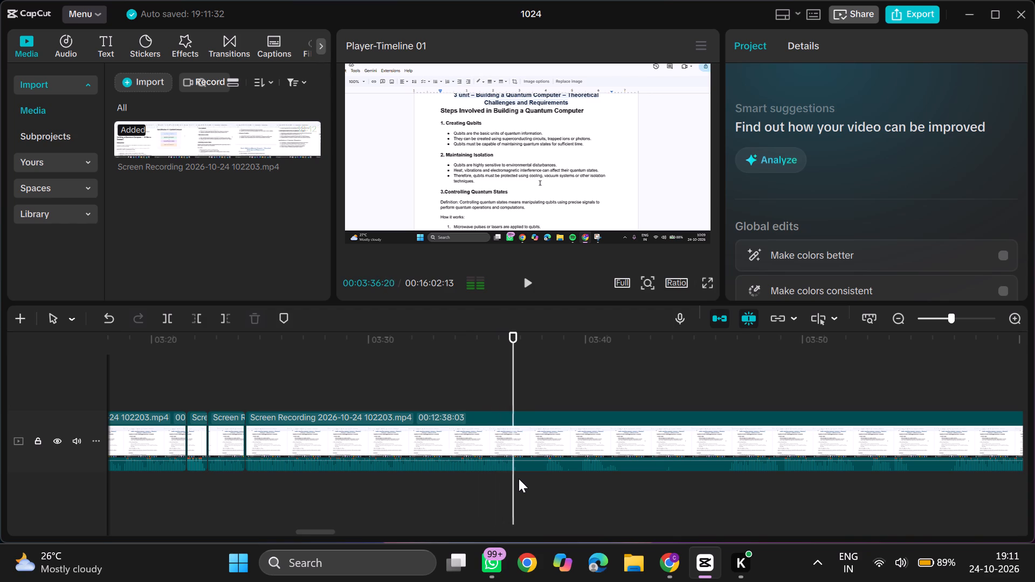
left_click(519, 479)
key("ctrl+b")
left_click(547, 479)
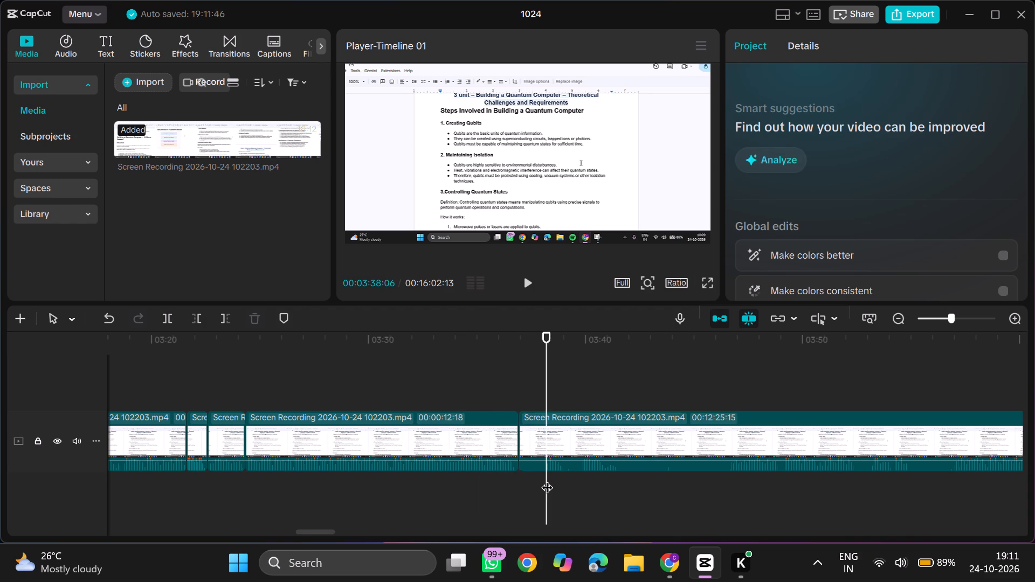
type("q")
Play on briefly, split the recording at 00:03:37:24 and trim away about 18 frames right after the split.
key("space")
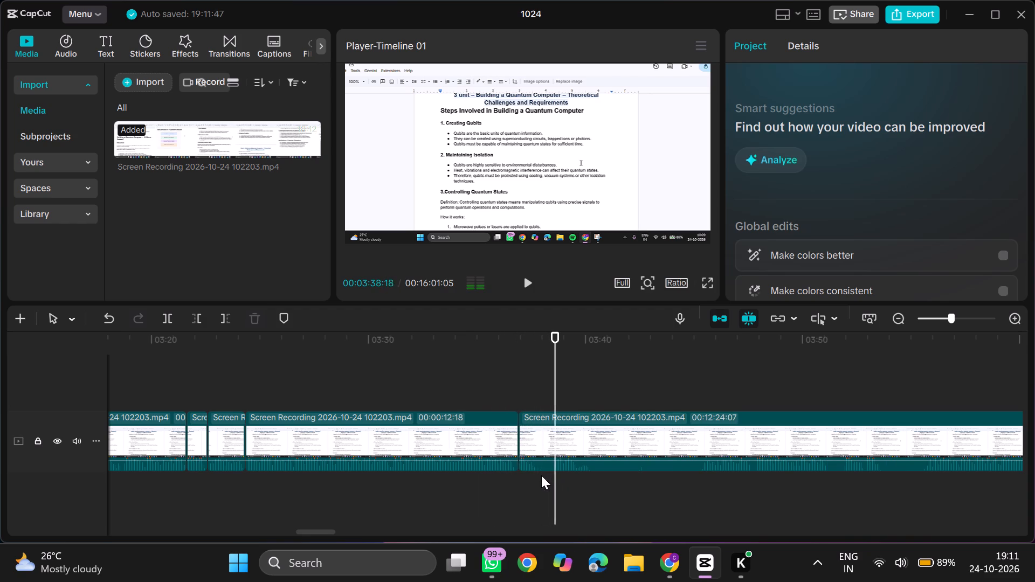
left_click(537, 475)
key("ctrl+b")
left_click(551, 475)
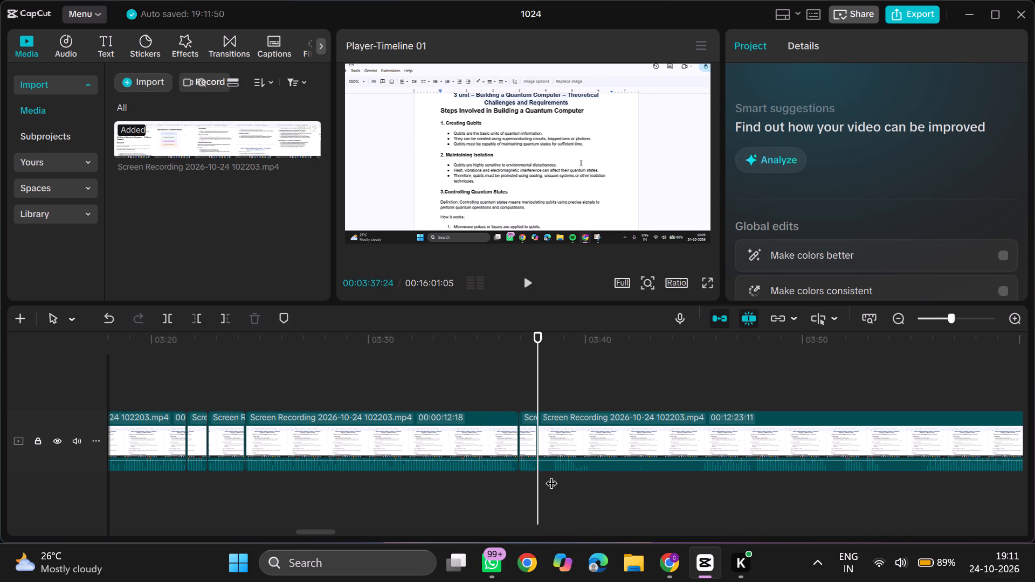
type("q")
Play on, split the recording at 00:03:39:02 and trim away everything from there to 00:03:44:21.
key("space")
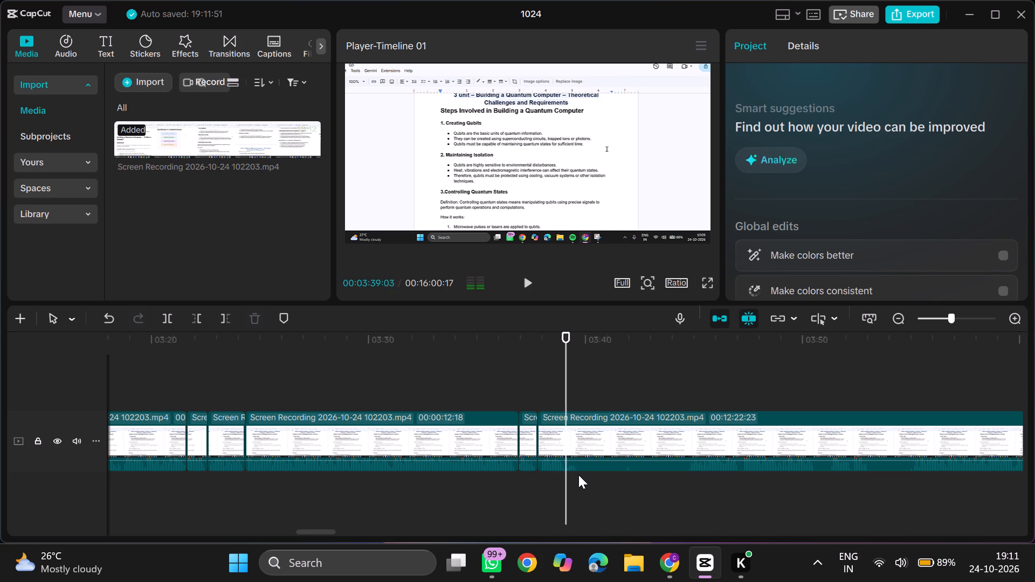
scroll(578, 475, "up", 6, "ctrl")
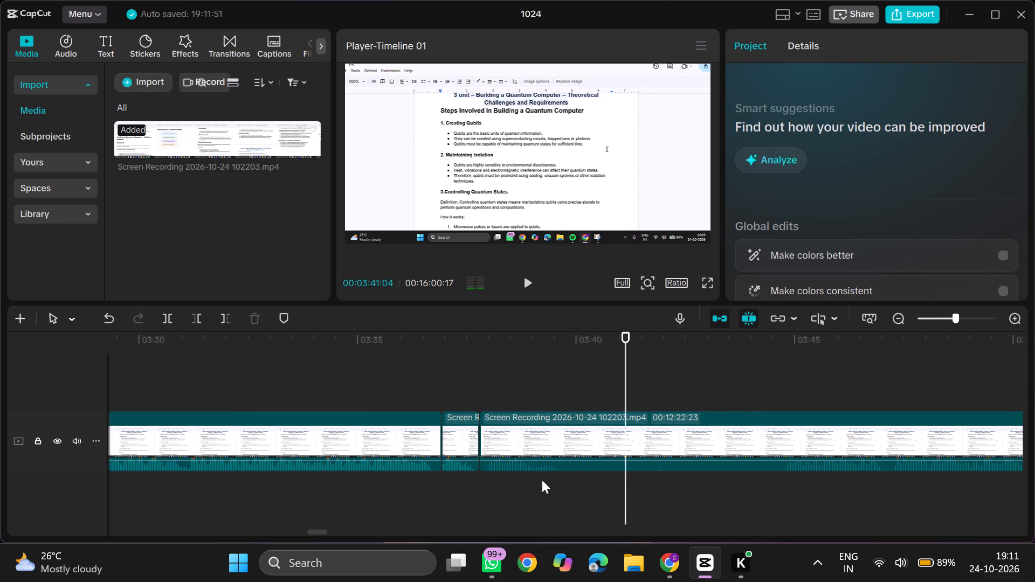
triple_click(532, 479)
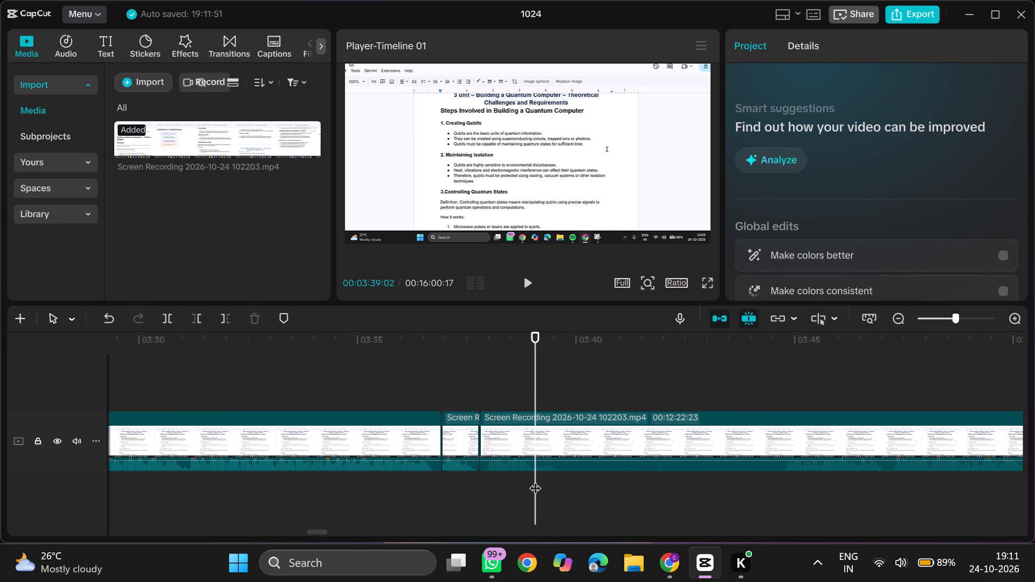
key("ctrl+b")
double_click(781, 480)
type("q")
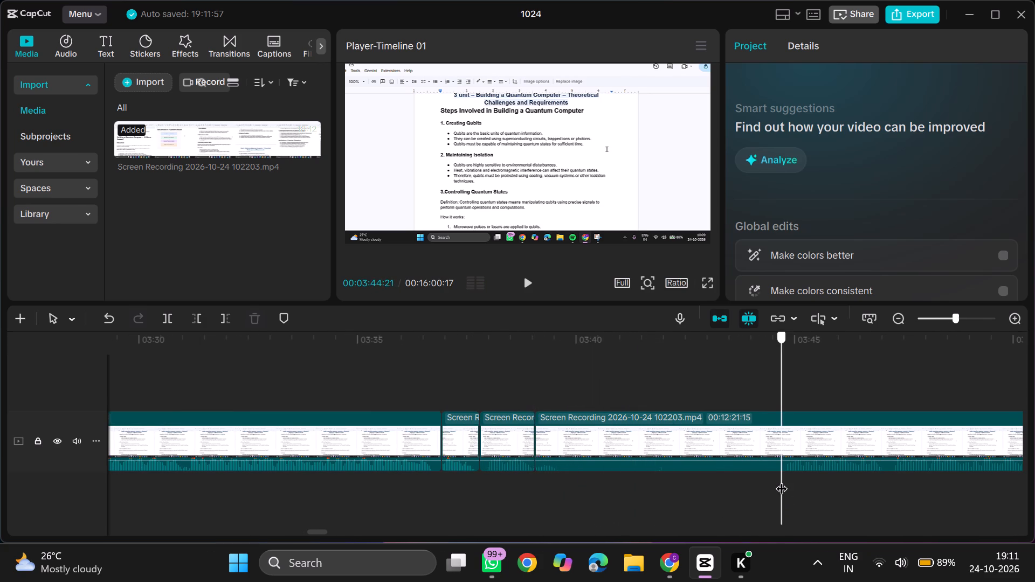
Play the section after the last cut and delete the short clip between 00:03:37:24 and 00:03:39:02.
key("space")
scroll(781, 480, "down", 1, "ctrl")
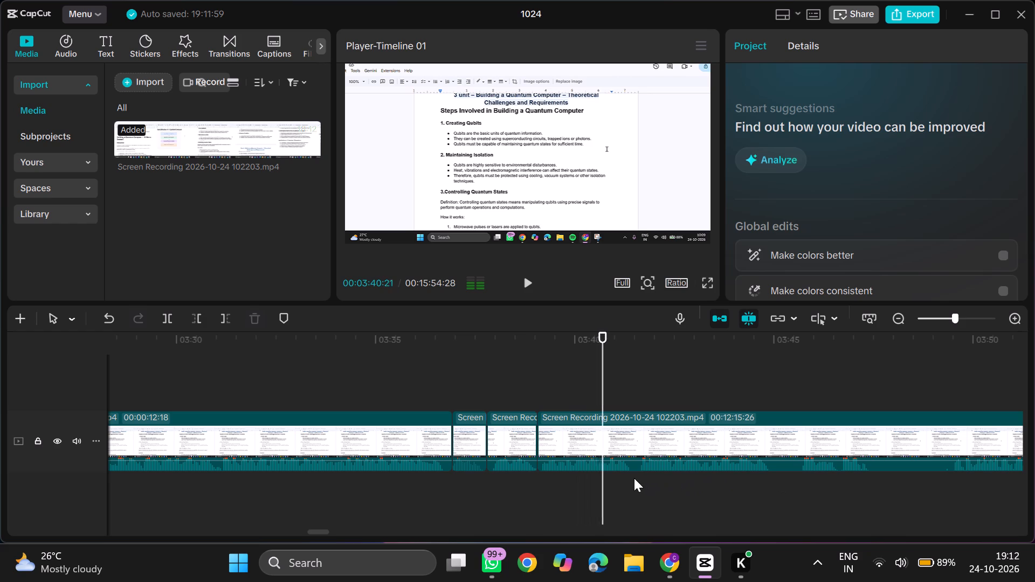
left_click(519, 447)
key("BackSpace")
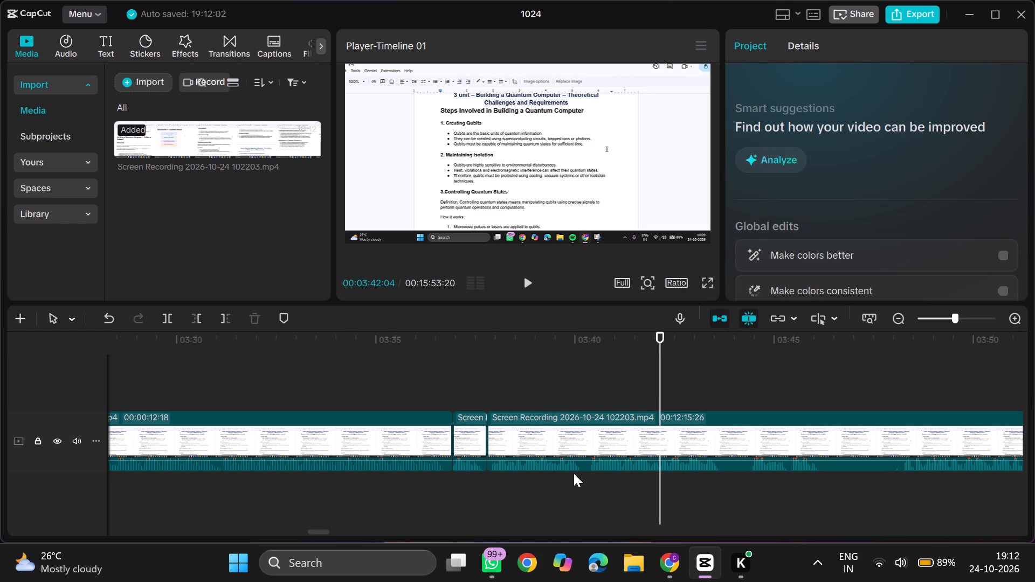
Play on, split the recording at about 00:03:43:22 and trim from the split to 00:03:44:10.
key("space")
scroll(579, 473, "left", 1)
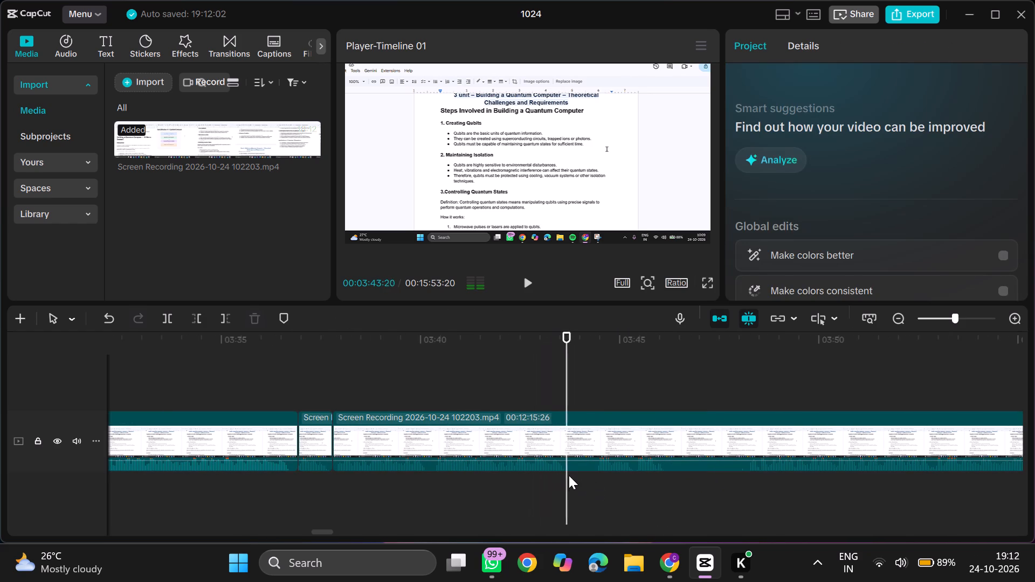
left_click(569, 475)
key("ctrl+b")
left_click(594, 480)
type("q")
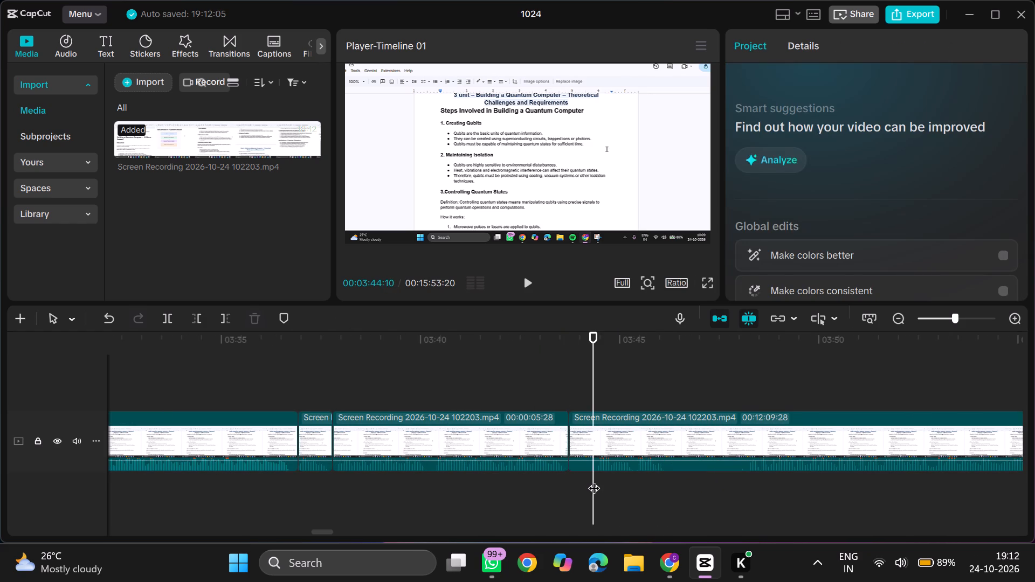
Play on, split the recording just after 00:03:45:12 and trim away about 2 seconds right after the split.
key("space")
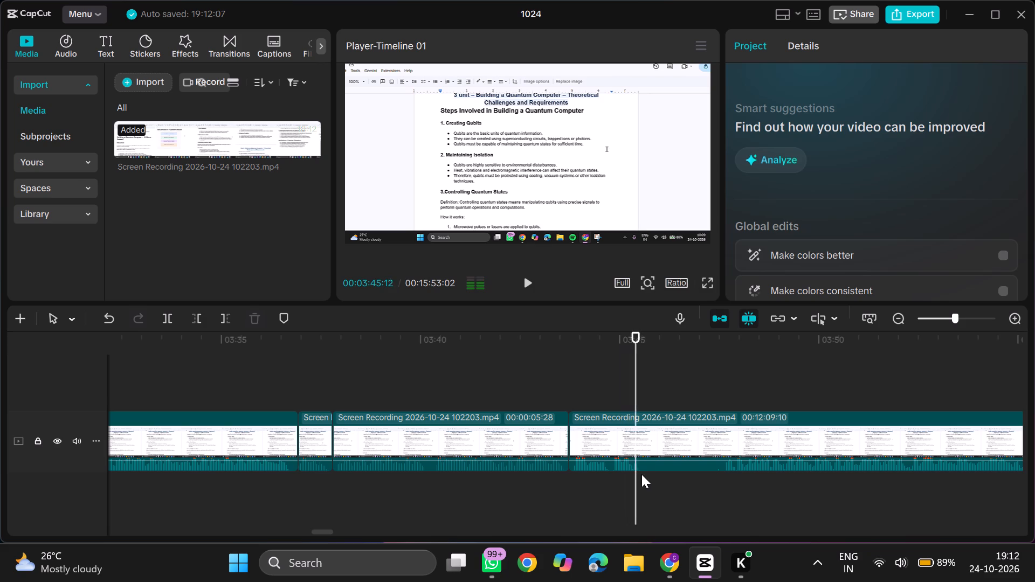
left_click(641, 474)
key("ctrl+b")
double_click(728, 476)
left_click_drag(728, 476, 722, 480)
type("q")
Play on, split the recording at 00:03:58:12 and trim away about 1 second 11 frames right after the split.
key("space")
scroll(722, 480, "down", 3, "ctrl")
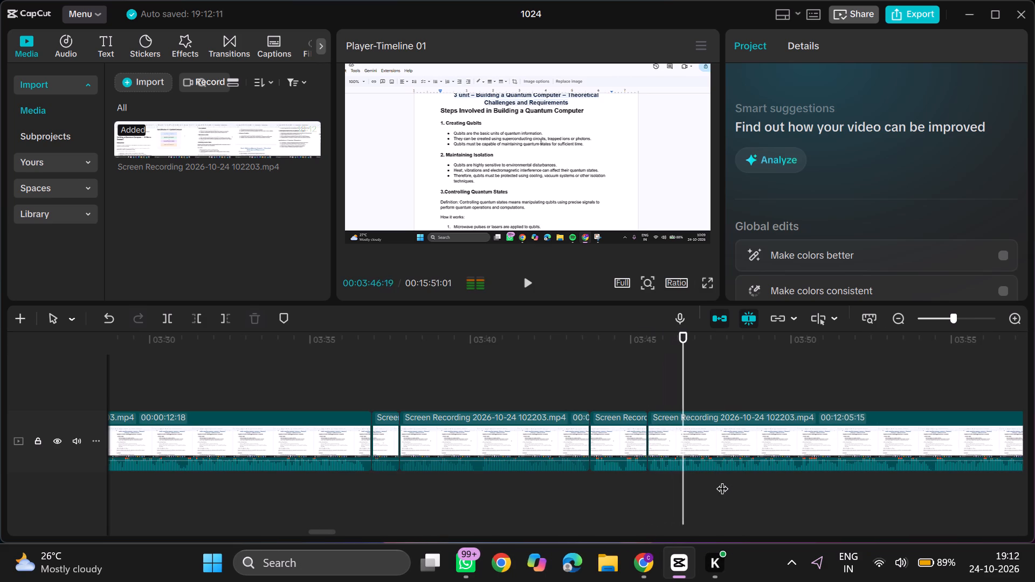
scroll(682, 471, "left", 2)
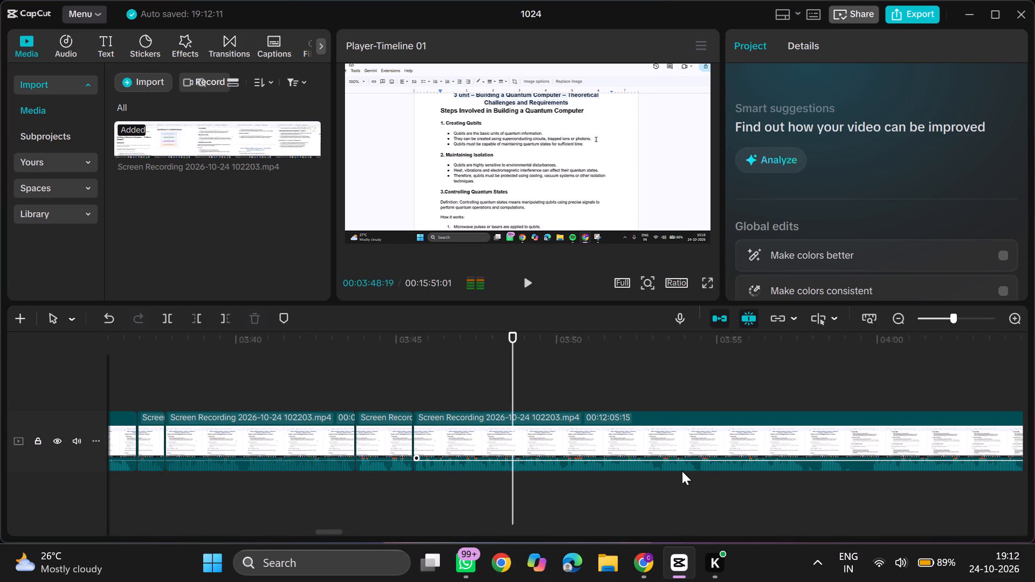
scroll(682, 471, "left", 1)
scroll(608, 470, "left", 1)
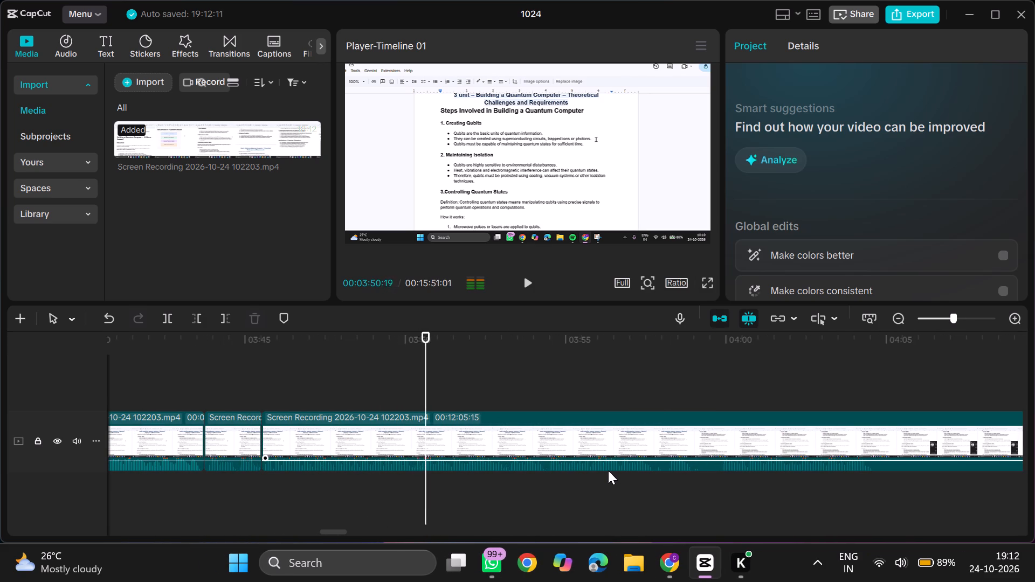
scroll(608, 470, "down", 4, "ctrl")
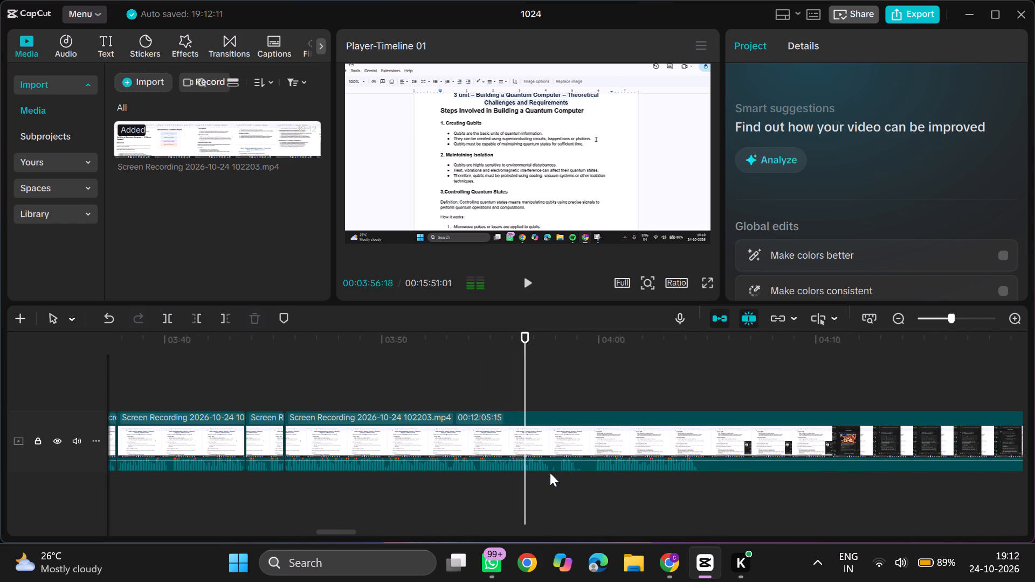
key("ctrl+b")
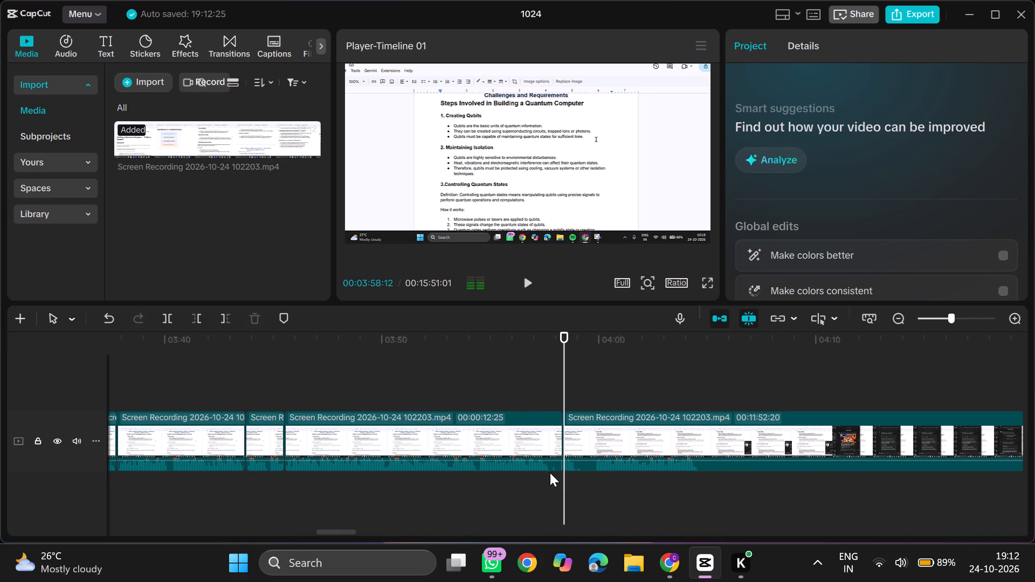
key("space")
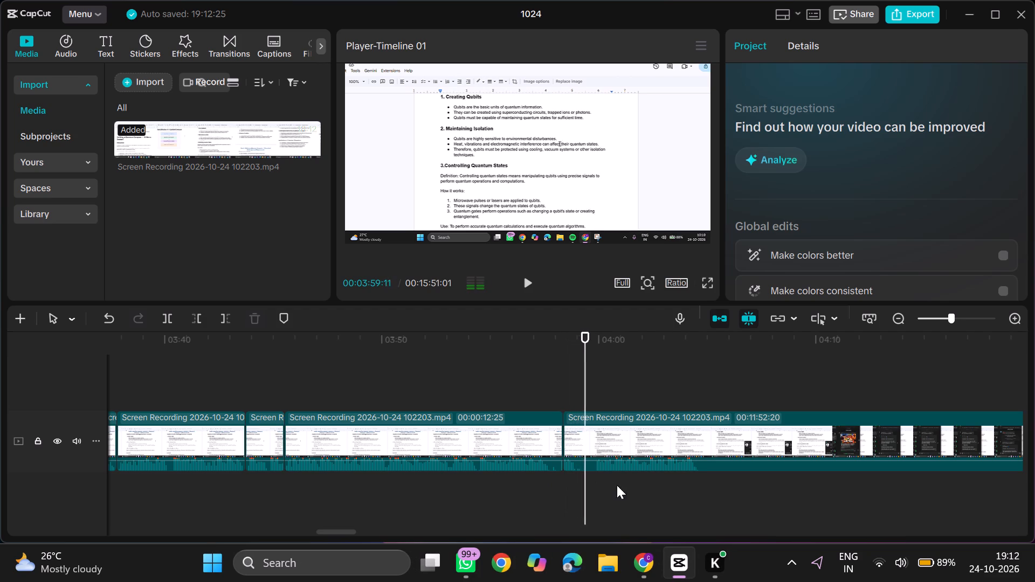
left_click(593, 476)
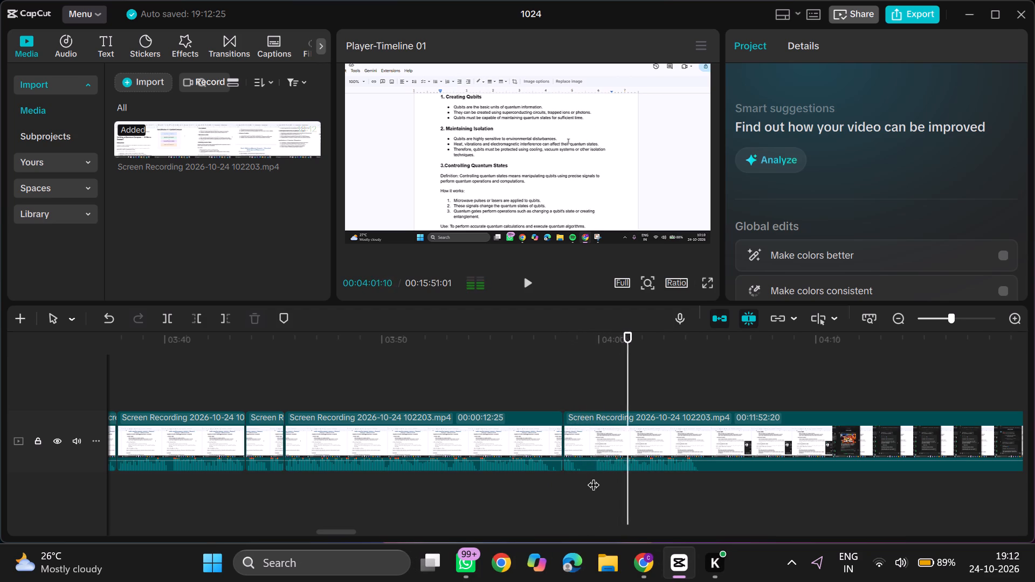
type("q")
Replay around the 00:03:58:12 split and trim the end of the preceding clip back to 00:03:57:28.
key("space")
left_click(560, 479)
key("space")
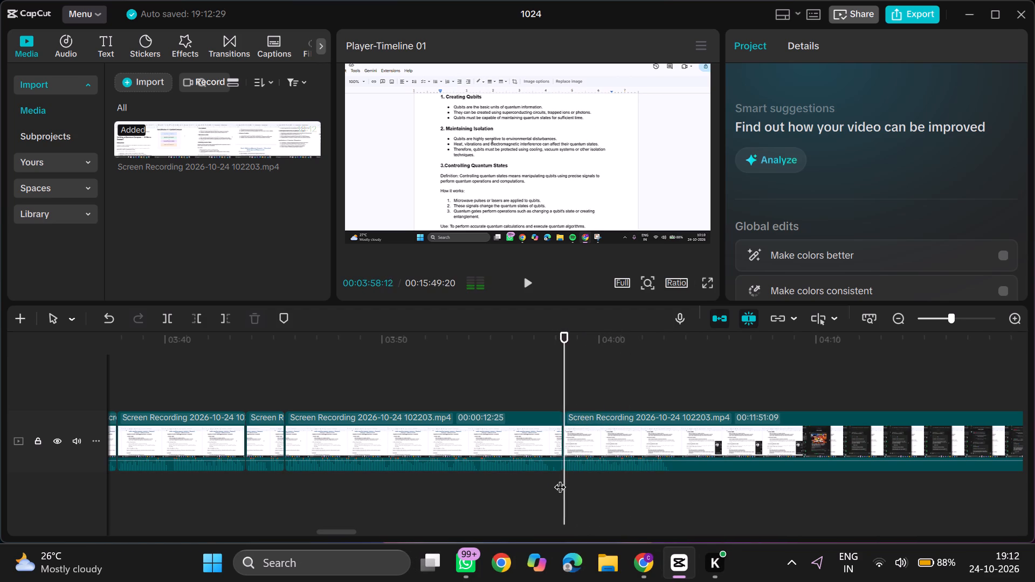
double_click(560, 479)
left_click_drag(560, 479, 554, 479)
key("space")
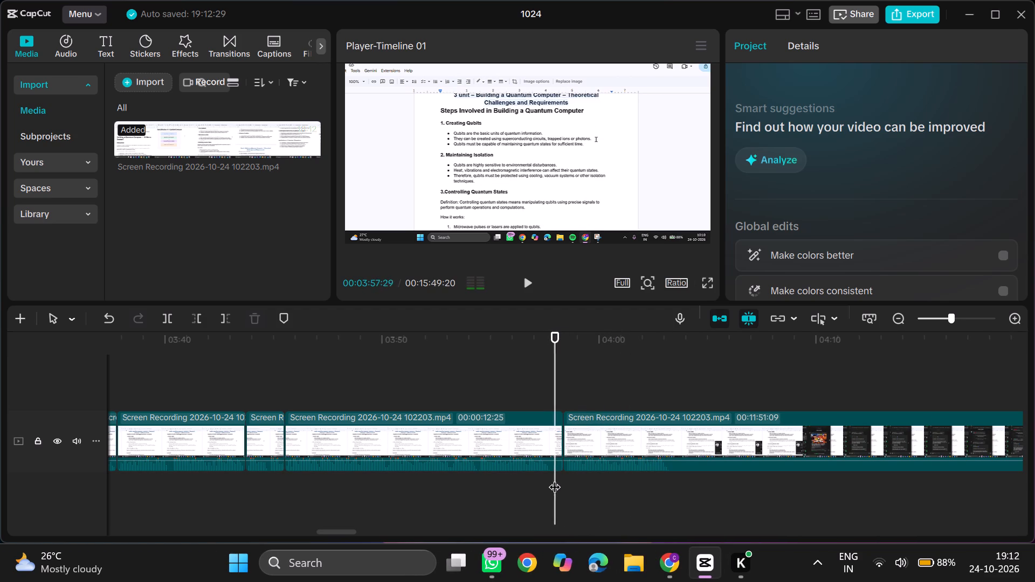
left_click(554, 479)
left_click(554, 479)
type("w")
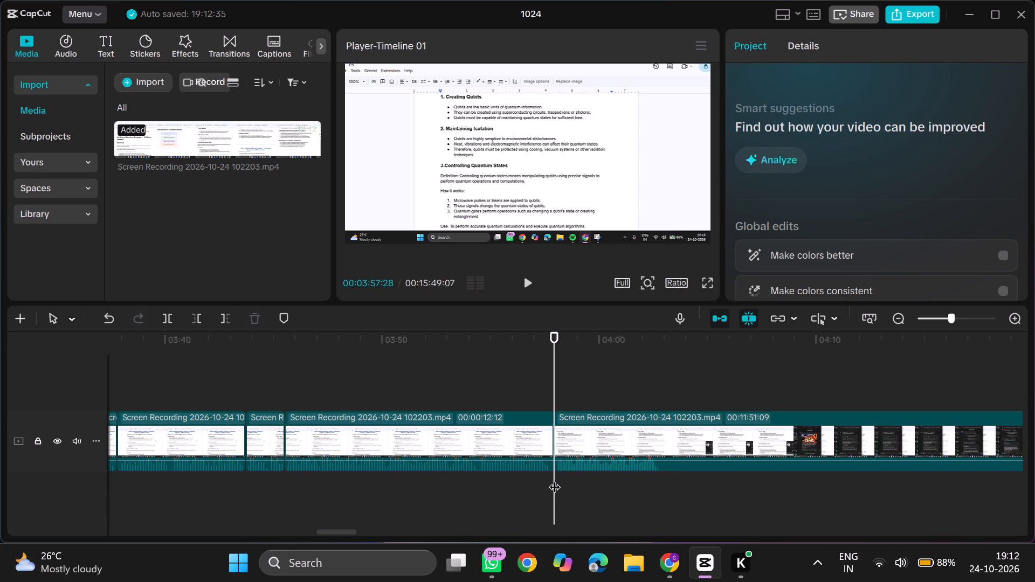
Play on and split the recording at 00:04:02:28, where the WhatsApp notification shows over the lecture document.
key("space")
scroll(554, 479, "down", 2, "ctrl")
double_click(639, 475)
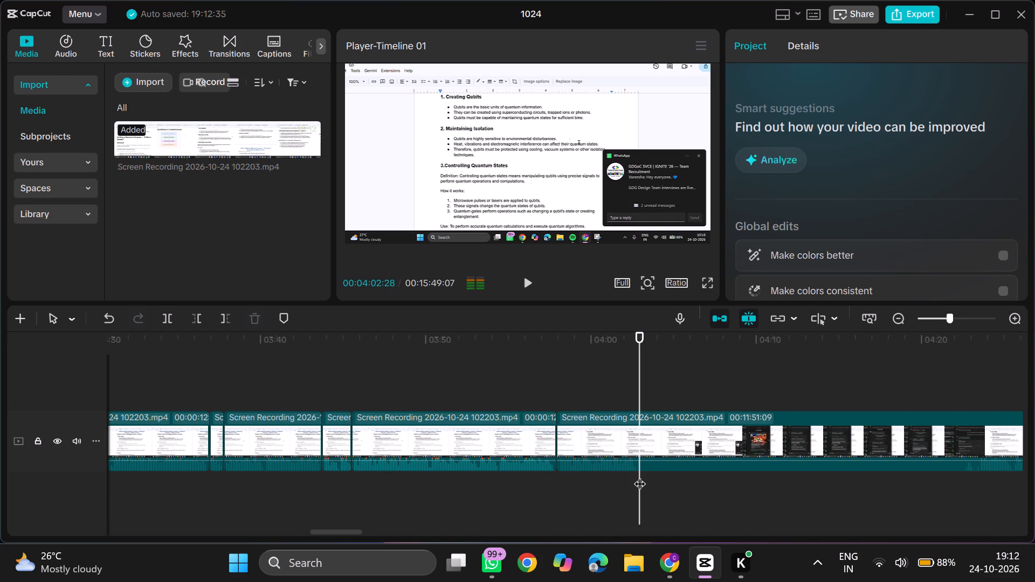
key("ctrl+b")
Find where the lecture resumes after the interruption and trim away about 20 seconds 17 frames following the 00:04:02:28 split.
scroll(639, 475, "left", 1)
scroll(639, 475, "down", 2, "ctrl")
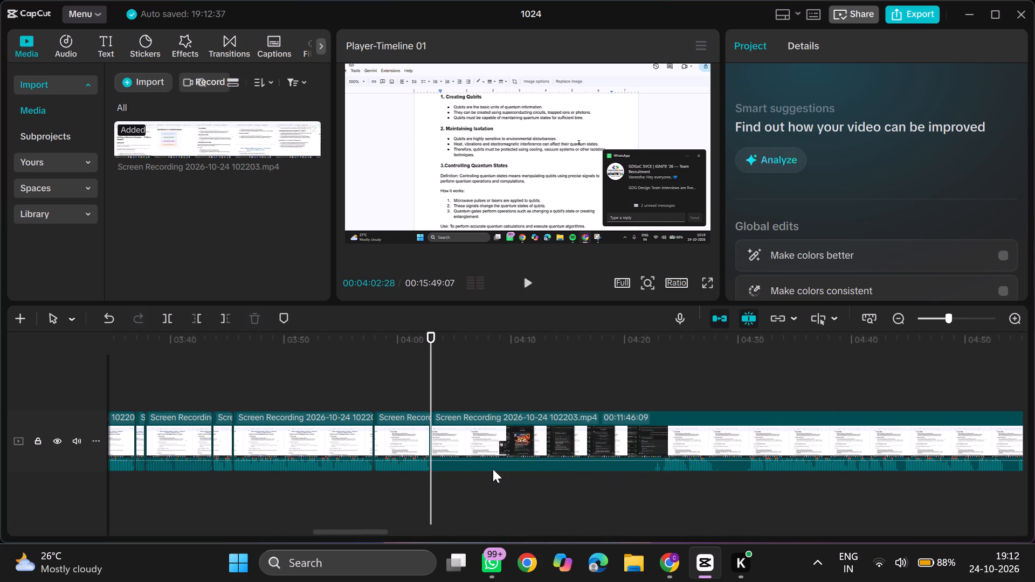
left_click(743, 479)
key("space")
key("space")
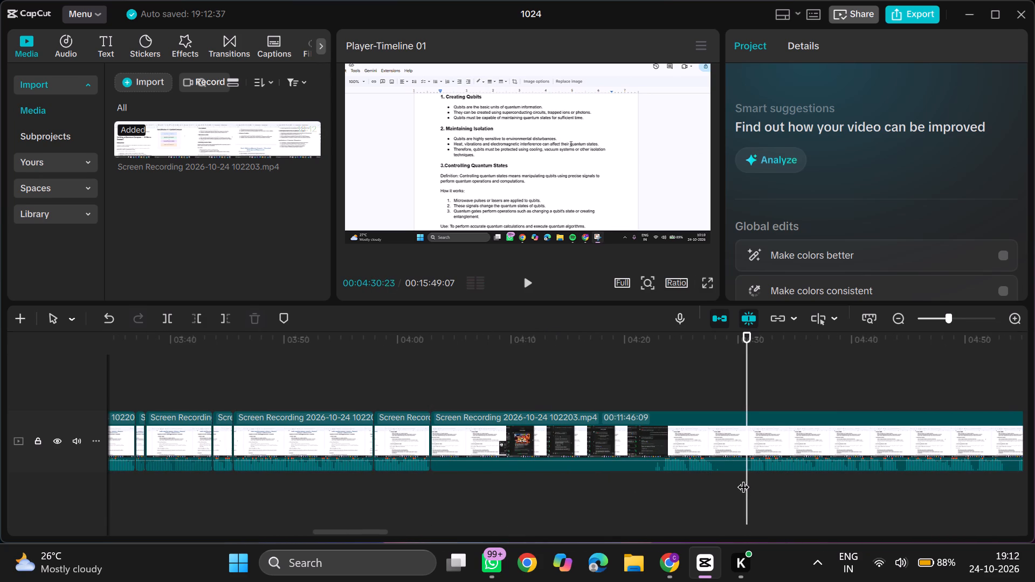
key("space")
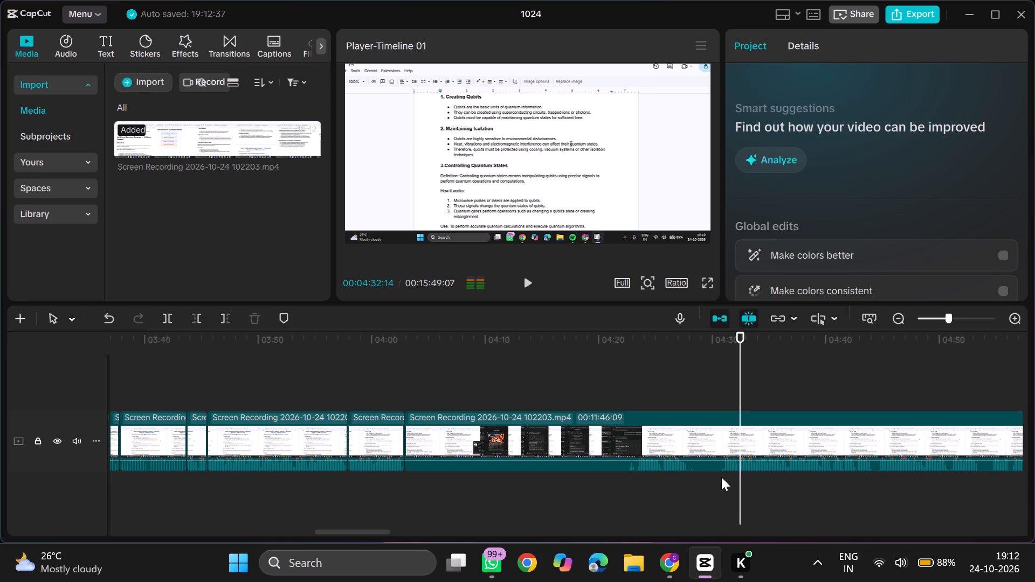
scroll(726, 473, "up", 7, "ctrl")
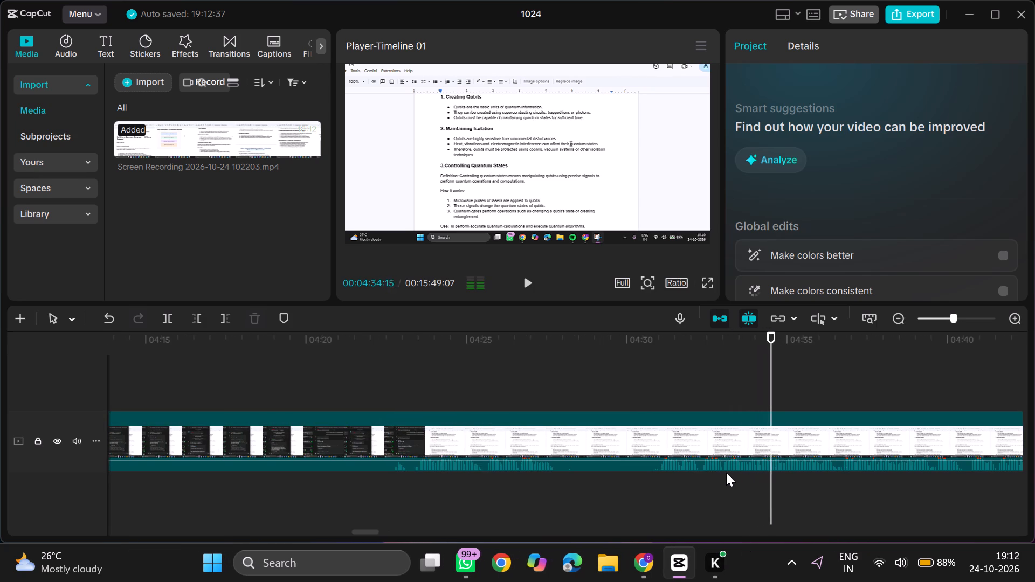
left_click(423, 483)
key("space")
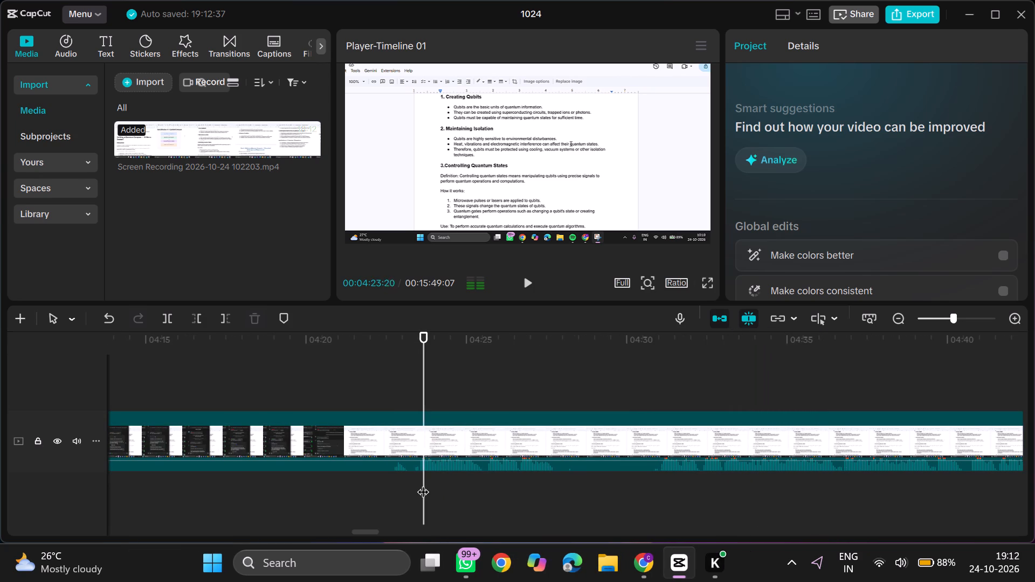
double_click(418, 477)
key("q")
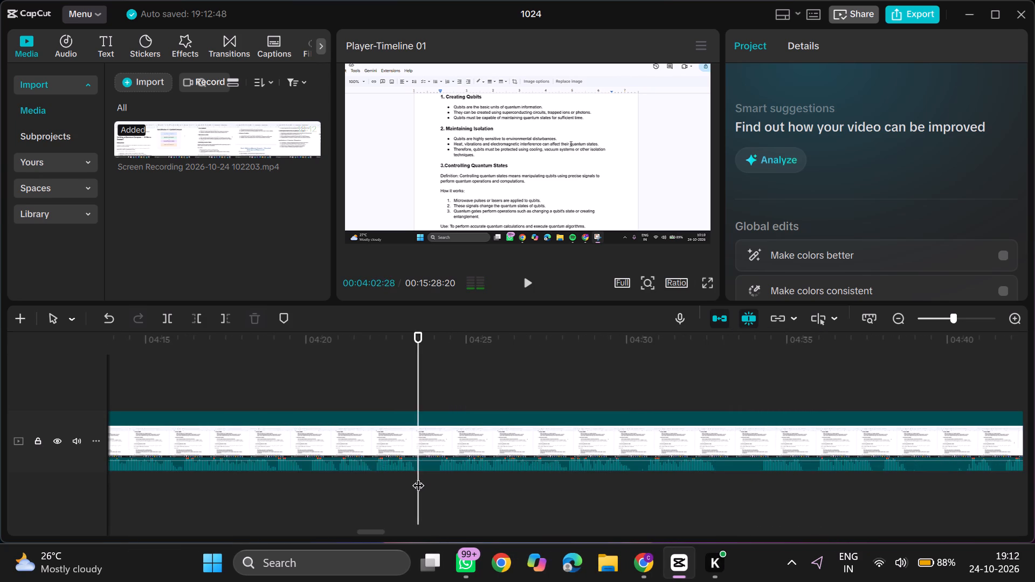
Replay the short clip between 00:03:57:28 and 00:04:02:28 and delete it.
scroll(418, 477, "right", 1)
scroll(418, 477, "down", 7, "ctrl")
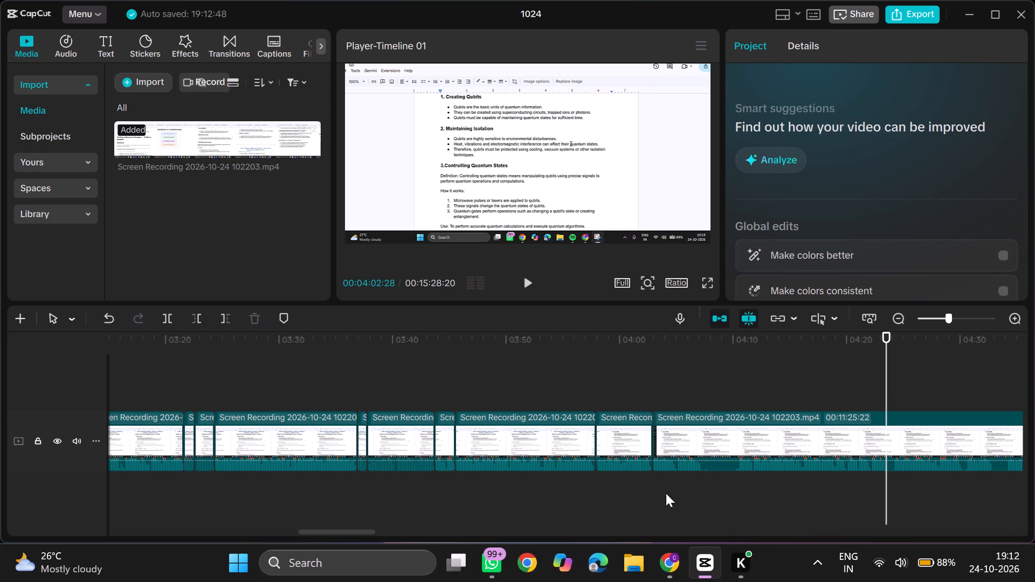
left_click(610, 484)
key("space")
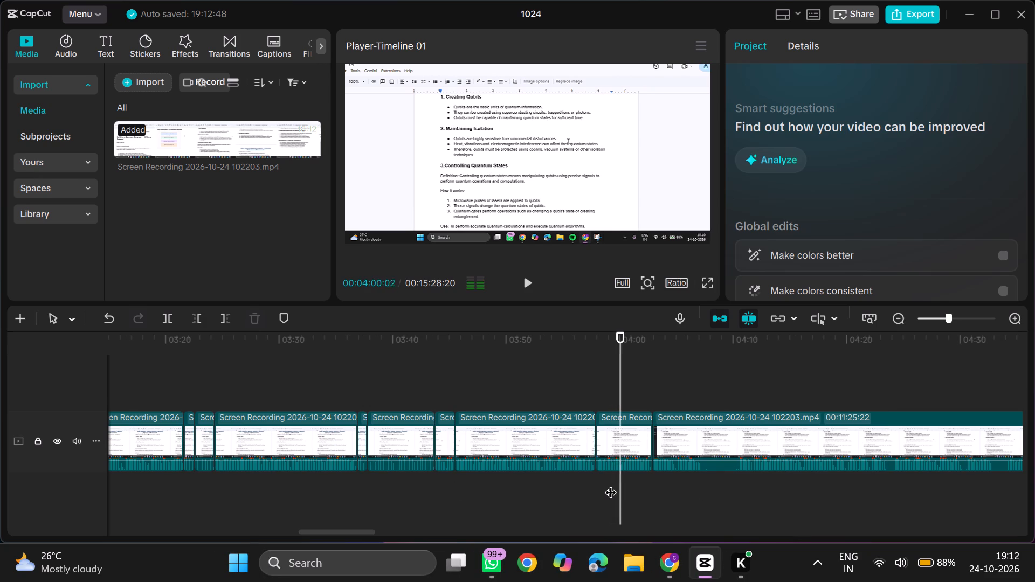
left_click(630, 445)
key("BackSpace")
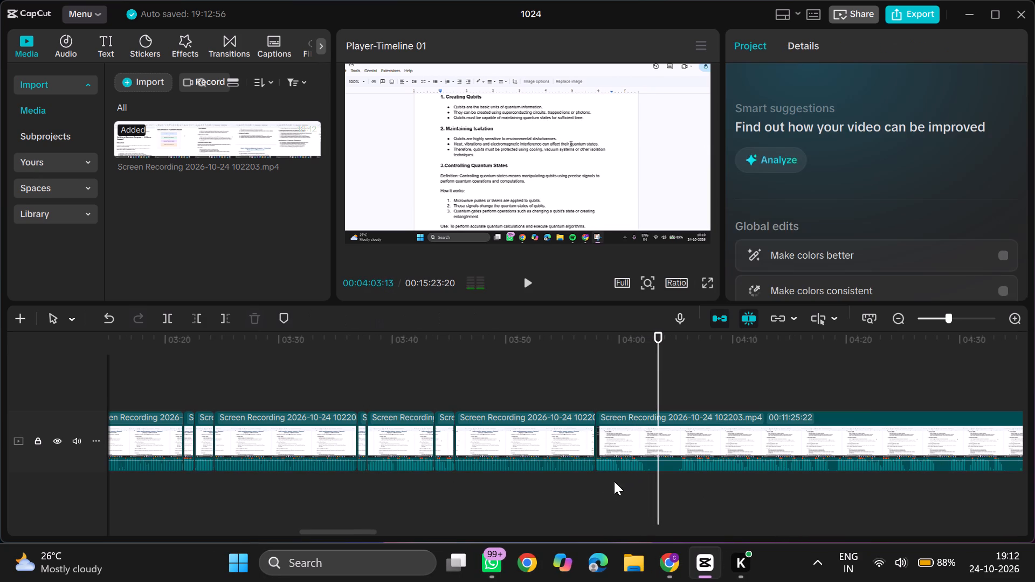
Play the joined section, split the recording at 00:04:02:08 and trim away about 2 seconds 28 frames right after the split.
left_click(601, 482)
key("space")
scroll(624, 482, "up", 2, "ctrl")
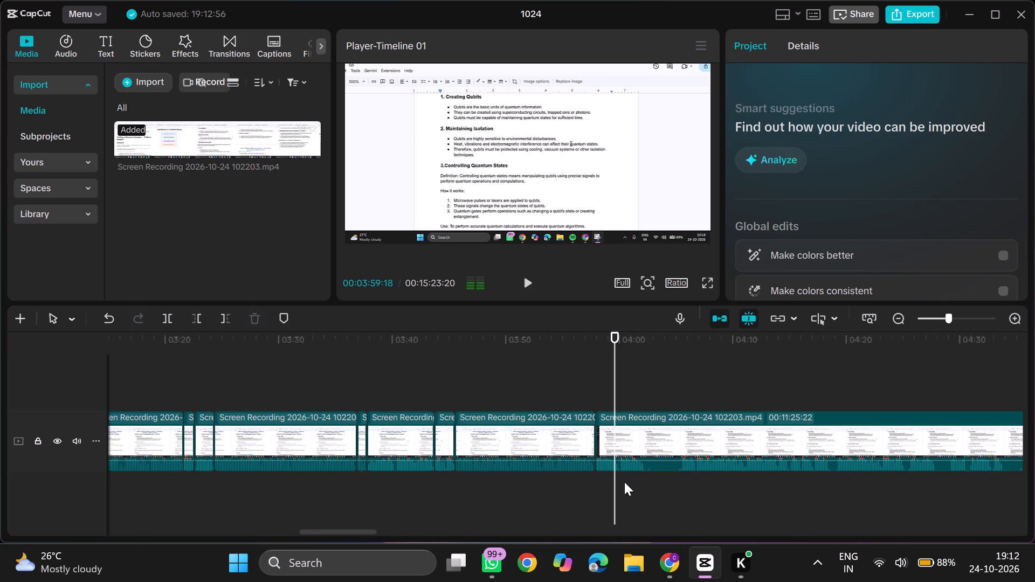
scroll(624, 482, "up", 2, "ctrl")
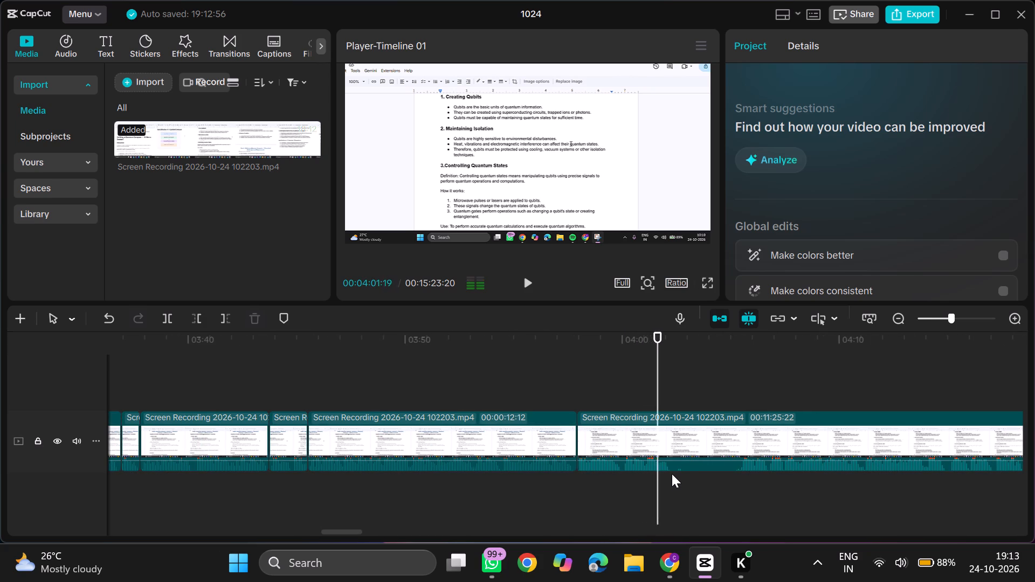
left_click(672, 474)
key("ctrl+b")
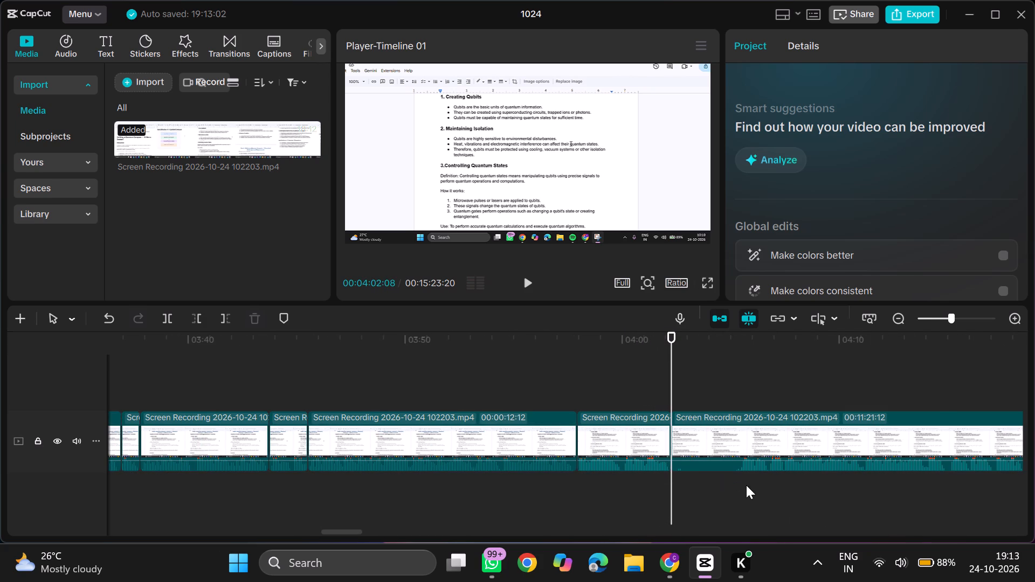
left_click(735, 475)
type("q")
Play past the 00:04:02:08 split and trim away another 1 second 14 frames right after it.
key("space")
scroll(735, 475, "down", 3, "ctrl")
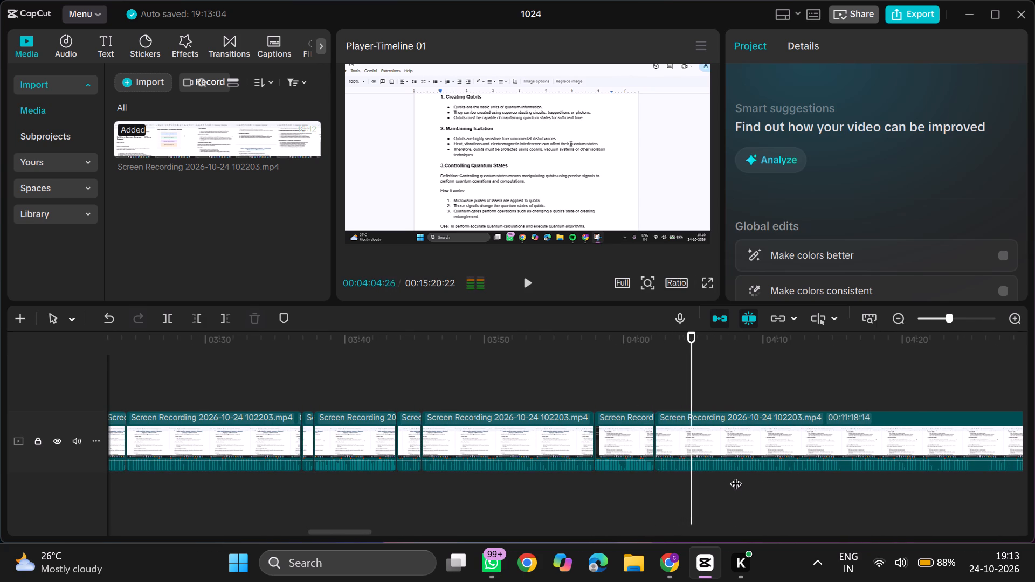
scroll(735, 475, "down", 1, "ctrl")
scroll(704, 466, "up", 5, "ctrl")
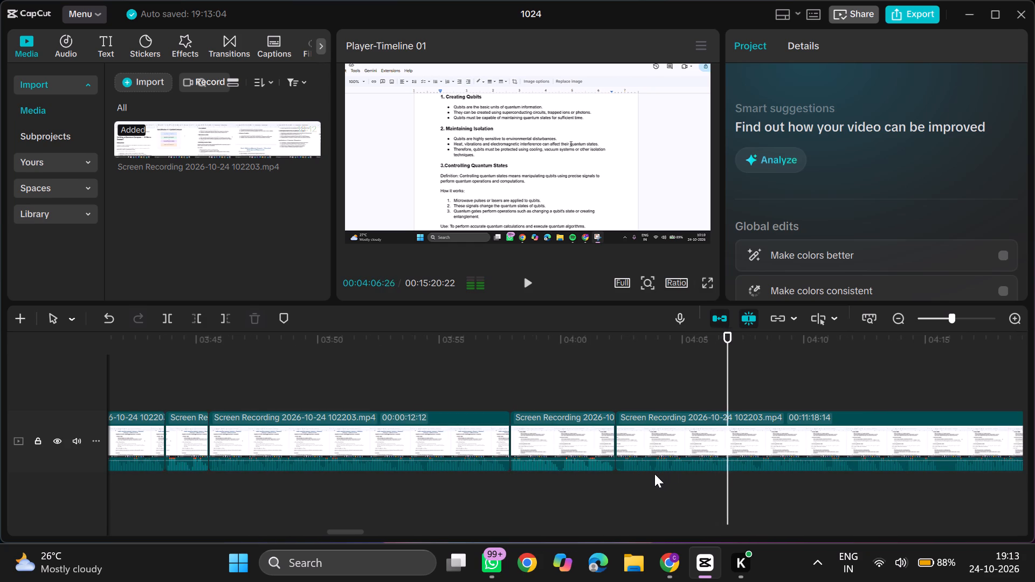
left_click(651, 475)
type("q")
Play on, split the recording at about 00:04:14:03 and trim away 16 frames right after the split.
key("space")
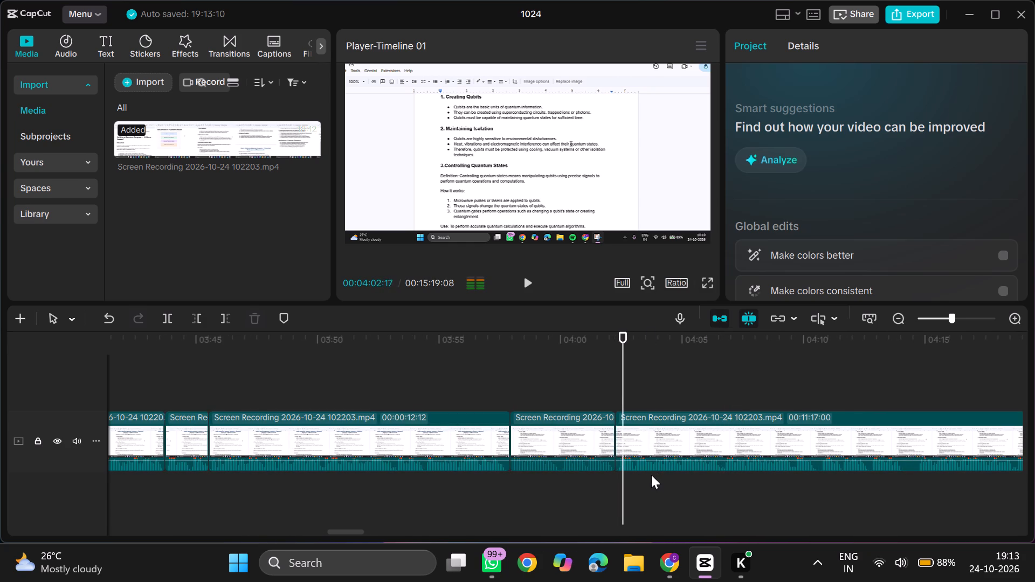
scroll(651, 475, "down", 7, "ctrl")
scroll(651, 475, "left", 1)
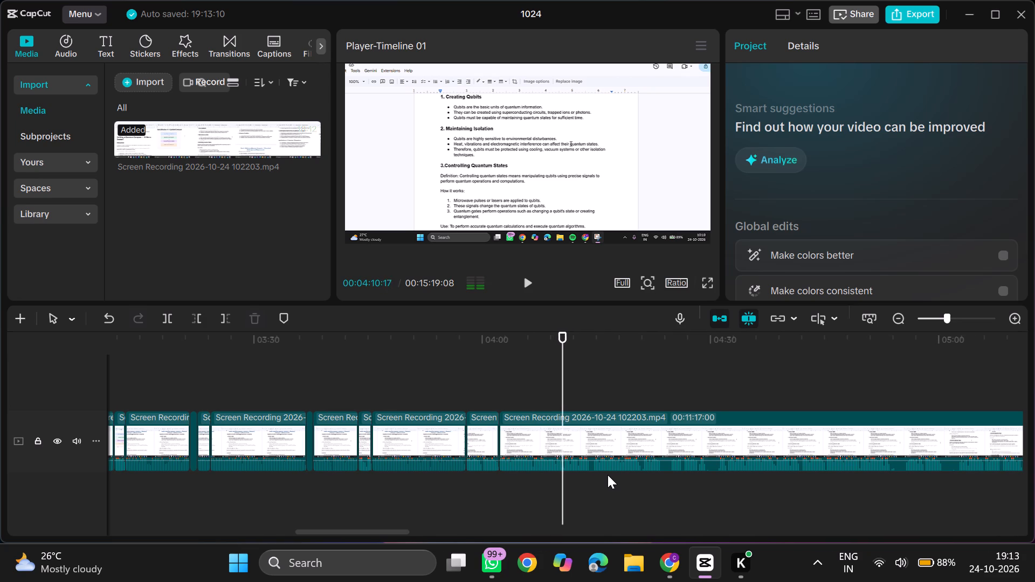
scroll(608, 475, "up", 5, "ctrl")
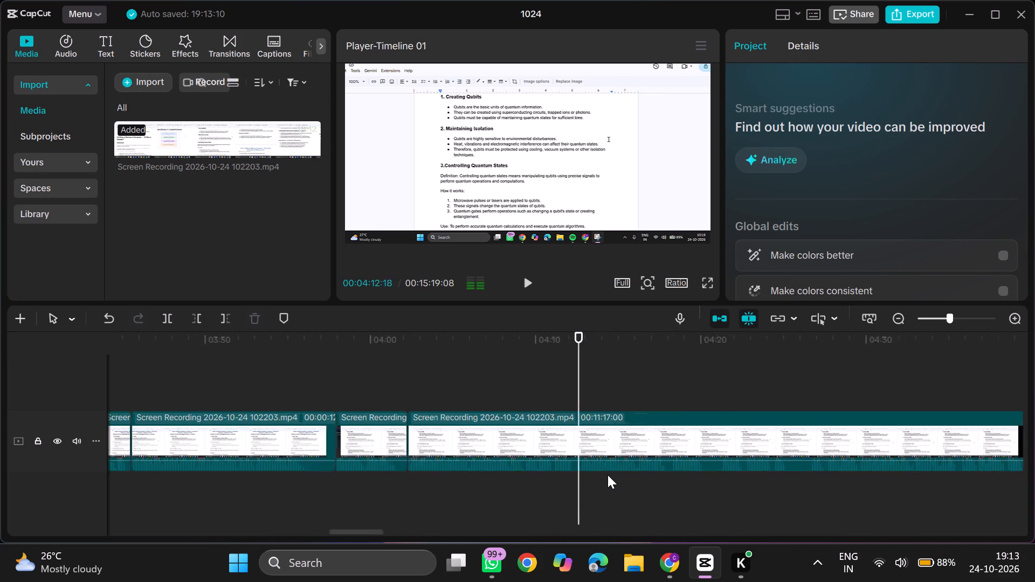
scroll(608, 475, "up", 4, "ctrl")
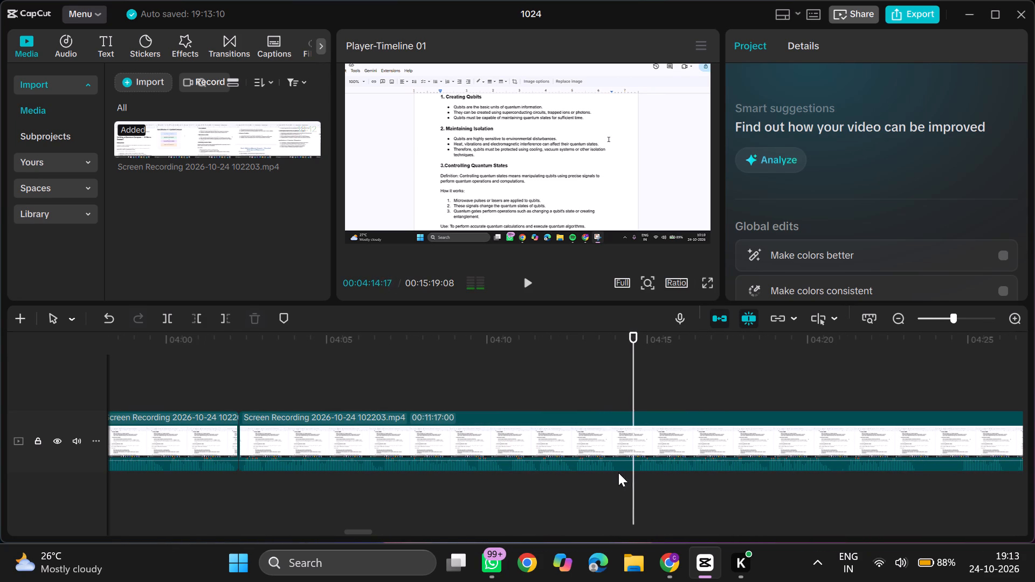
left_click(618, 473)
key("ctrl+b")
left_click(636, 477)
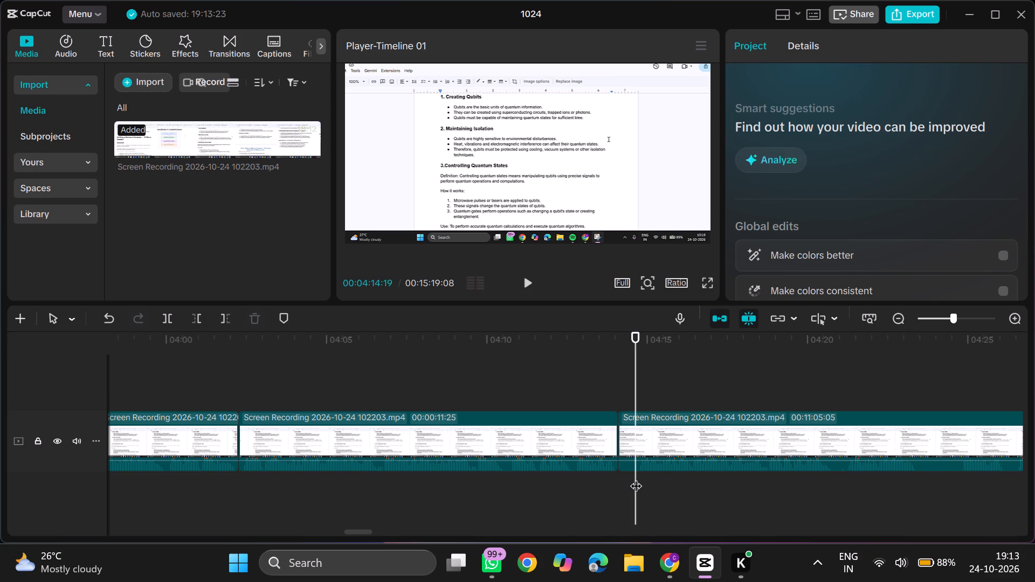
type("q")
Replay the join near 00:04:14, split the recording at 00:04:20:08 and trim away 11 frames right after the split.
key("space")
scroll(636, 477, "down", 5, "ctrl")
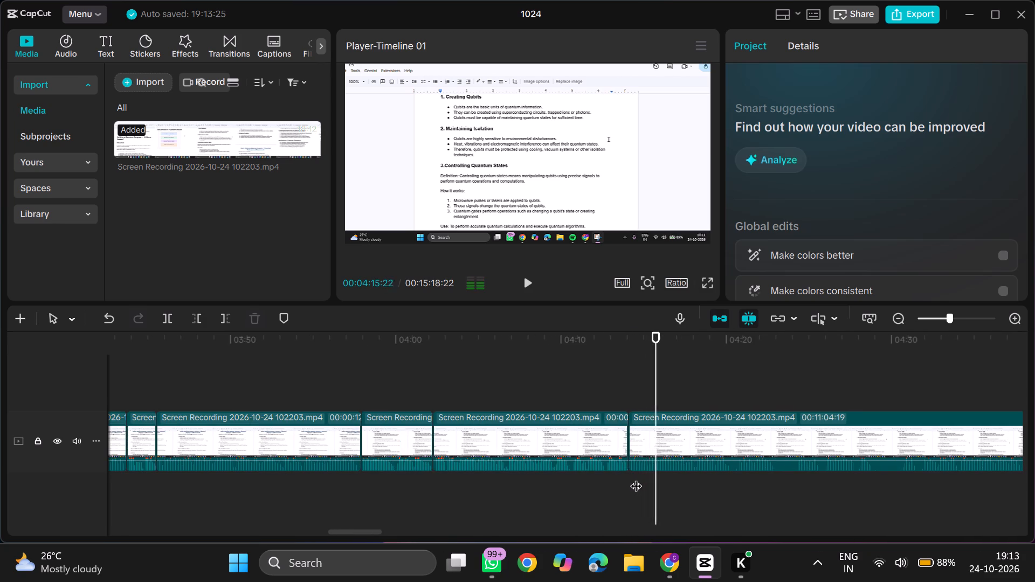
scroll(636, 477, "left", 1)
scroll(544, 469, "up", 6, "ctrl")
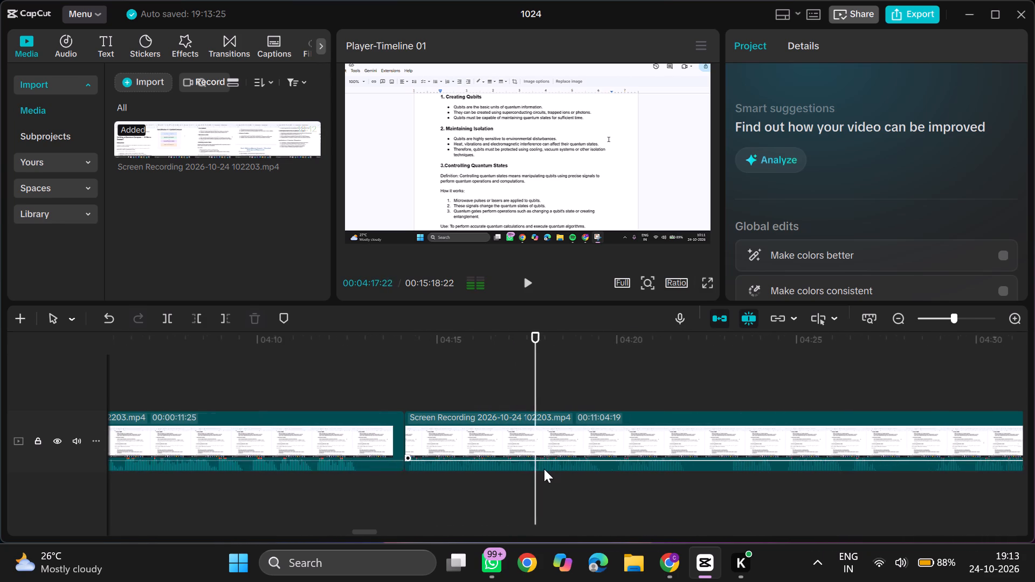
scroll(544, 469, "up", 2, "ctrl")
left_click(378, 478)
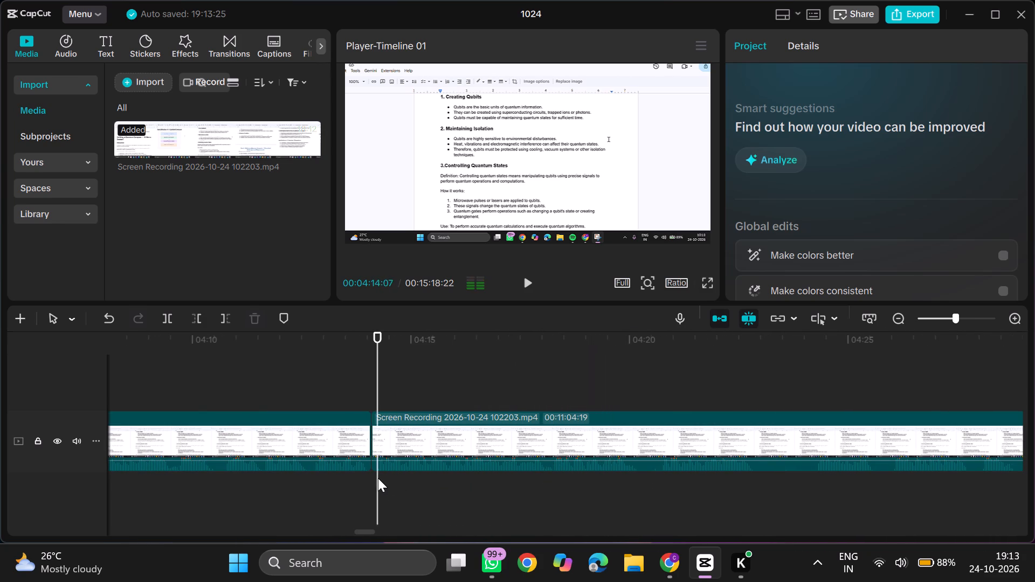
key("space")
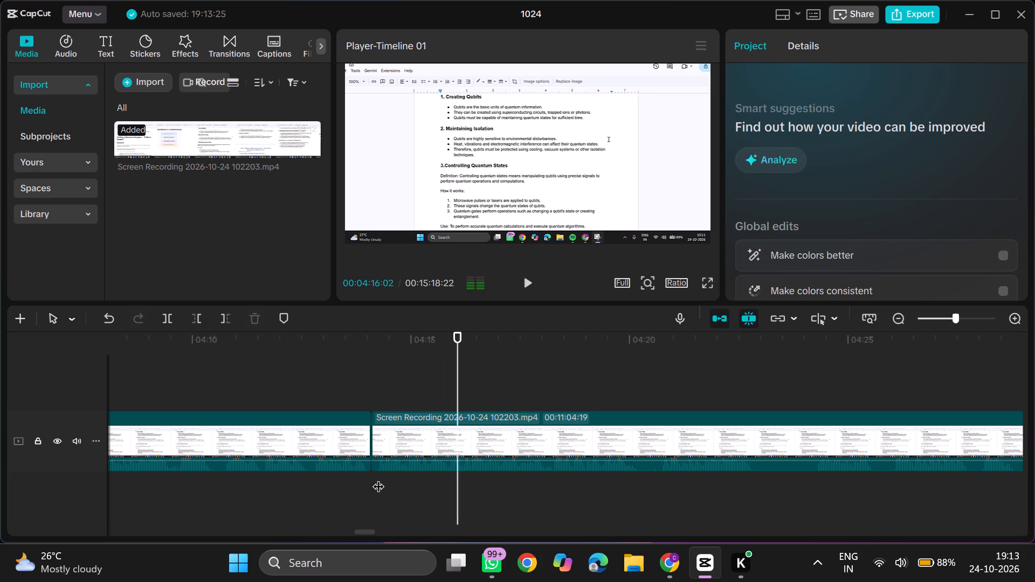
scroll(378, 478, "down", 5, "ctrl")
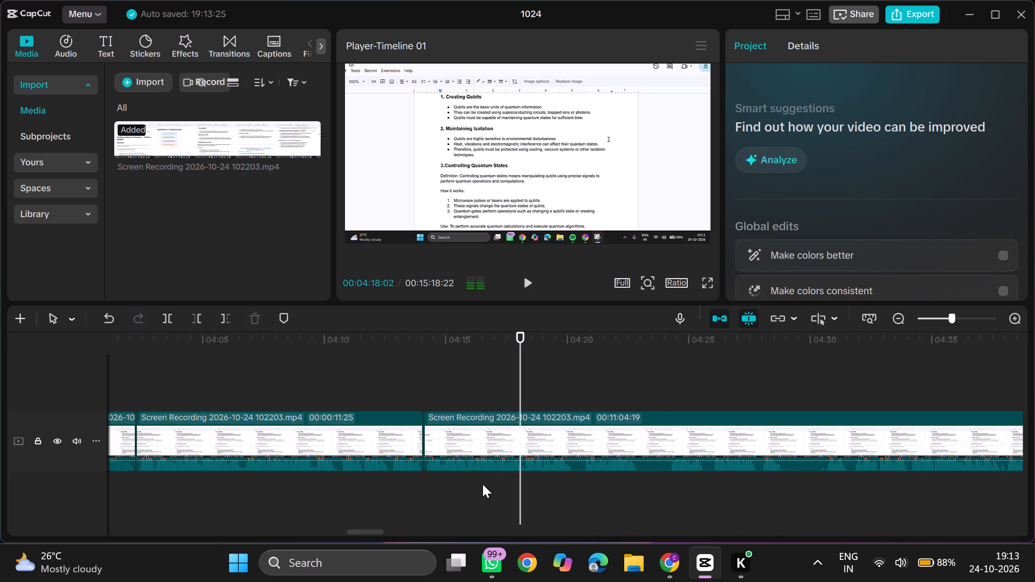
left_click(495, 477)
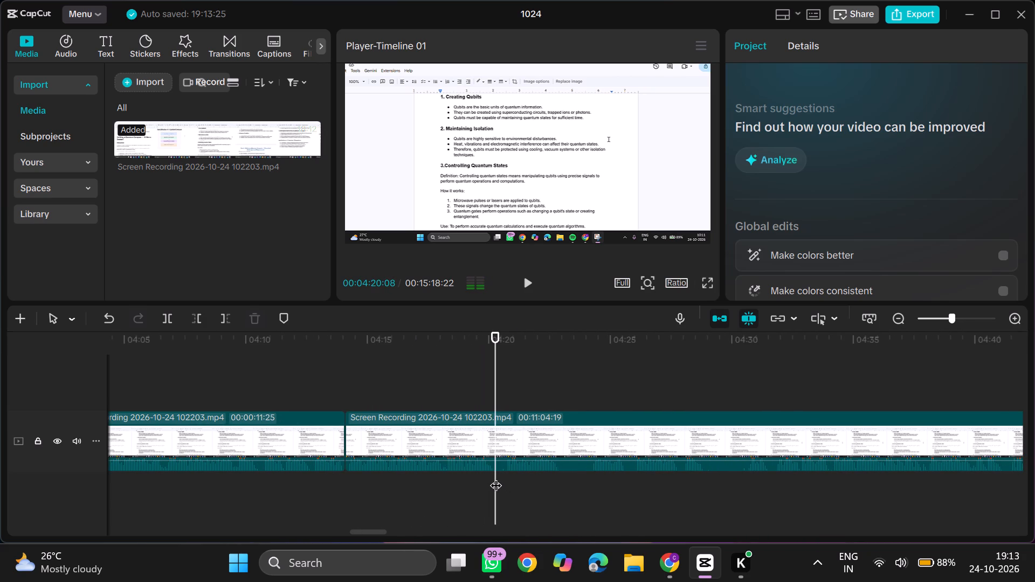
key("ctrl+b")
left_click(505, 477)
type("q")
Play on, split the recording at 00:04:22:16 and trim away about 1 second 7 frames right after the split.
key("space")
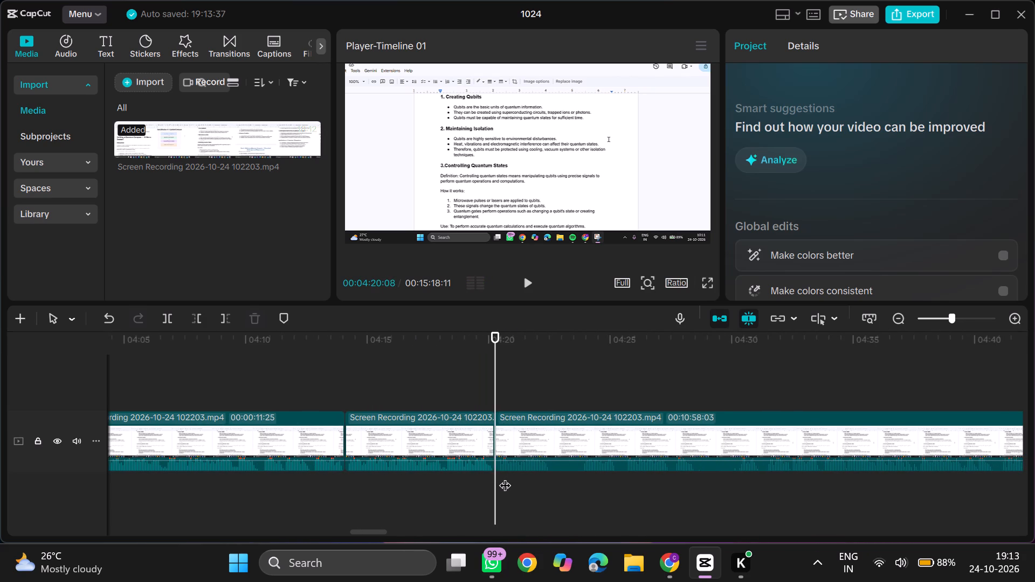
scroll(505, 477, "down", 2, "ctrl")
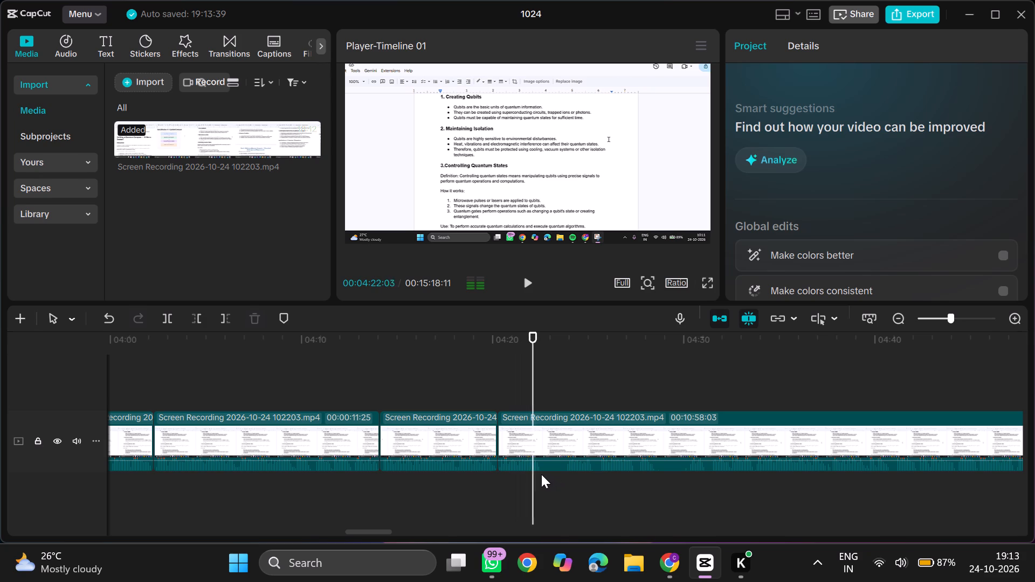
left_click(541, 474)
key("ctrl+b")
left_click(565, 475)
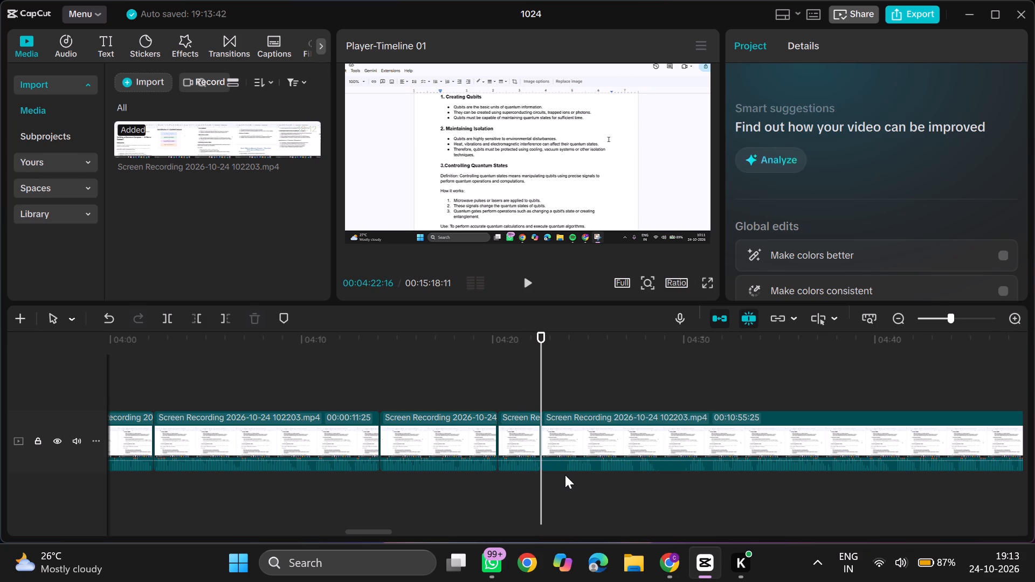
type("q")
Play on, split the recording at 00:04:24:00 and trim away 11 frames right after the split.
key("space")
scroll(565, 475, "down", 2, "ctrl")
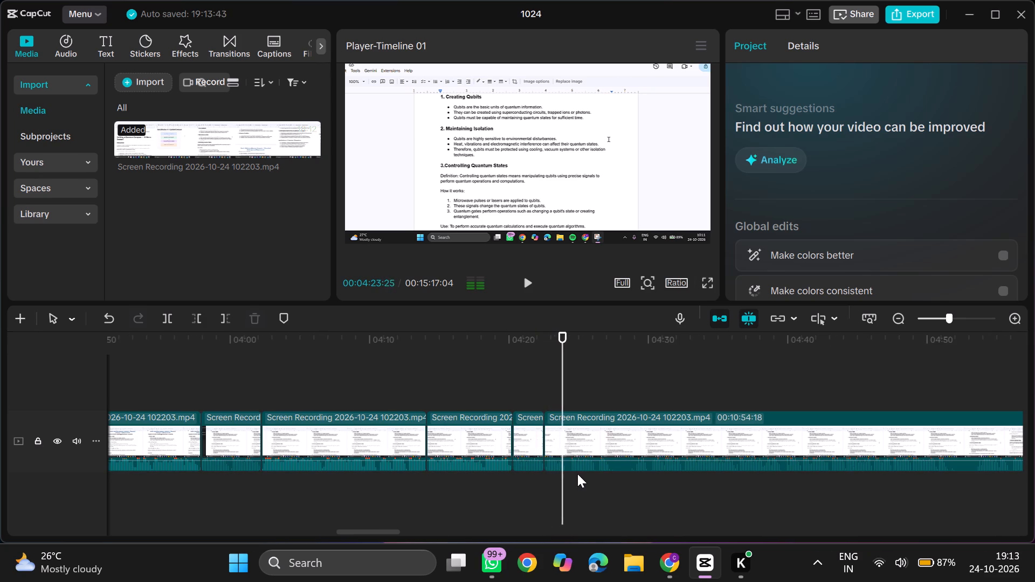
scroll(577, 474, "up", 10, "ctrl")
left_click(553, 474)
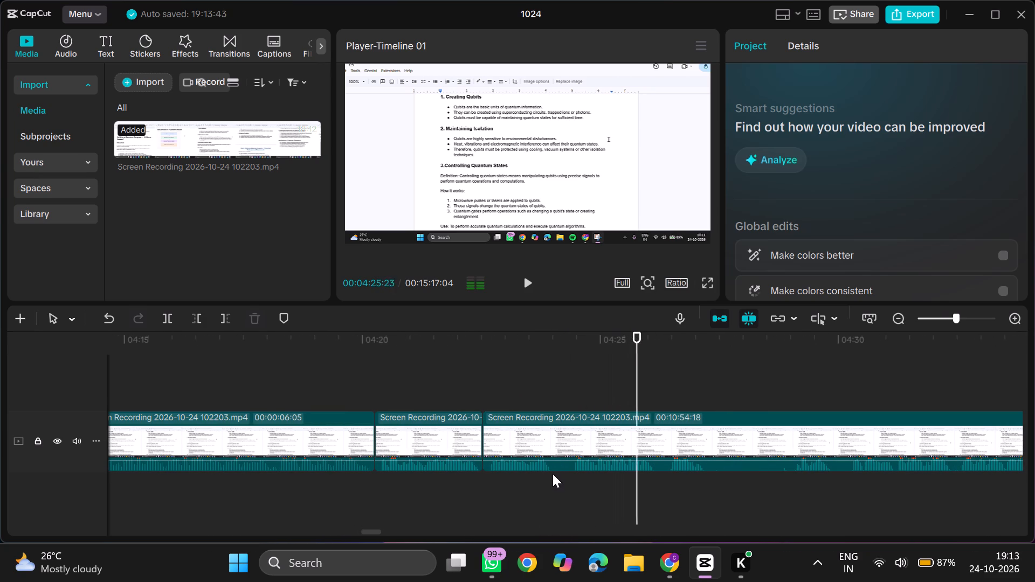
key("ctrl+b")
left_click(571, 478)
type("q")
Play on, split the recording at 00:04:25:26 and trim away 6 frames right after the split.
key("space")
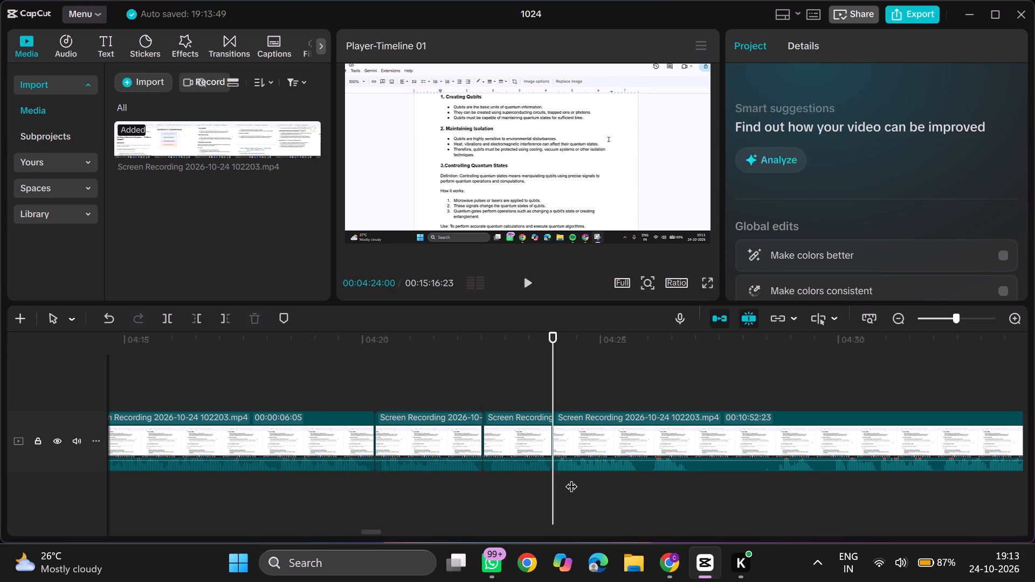
scroll(571, 478, "left", 1)
scroll(571, 478, "down", 2, "ctrl")
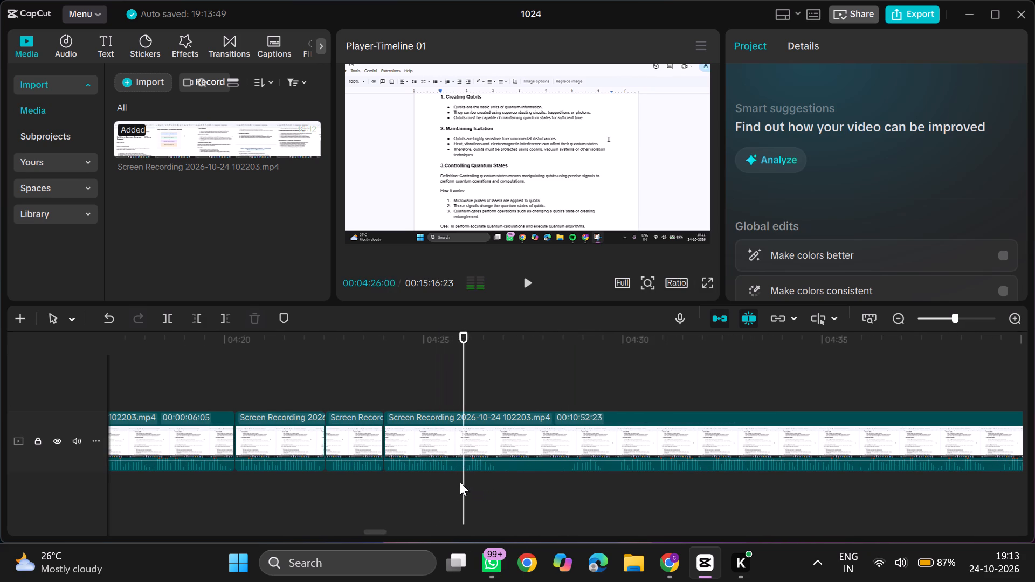
double_click(460, 474)
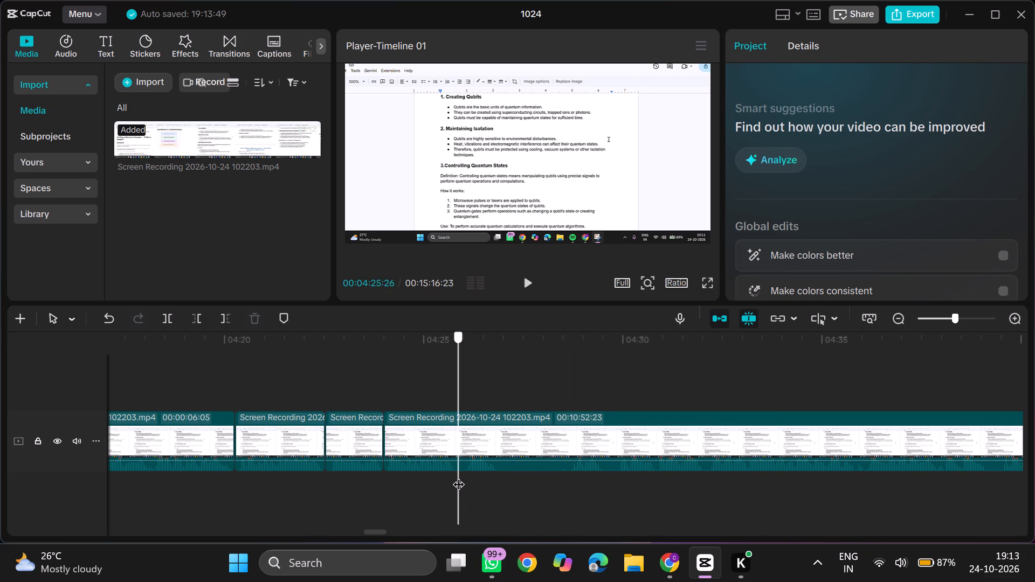
key("ctrl+b")
left_click(466, 476)
type("q")
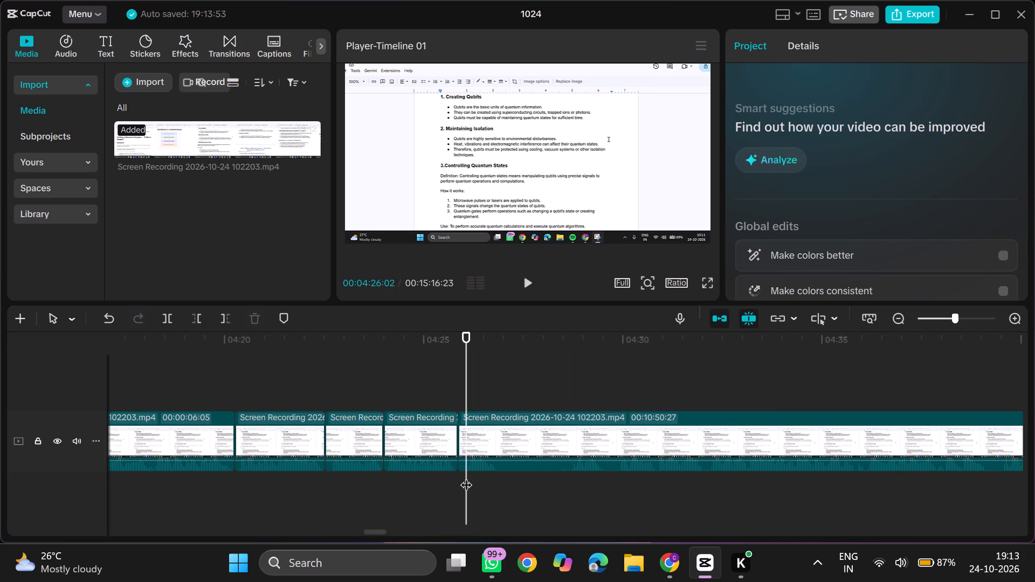
Play on, split the recording at about 00:04:26:20 and trim away about 1 second 24 frames right after the split.
key("space")
scroll(466, 476, "left", 1)
left_click(410, 475)
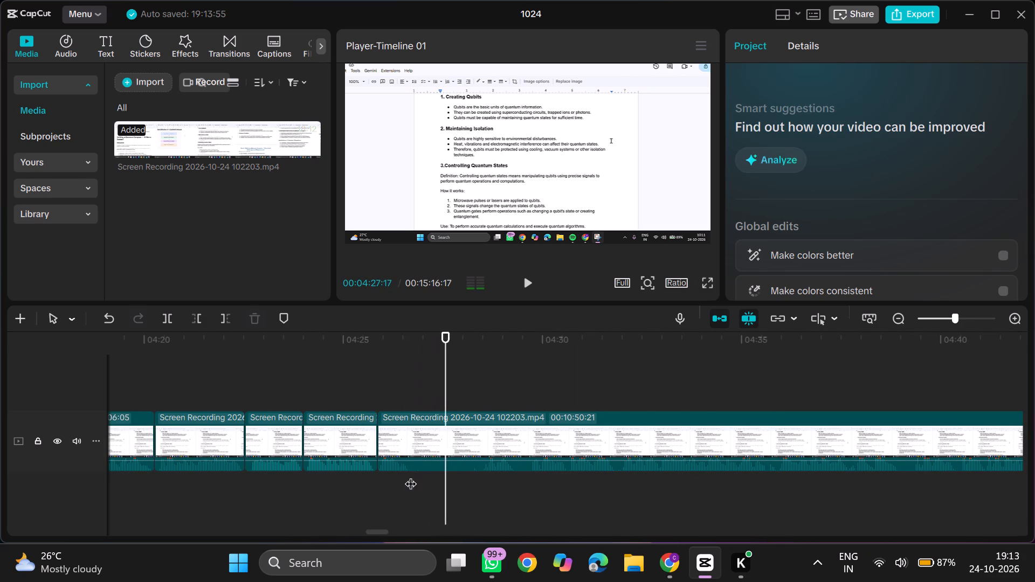
key("ctrl+b")
left_click(481, 478)
type("q")
Play on, split the recording at 00:04:27:17 and trim away 8 frames right after the split.
key("space")
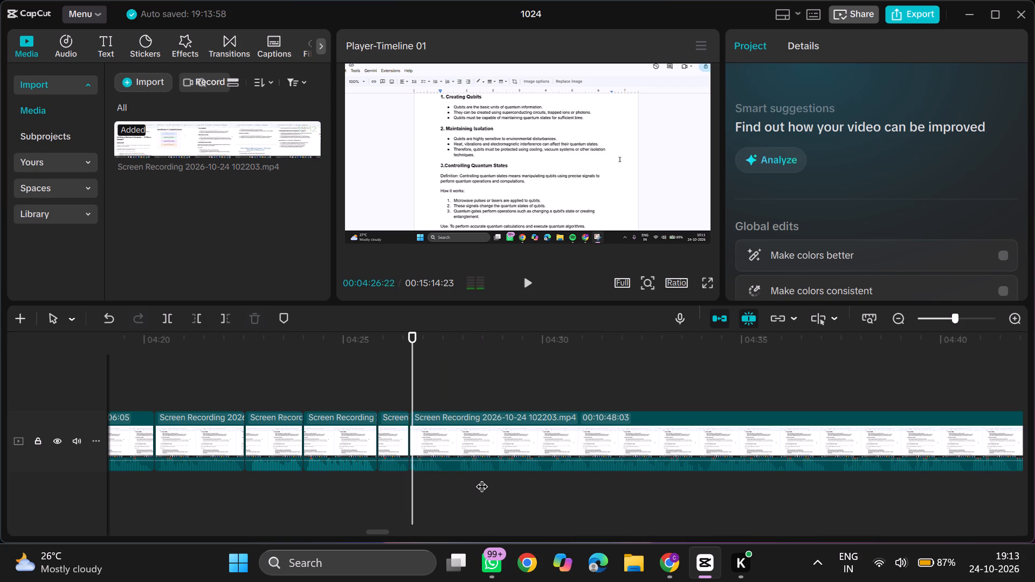
scroll(481, 478, "down", 1)
left_click(445, 475)
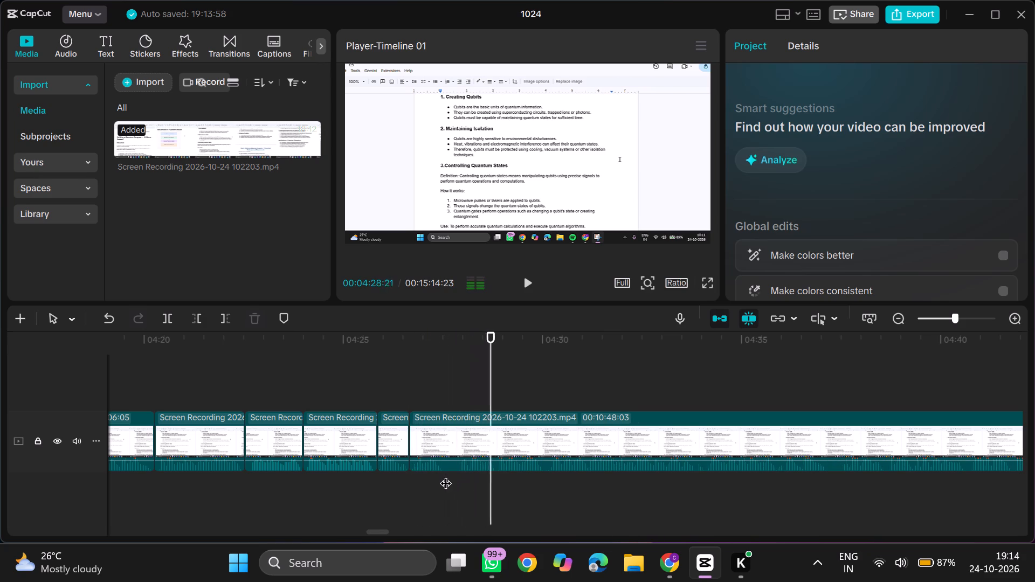
key("ctrl+b")
left_click(457, 479)
type("q")
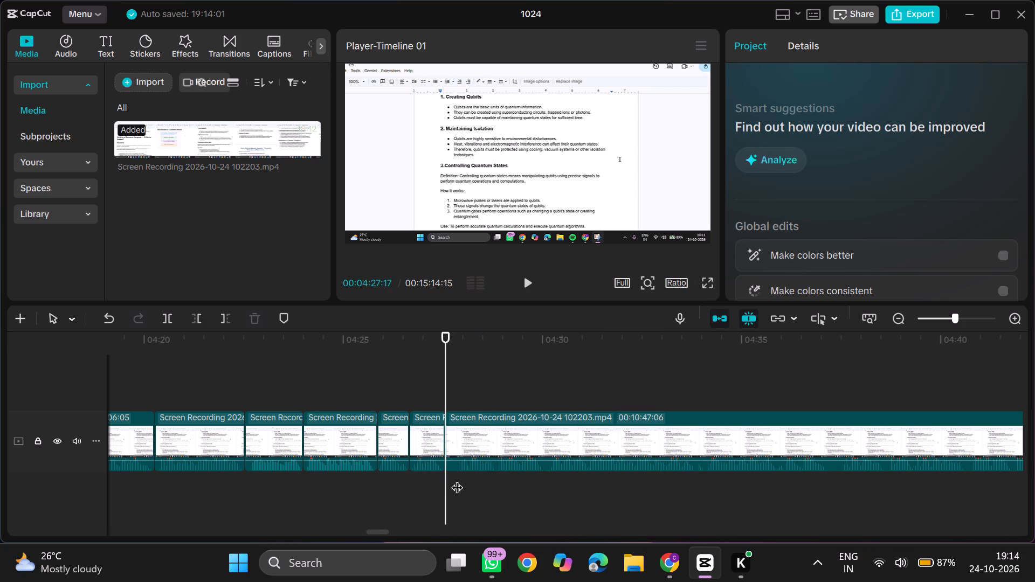
Play past the 00:04:27:17 split and trim away a further 2 seconds 10 frames after it in two cuts.
key("space")
scroll(457, 479, "up", 4, "ctrl")
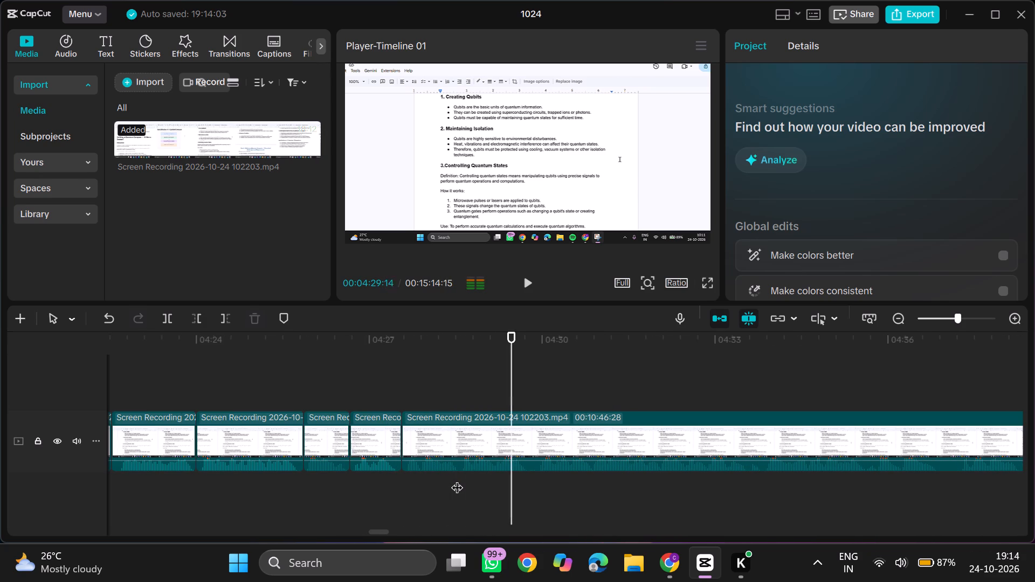
left_click(461, 477)
key("q")
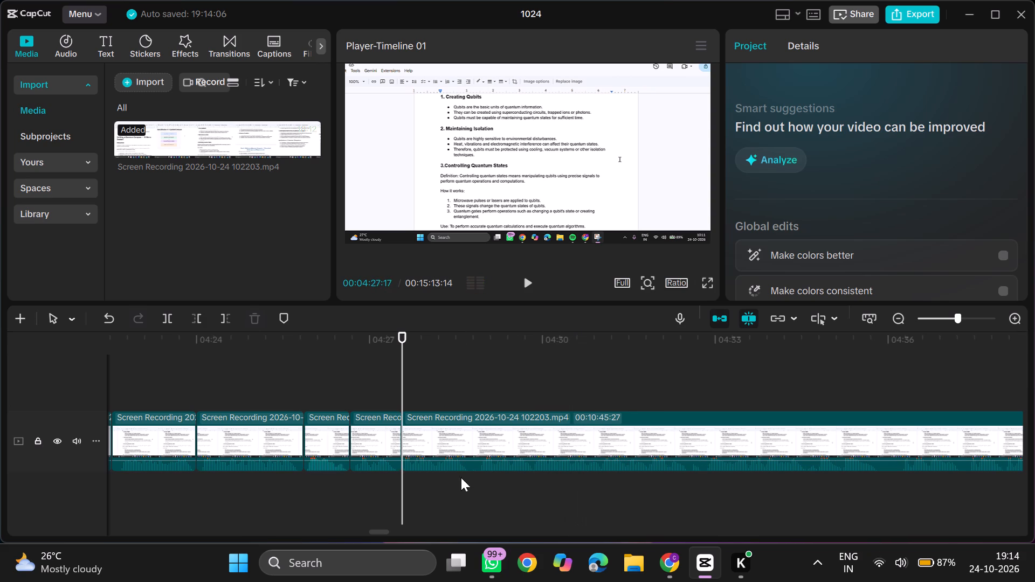
left_click(477, 478)
key("q")
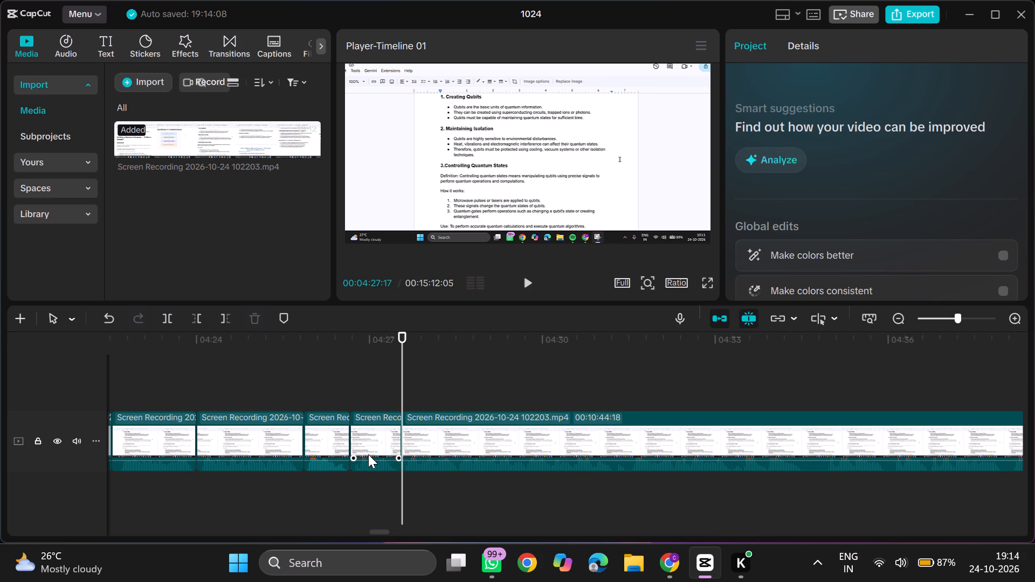
Delete the short clip between about 00:04:26:20 and 00:04:27:17.
key("BackSpace")
left_click(378, 459)
key("BackSpace")
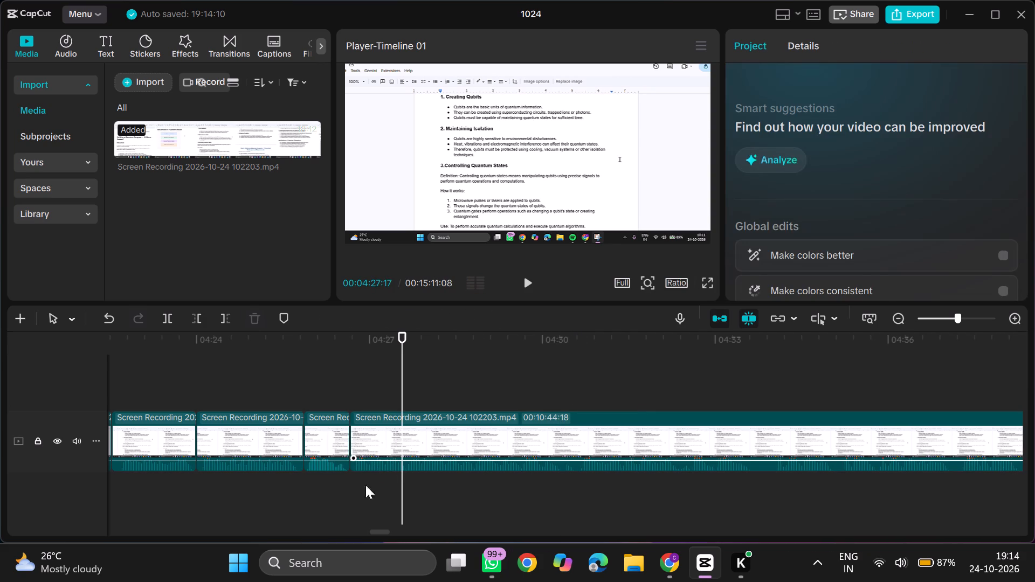
Play from the new join, split the recording at 00:04:30:11 and trim away 8 frames right after the split.
double_click(357, 498)
left_click_drag(357, 498, 350, 498)
key("space")
scroll(350, 498, "down", 2, "ctrl")
scroll(403, 490, "left", 1)
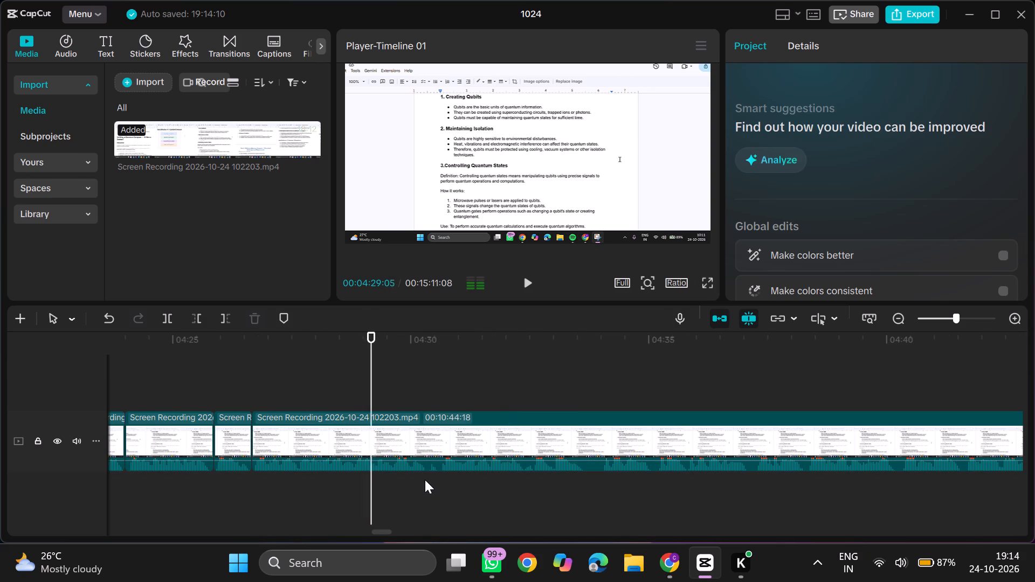
double_click(428, 473)
key("ctrl+b")
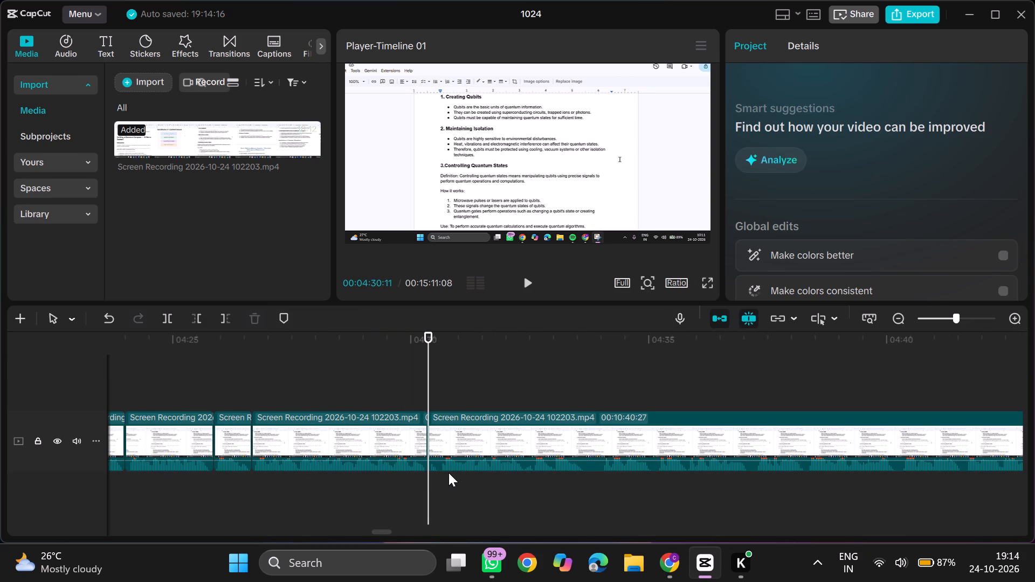
left_click(440, 472)
type("q")
Play on, split the recording at 00:04:33:11 and trim away 10 frames right after the split.
key("space")
scroll(440, 472, "down", 2, "ctrl")
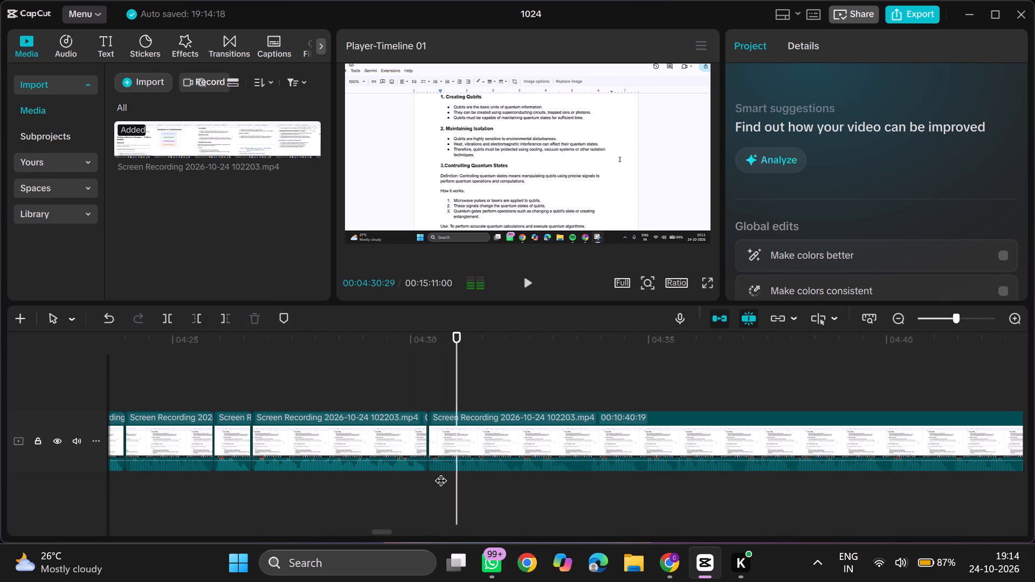
scroll(440, 472, "down", 1, "ctrl")
scroll(440, 472, "left", 1)
left_click(434, 475)
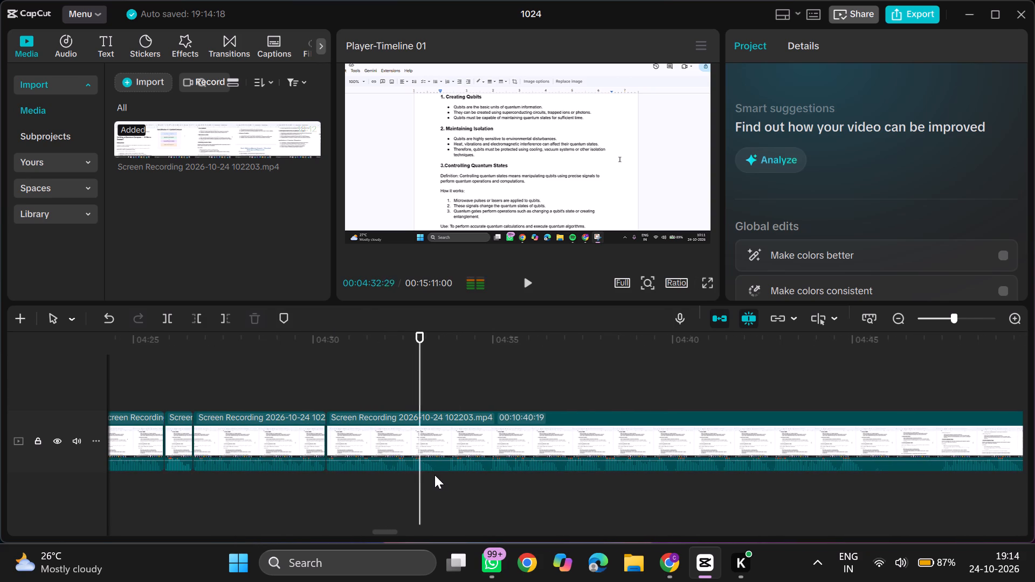
key("ctrl+b")
left_click(446, 475)
left_click(446, 475)
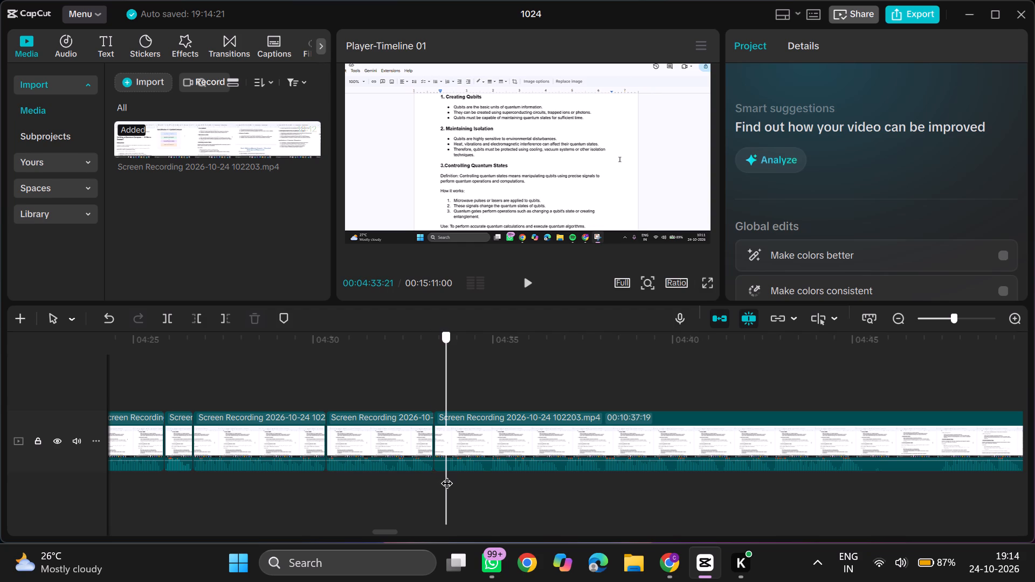
type("q")
Play past the 00:04:33:11 split and trim away a further 1 second 25 frames after it.
key("space")
scroll(446, 475, "left", 1)
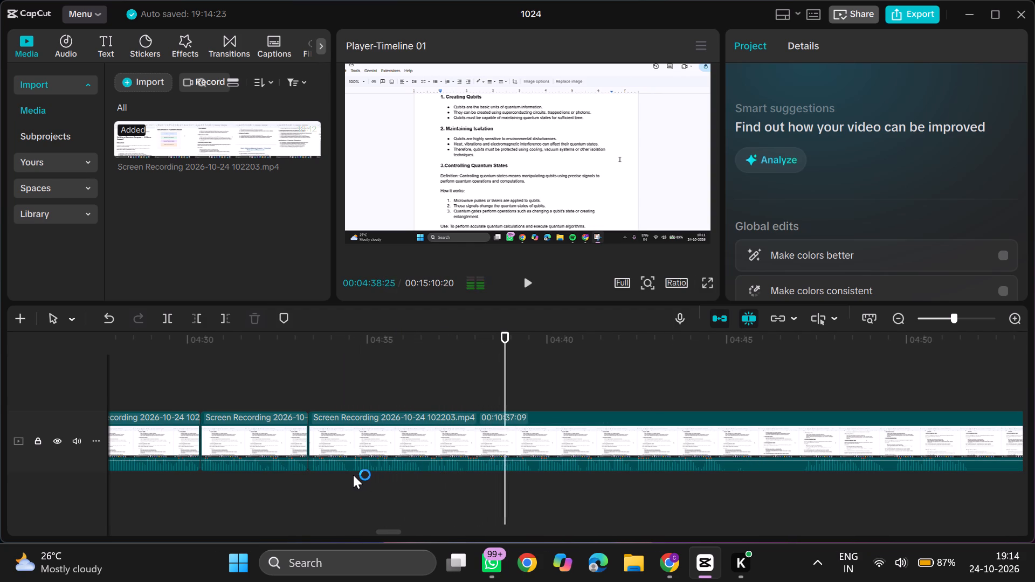
triple_click(373, 474)
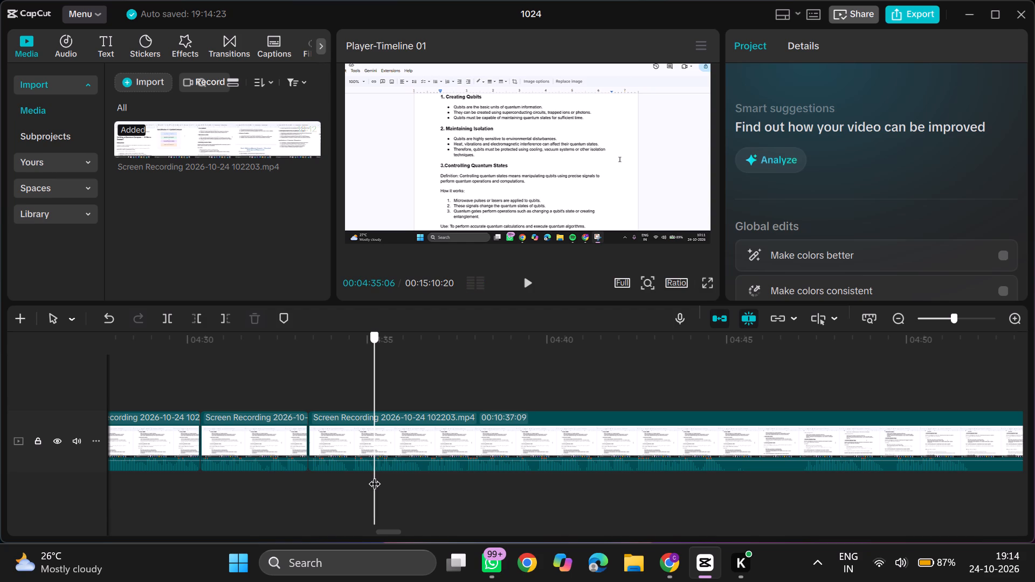
type("q")
Play from the new join, split the recording at 00:04:34:19 and trim away 4 frames right after the split.
key("space")
scroll(372, 475, "up", 5, "ctrl")
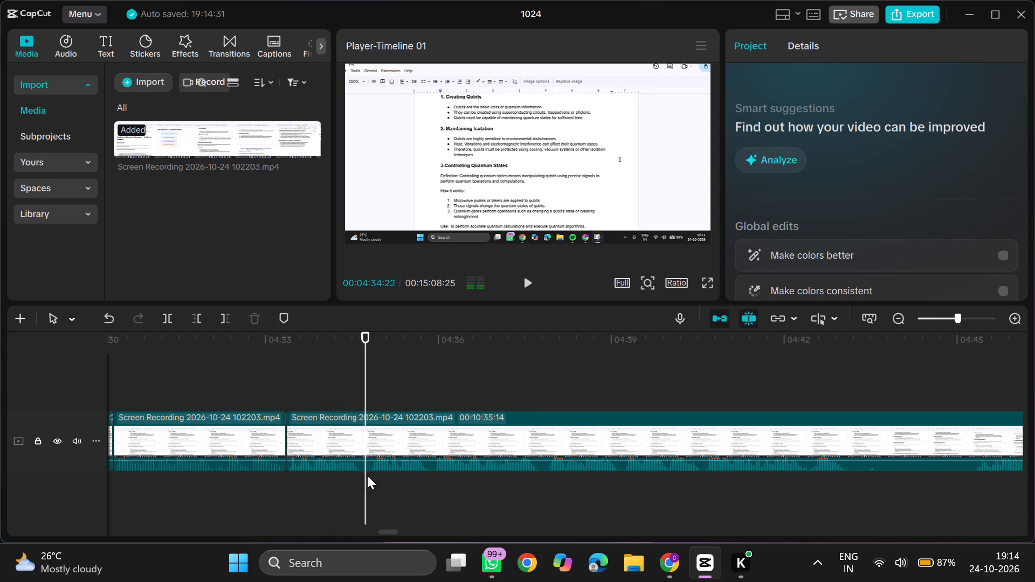
left_click(360, 474)
key("ctrl+b")
double_click(368, 475)
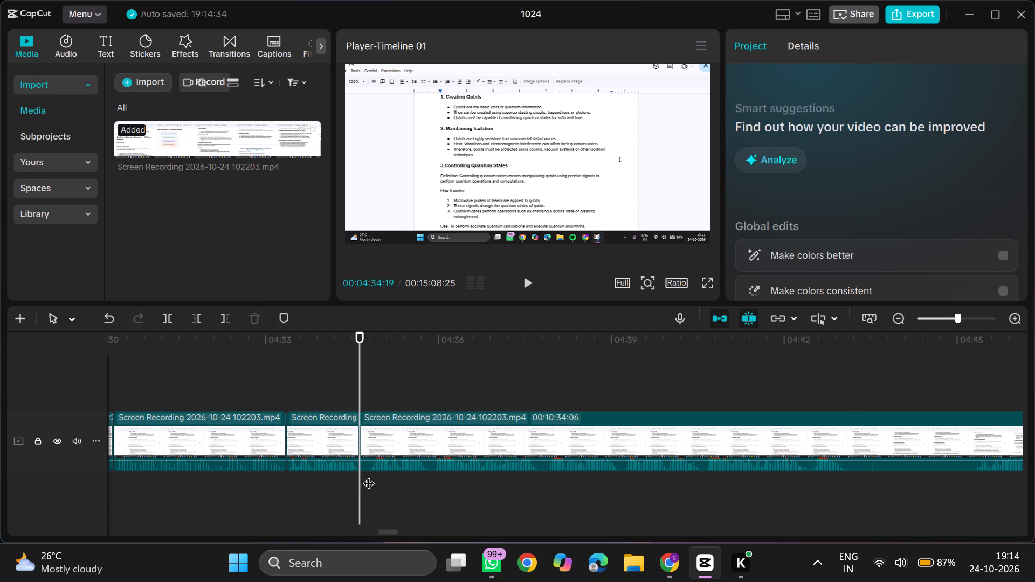
key("q")
Play on, split the recording at 00:04:37:19 and trim away 2 seconds 7 frames right after the split.
key("space")
left_click(420, 474)
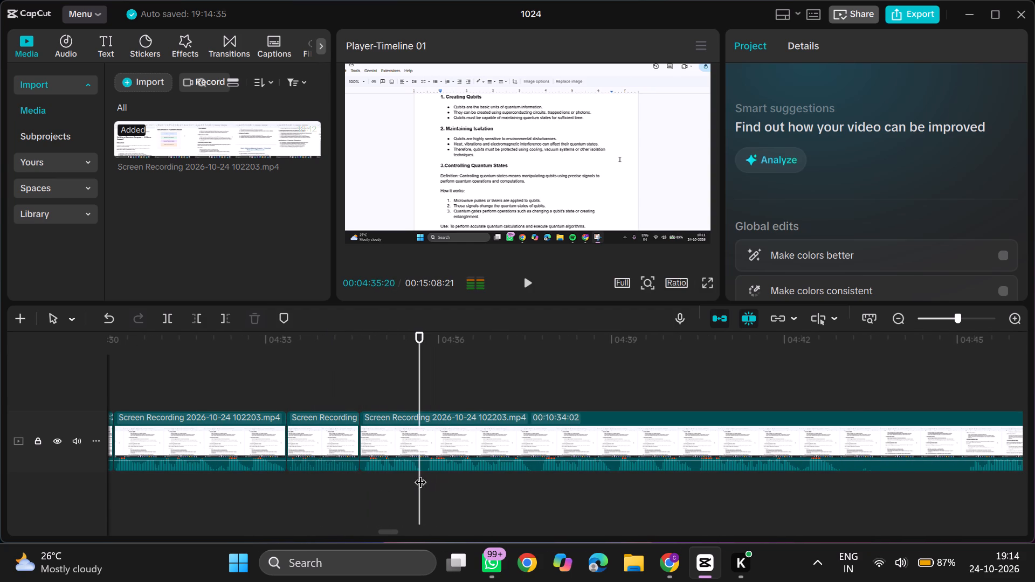
key("space")
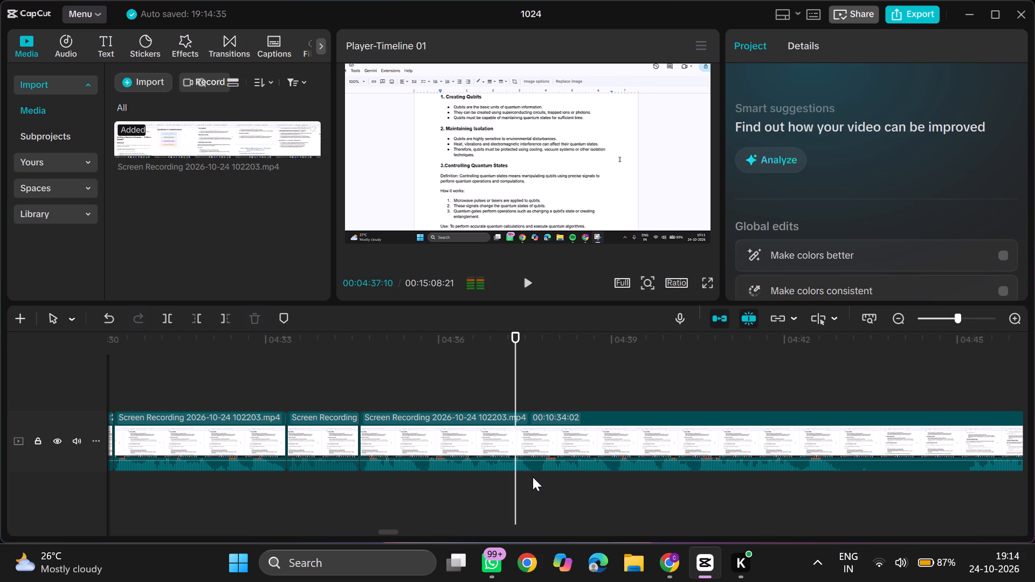
left_click(533, 477)
key("ctrl+b")
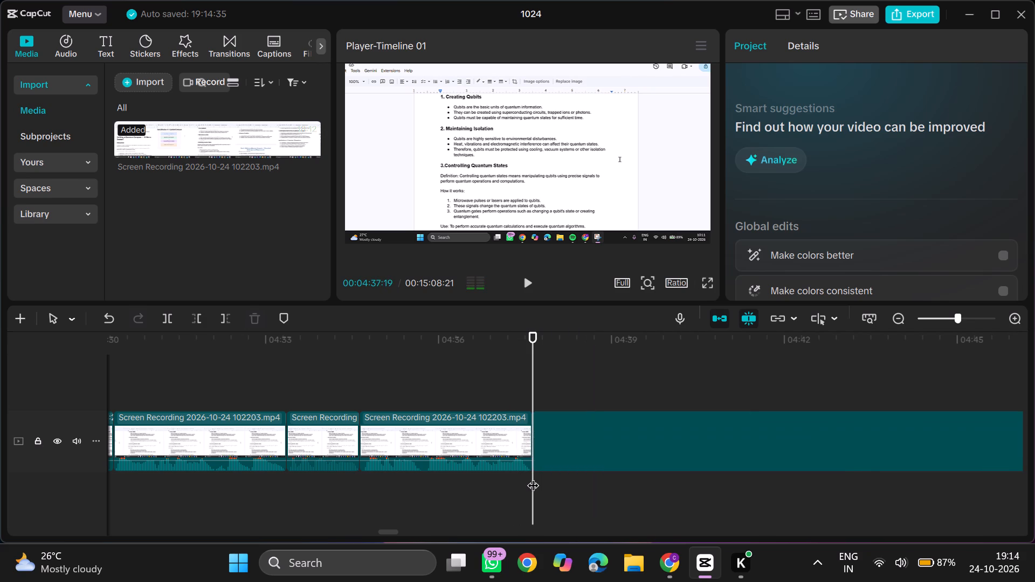
key("space")
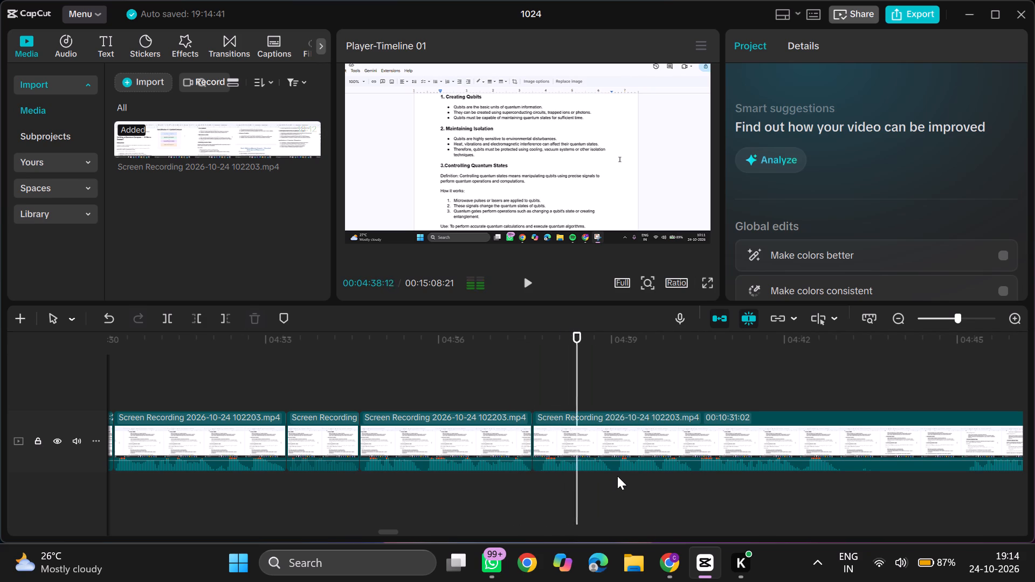
left_click(617, 476)
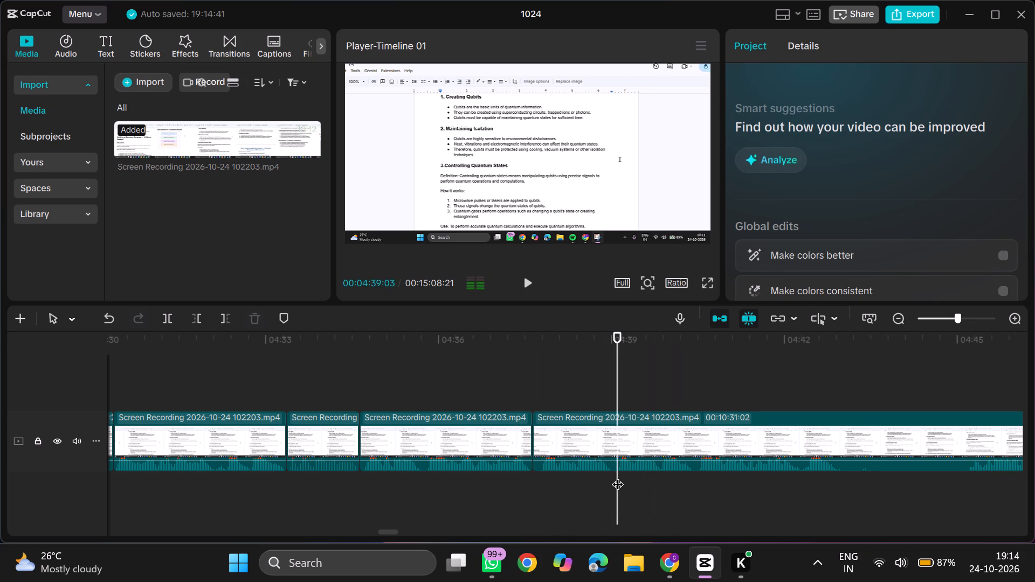
left_click(661, 474)
type("q")
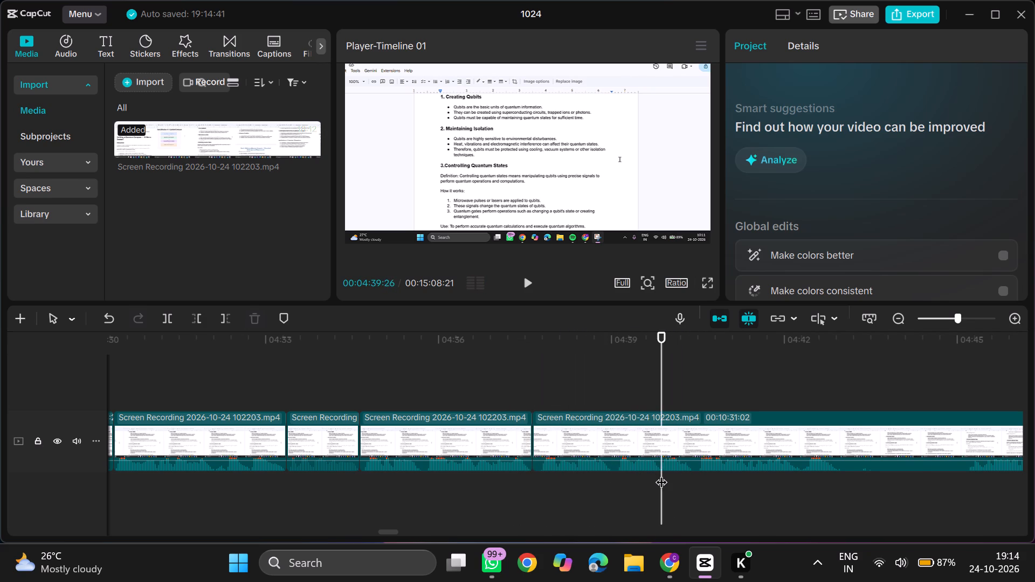
Play on, split the recording at 00:04:40:23 and trim away 2 seconds 4 frames right after the split.
key("space")
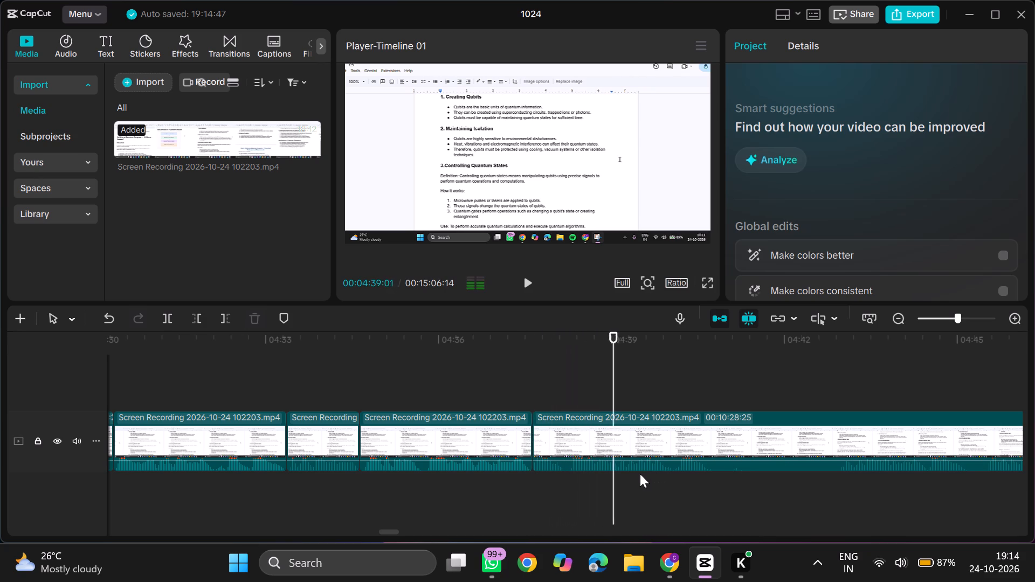
scroll(640, 474, "left", 1)
left_click(583, 475)
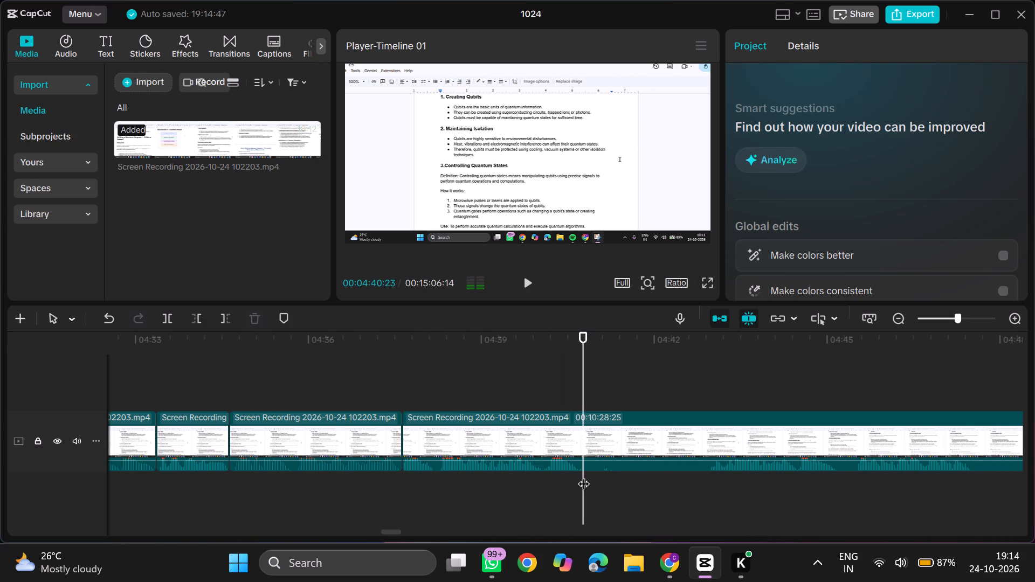
key("ctrl+b")
left_click(706, 480)
type("q")
Play on, split the recording at 00:04:43:03 and trim away 6 frames right after the split.
key("space")
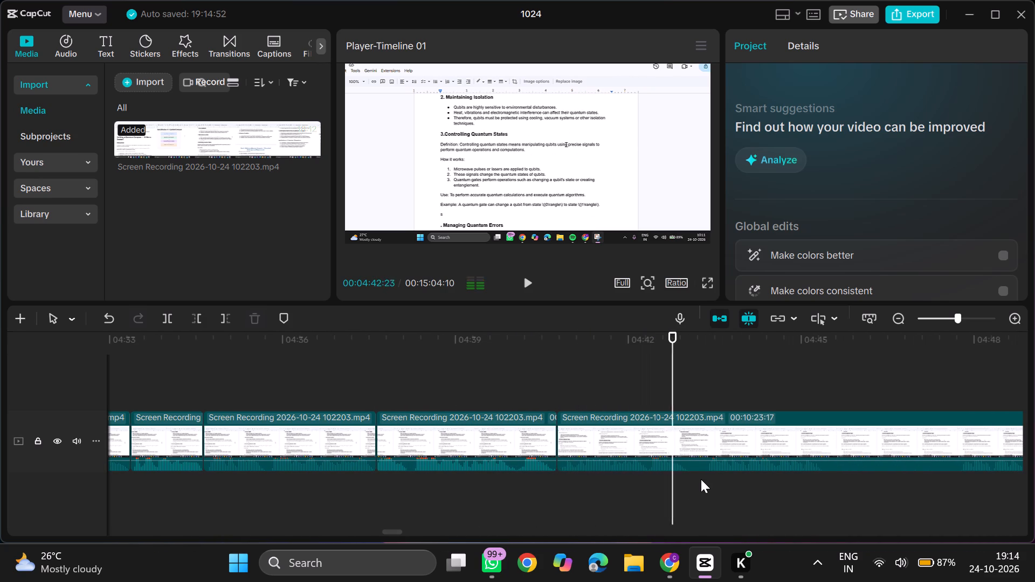
double_click(605, 481)
key("ctrl+b")
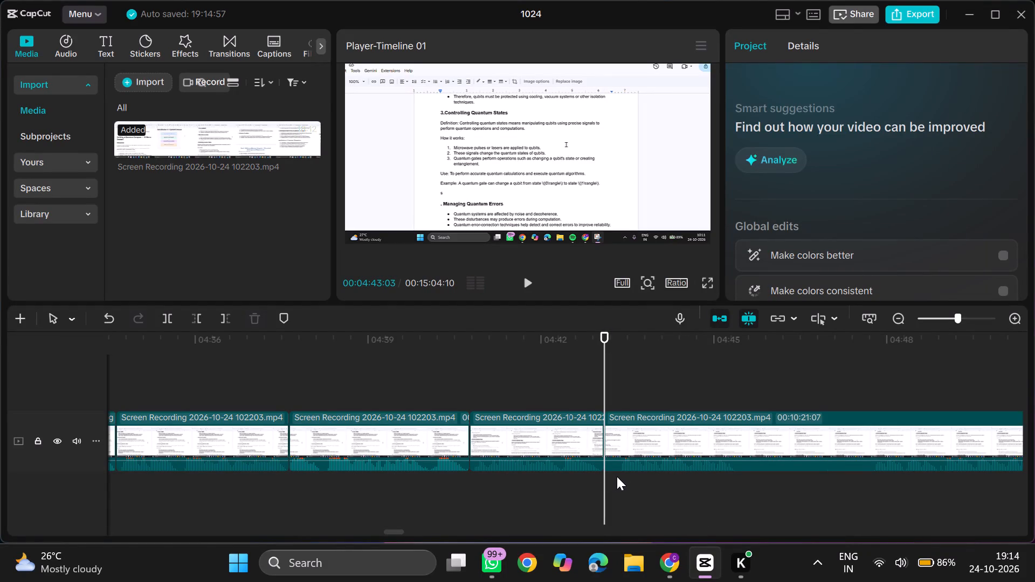
left_click(617, 476)
type("q")
Play on, split the recording at 00:04:45:06 and trim away 2 seconds 10 frames right after the split.
key("space")
scroll(617, 476, "left", 1)
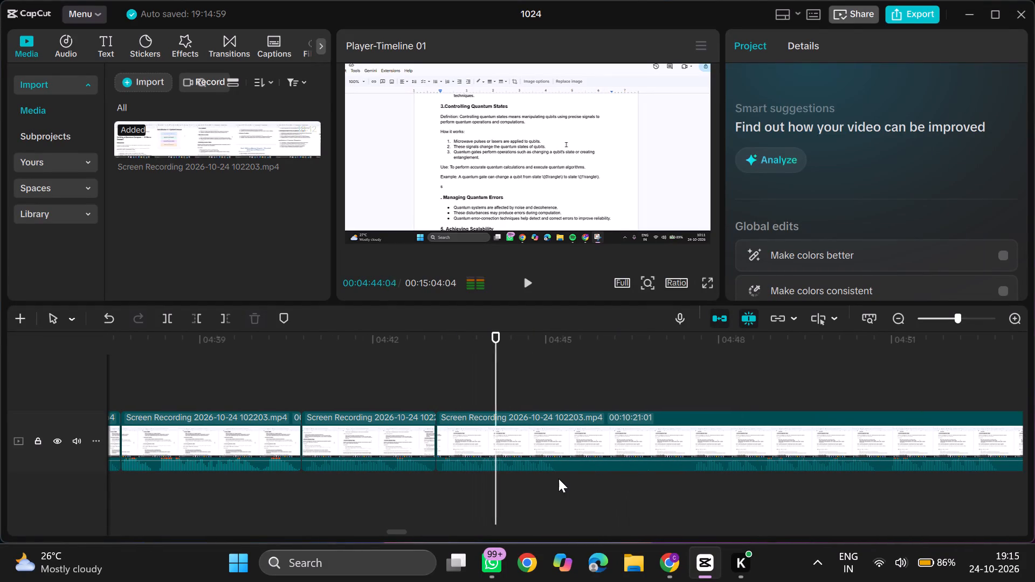
left_click(557, 473)
key("ctrl+b")
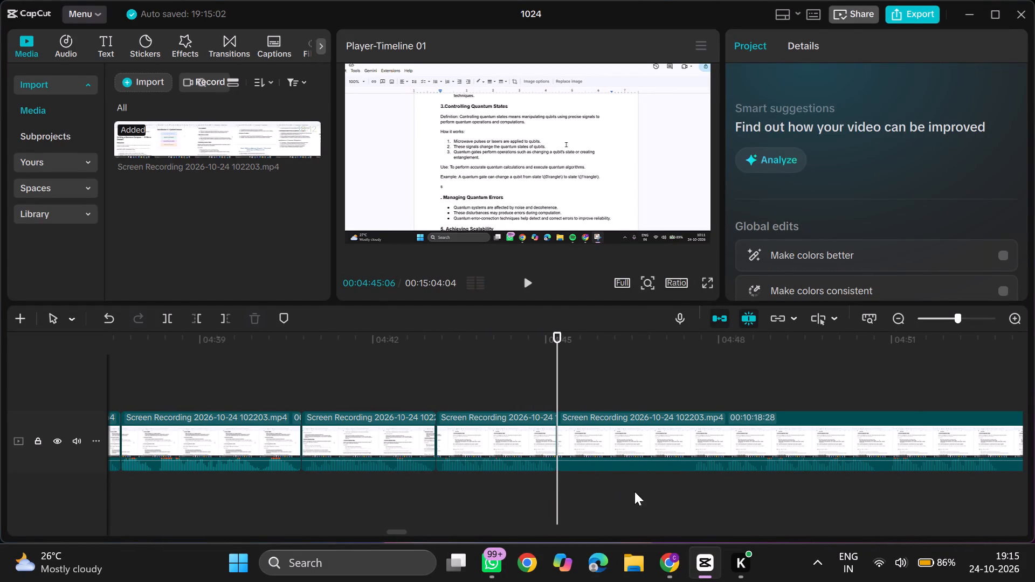
left_click(691, 478)
type("q")
Play past the 00:04:45:06 split and trim away a further 1 second 6 frames after it.
key("space")
scroll(691, 478, "left", 1)
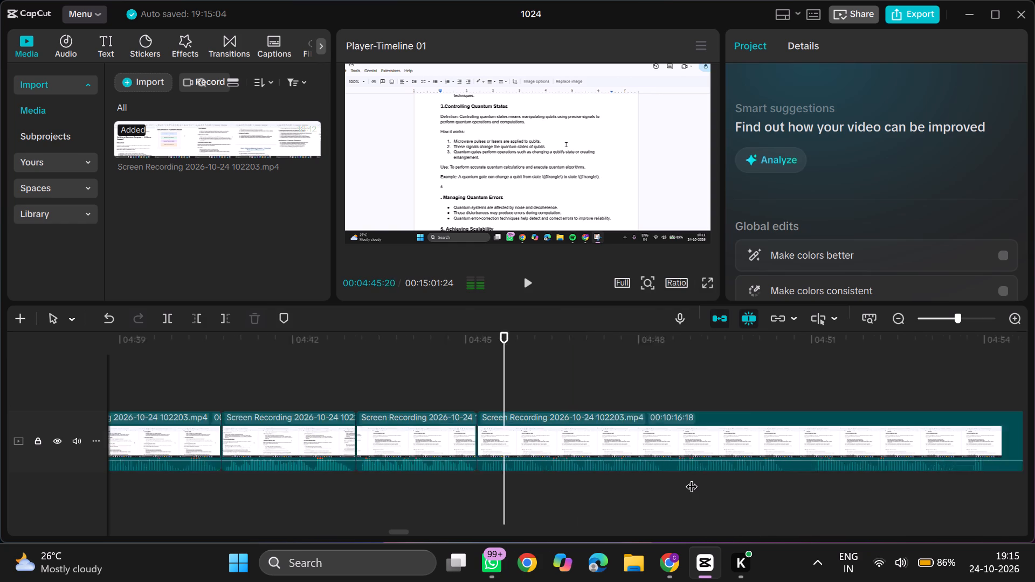
scroll(691, 478, "left", 1)
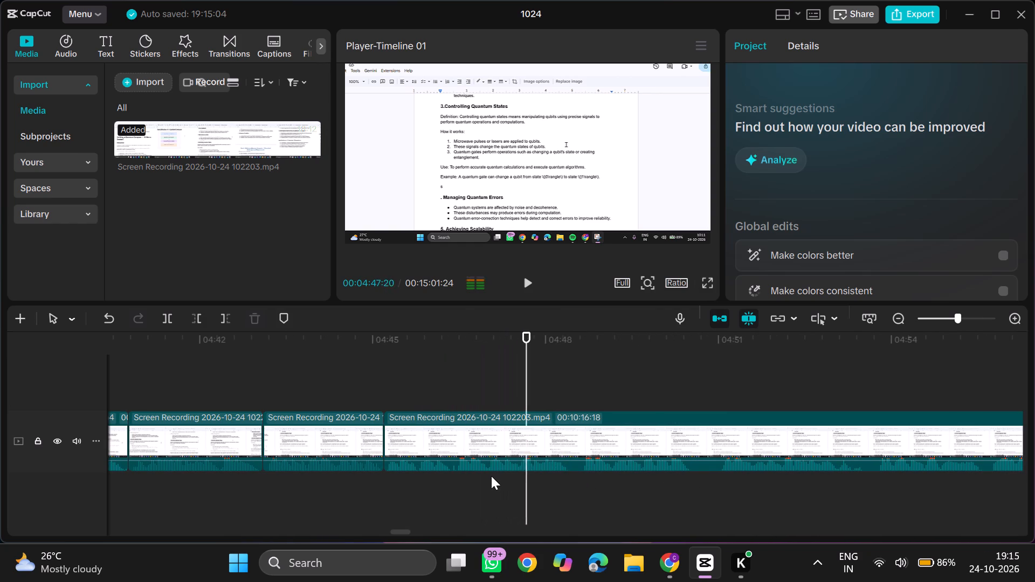
left_click(453, 477)
type("q")
Play from the new join, split the recording at 00:04:47:07 and trim away 7 frames right after the split.
key("space")
key("space")
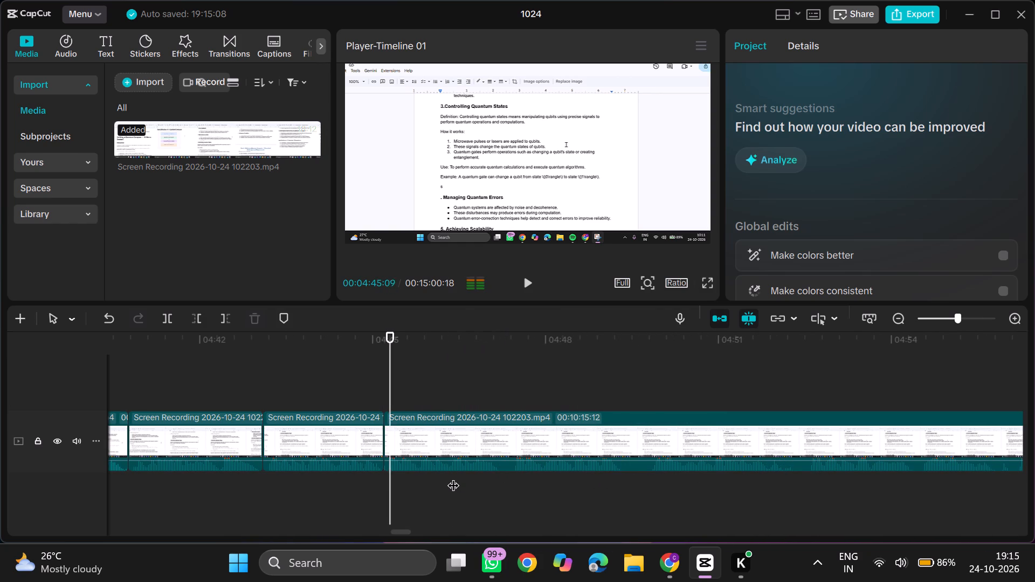
scroll(453, 477, "left", 1)
left_click(459, 473)
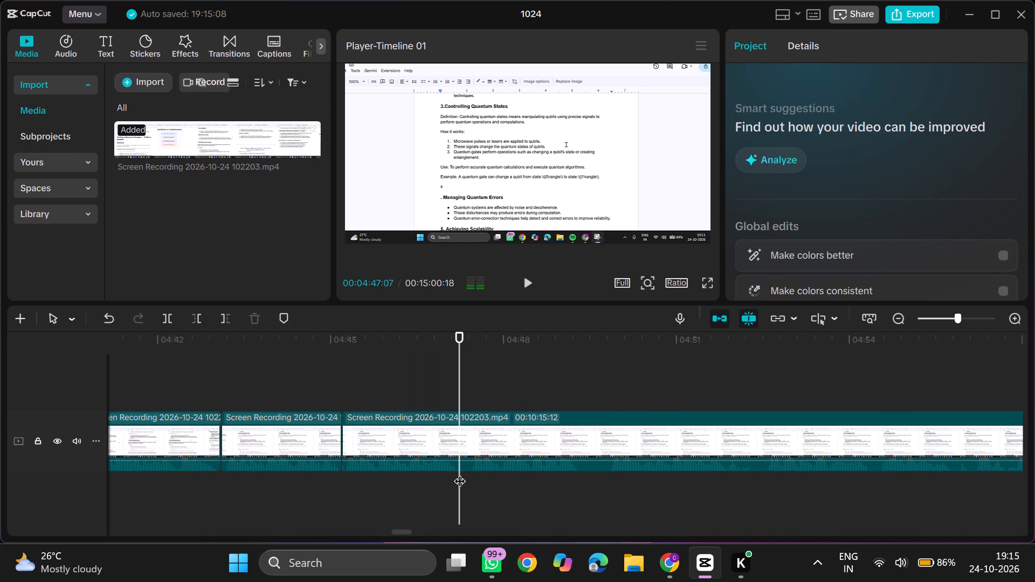
key("ctrl+b")
double_click(472, 478)
type("q")
Play past the new join and delete the short clip between 00:04:45:06 and 00:04:47:07.
key("space")
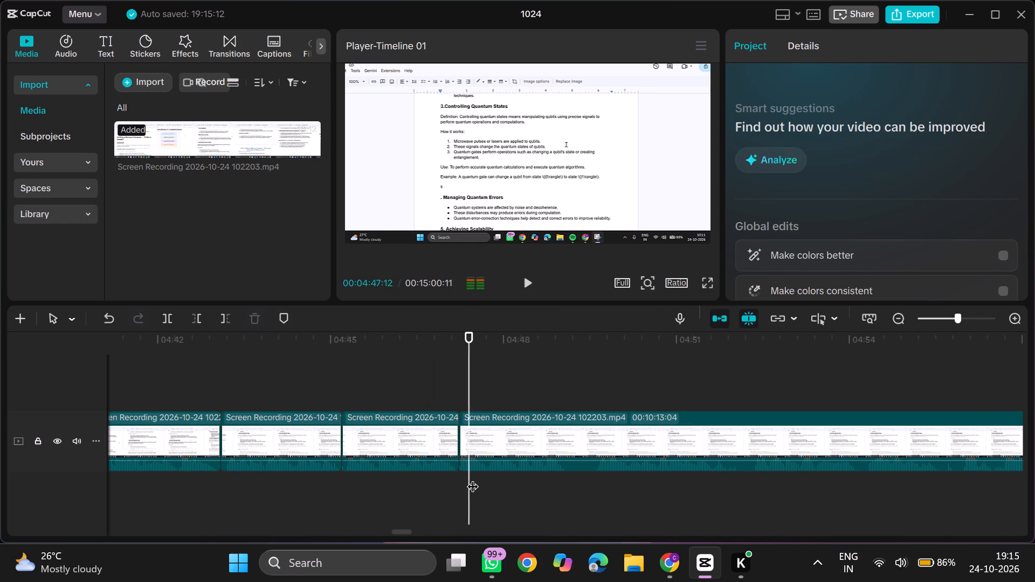
scroll(472, 478, "left", 1)
left_click(276, 453)
key("BackSpace")
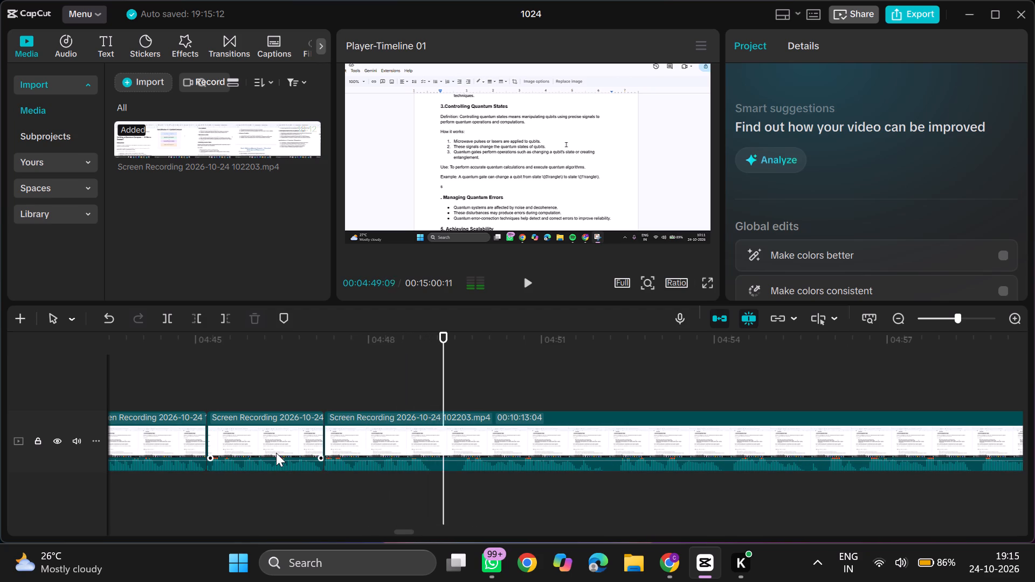
Split the recording at 00:04:47:03 and trim away 13 frames right after the split.
triple_click(320, 477)
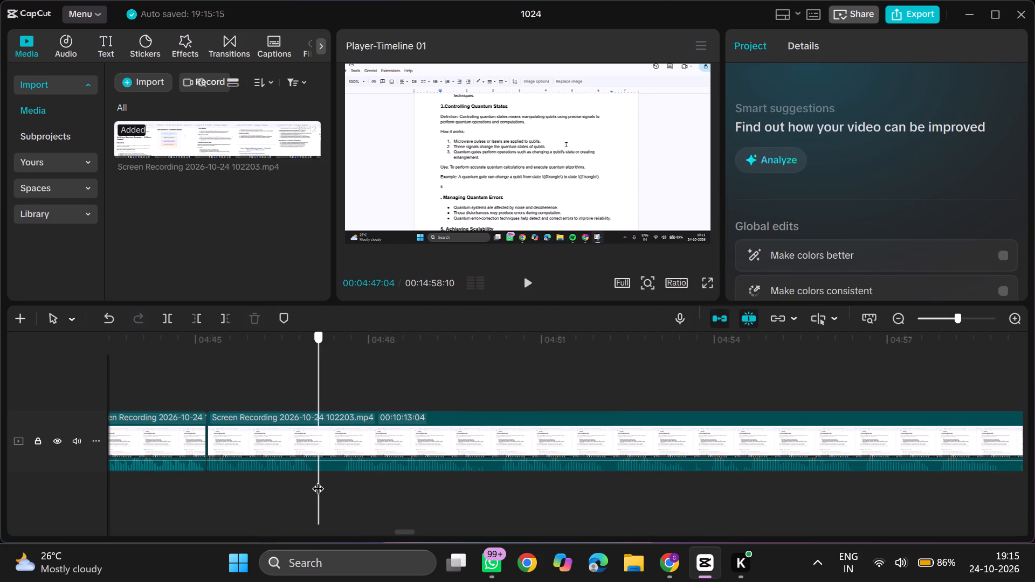
key("ctrl+b")
double_click(342, 474)
type("q")
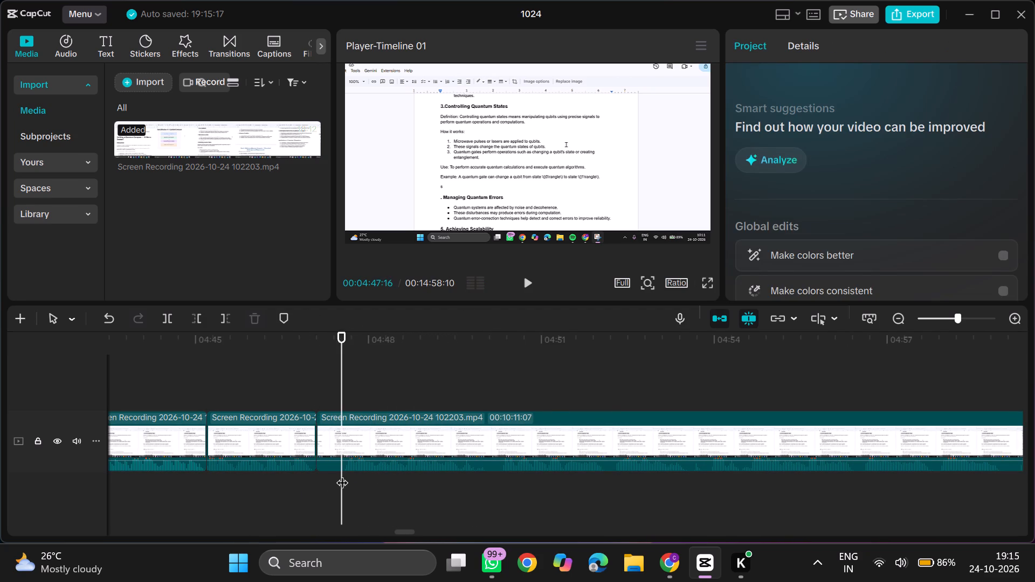
Play on, split the recording at 00:04:49:21 and trim away 4 frames right after the split.
key("space")
scroll(342, 474, "down", 3, "ctrl")
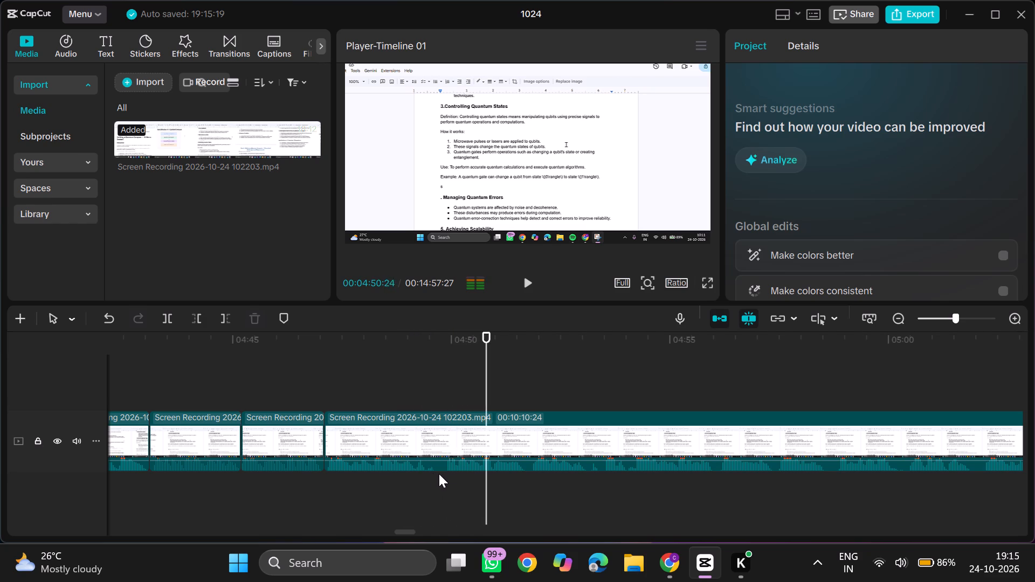
triple_click(439, 474)
key("ctrl+b")
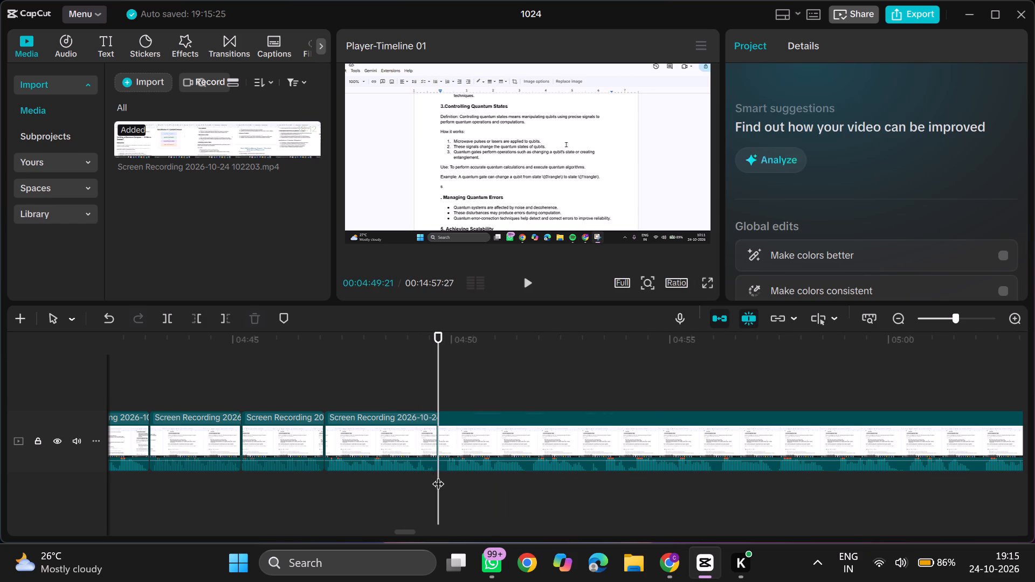
double_click(445, 474)
key("q")
Play on, split the recording at 00:04:51:16 and trim away 4 frames right after the split.
key("space")
scroll(445, 474, "down", 2, "ctrl")
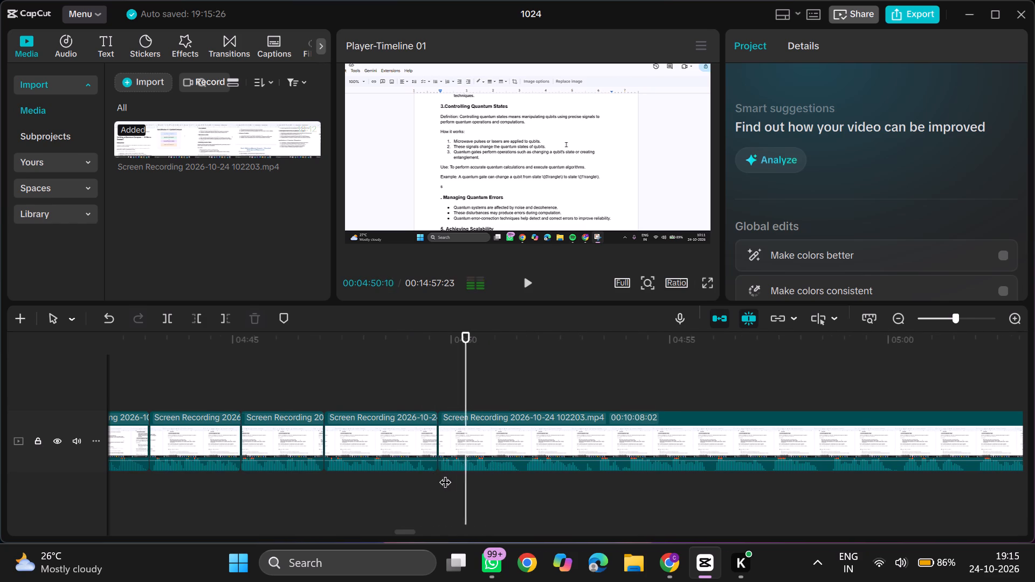
scroll(509, 475, "up", 3, "ctrl")
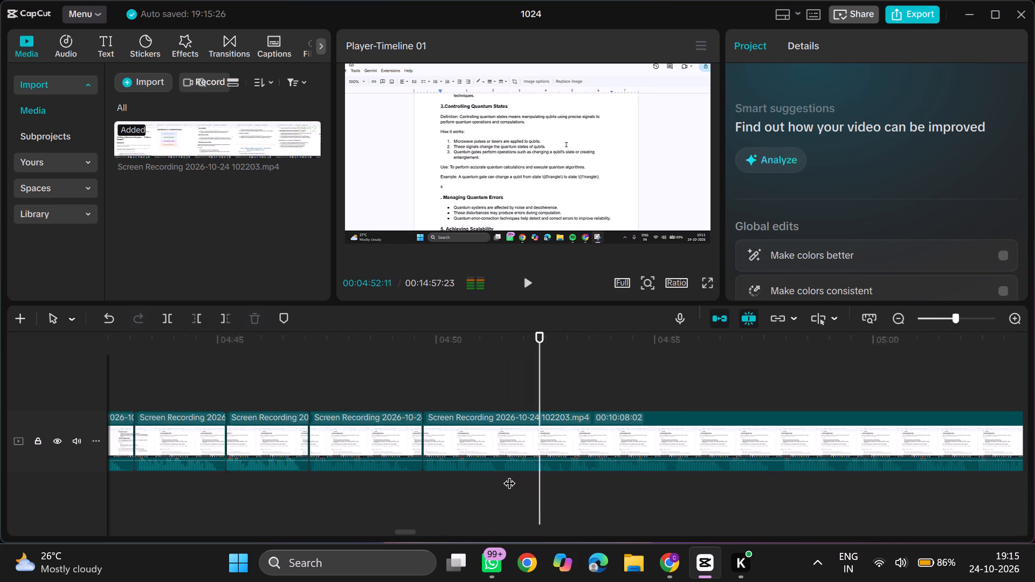
scroll(509, 475, "up", 2, "ctrl")
left_click(491, 475)
key("ctrl+b")
left_click(491, 475)
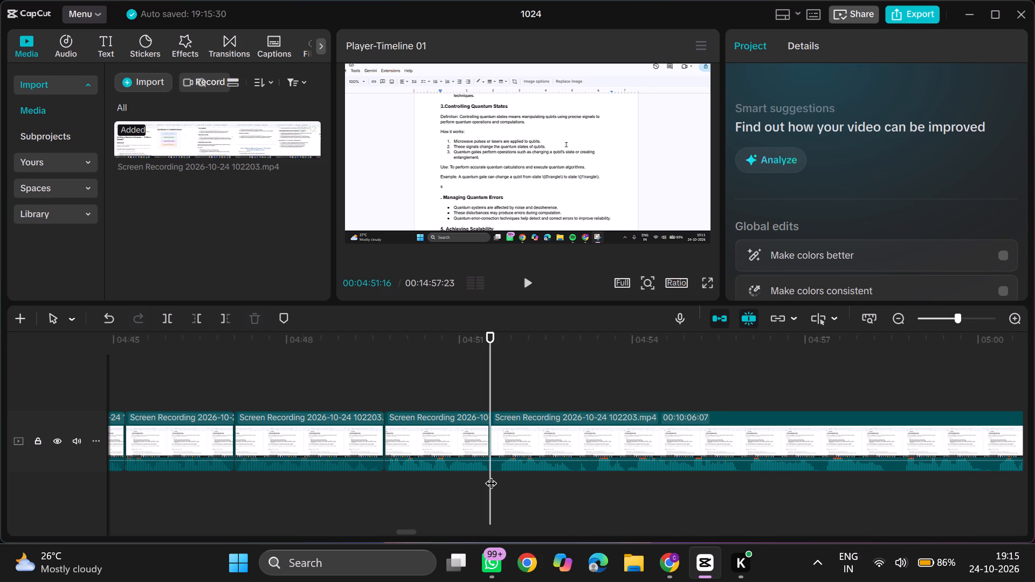
double_click(499, 476)
key("q")
Play on, split the recording at 00:04:52:26 and trim away 9 frames right after the split.
key("space")
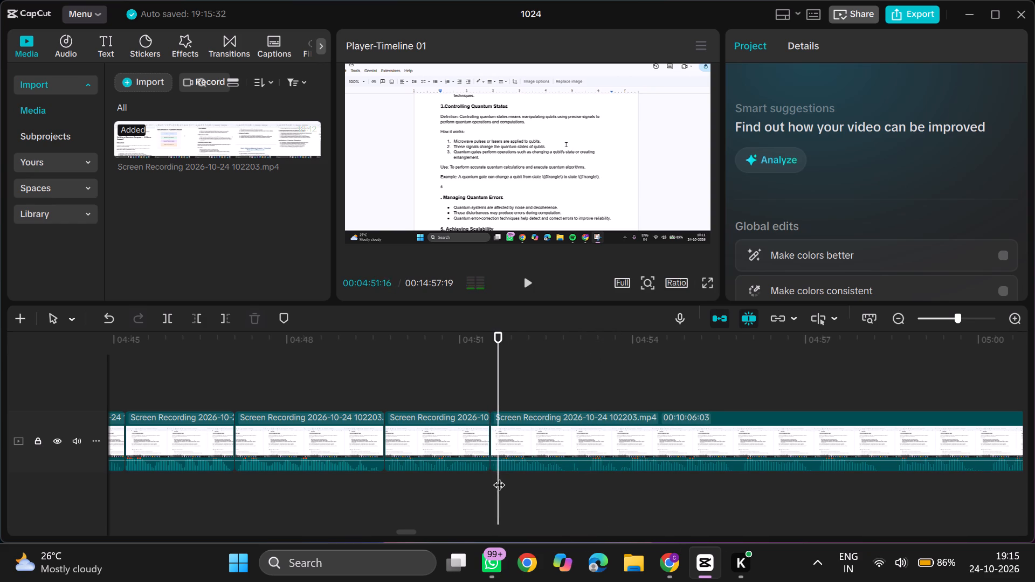
scroll(499, 476, "down", 2, "ctrl")
triple_click(564, 476)
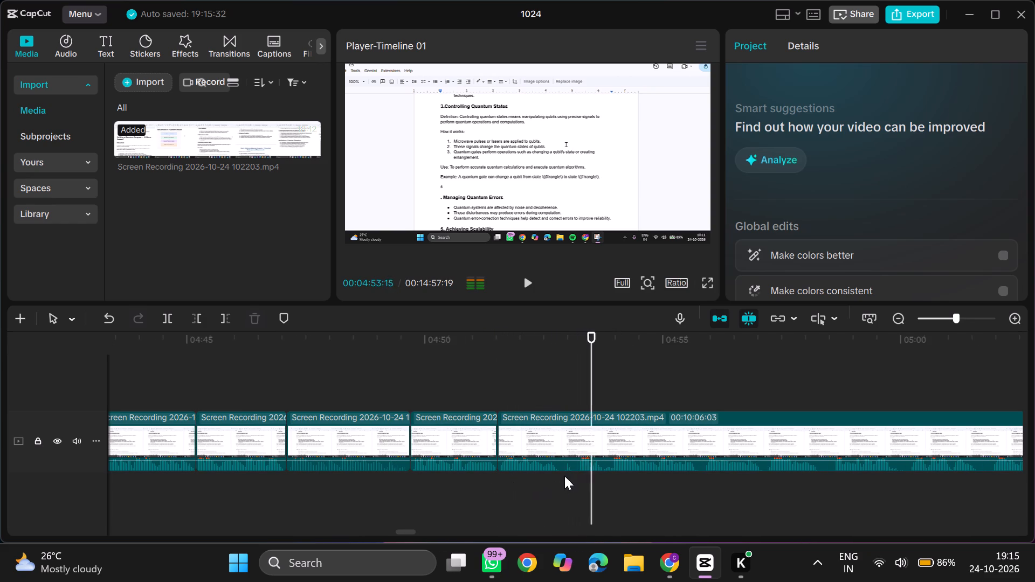
key("ctrl+b")
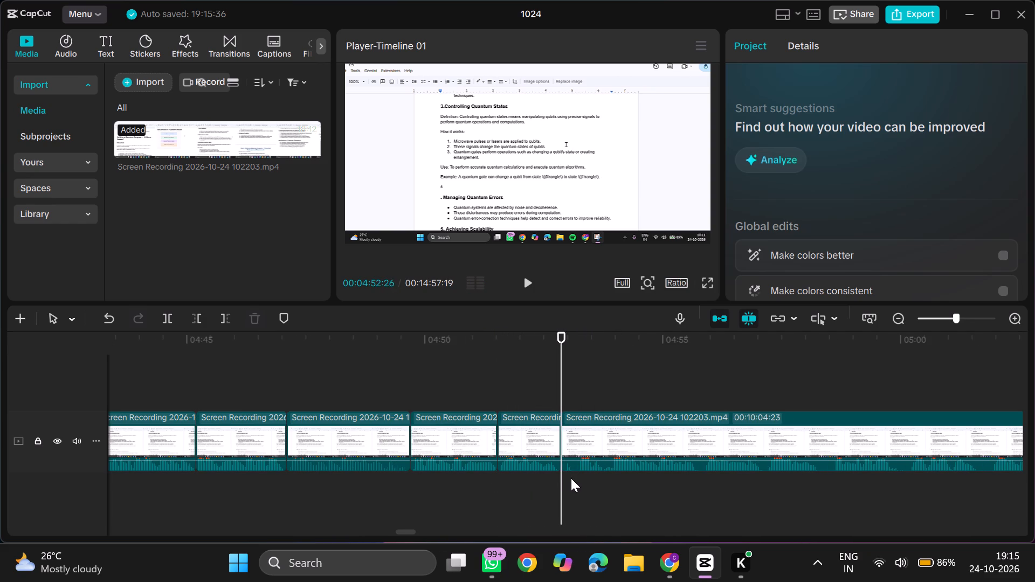
double_click(576, 476)
type("q")
Play on, split the recording at 00:04:58:01 and trim away 6 frames right after the split.
key("space")
scroll(576, 476, "down", 1, "ctrl")
scroll(634, 481, "left", 1)
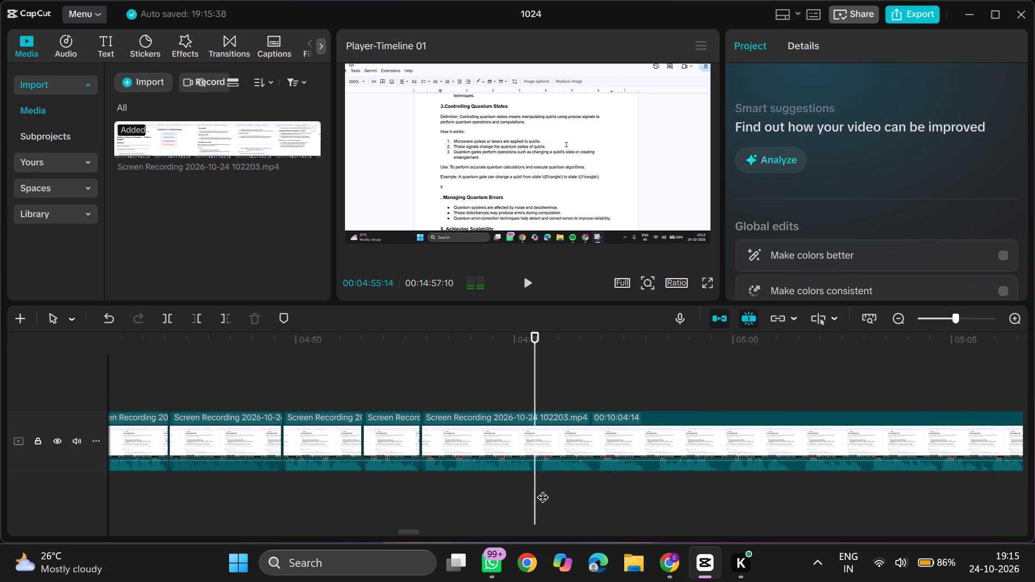
left_click(533, 475)
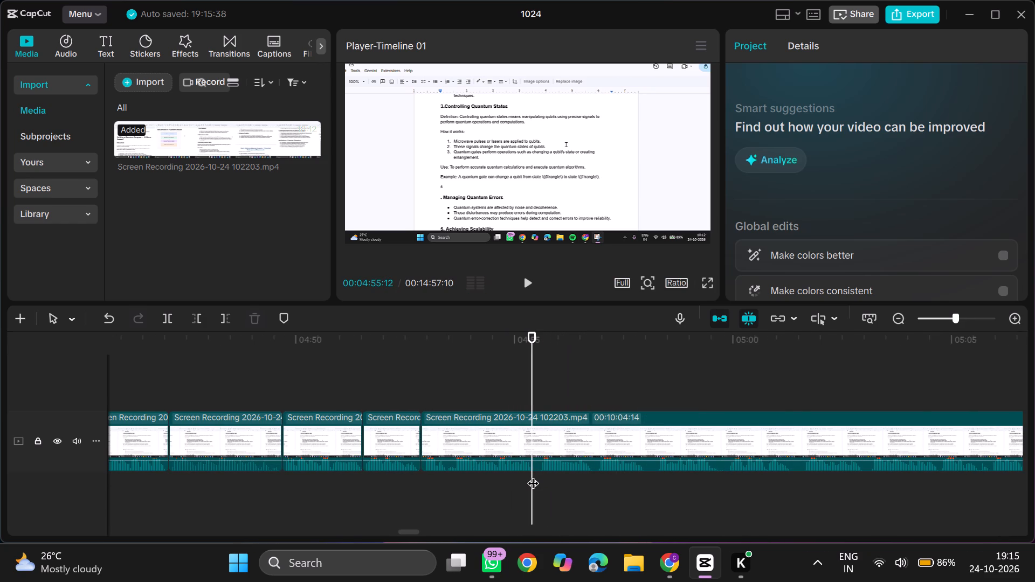
key("space")
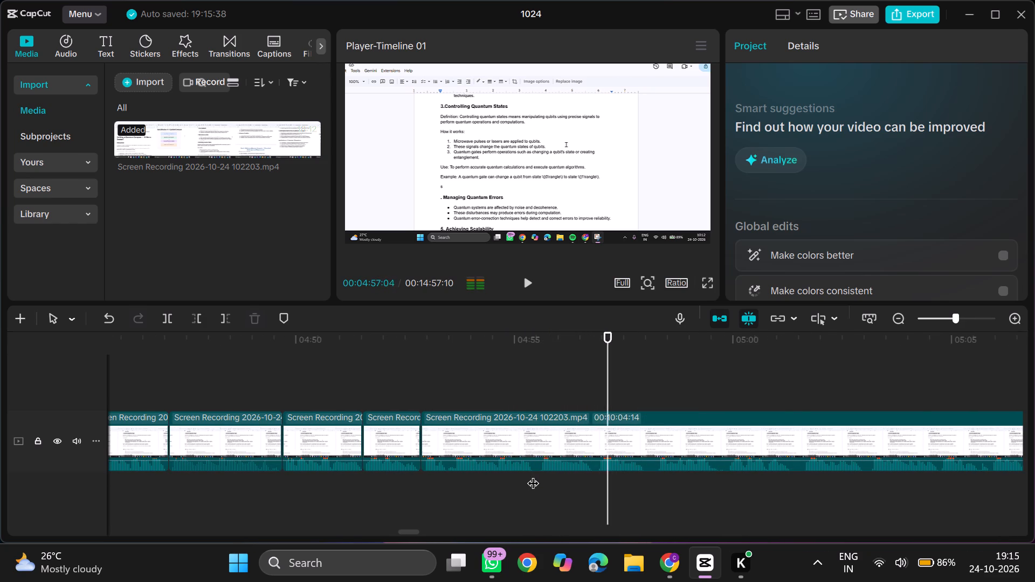
scroll(533, 475, "left", 1)
double_click(533, 474)
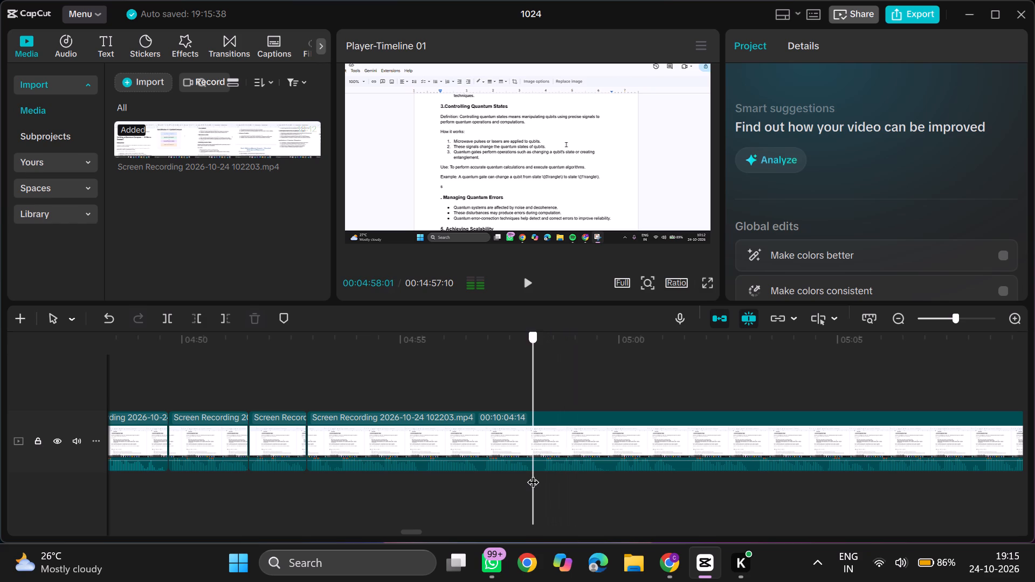
key("ctrl+b")
double_click(541, 473)
type("q")
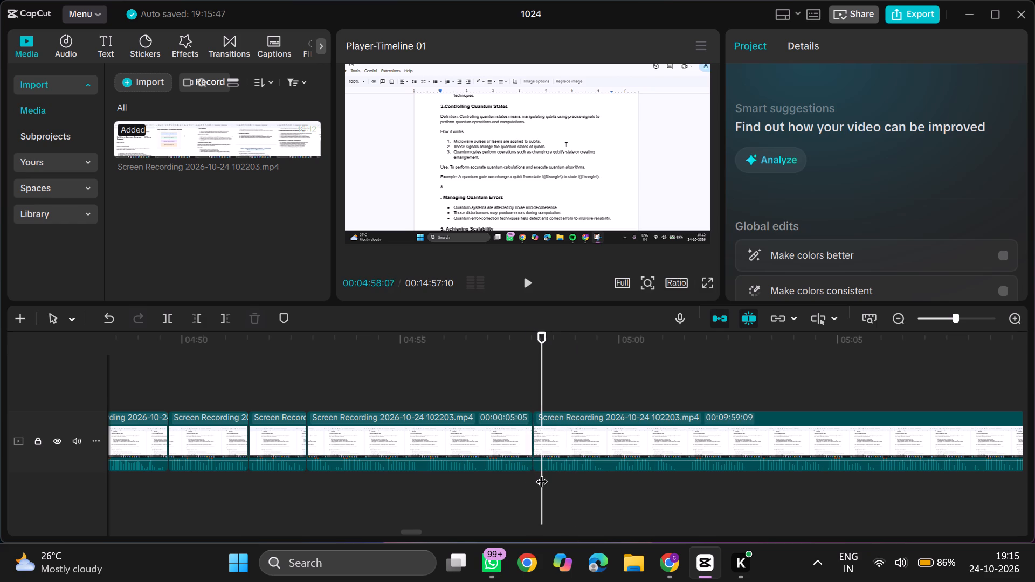
Play on, split the recording at 00:04:59:15 and trim away 5 frames right after the split.
key("space")
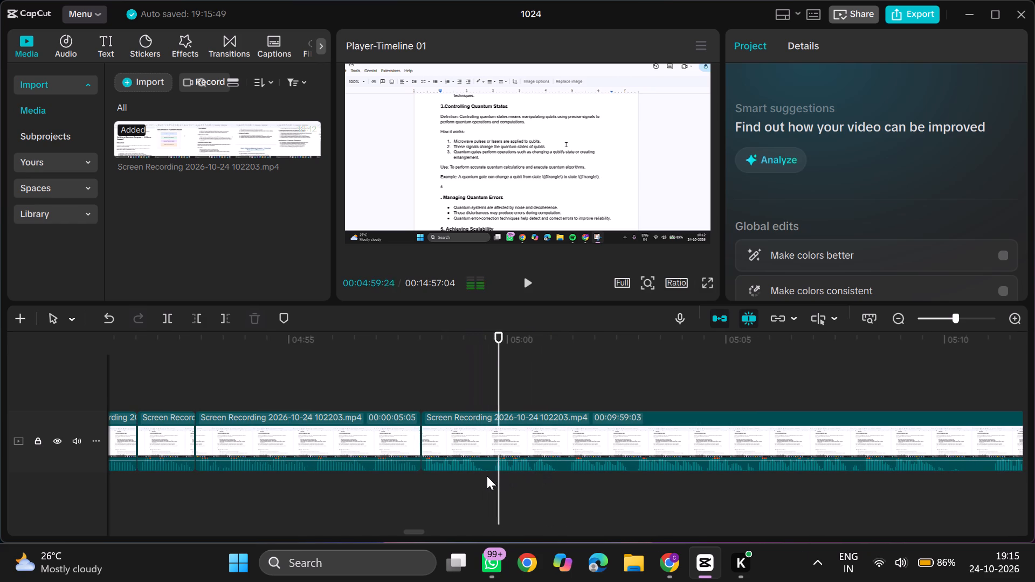
left_click(485, 475)
key("b")
key("ctrl+b")
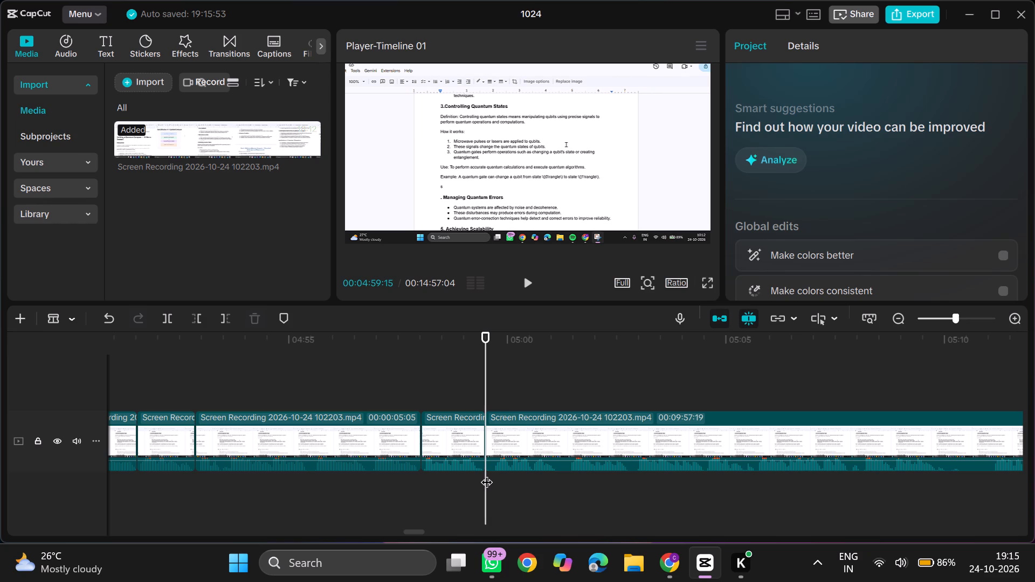
key("a")
left_click(493, 475)
type("q")
Play on, split the recording at 00:05:00:28 and trim away 9 frames right after the split.
key("space")
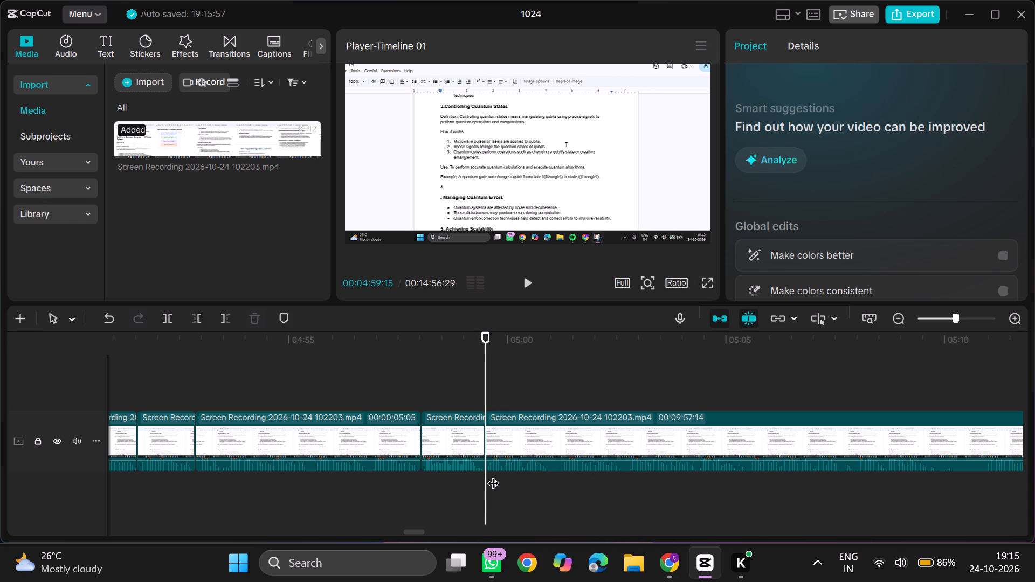
double_click(549, 476)
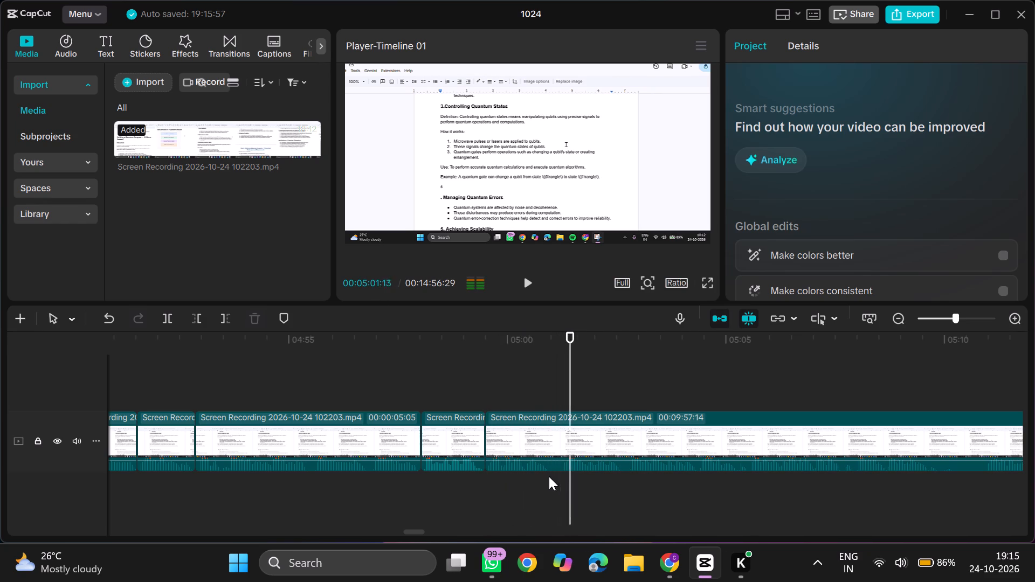
key("ctrl+b")
double_click(561, 479)
key("q")
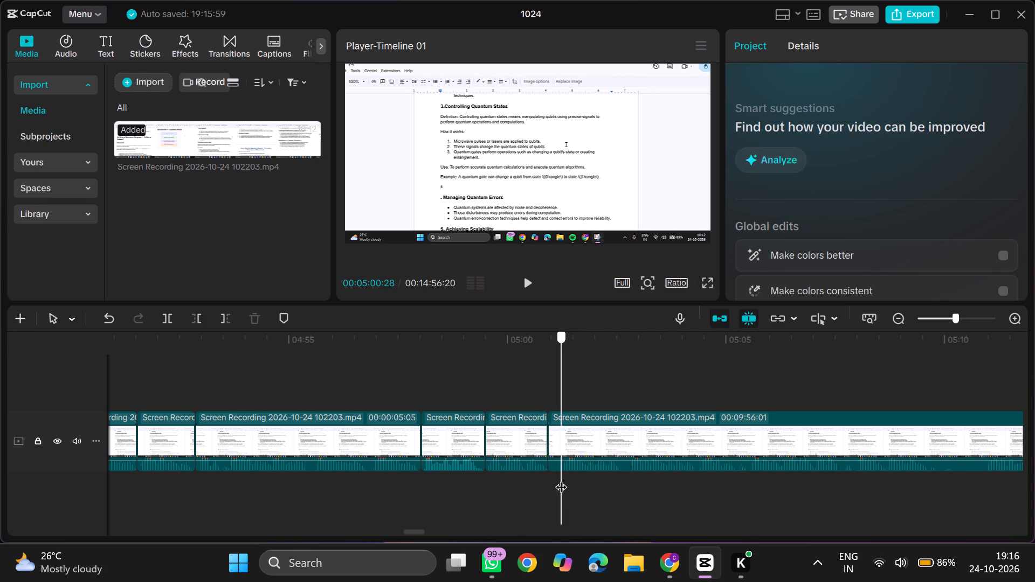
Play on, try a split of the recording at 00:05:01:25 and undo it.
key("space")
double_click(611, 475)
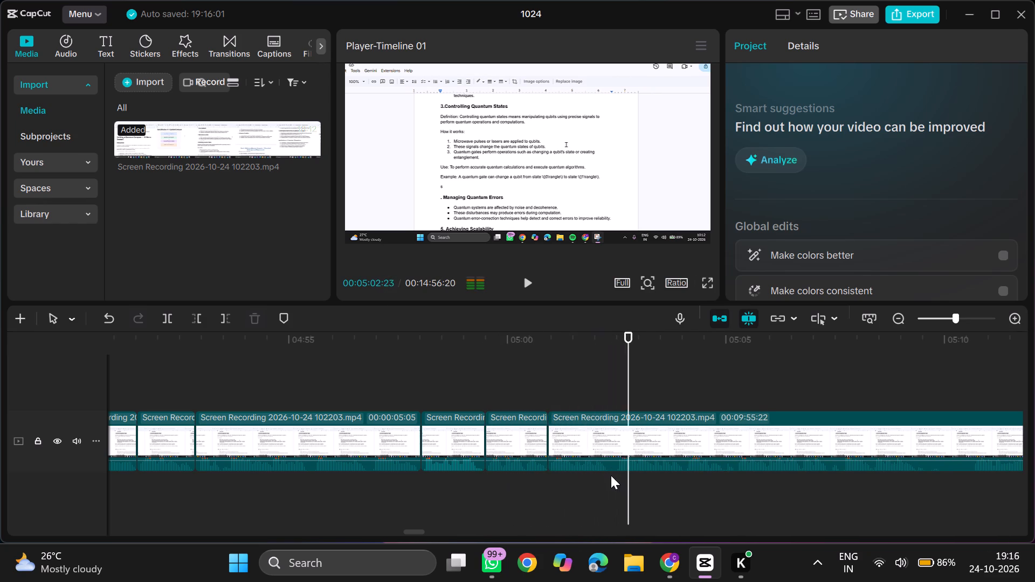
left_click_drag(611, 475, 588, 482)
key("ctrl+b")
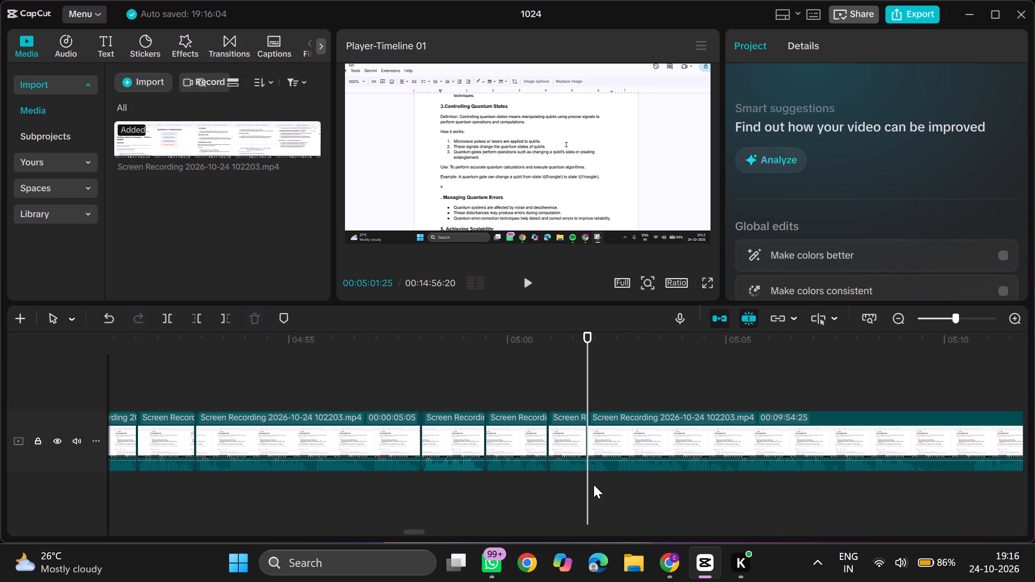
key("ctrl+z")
Split the recording at 00:05:02:09 and trim away 7 frames right after the split.
double_click(608, 483)
key("ctrl+b")
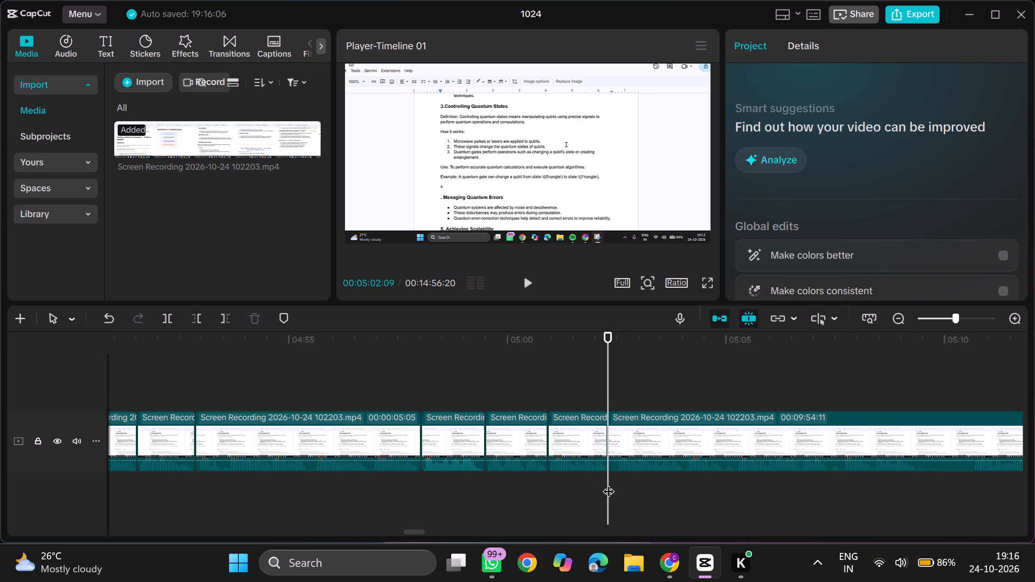
double_click(618, 481)
key("q")
Play on, replay the part from 00:05:05:00, split the recording at 00:05:06:15 and trim away 27 frames right after the split.
key("space")
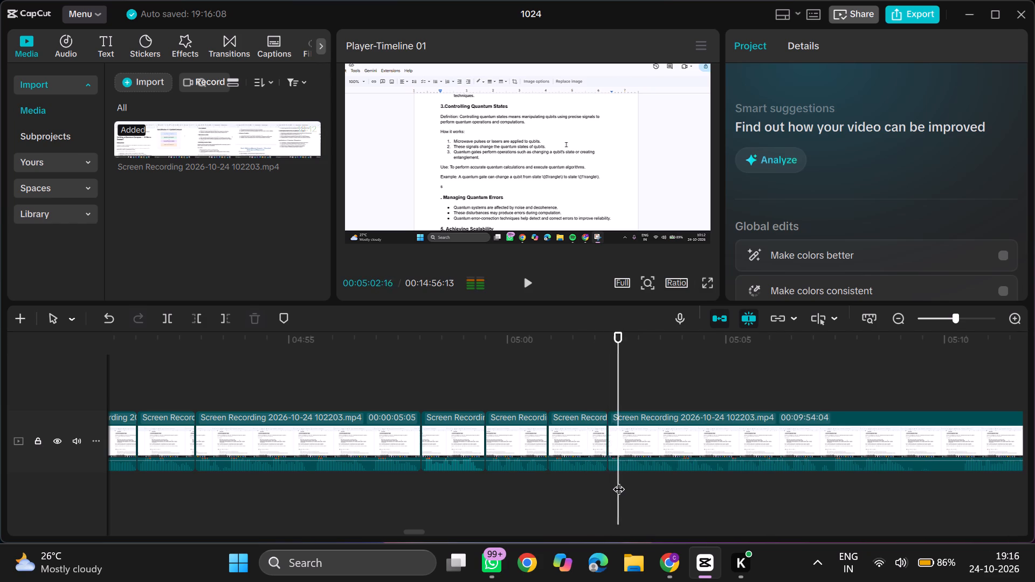
scroll(618, 481, "left", 1)
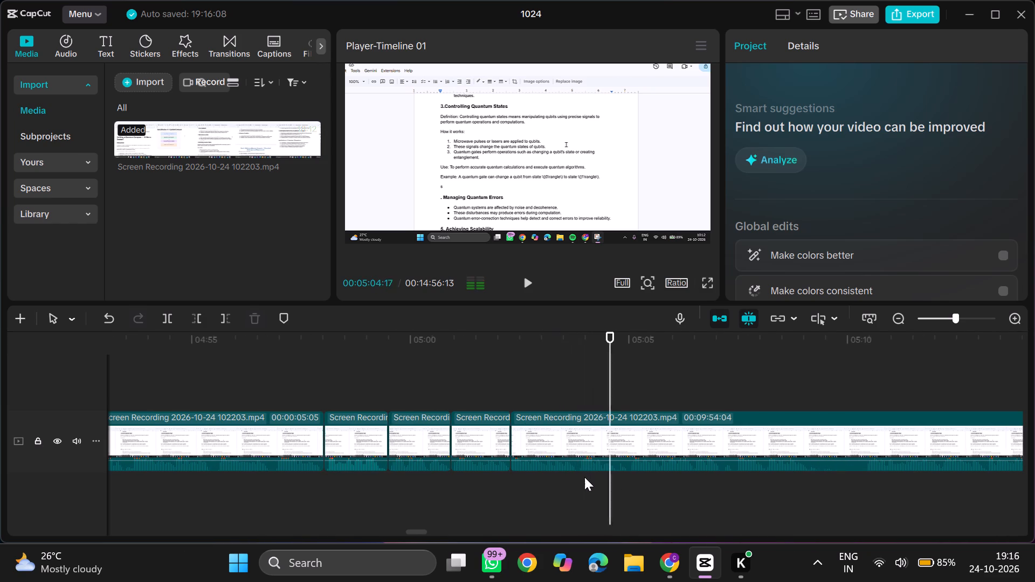
scroll(584, 477, "left", 1)
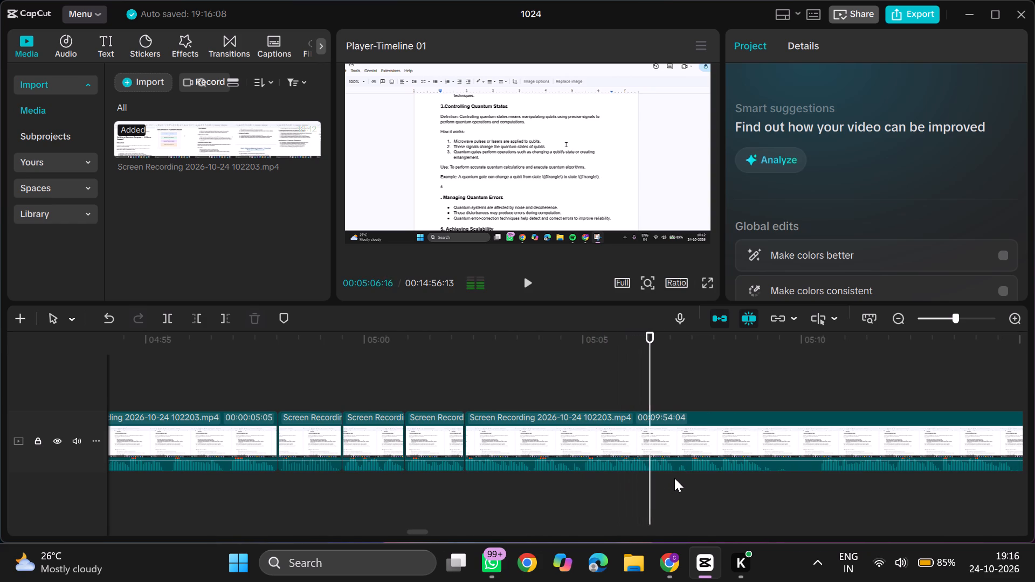
left_click(675, 478)
left_click_drag(675, 478, 628, 480)
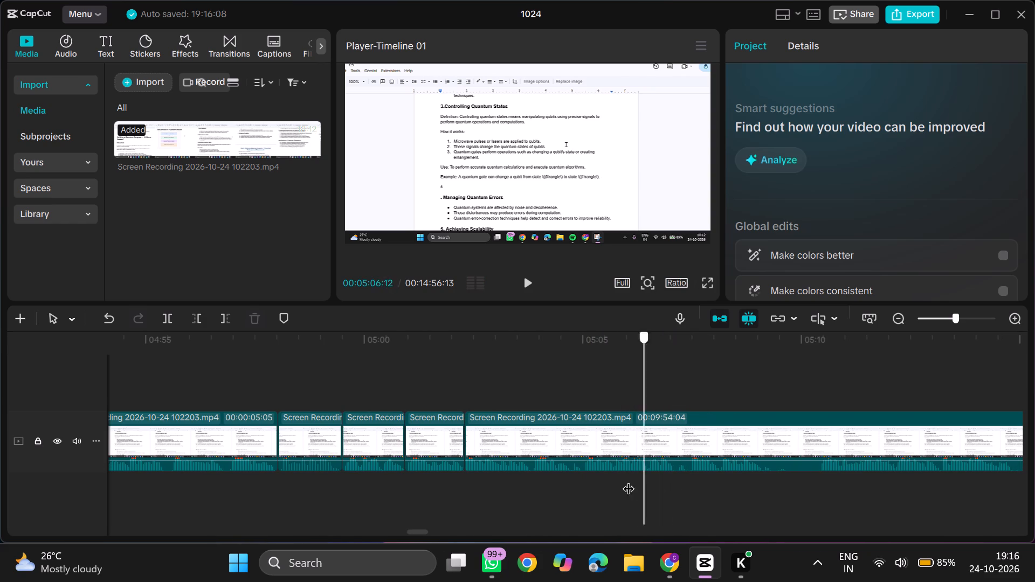
left_click_drag(628, 480, 613, 480)
triple_click(581, 485)
key("space")
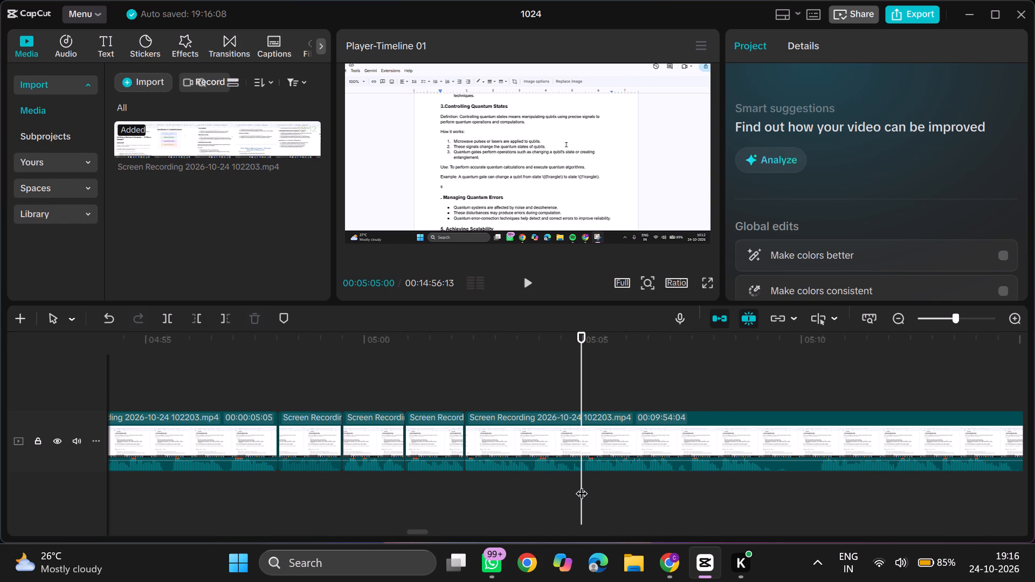
key("space")
scroll(581, 485, "up", 5)
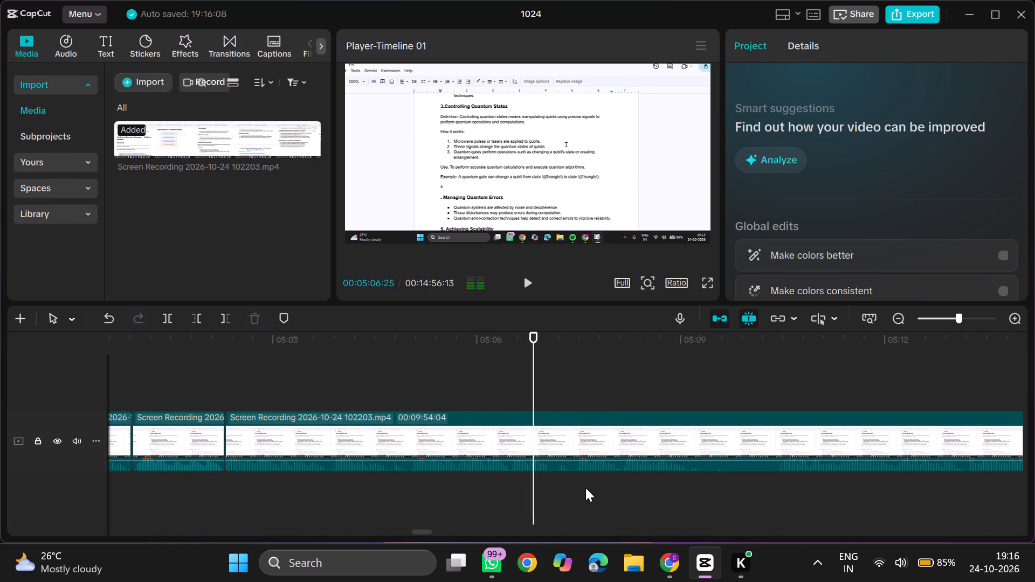
left_click(510, 474)
key("ctrl+b")
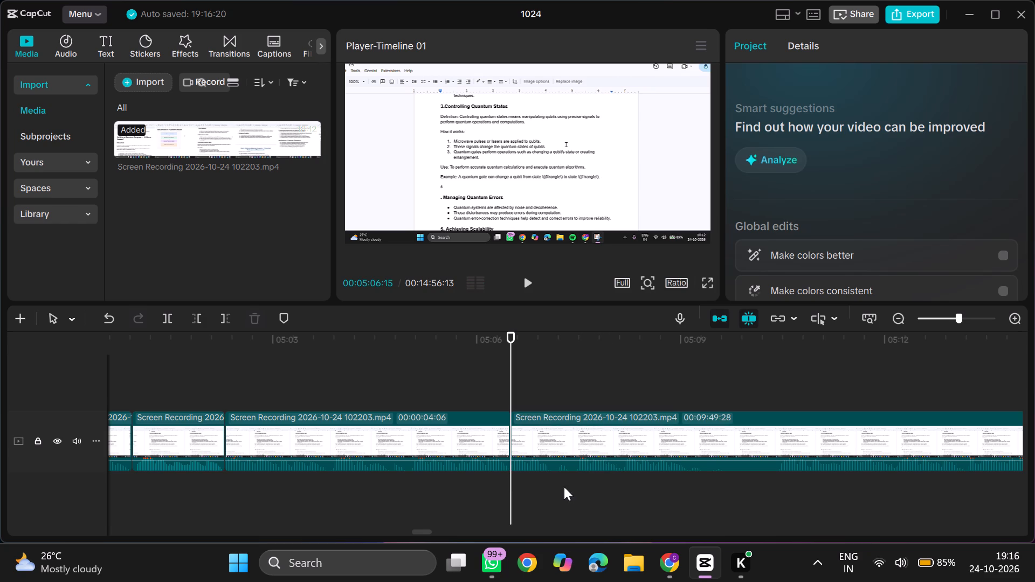
left_click(572, 478)
type("q")
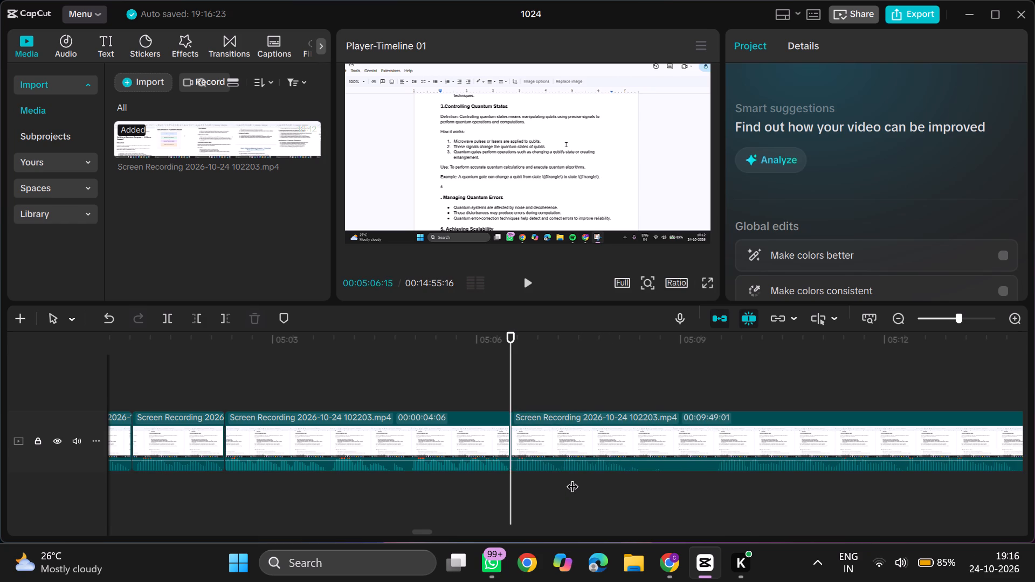
Play on, split the recording at 00:05:08:13 and trim away the part from there to 00:05:09:15.
key("space")
left_click(642, 474)
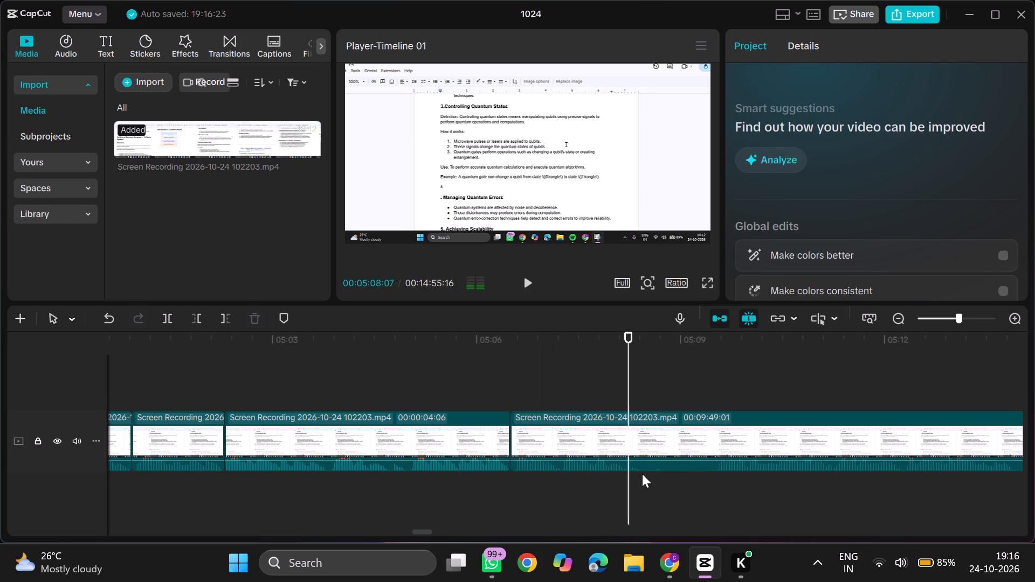
key("ctrl+b")
double_click(714, 479)
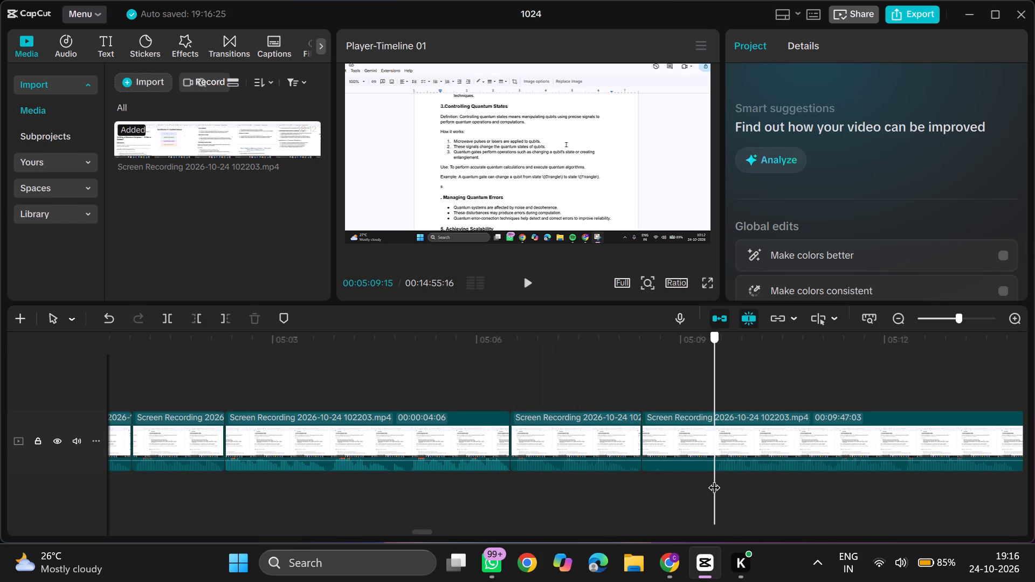
type("q")
Play on, split the recording at 00:05:12:28 and trim away 7 frames right after the split.
key("space")
scroll(714, 479, "down", 3, "ctrl")
scroll(714, 479, "left", 1)
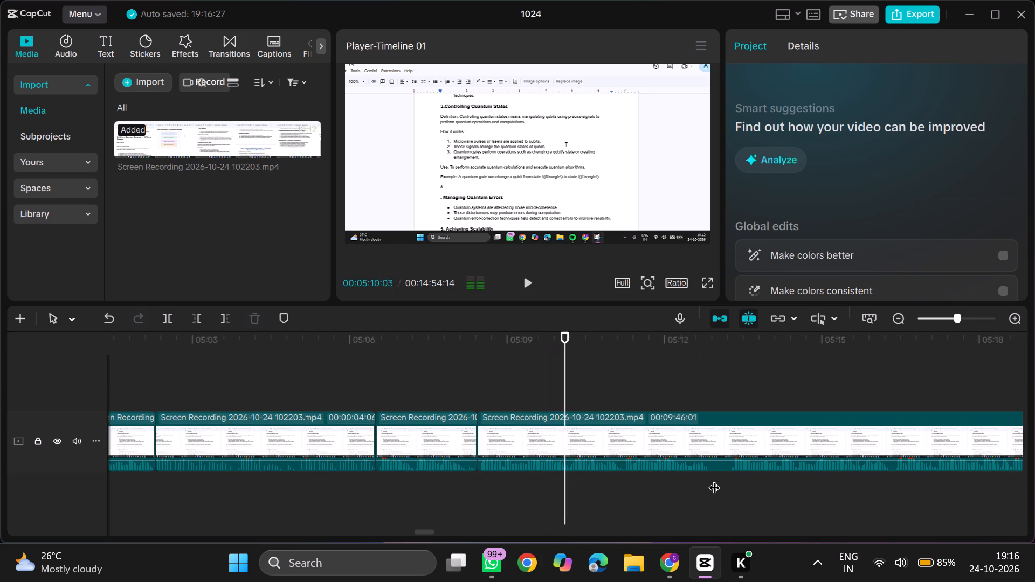
scroll(714, 479, "down", 2, "ctrl")
scroll(714, 479, "left", 1)
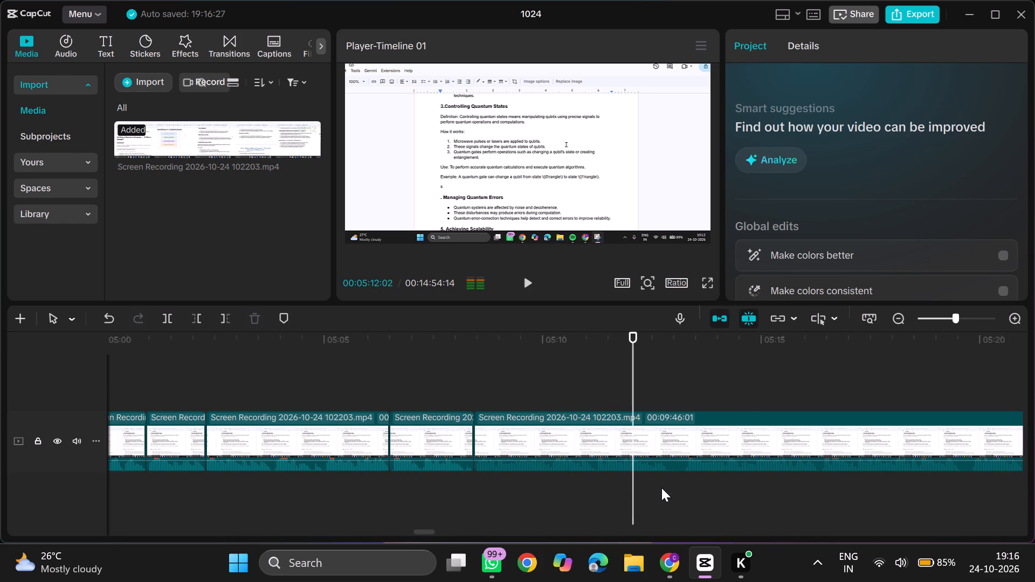
left_click(671, 475)
key("ctrl+b")
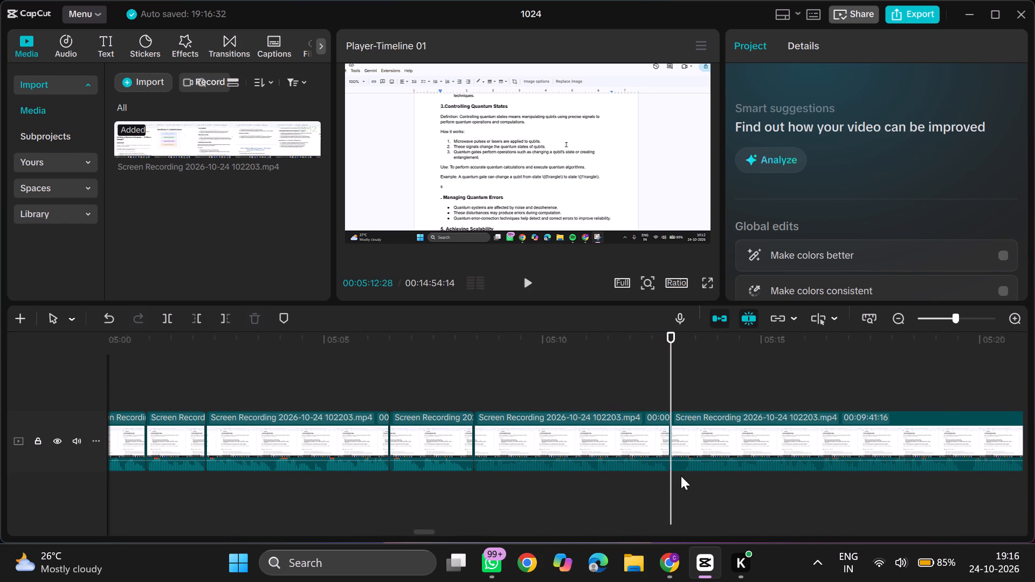
left_click(681, 476)
type("q")
Play on, split the recording at 00:05:19:12 and trim away 7 frames right after the split.
key("space")
scroll(681, 476, "down", 2, "ctrl")
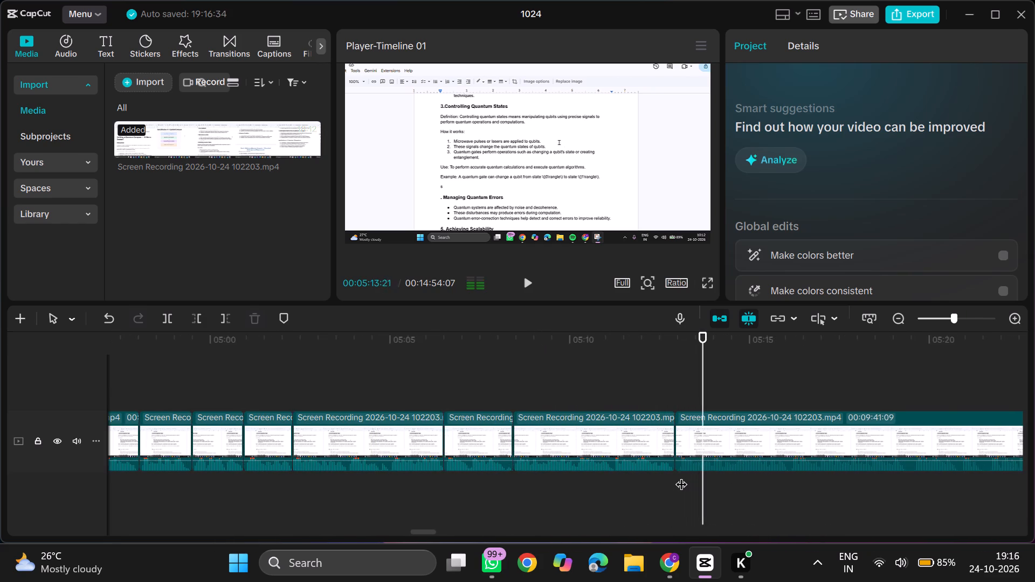
scroll(681, 476, "left", 1)
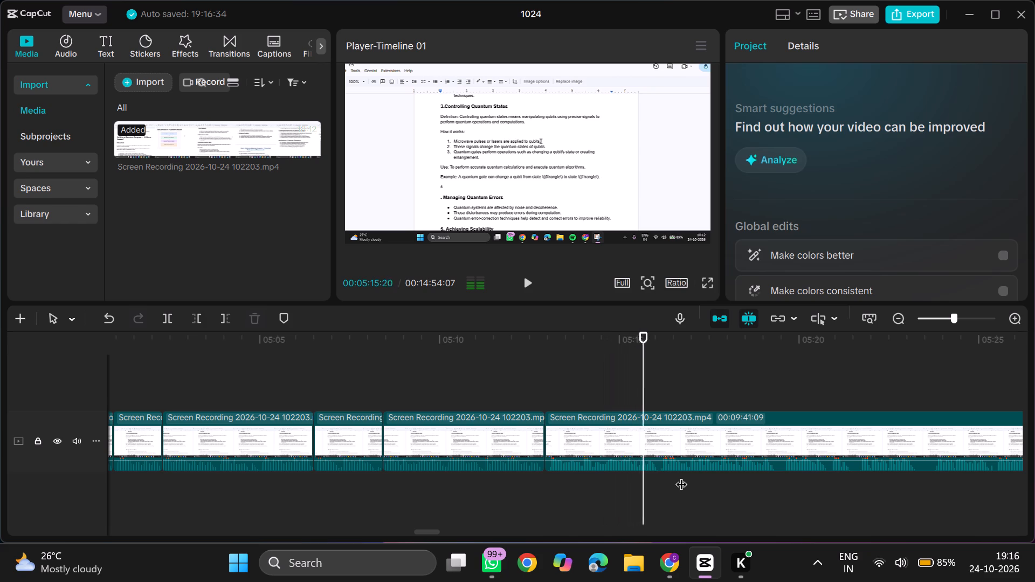
scroll(681, 476, "left", 1)
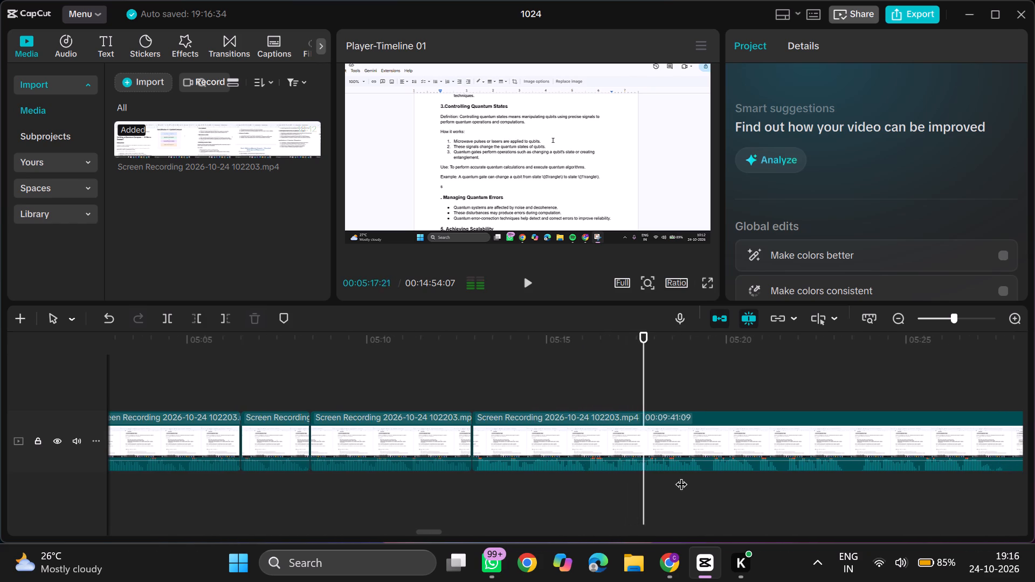
left_click(678, 477)
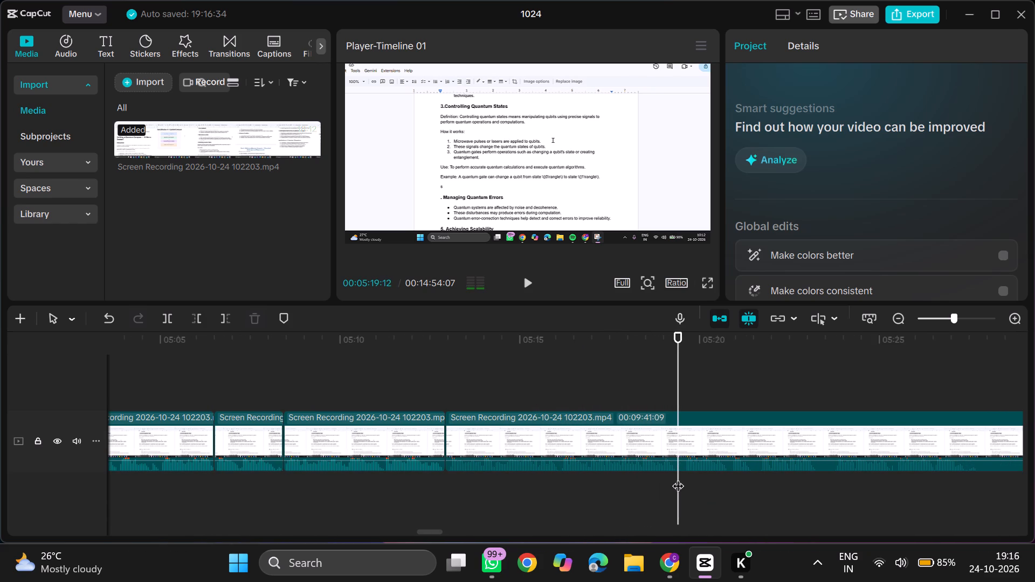
key("ctrl+b")
double_click(687, 472)
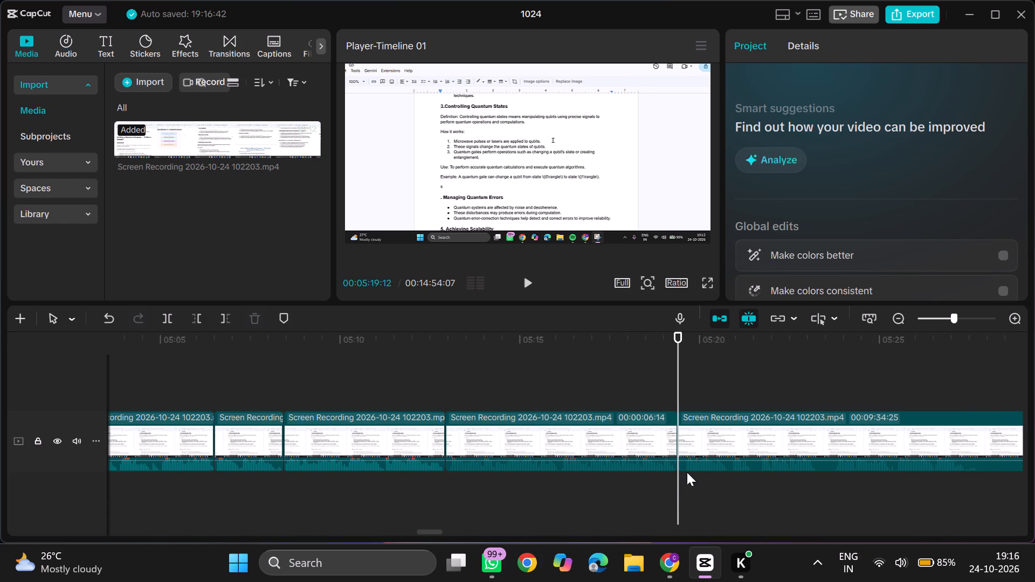
type("q")
Play on and split the recording at 00:05:20:16.
key("space")
scroll(687, 472, "left", 1)
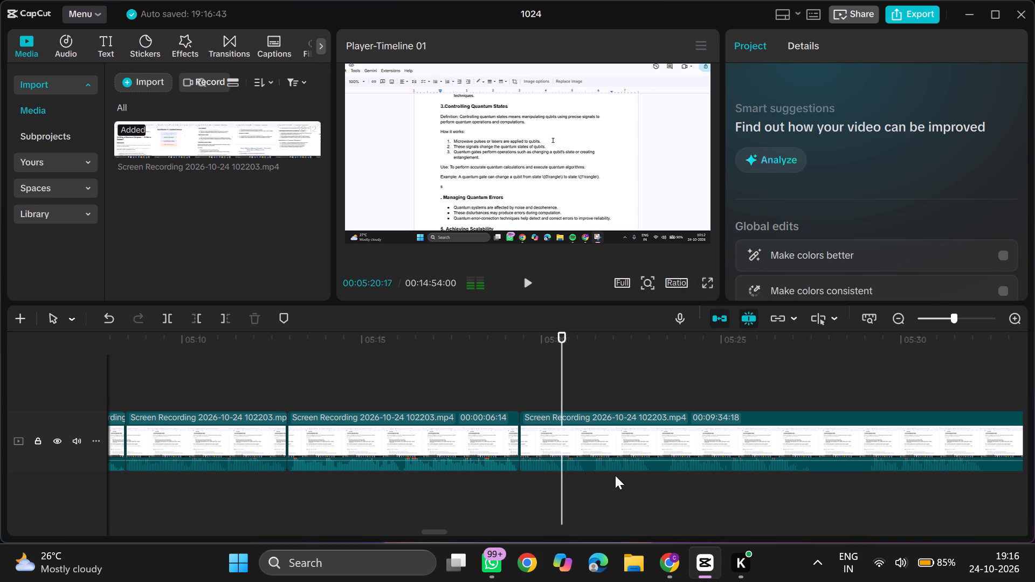
left_click(561, 474)
key("ctrl+b")
Play on, split the recording at 00:05:21:07 and trim away 7 frames right after the split.
key("space")
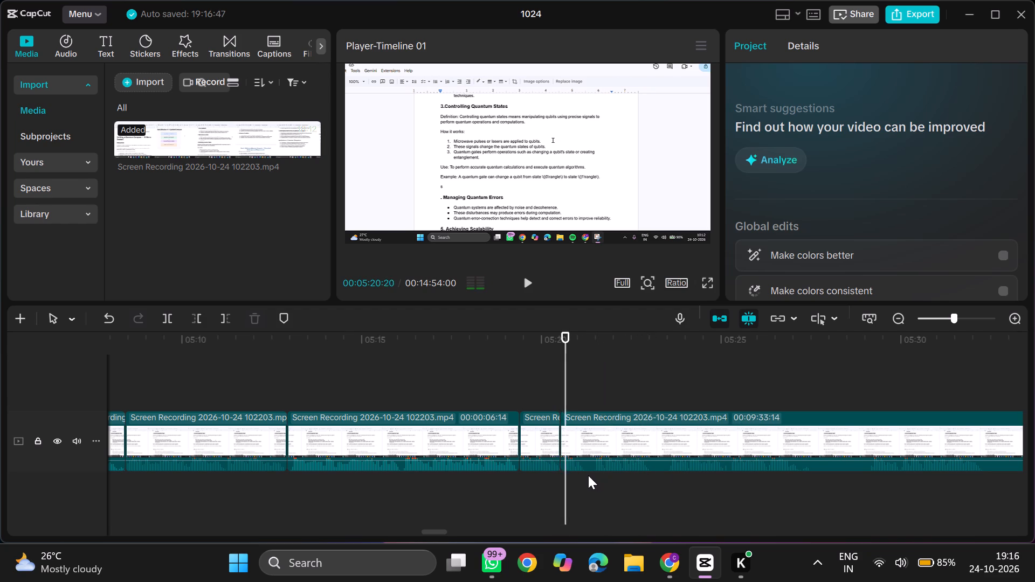
left_click(585, 474)
key("ctrl+b")
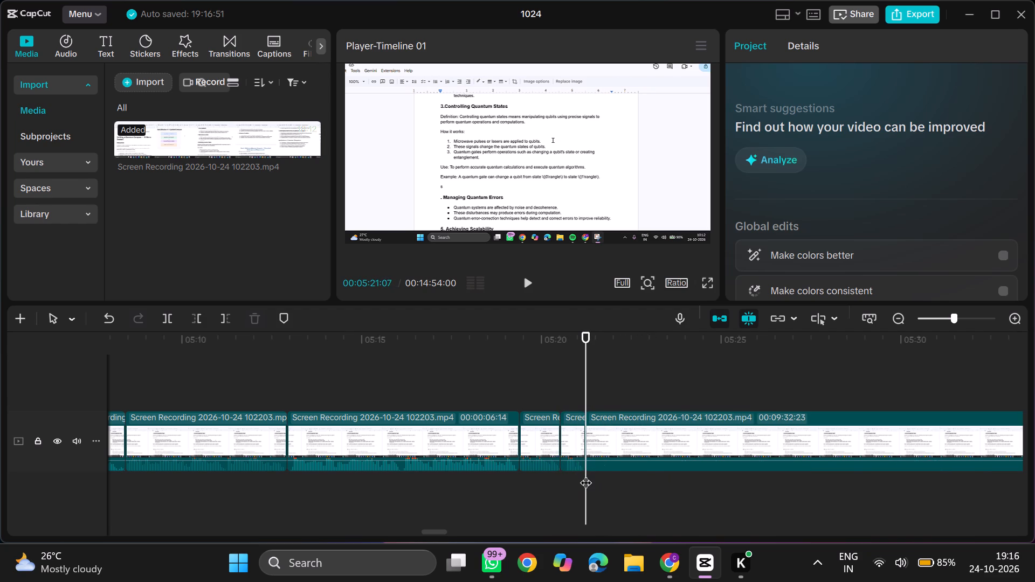
left_click(594, 472)
type("q")
Play on, split the recording at 00:05:22:24 and trim away 13 frames right after the split.
key("space")
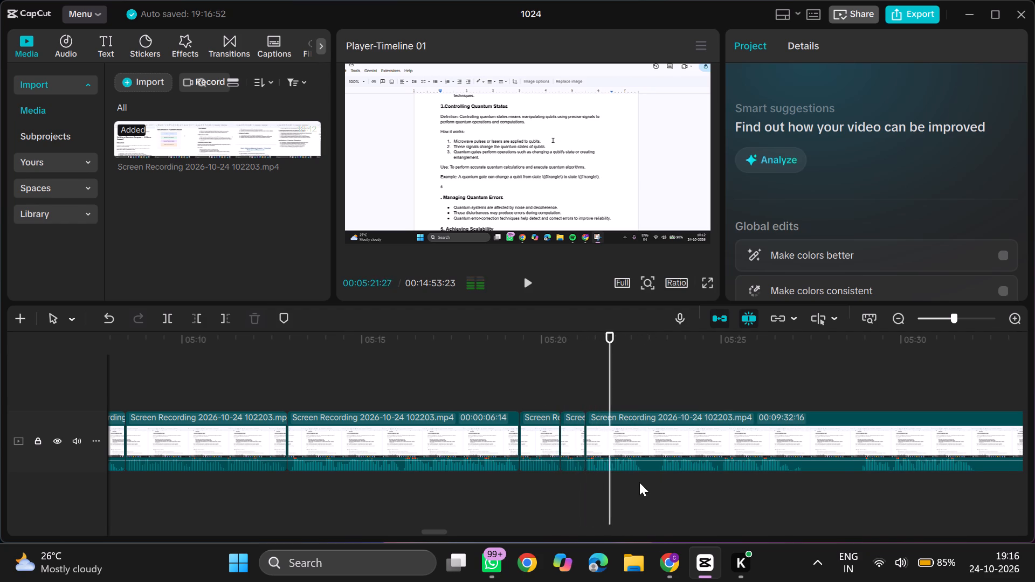
left_click(642, 473)
key("ctrl+b")
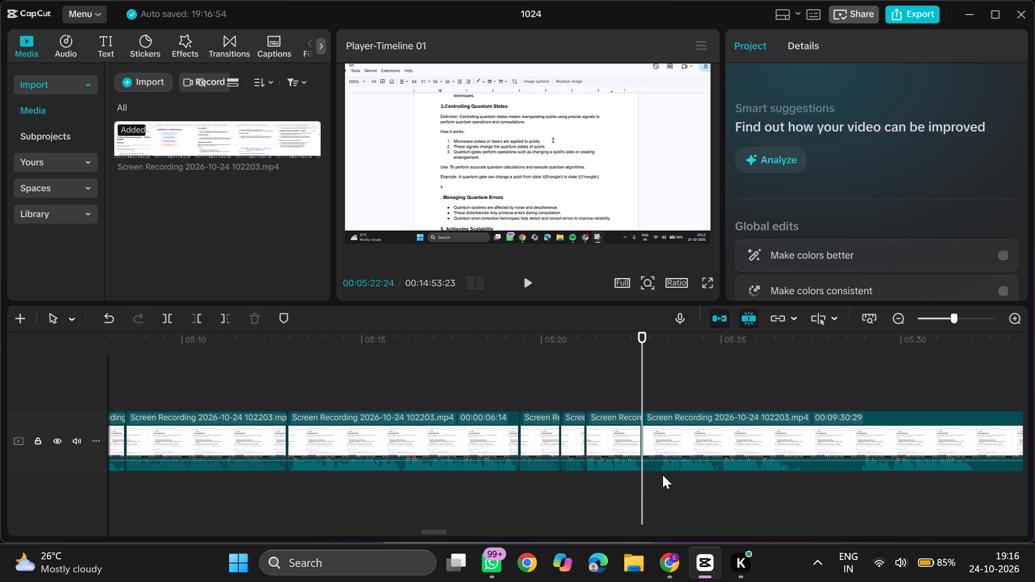
double_click(658, 474)
key("q")
Play on, split the recording at 00:05:26:19 and trim away the part from there to 00:05:28:12.
key("space")
scroll(658, 474, "left", 1)
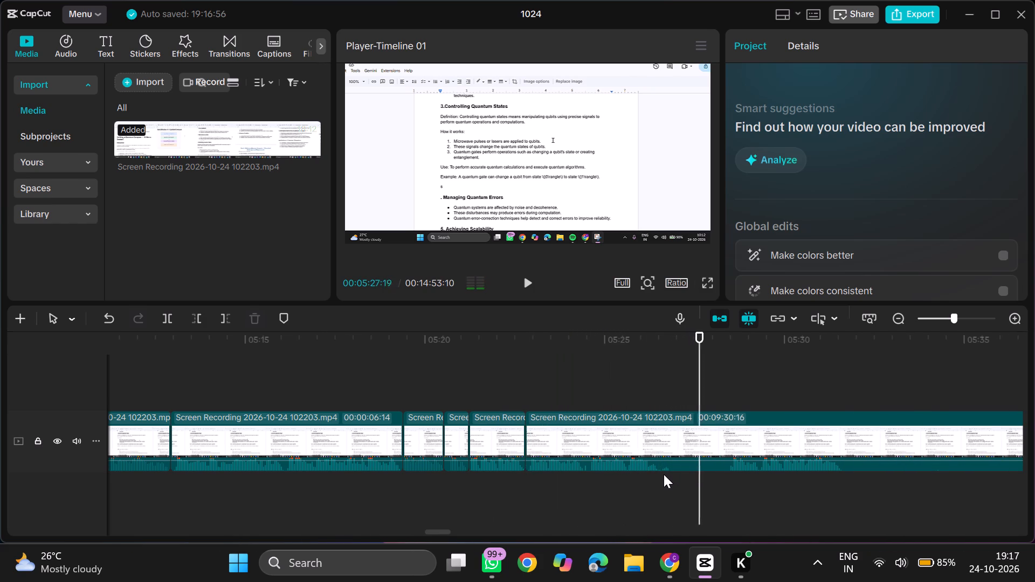
left_click(664, 474)
key("ctrl+b")
left_click(727, 481)
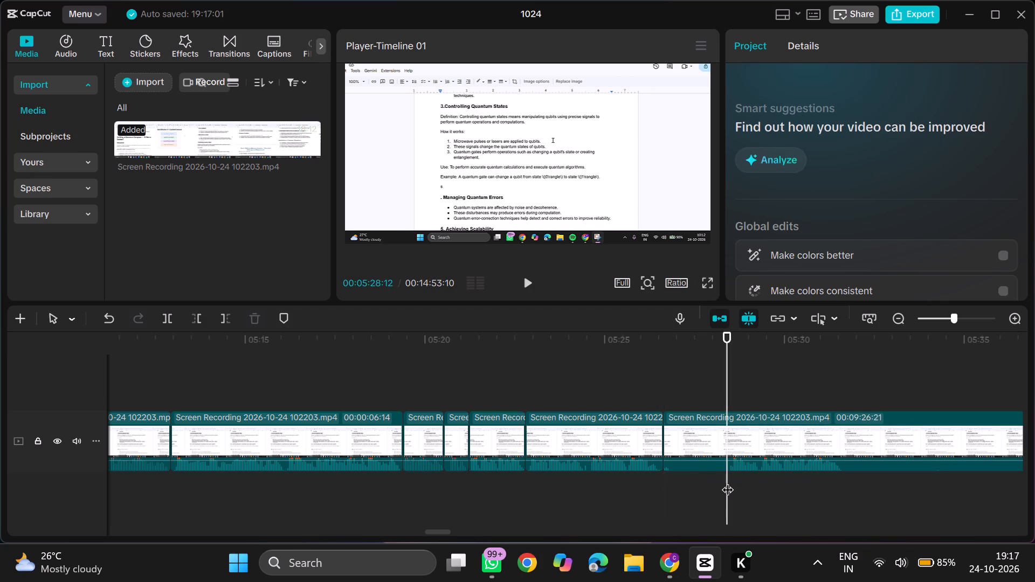
type("q")
Play on, split the recording at 00:05:29:29 and trim away the part from there to 00:05:42:13.
key("space")
scroll(727, 481, "left", 1)
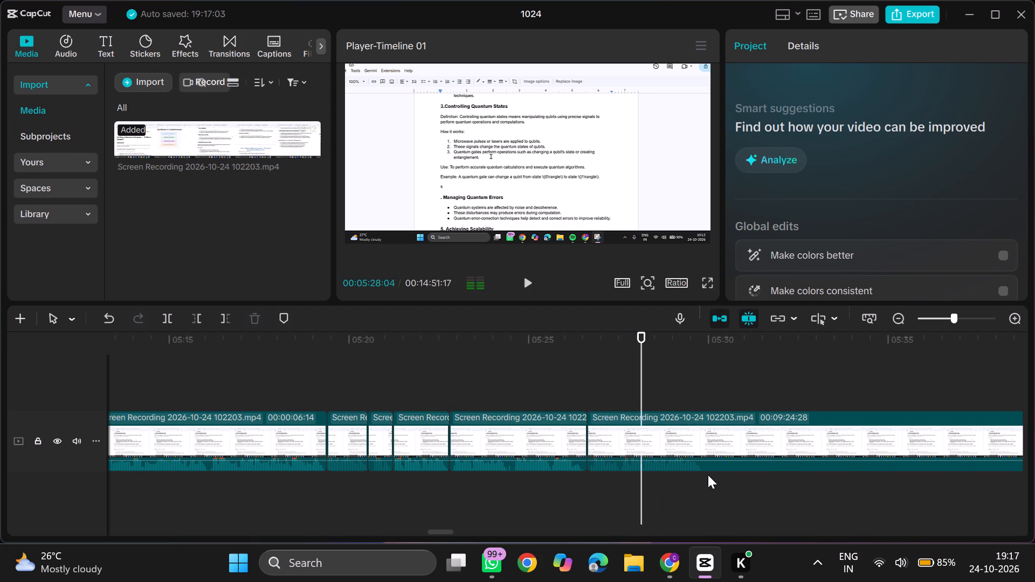
left_click(707, 475)
key("ctrl+b")
scroll(707, 475, "left", 1)
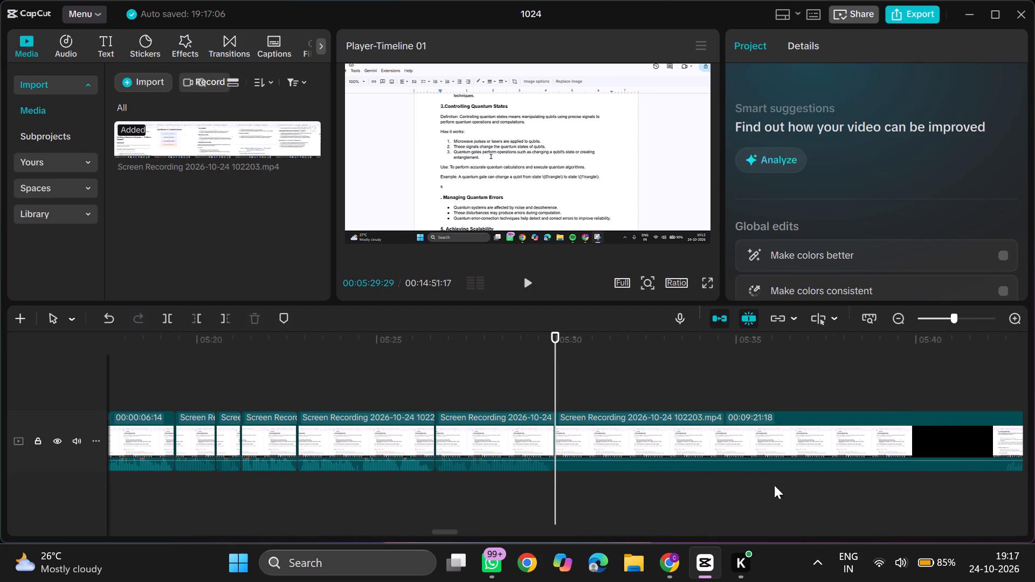
scroll(925, 487, "left", 1)
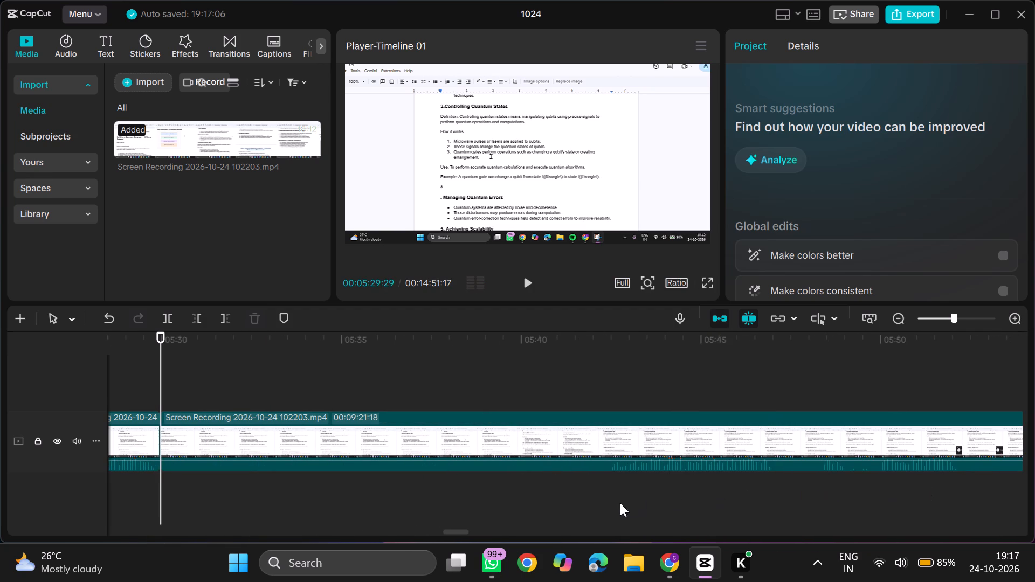
double_click(609, 483)
type("q")
Play on, split the recording at 00:05:34:19 and trim away the part from there to 00:05:35:28.
key("space")
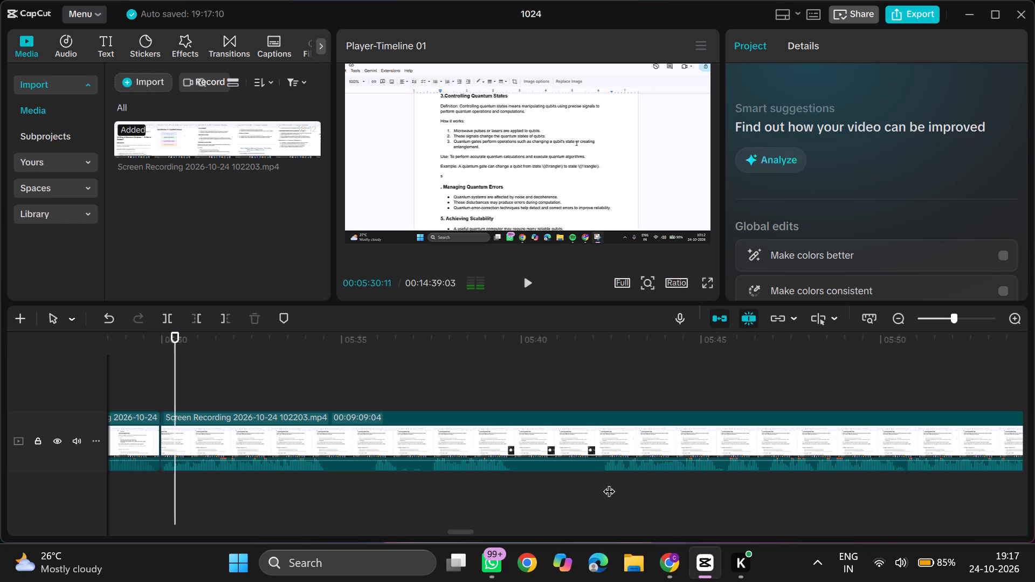
scroll(609, 483, "right", 1)
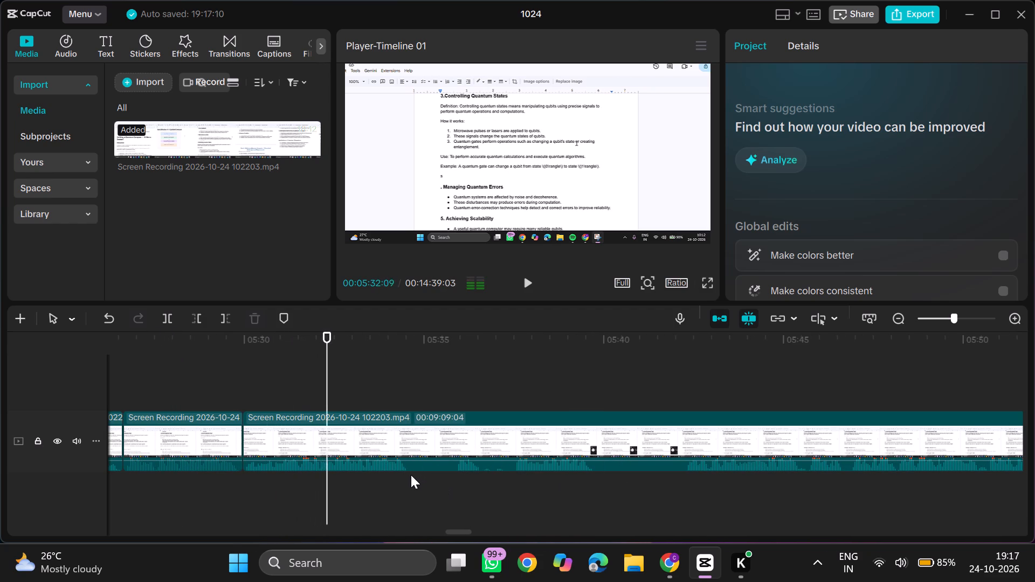
left_click(411, 475)
key("ctrl+b")
left_click(458, 479)
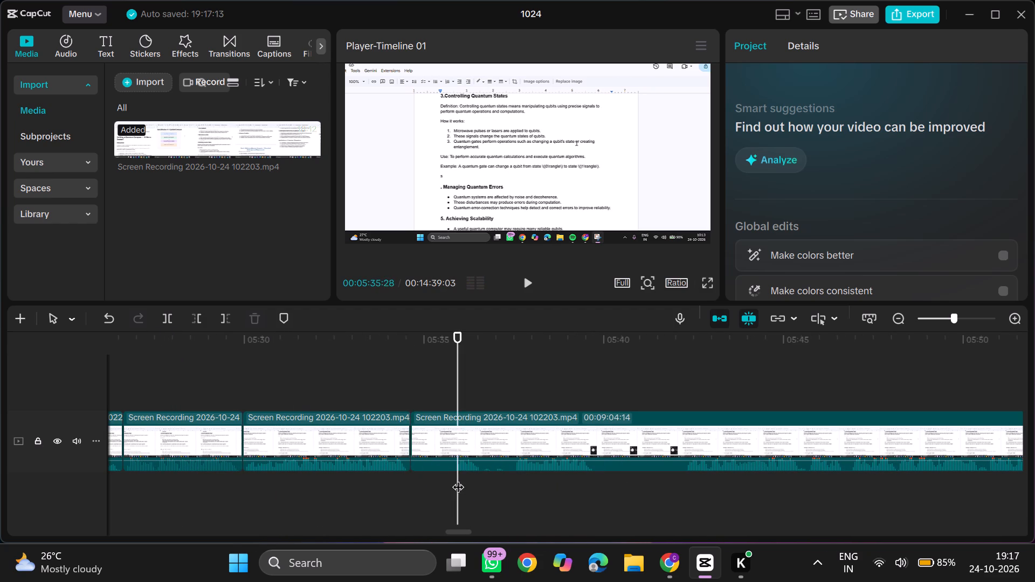
type("q")
Play on and trim away a further part from the split at 00:05:34:19 to 00:05:36:05.
key("space")
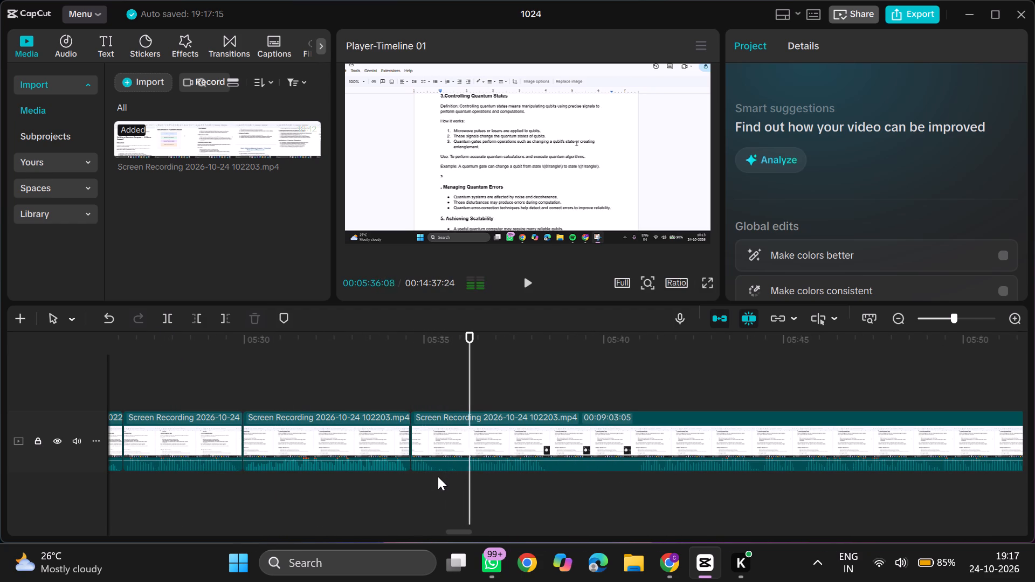
left_click(466, 476)
type("q")
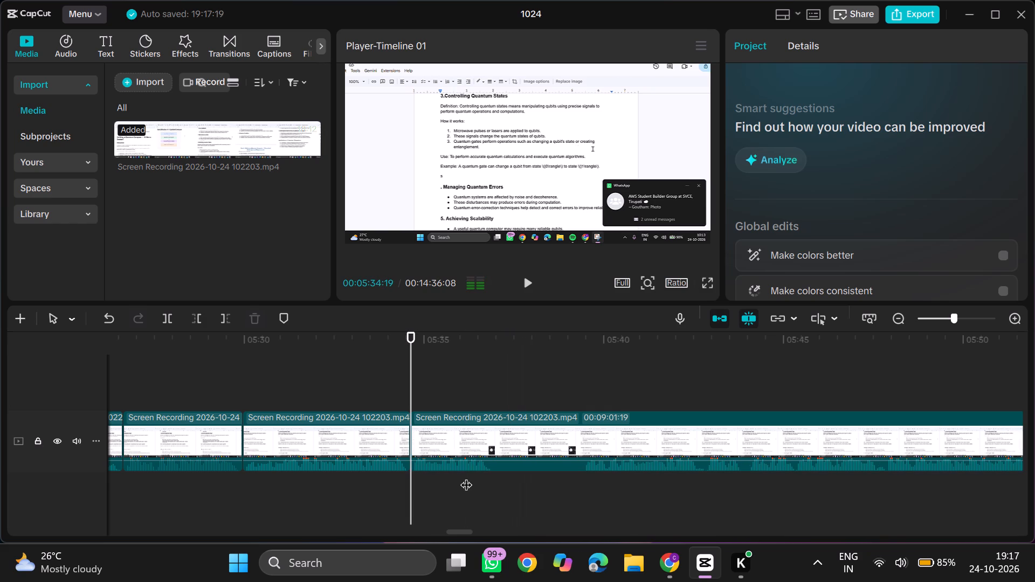
Play on, split the recording at 00:05:36:29 and trim away the part from there to 00:05:39:13.
key("space")
key("space")
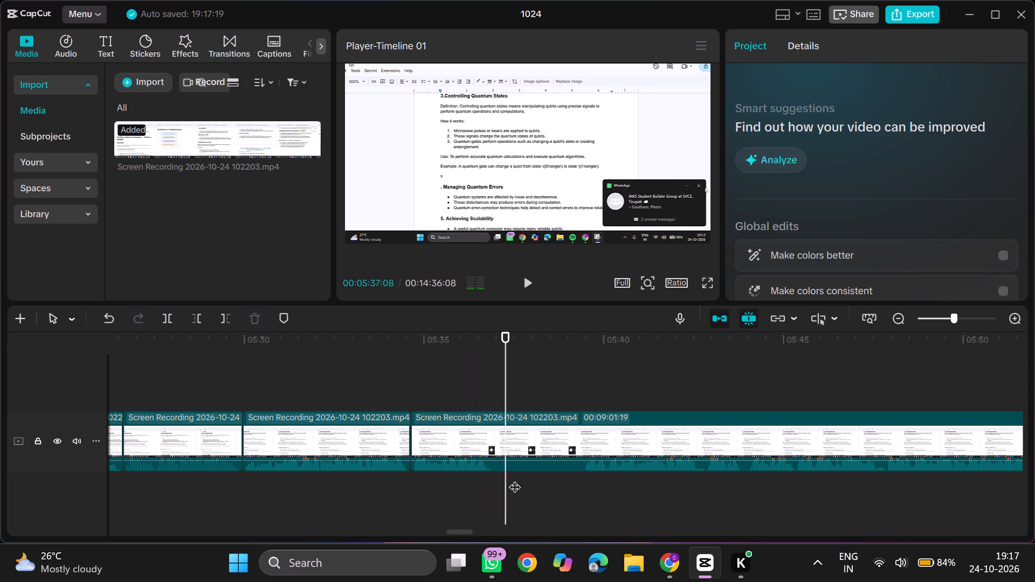
double_click(494, 476)
key("ctrl+b")
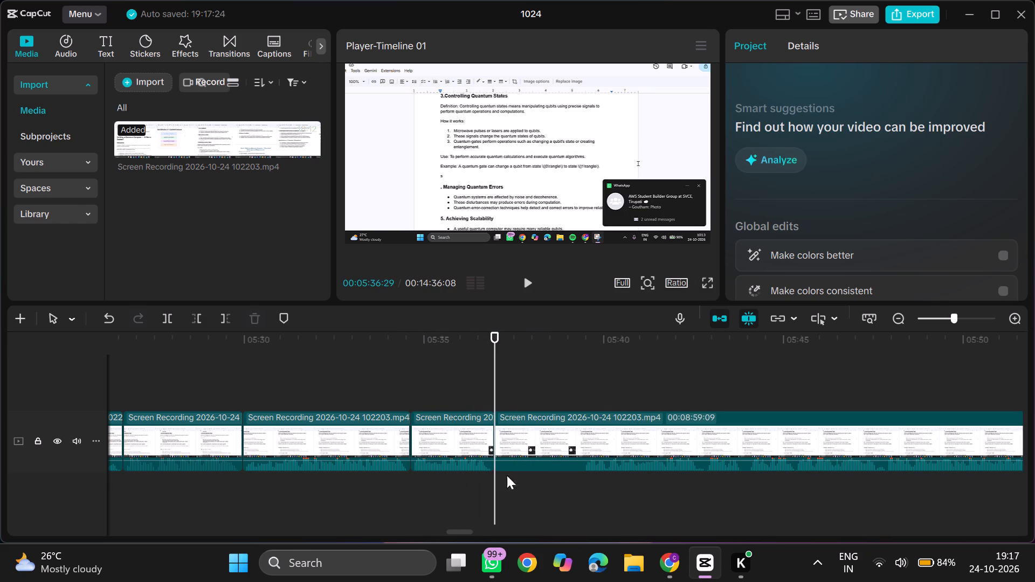
double_click(584, 478)
key("q")
Play on, replay the part from about 00:05:30 and delete the two clips between 00:05:29:29 and 00:05:36:29.
key("space")
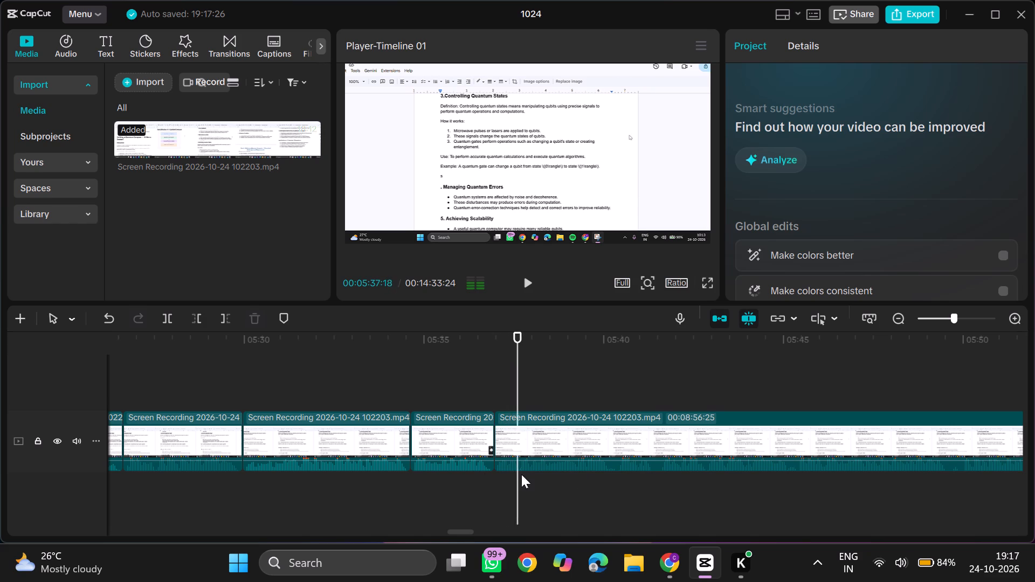
double_click(254, 491)
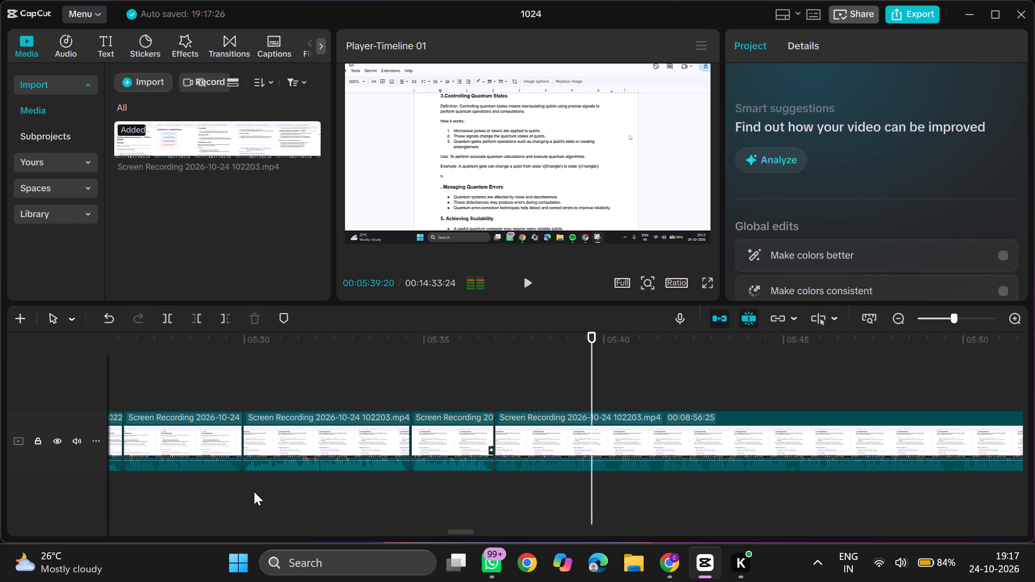
key("space")
key("space")
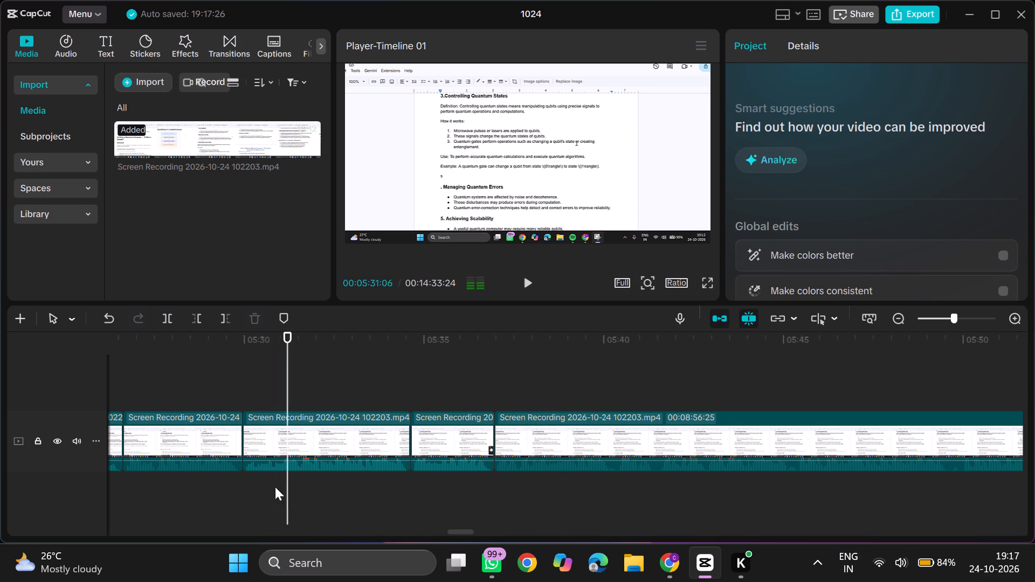
left_click_drag(476, 482, 365, 453)
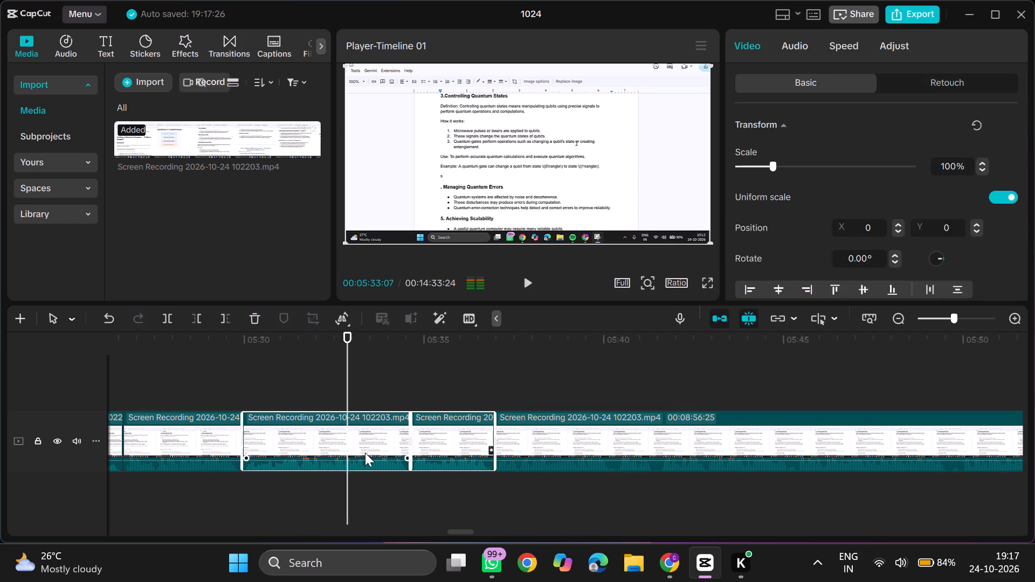
key("BackSpace")
Play on, split the recording at 00:05:33:11 and trim away the part from there to 00:05:37:10.
key("space")
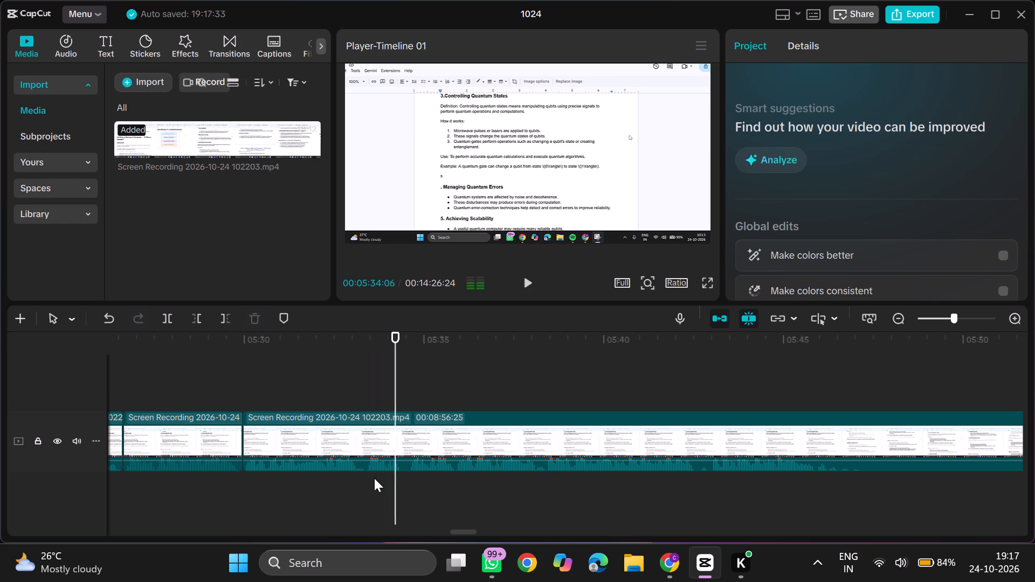
left_click(365, 474)
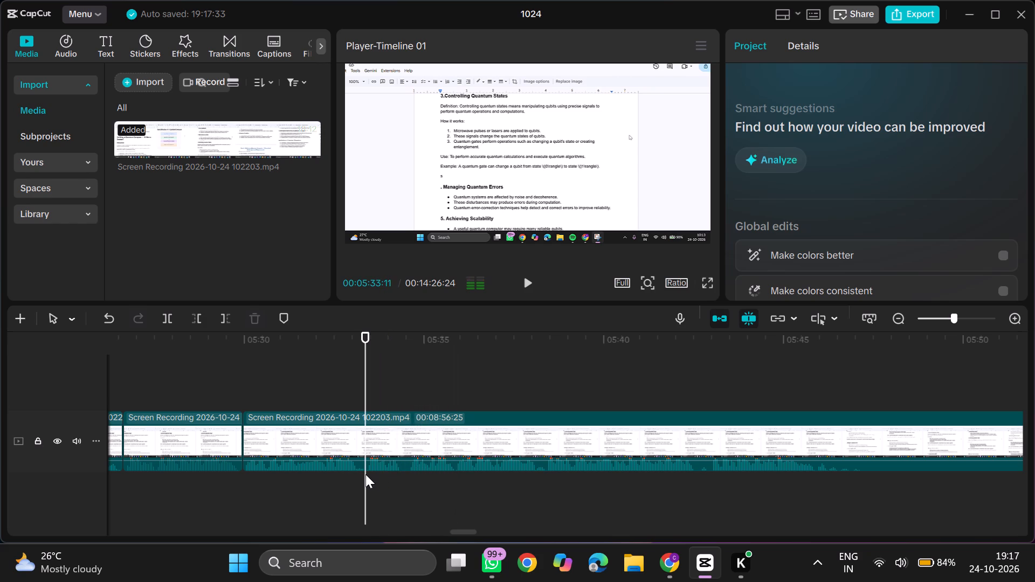
key("ctrl+b")
left_click(408, 475)
key("space")
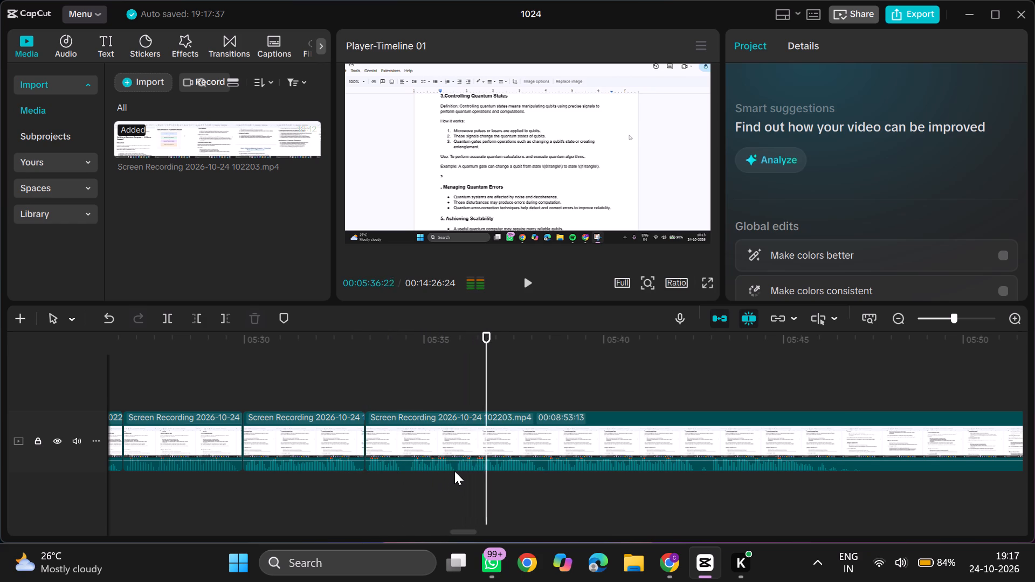
type("q")
Play on, split the recording at 00:05:38:19 and trim away 12 frames right after the split.
key("space")
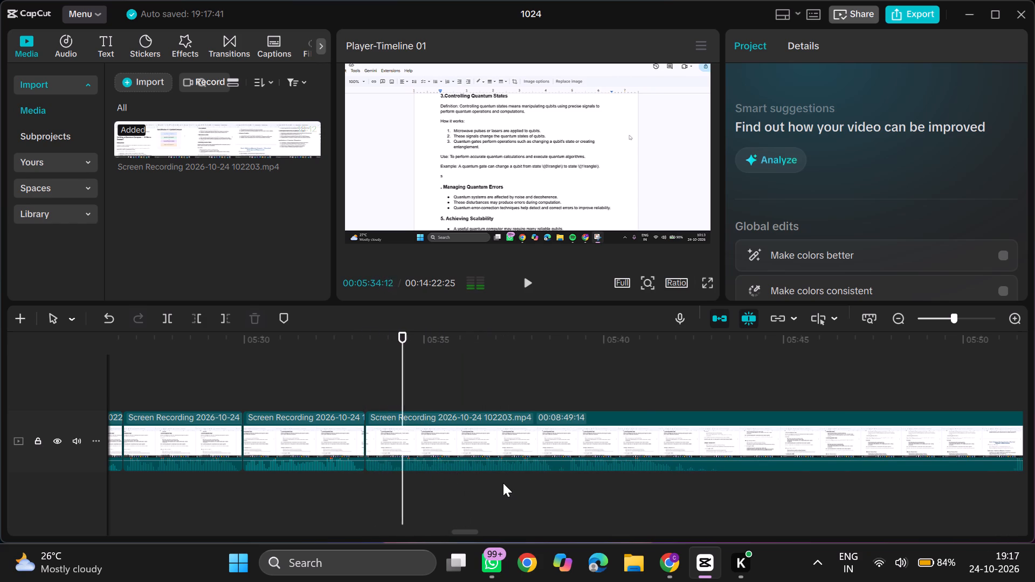
left_click(554, 477)
key("ctrl+b")
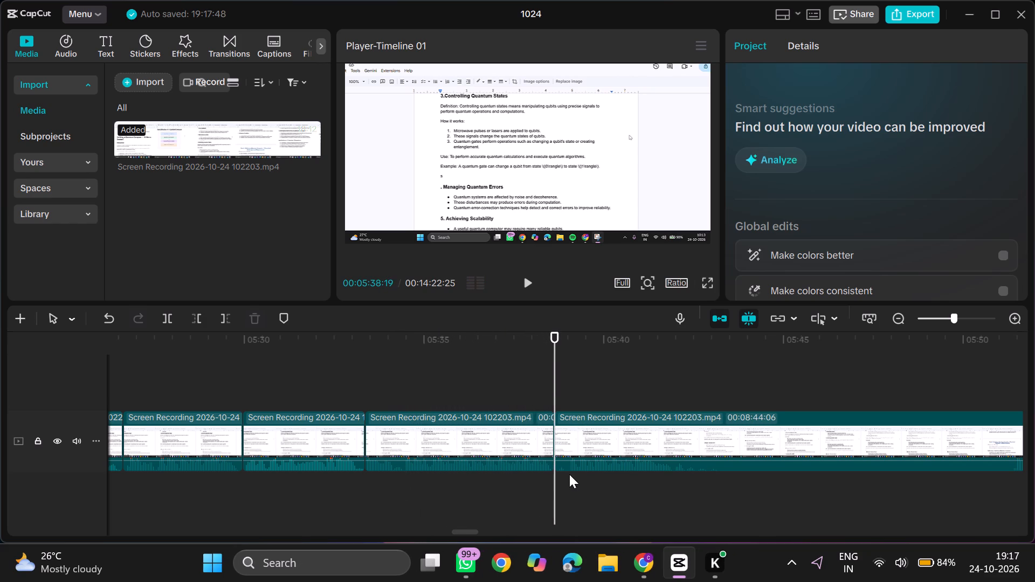
double_click(569, 474)
type("q")
Play on, split the recording at 00:05:41:17 and trim away the part from there to 00:05:50:25.
key("space")
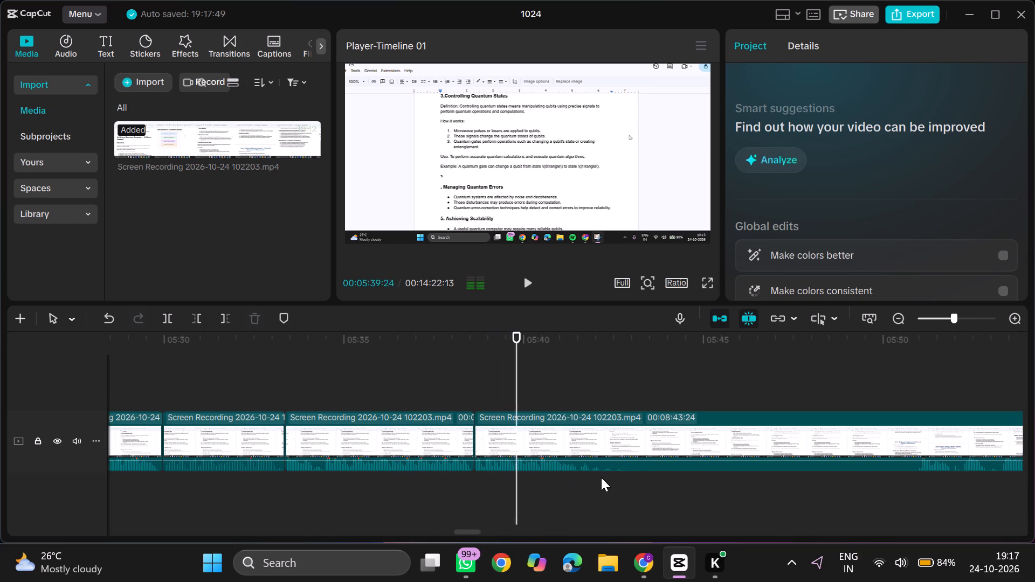
left_click(579, 474)
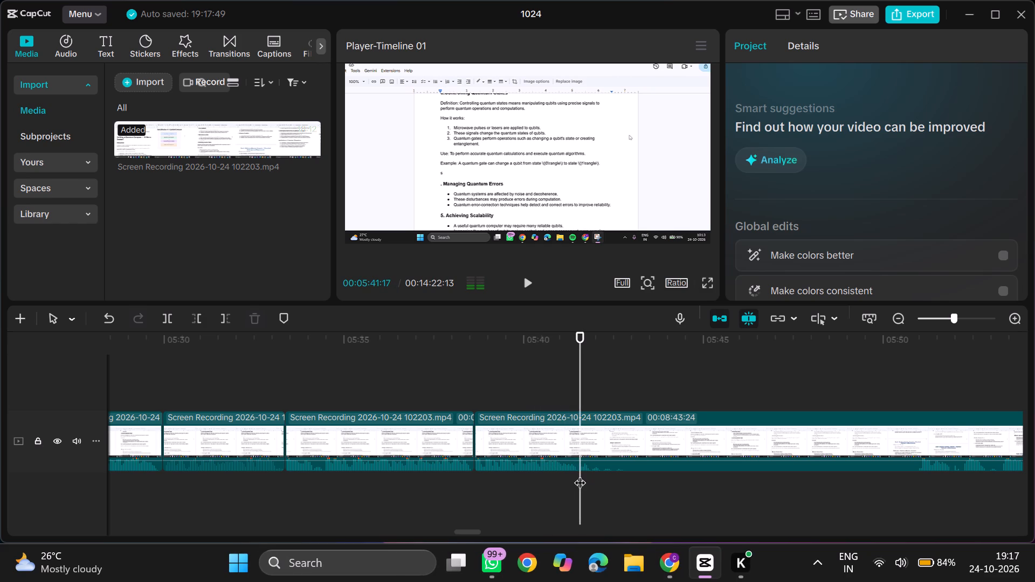
key("ctrl+b")
scroll(829, 475, "left", 1)
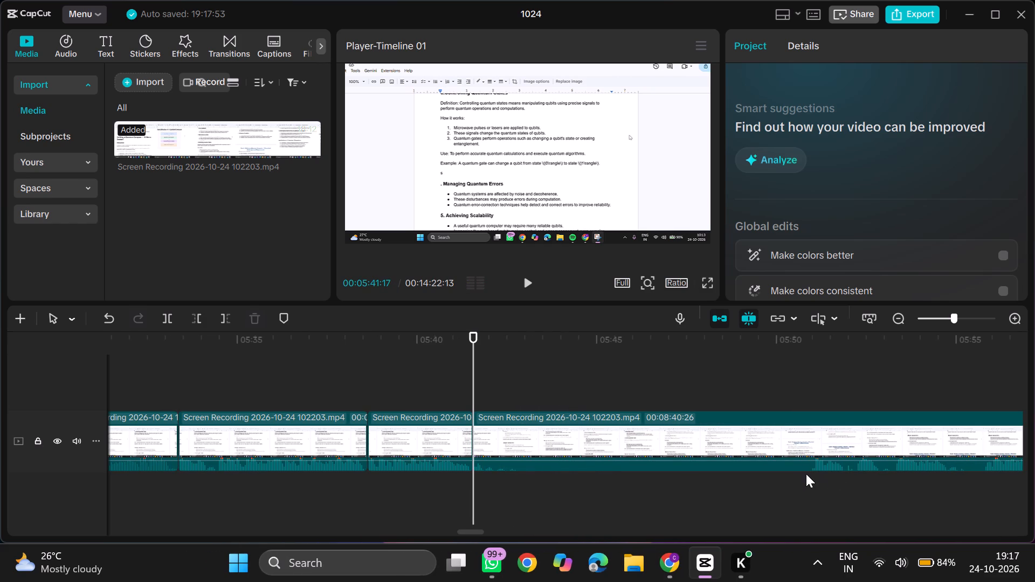
left_click(806, 474)
type("q")
Play on, split the recording at 00:05:42:21 and trim away the part from there to 00:05:44:02.
key("space")
scroll(806, 474, "left", 1)
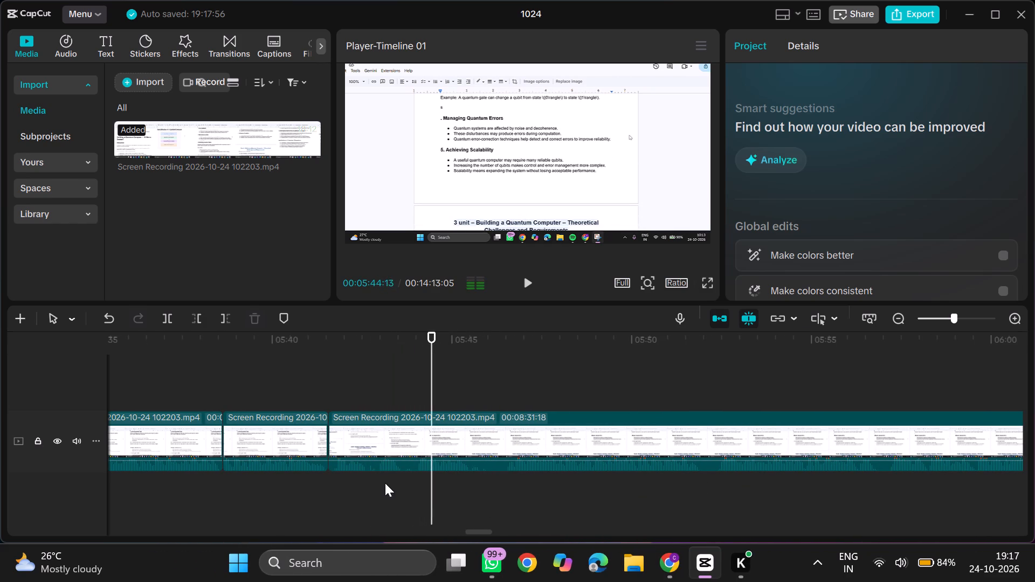
left_click(369, 476)
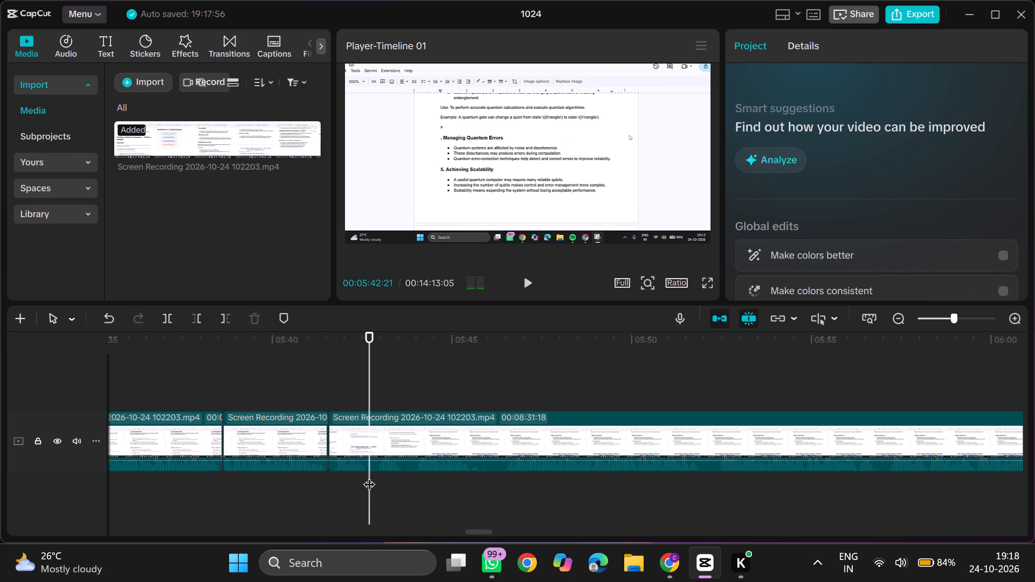
key("ctrl+b")
double_click(381, 477)
left_click_drag(381, 477, 419, 484)
type("q")
Play on, split the recording at 00:05:44:07 and trim away 25 frames right after the split.
key("space")
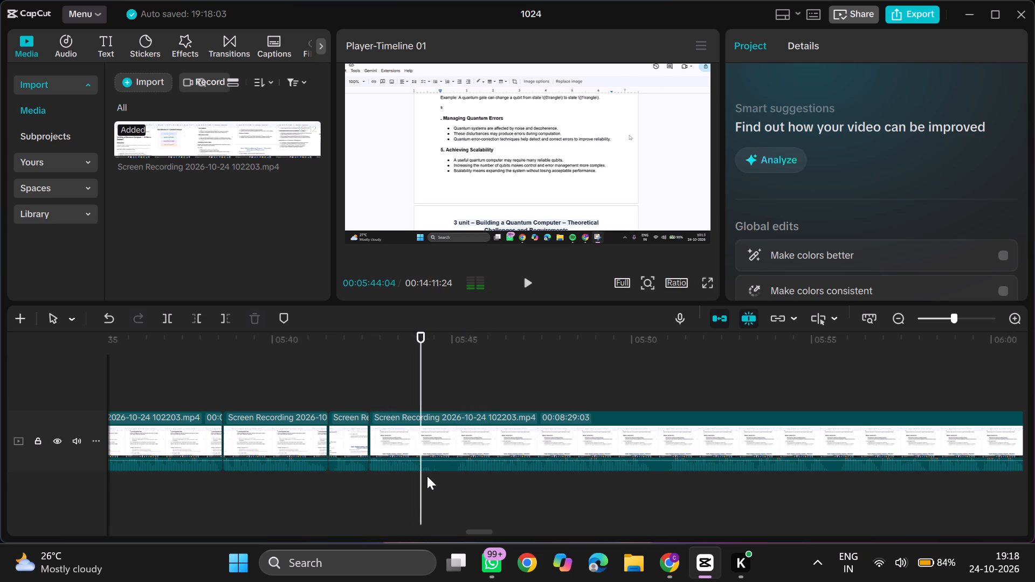
triple_click(427, 476)
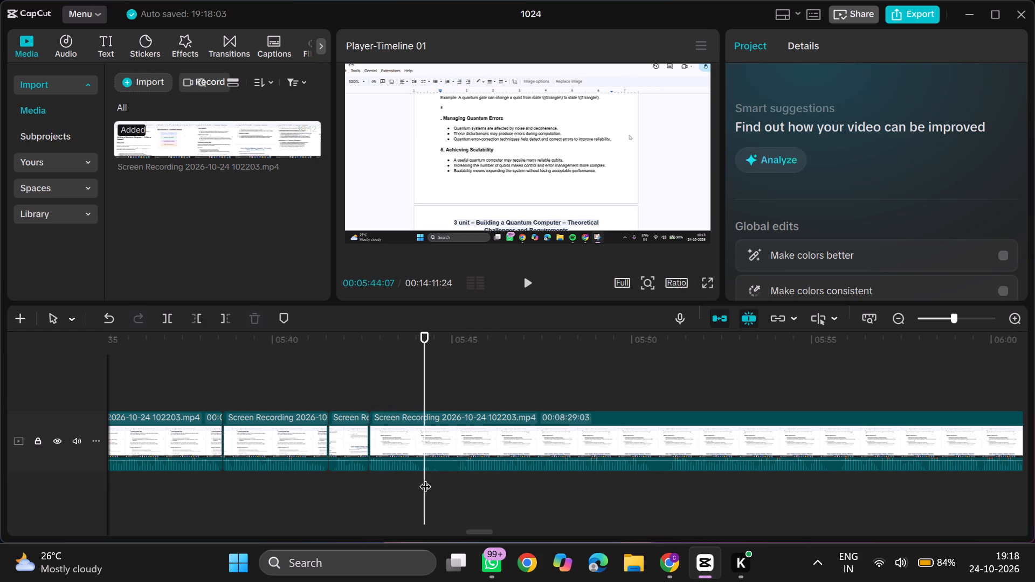
key("ctrl+b")
left_click(454, 476)
type("q")
Play on, split the recording at 00:05:49:23 and trim away 9 frames right after the split.
key("space")
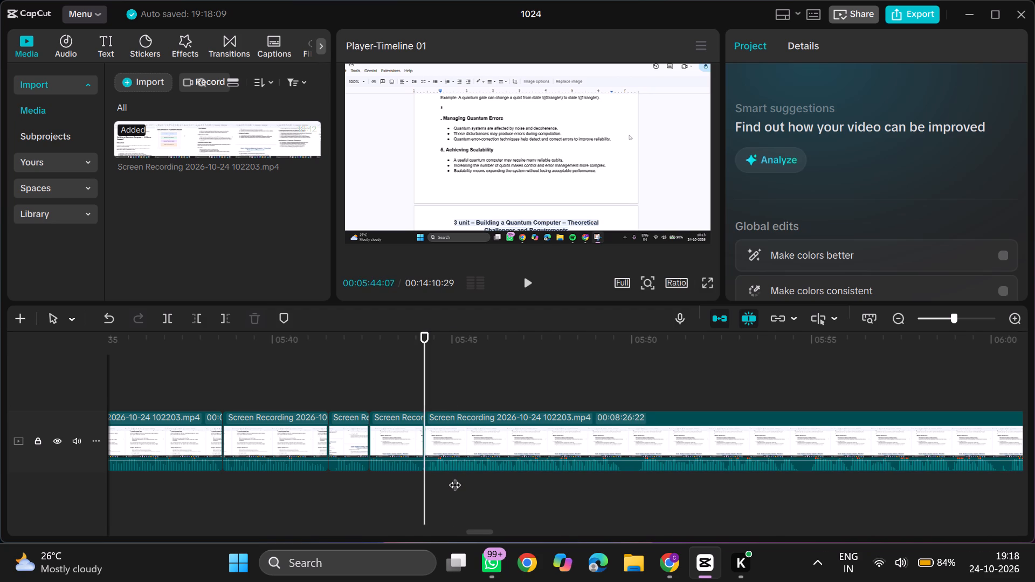
scroll(454, 476, "down", 3, "ctrl")
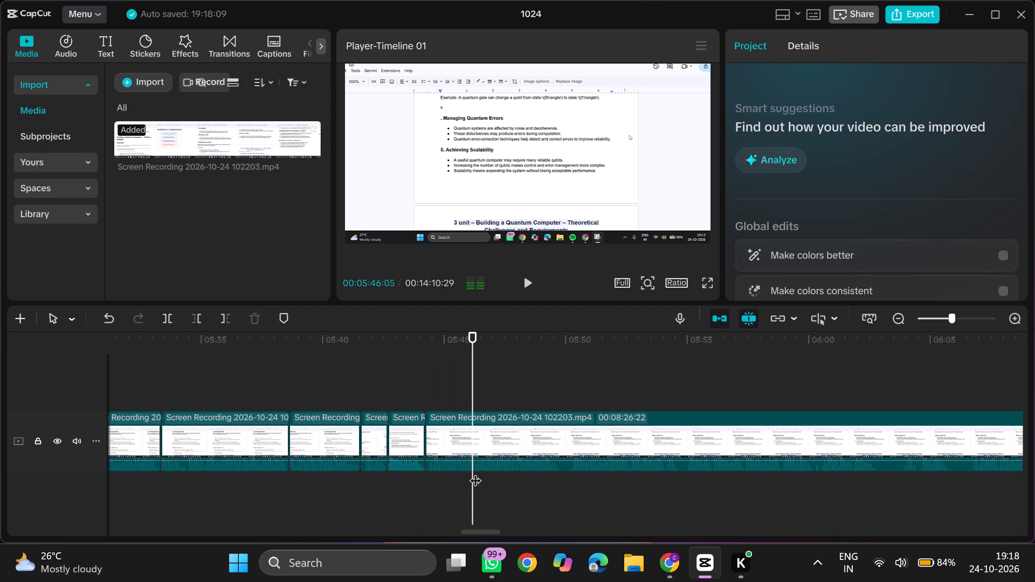
scroll(492, 467, "left", 1)
left_click(423, 475)
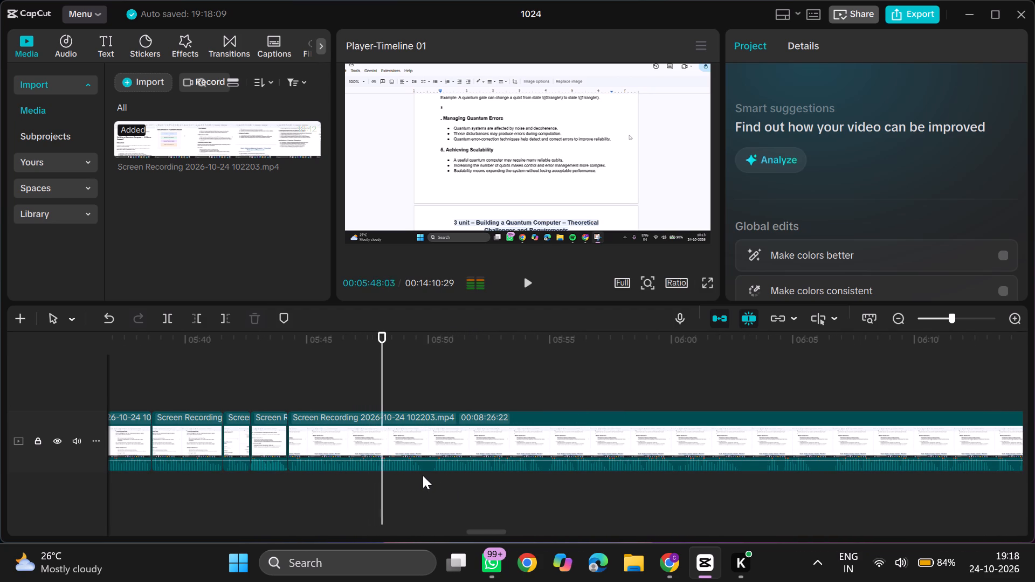
key("ctrl+b")
left_click(430, 476)
type("q")
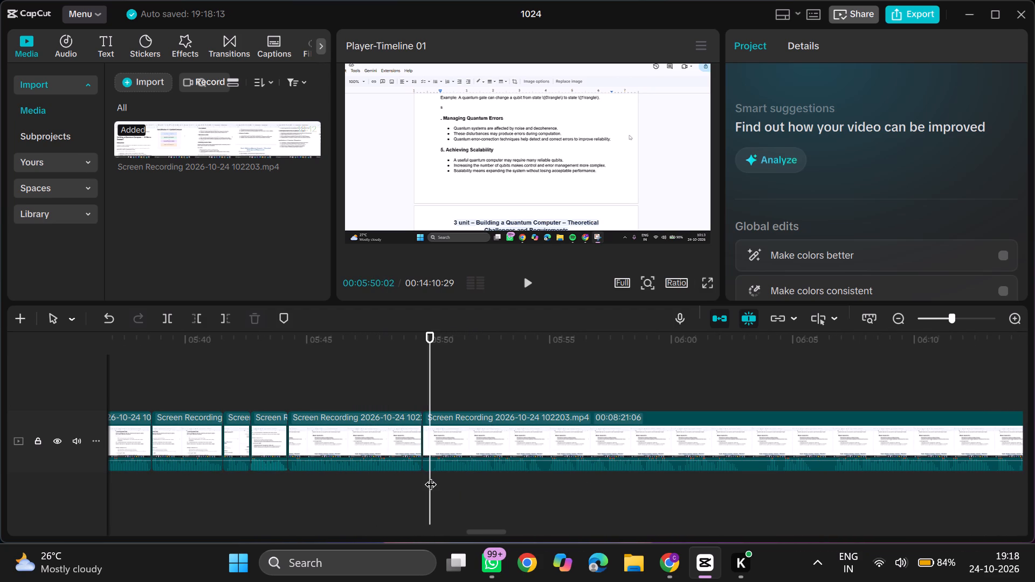
Play on, replay the passage around 00:05:52 to find the cut point, and split the recording at 00:05:52:12.
key("space")
scroll(430, 476, "down", 3, "ctrl")
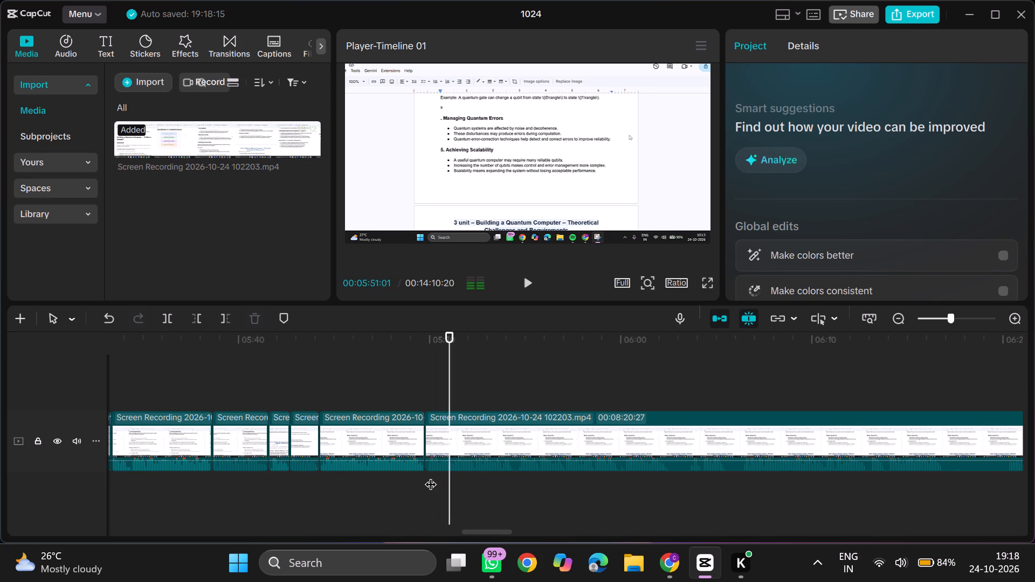
right_click(457, 474)
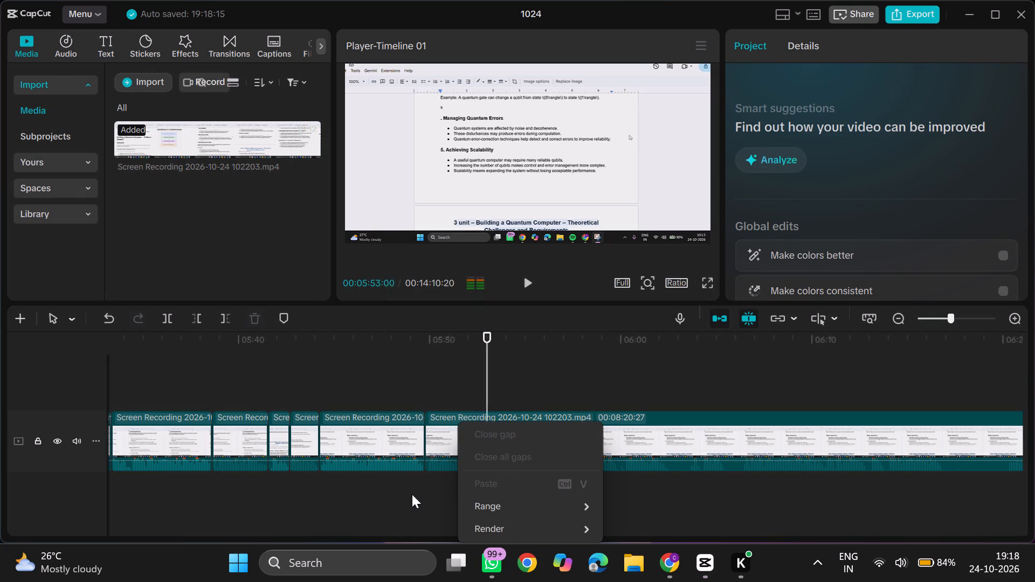
left_click(412, 494)
scroll(515, 479, "up", 4, "ctrl")
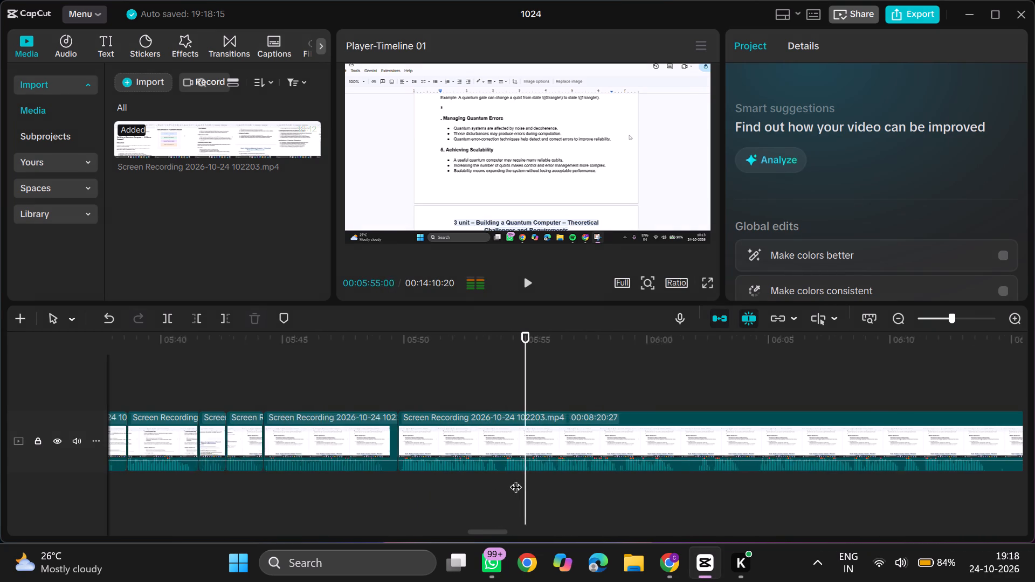
scroll(515, 479, "up", 3, "ctrl")
left_click(410, 477)
key("space")
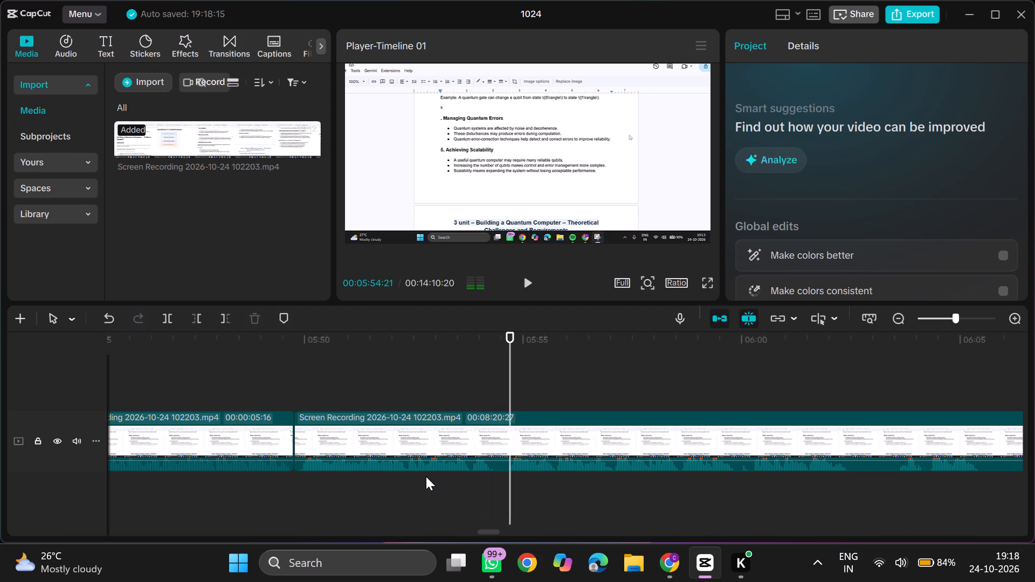
left_click(411, 475)
left_click_drag(411, 475, 405, 477)
key("space")
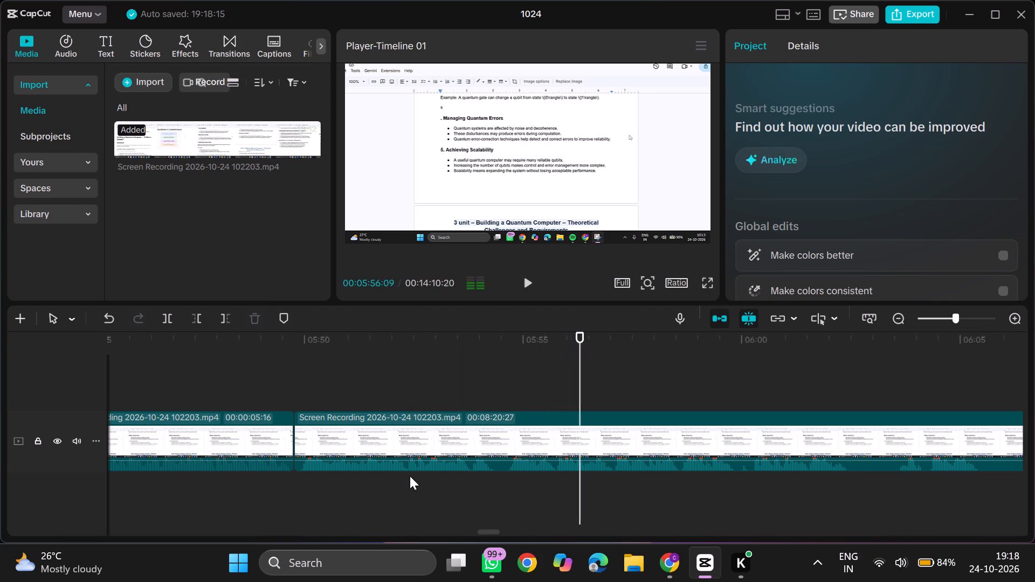
double_click(410, 476)
key("ctrl+b")
Play on and trim away the part from the split at 00:05:52:12 to 00:05:58:19.
left_click(514, 483)
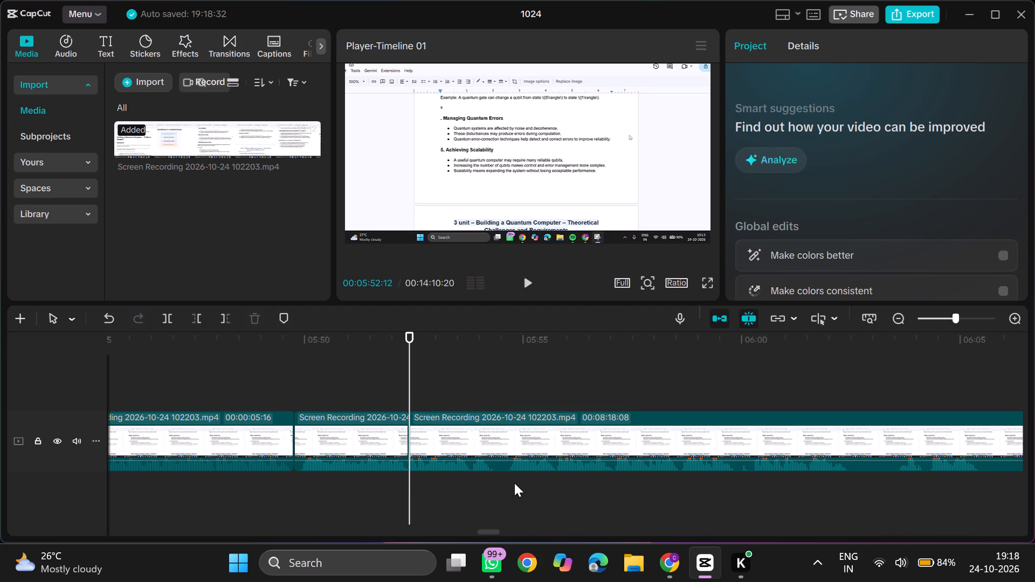
key("space")
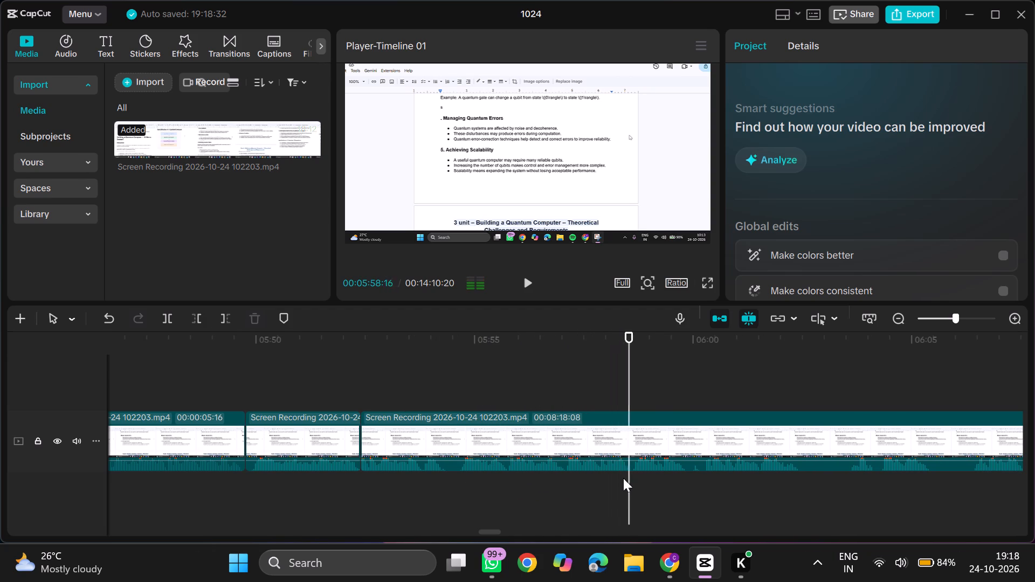
triple_click(635, 472)
key("space")
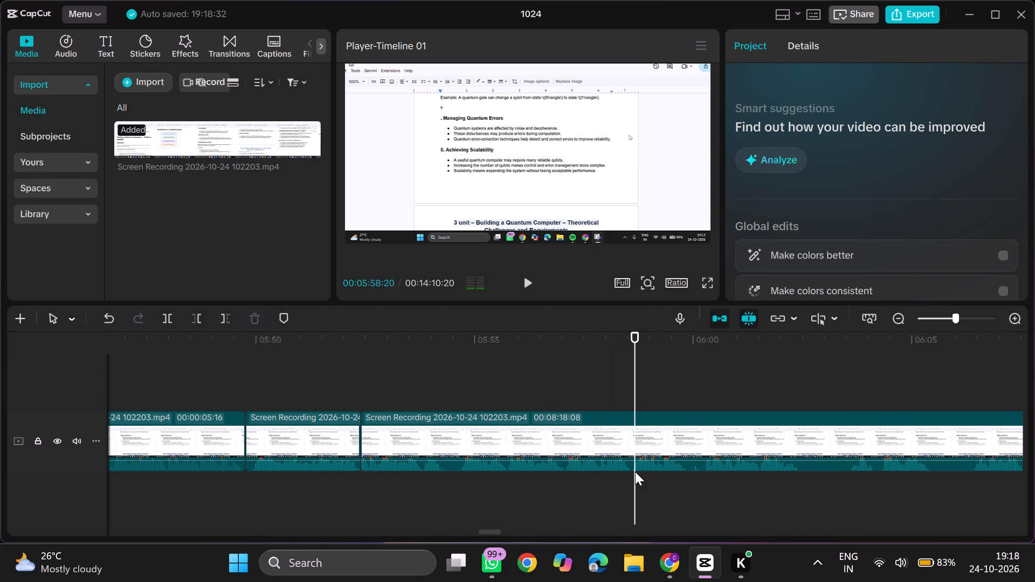
double_click(634, 476)
type("q")
Play on, split the recording at 00:05:53:20 and trim away 11 frames right after the split.
key("space")
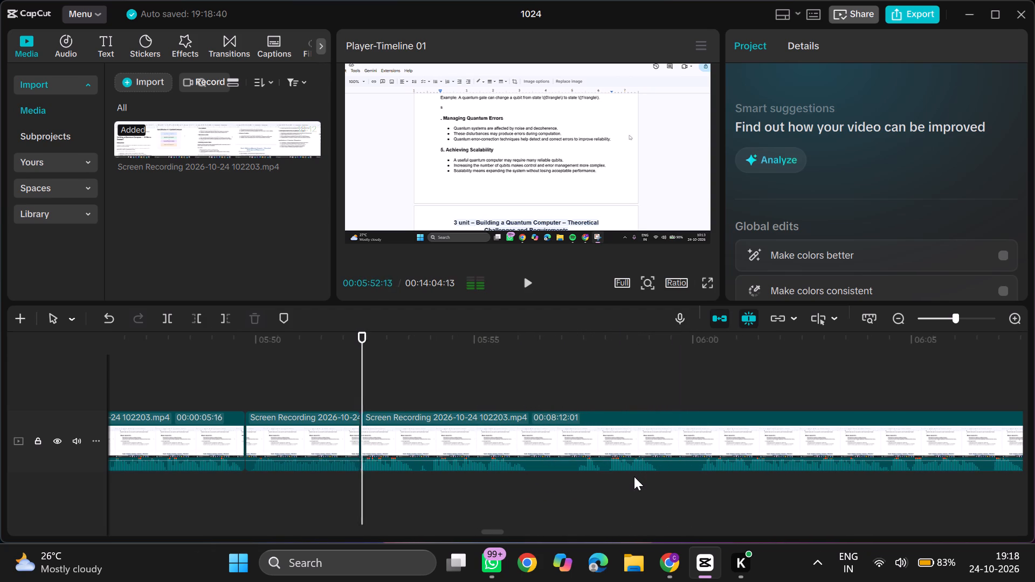
left_click(416, 477)
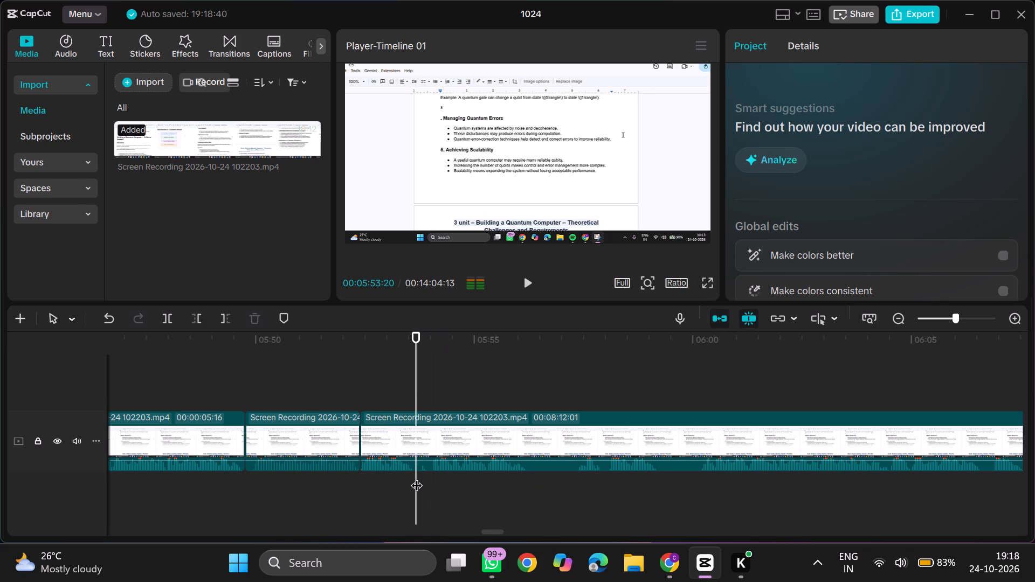
key("ctrl+b")
double_click(432, 479)
type("q")
Play on, split the recording at 00:05:55:28 and trim away 28 frames right after the split.
key("space")
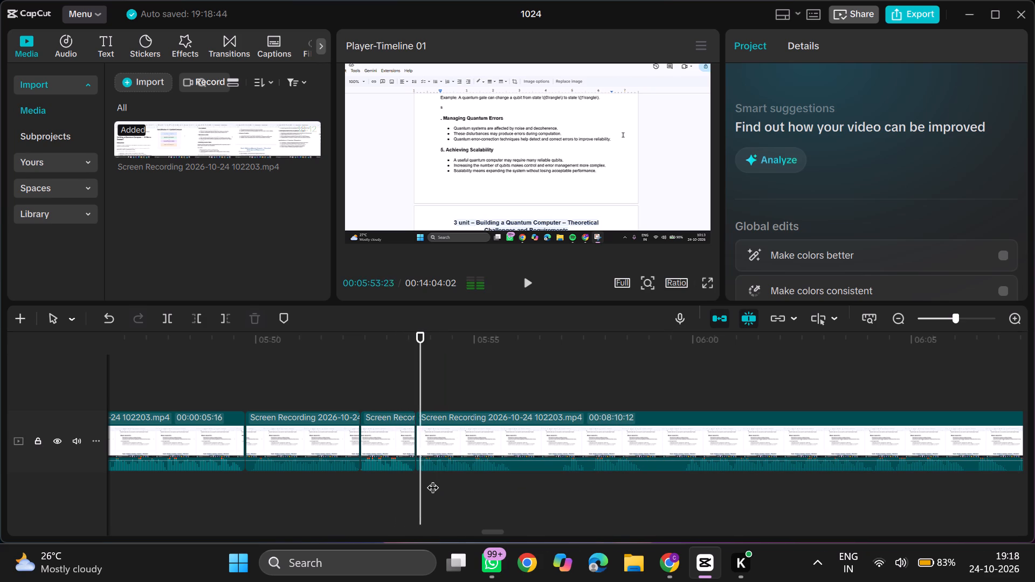
left_click(515, 476)
key("ctrl+b")
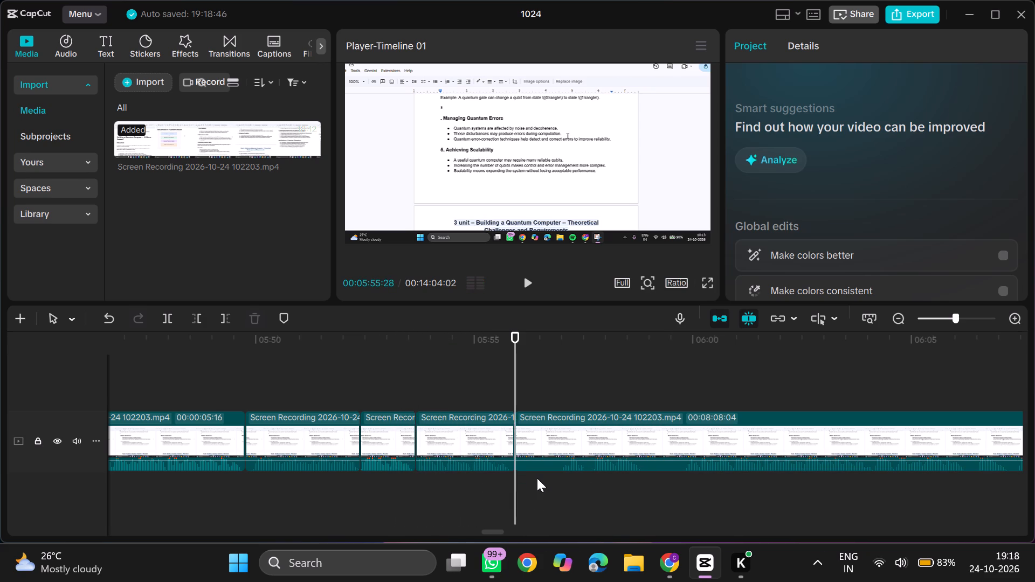
left_click(556, 480)
type("q")
Replay the last cut, split the recording at 00:05:56:19 and trim away 5 frames right after the split.
key("space")
key("space")
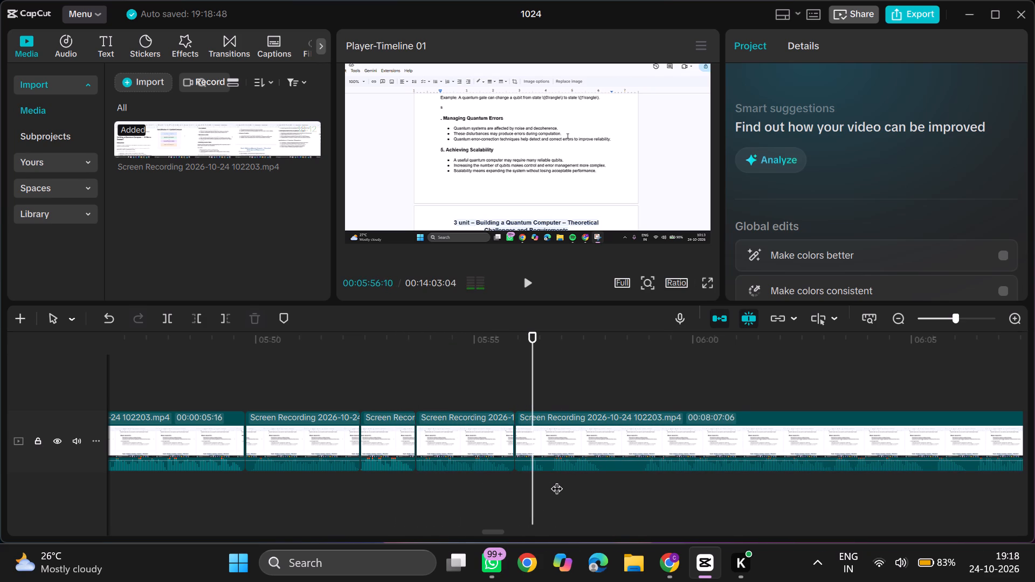
key("space")
left_click(472, 482)
key("space")
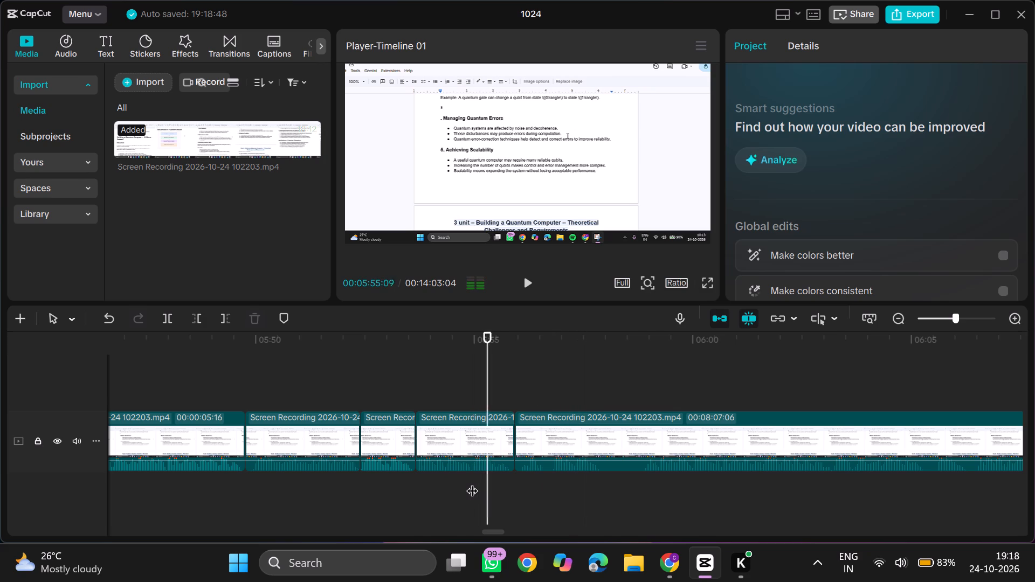
scroll(472, 482, "left", 1)
left_click(420, 476)
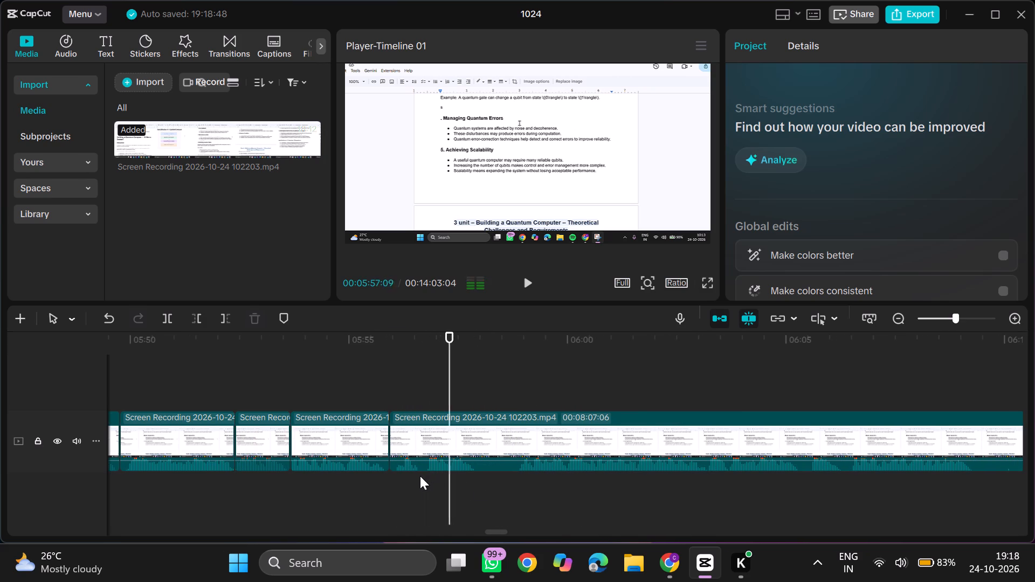
key("ctrl+b")
scroll(420, 476, "up", 4, "ctrl")
left_click(430, 475)
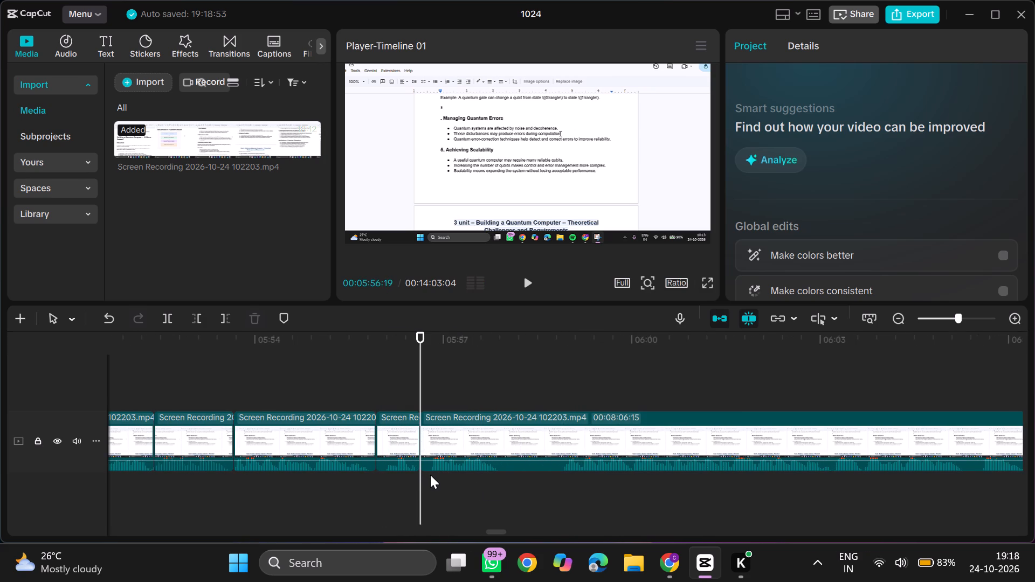
type("q")
Play on, split the recording at 00:05:58:18 and 00:05:57:22, and delete the short segment between the two splits.
key("space")
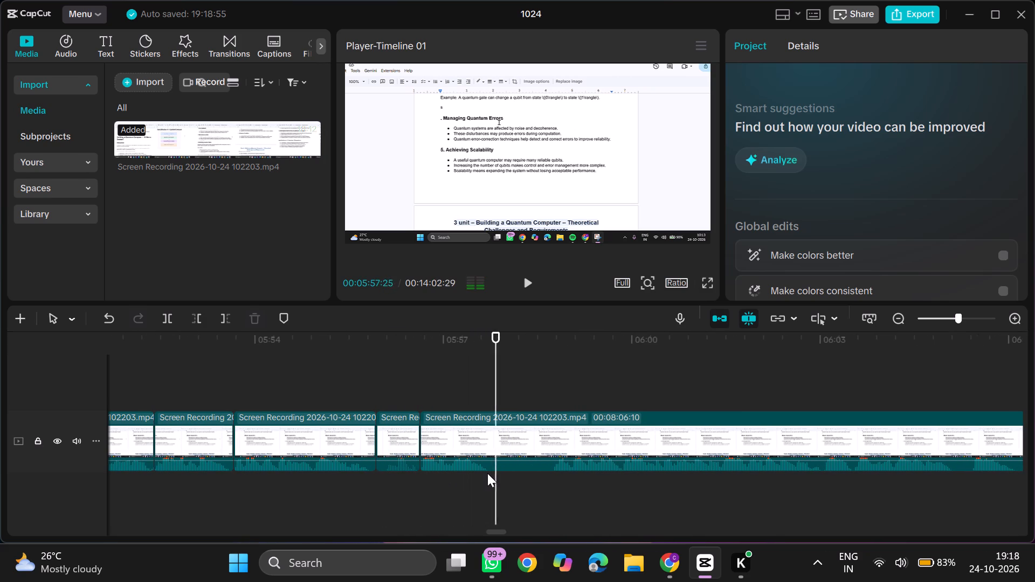
key("ctrl+b")
left_click(486, 472)
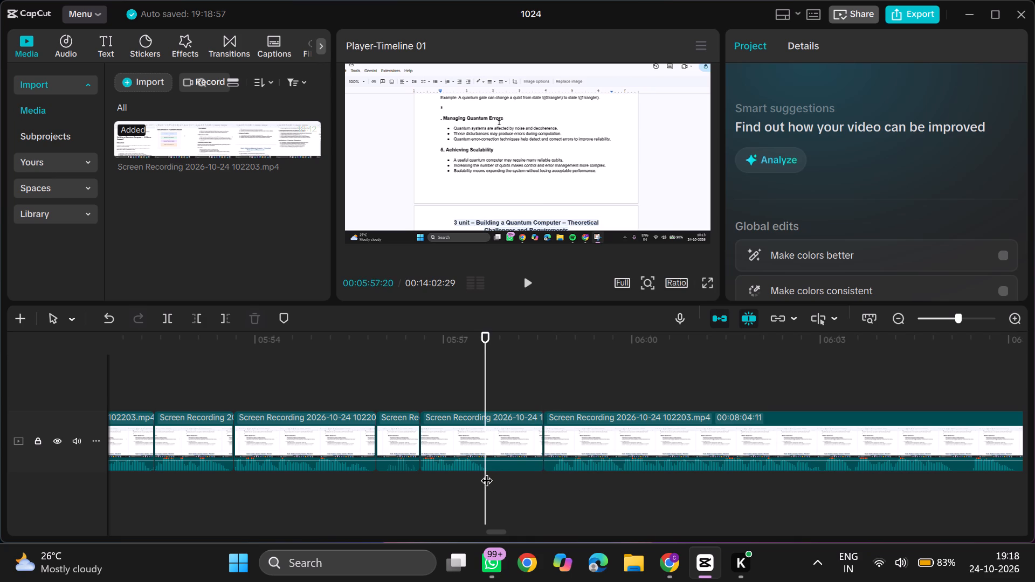
left_click(486, 472)
key("ctrl+b")
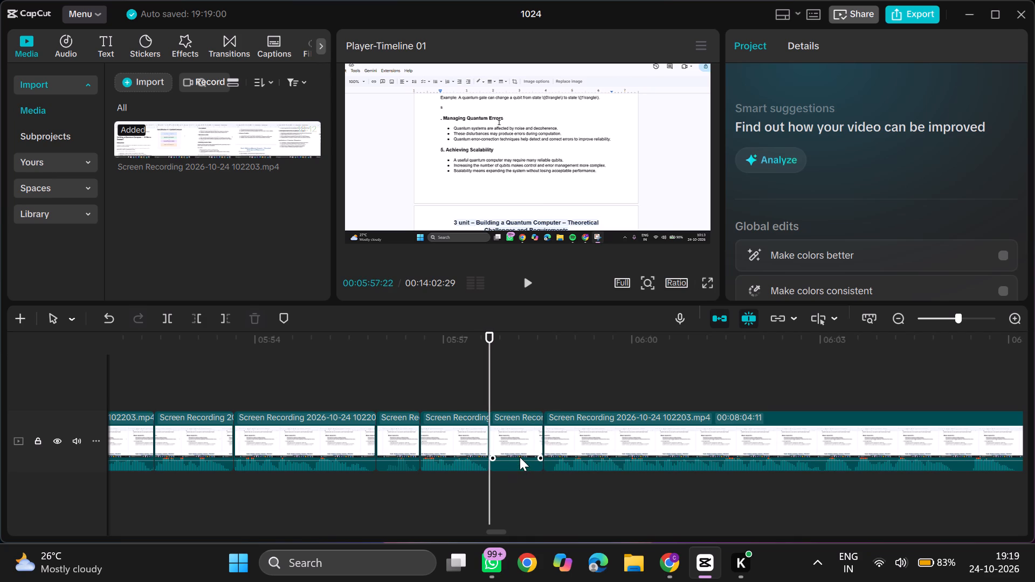
key("BackSpace")
key("BackSpace")
key("BackSpace")
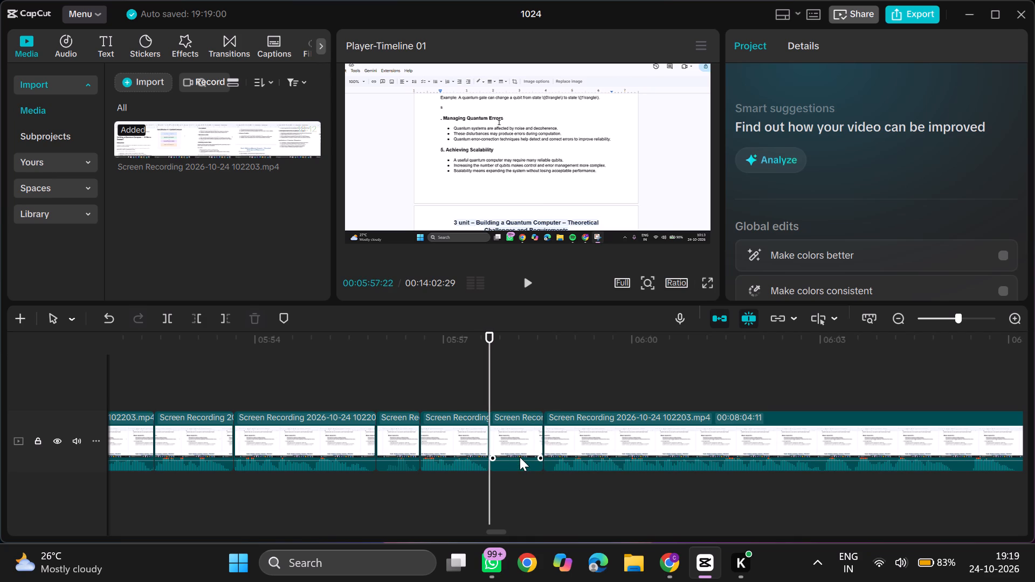
left_click(520, 457)
key("BackSpace")
Play on, split the recording at 00:06:04:09 and trim away 6 frames right after the split.
key("space")
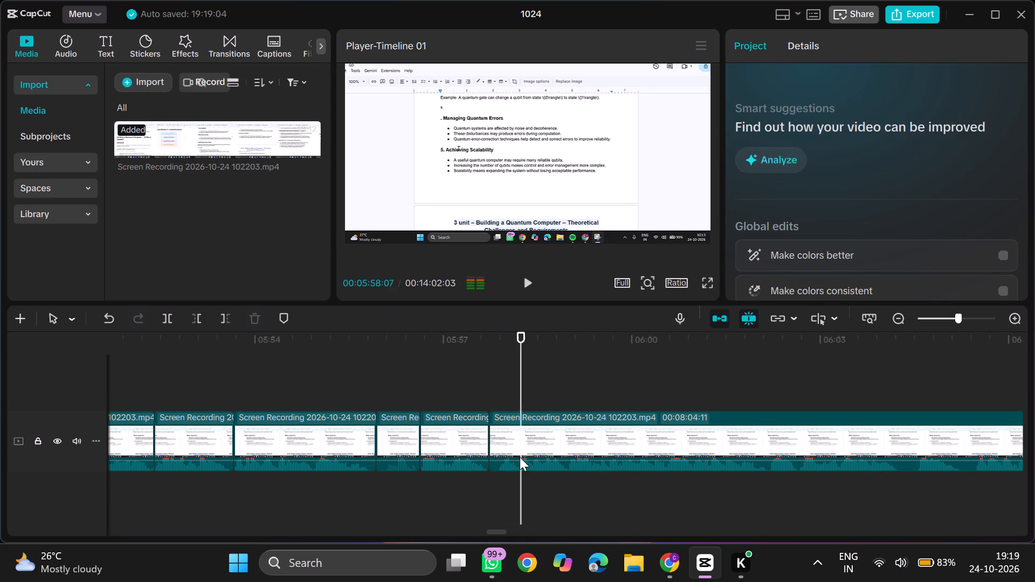
scroll(520, 457, "down", 2, "ctrl")
scroll(520, 457, "left", 1)
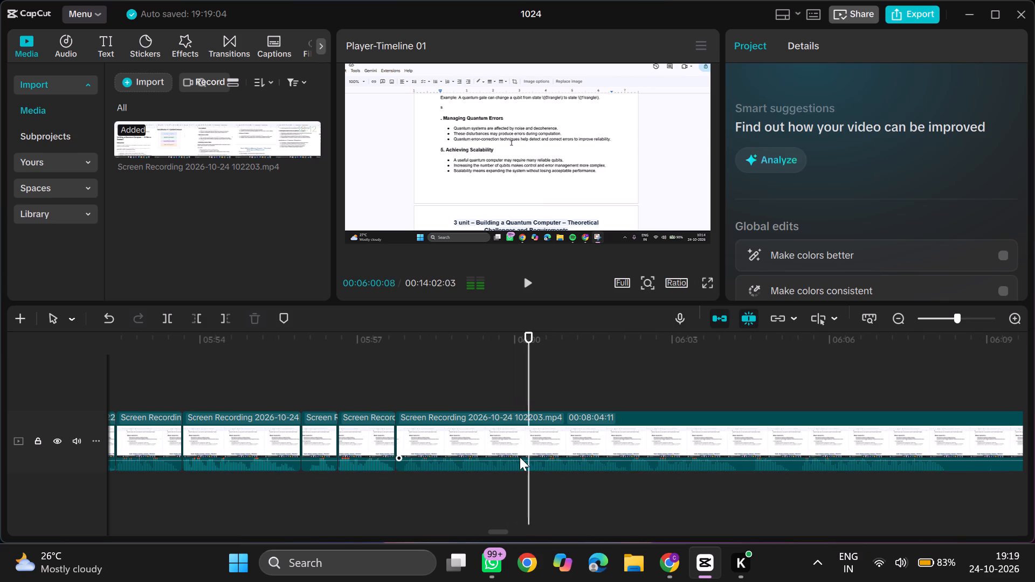
scroll(520, 457, "left", 2)
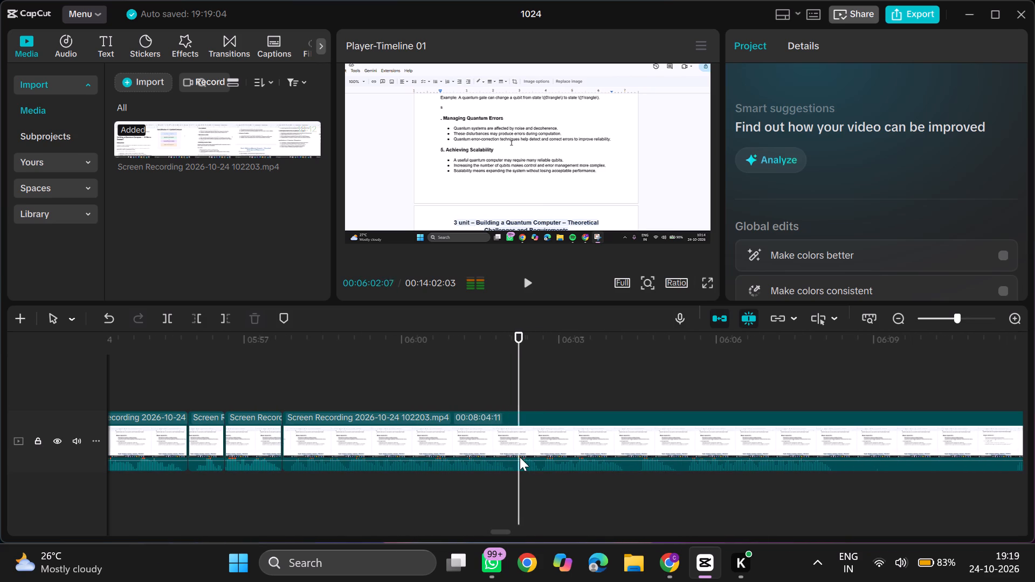
scroll(520, 457, "left", 1)
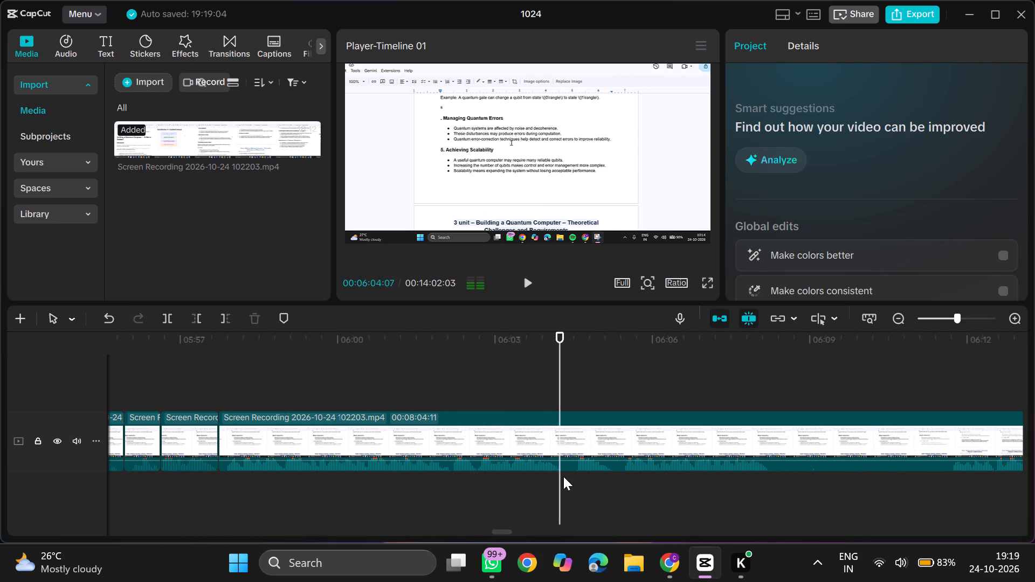
left_click(563, 476)
key("ctrl+b")
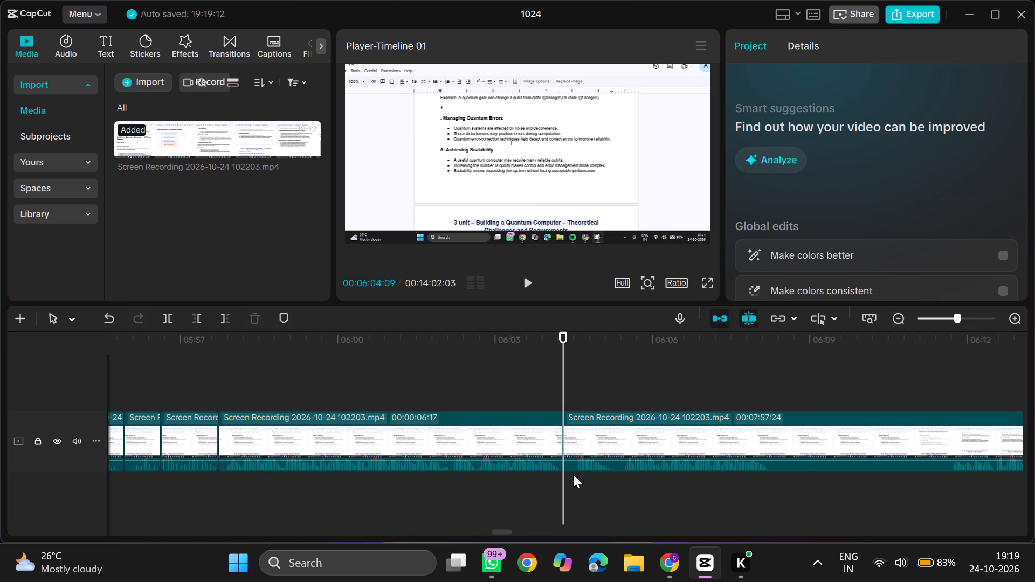
double_click(573, 474)
type("q")
Play on, split the recording at 00:06:05:01 and trim away 5 frames right after the split.
key("space")
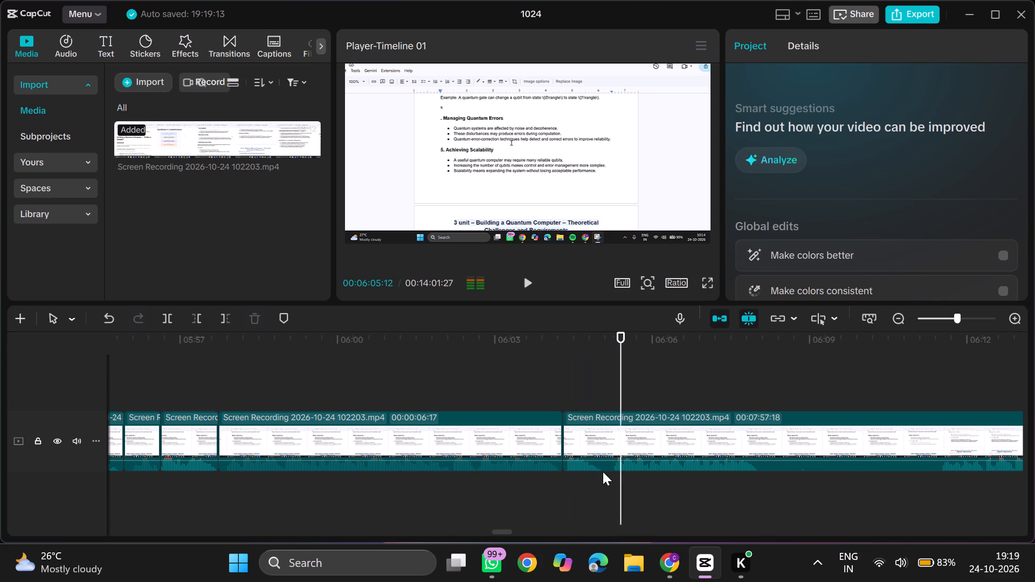
double_click(602, 478)
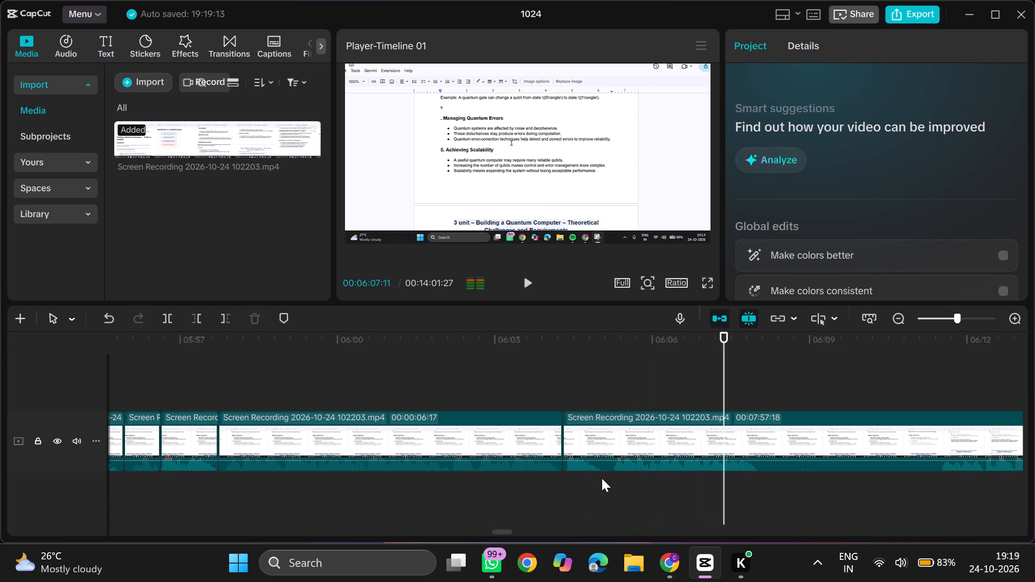
key("ctrl+b")
double_click(611, 477)
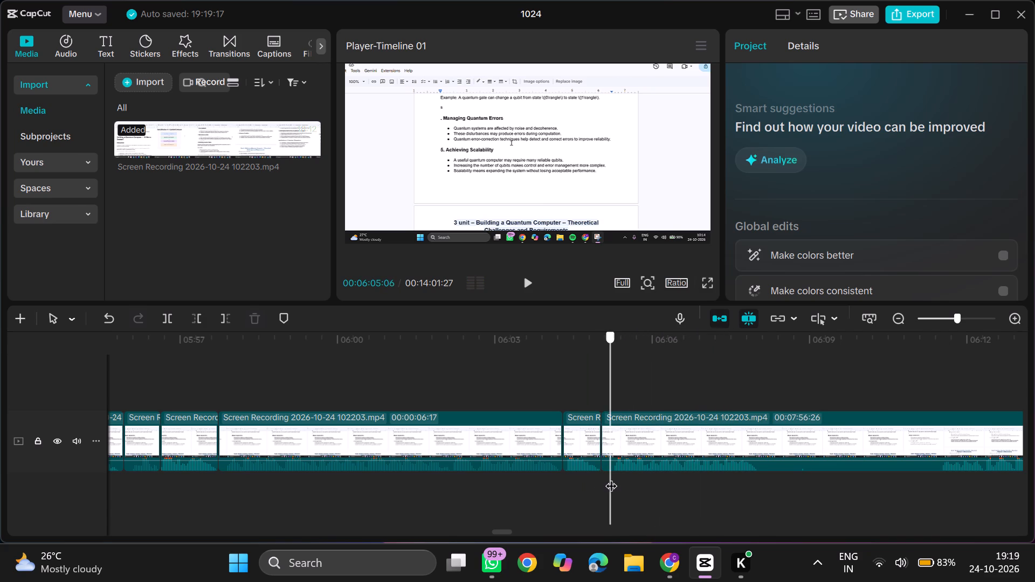
type("q")
Play on, split the recording at 00:06:07:26 and trim away the part from there to 00:06:11:07.
key("space")
scroll(611, 477, "down", 2, "ctrl")
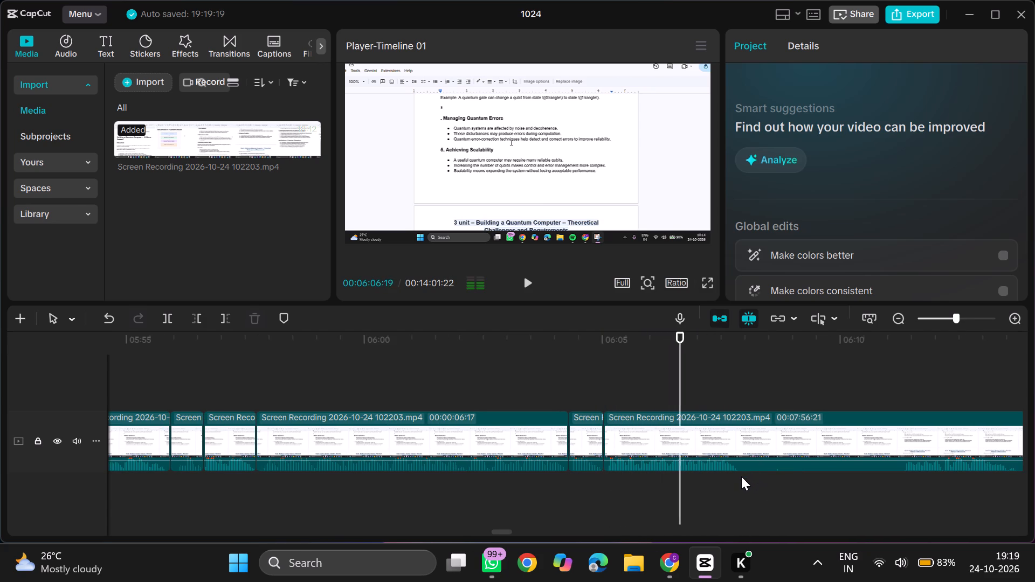
left_click(739, 476)
key("ctrl+b")
scroll(739, 476, "left", 1)
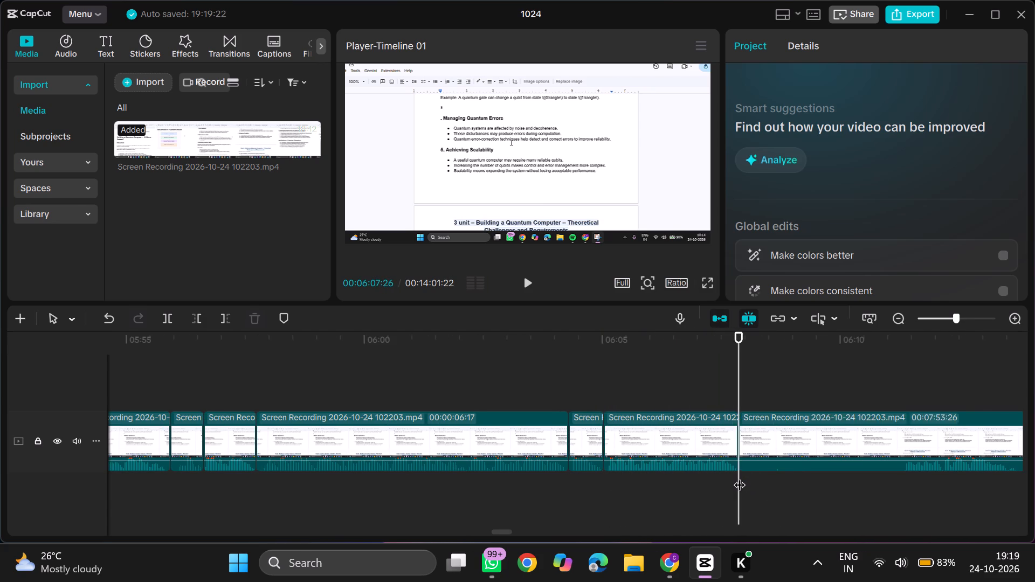
scroll(739, 476, "left", 1)
double_click(675, 473)
type("q")
Play on, split the recording at 00:06:10:10 and trim away the part from there to 00:06:12:21.
key("space")
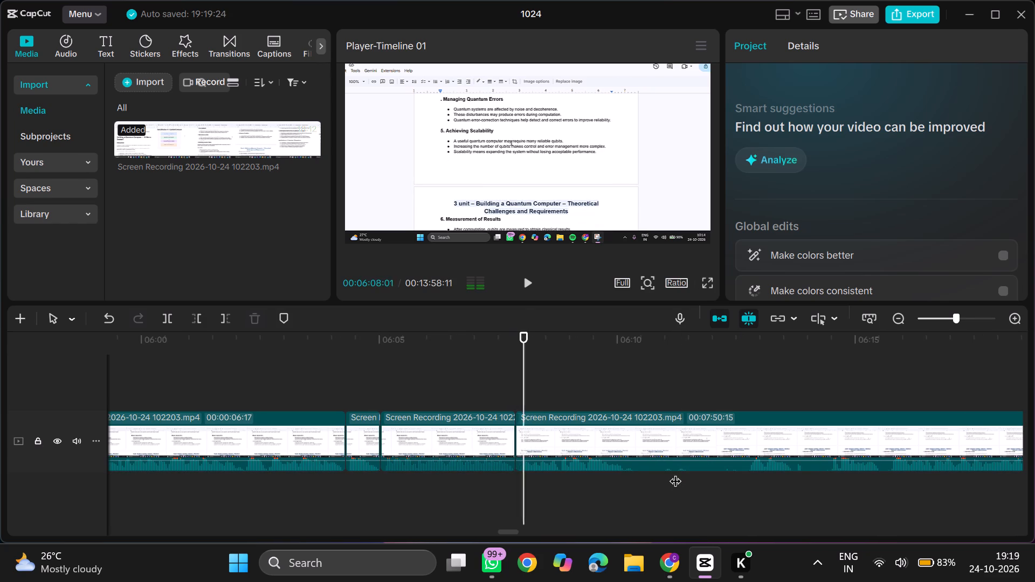
scroll(675, 473, "down", 1, "ctrl")
left_click(626, 474)
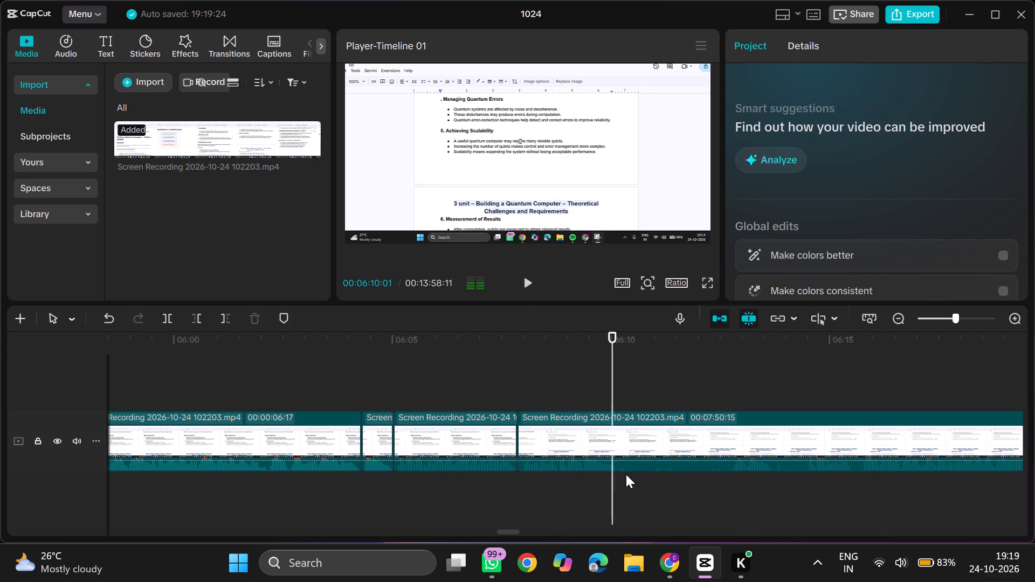
key("ctrl+b")
double_click(729, 479)
key("q")
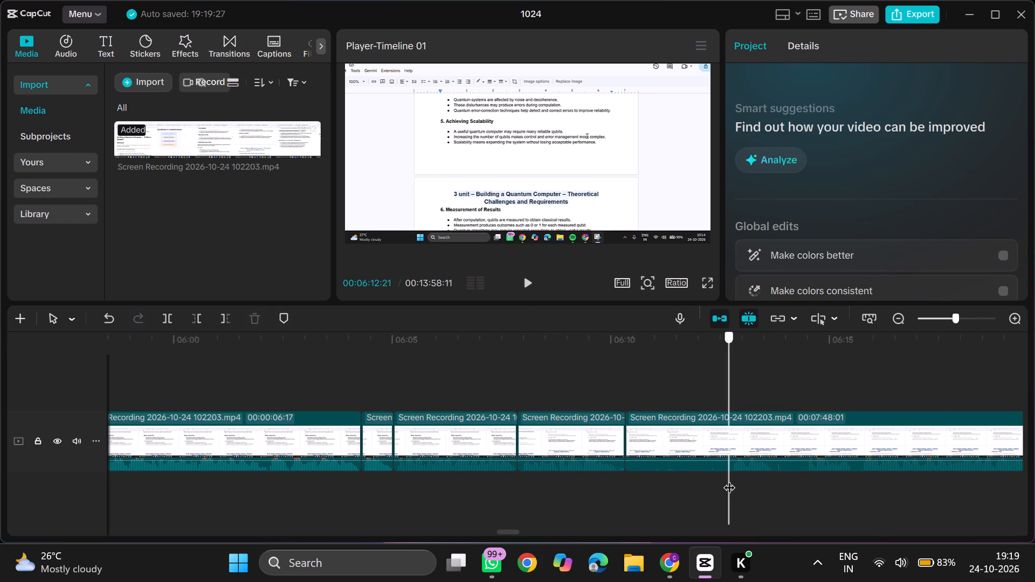
Play on, split the recording at 00:06:11:10 and trim away 24 frames right after the split.
key("space")
double_click(670, 472)
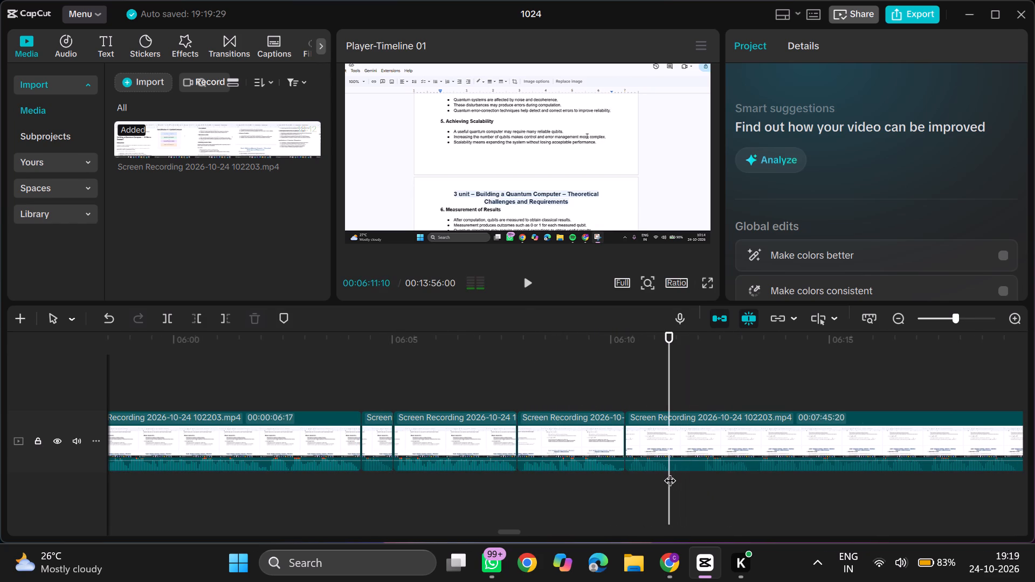
key("ctrl+b")
double_click(703, 479)
type("q")
Play on, split the recording at 00:06:12:10 and trim away 8 frames right after the split.
key("space")
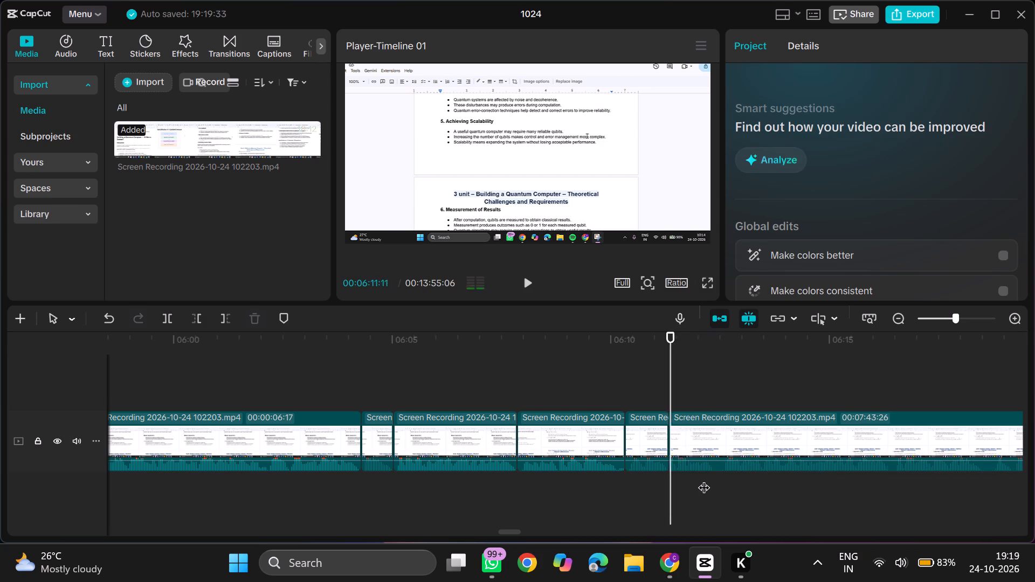
scroll(703, 479, "left", 1)
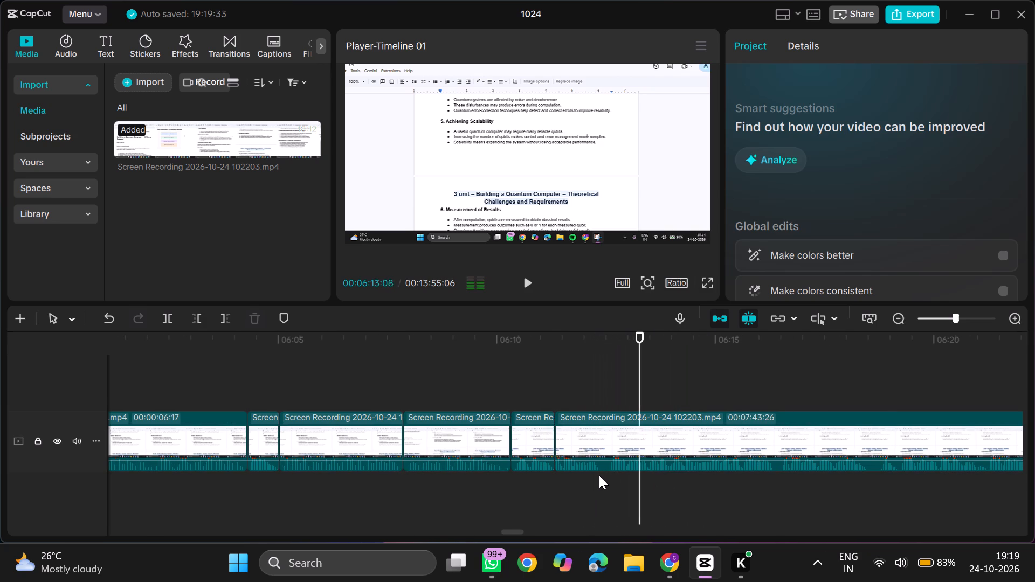
double_click(599, 475)
key("ctrl+b")
double_click(610, 477)
key("q")
Play on, split the recording at 00:06:16:03 and trim away 6 frames right after the split.
key("space")
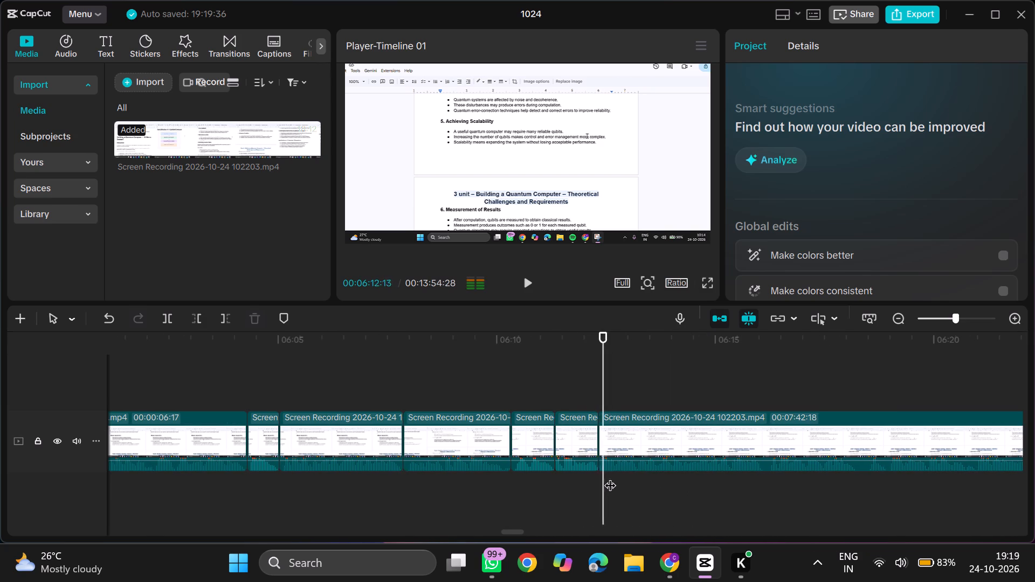
scroll(610, 477, "left", 1)
scroll(610, 477, "down", 2, "ctrl")
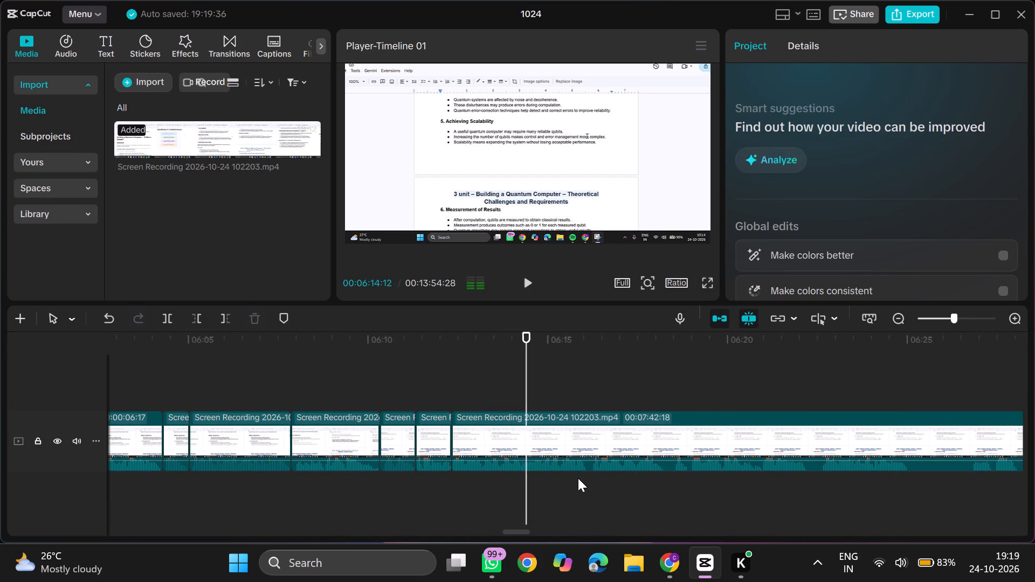
scroll(578, 478, "up", 5, "ctrl")
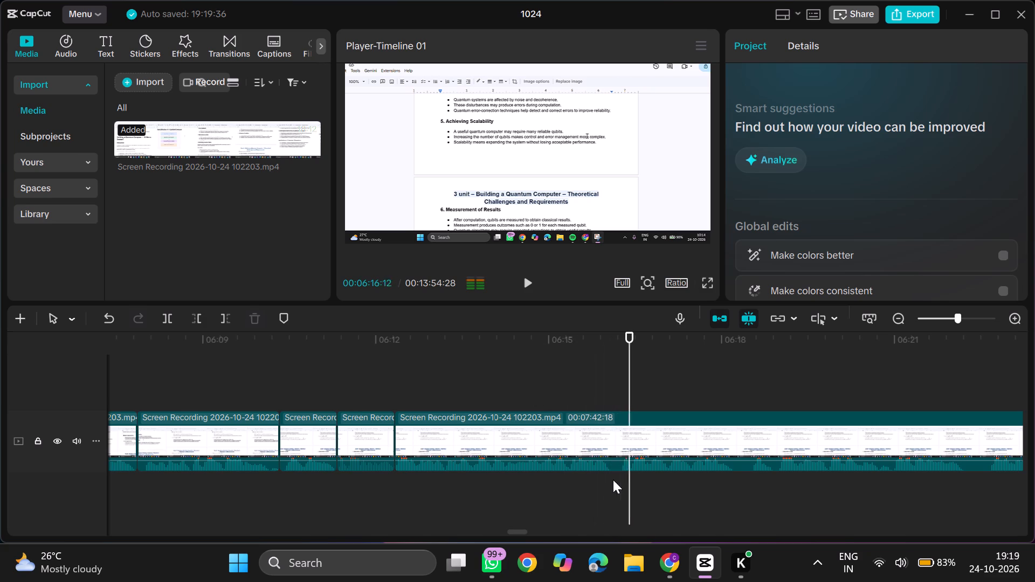
double_click(613, 480)
key("ctrl+b")
left_click(623, 475)
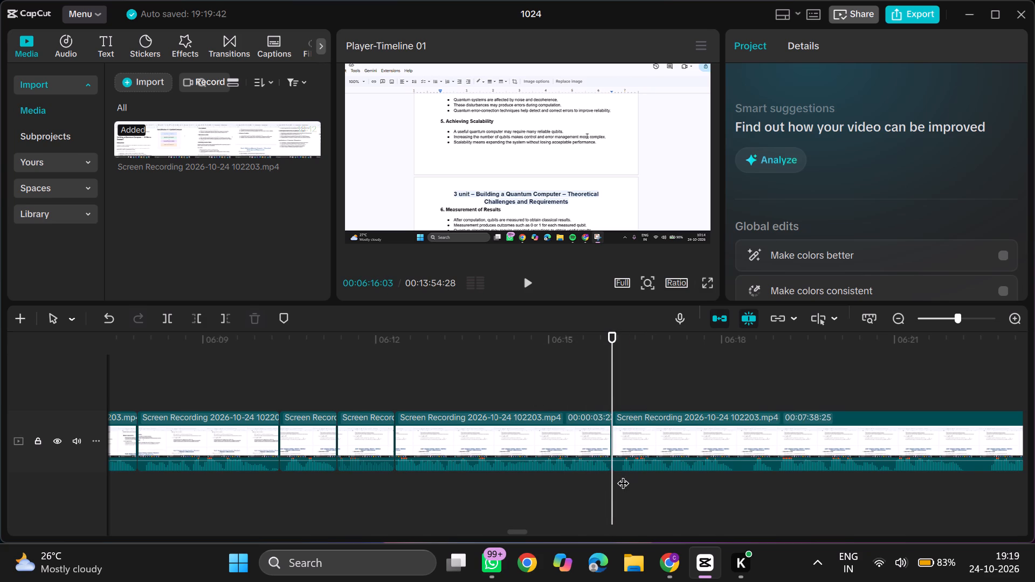
type("q")
Play on, split the recording at 00:06:18:02 and trim away 6 frames right after the split.
key("space")
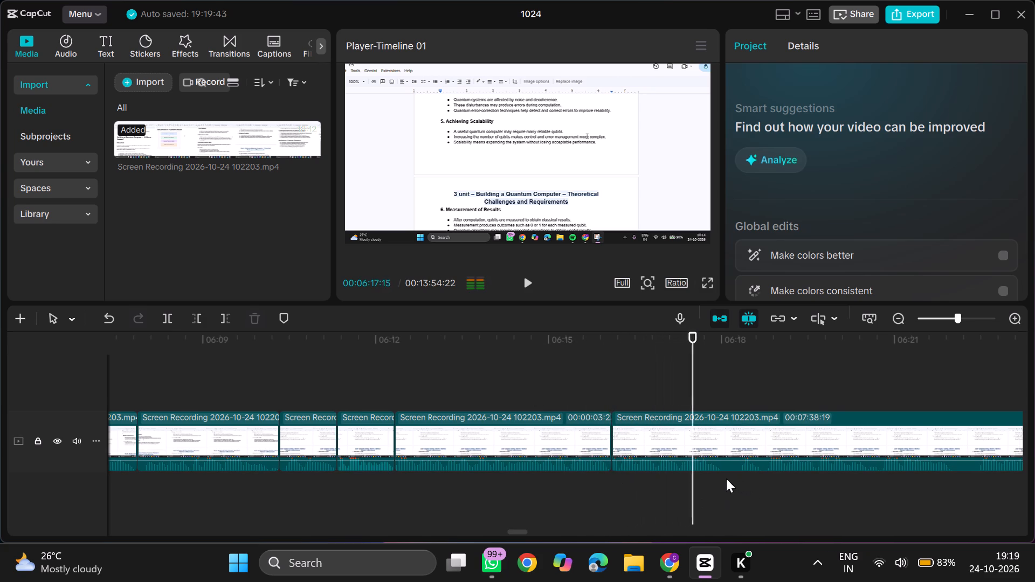
left_click(726, 479)
key("ctrl+b")
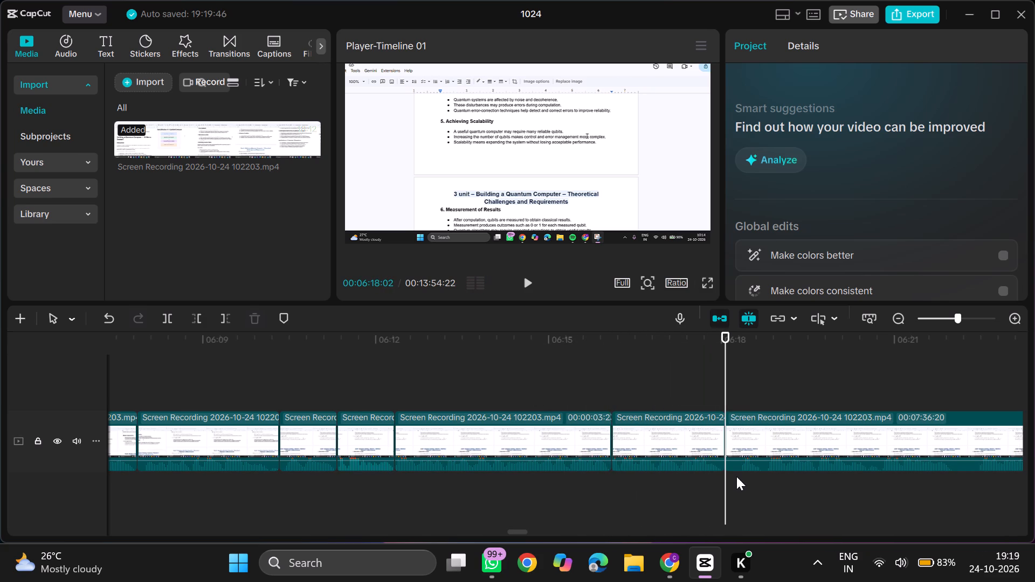
double_click(736, 476)
key("space")
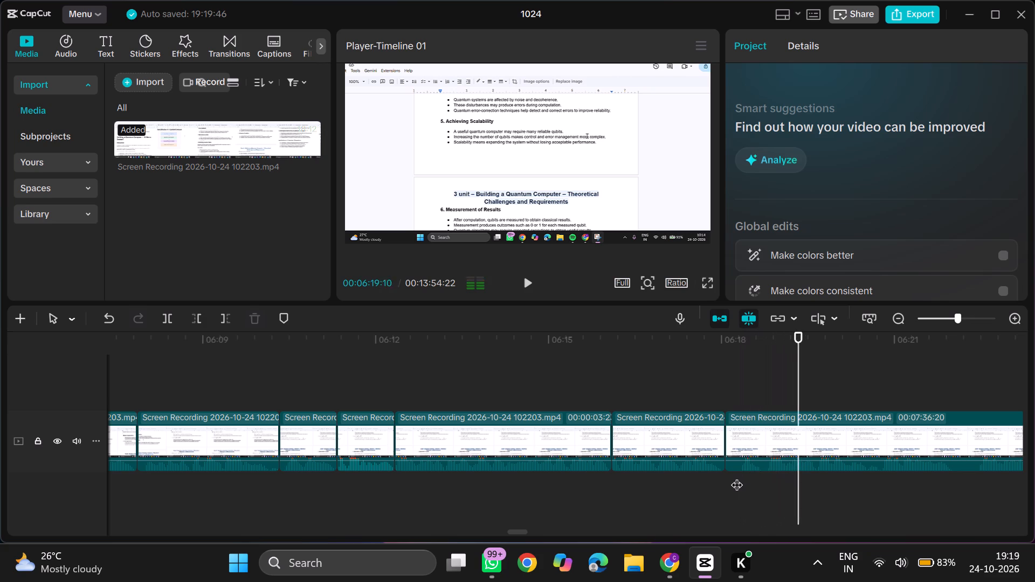
triple_click(736, 476)
left_click(736, 476)
key("q")
Play on, split the recording at 00:06:20:11 and trim away 5 frames right after the split.
key("space")
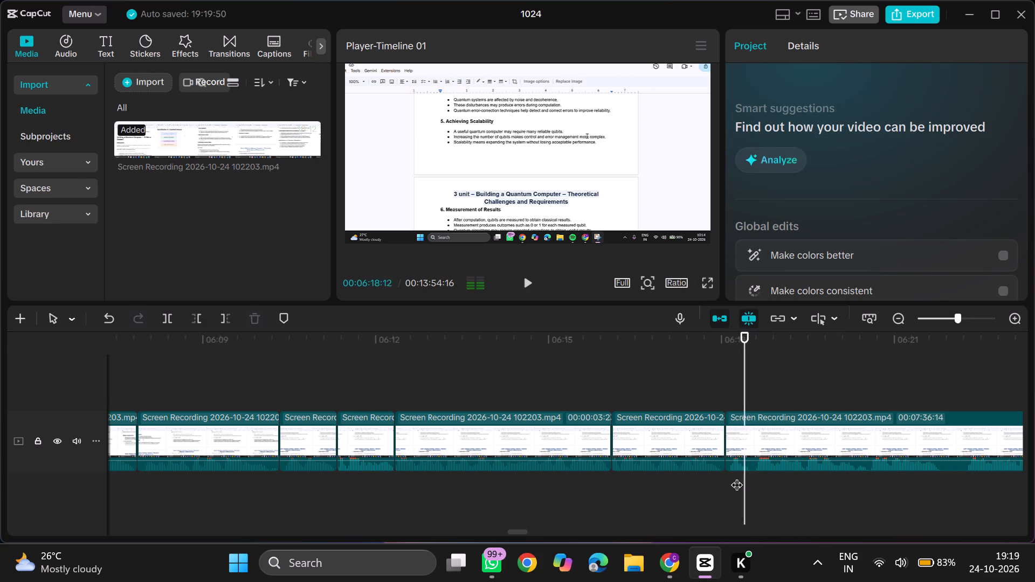
scroll(736, 476, "left", 1)
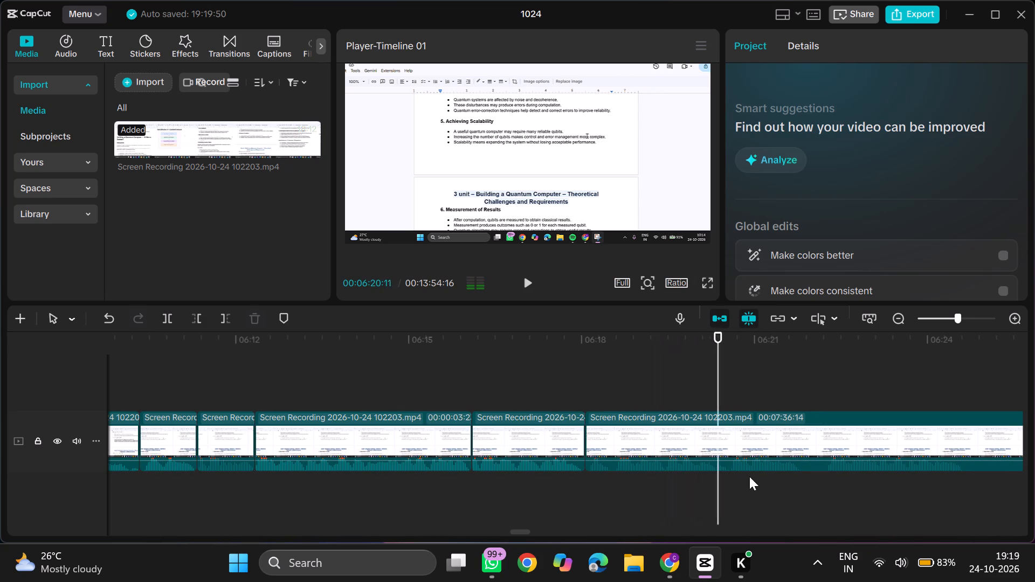
scroll(734, 474, "up", 4, "ctrl")
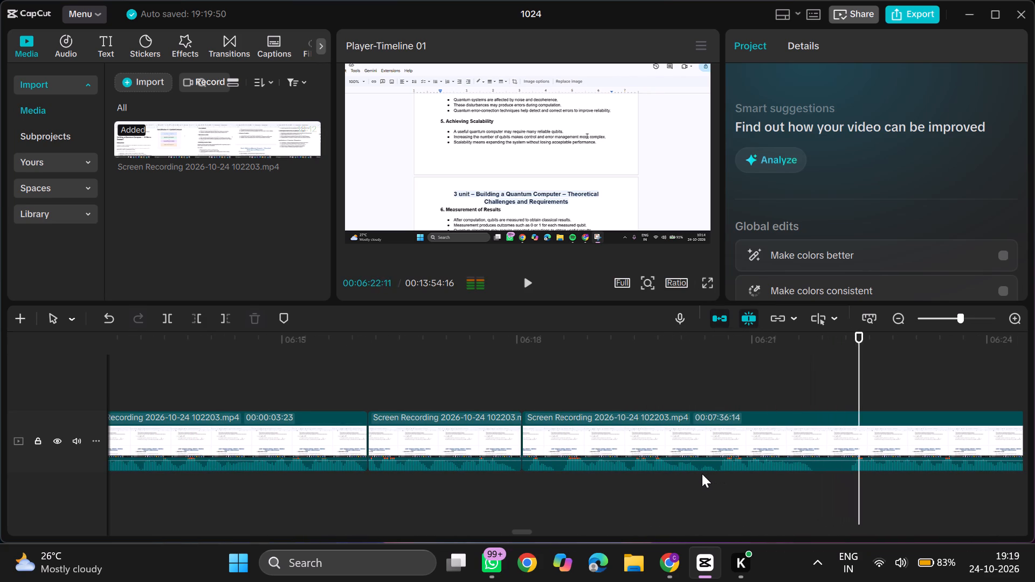
left_click(702, 474)
key("ctrl+b")
left_click(715, 476)
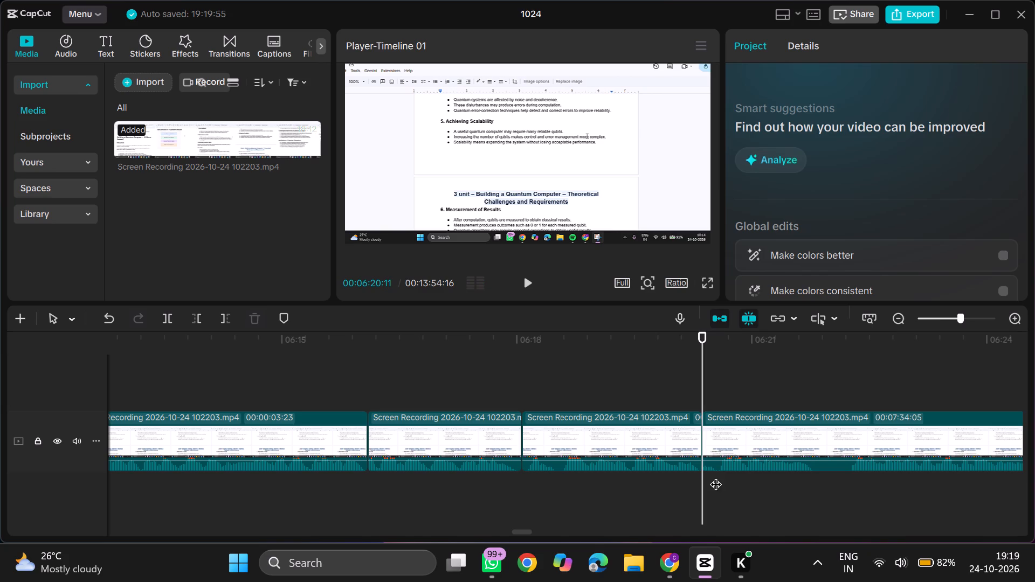
type("q")
Play on, split the recording at 00:06:21:18 and trim away 13 frames right after the split.
key("space")
left_click(795, 473)
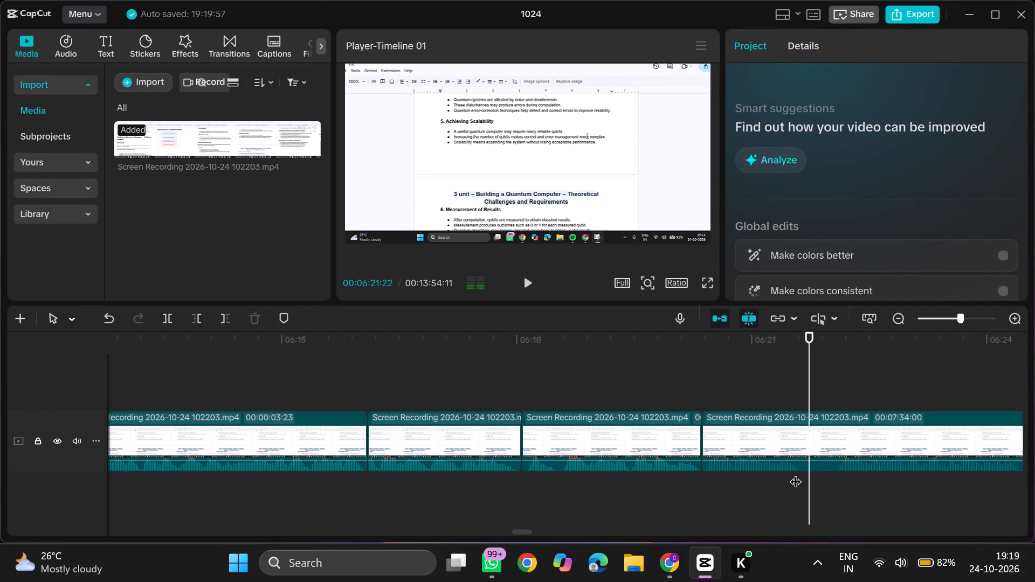
left_click_drag(795, 473, 799, 484)
key("ctrl+b")
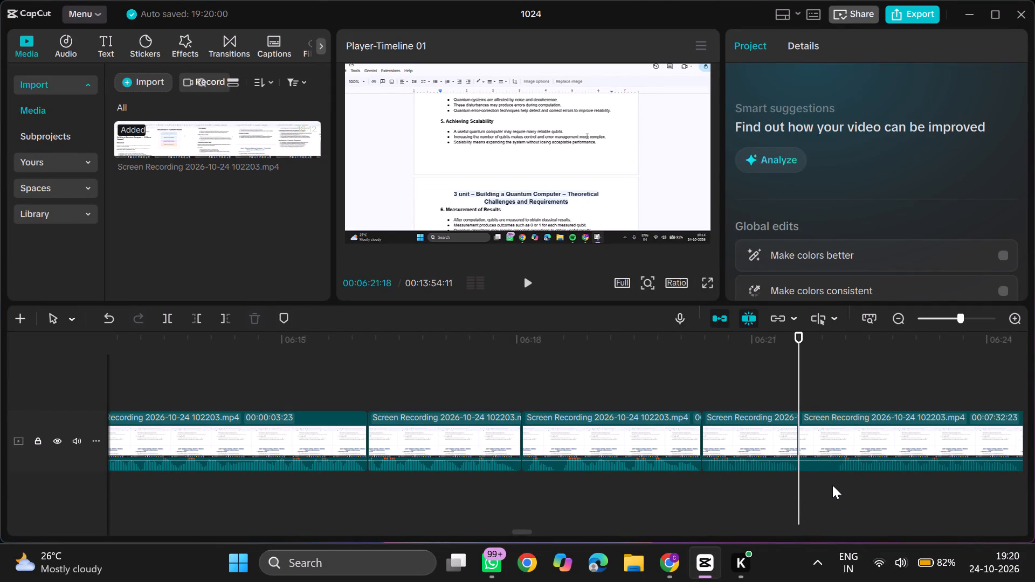
double_click(833, 475)
key("q")
Play on, split the recording at 00:06:24:01 and trim away the part from there to 00:06:25:25.
key("space")
scroll(833, 475, "down", 2, "ctrl")
scroll(833, 475, "left", 1)
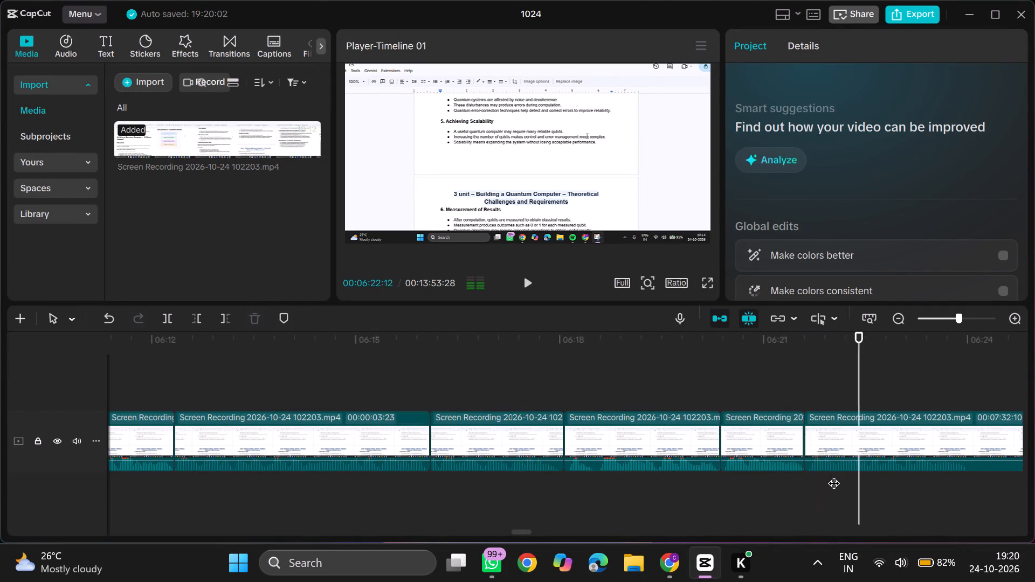
scroll(833, 475, "left", 1)
left_click(575, 474)
left_click_drag(575, 474, 577, 475)
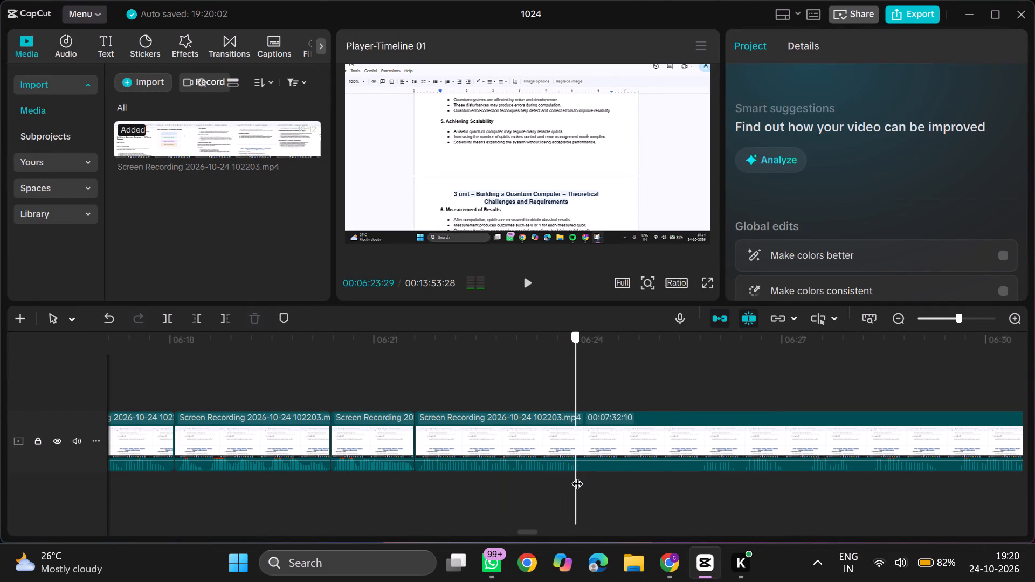
left_click_drag(577, 475, 579, 476)
key("ctrl+b")
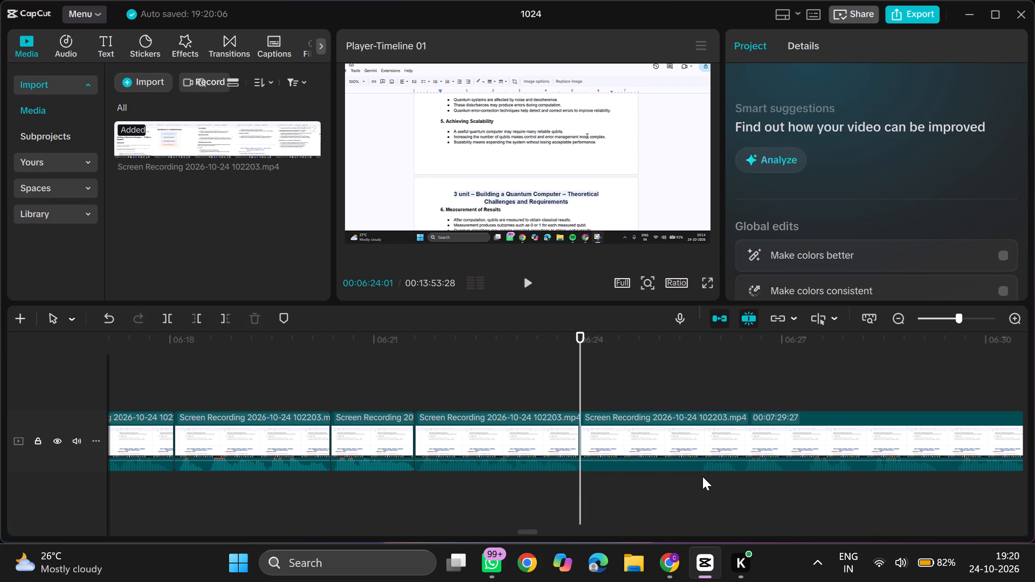
double_click(702, 476)
key("q")
Play on and trim away the start of the last clip from 00:06:24:01 to about 00:06:27:21.
key("space")
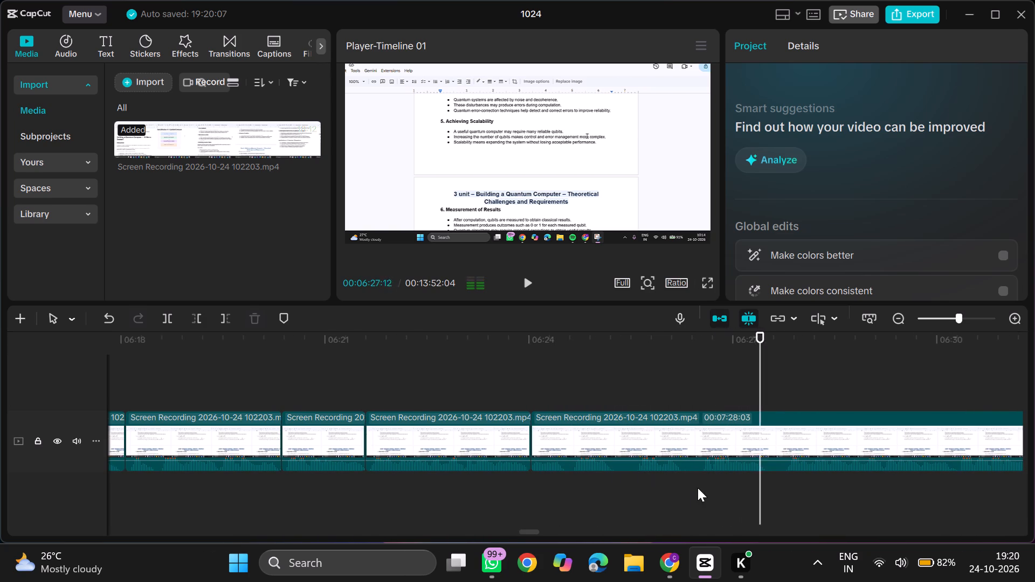
scroll(740, 476, "left", 1)
triple_click(741, 476)
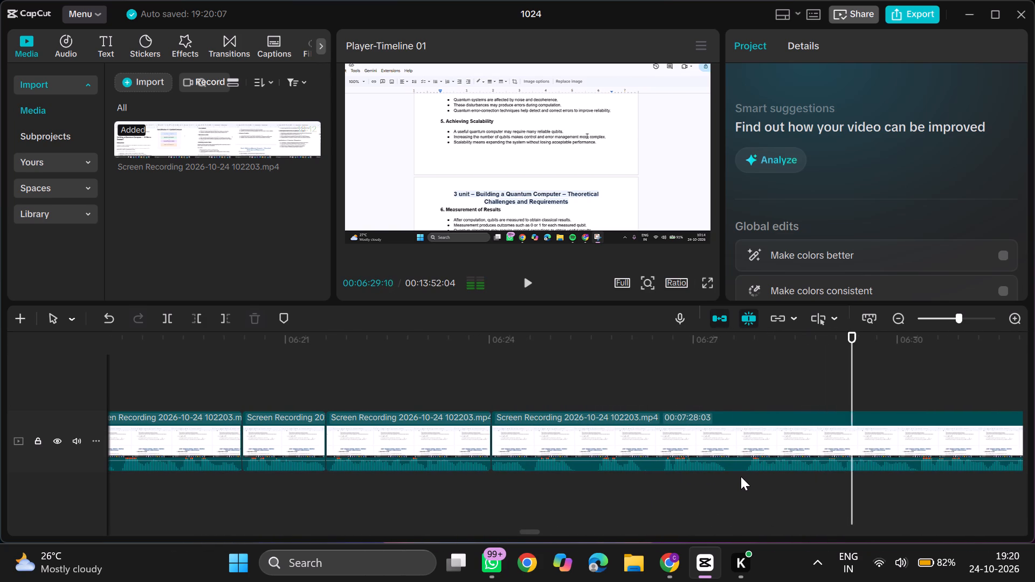
key("q")
Delete the segment from 00:06:21:18 to 00:06:24:01, replay the join, and delete the preceding segment starting at 00:06:20:11.
left_click(393, 441)
key("BackSpace")
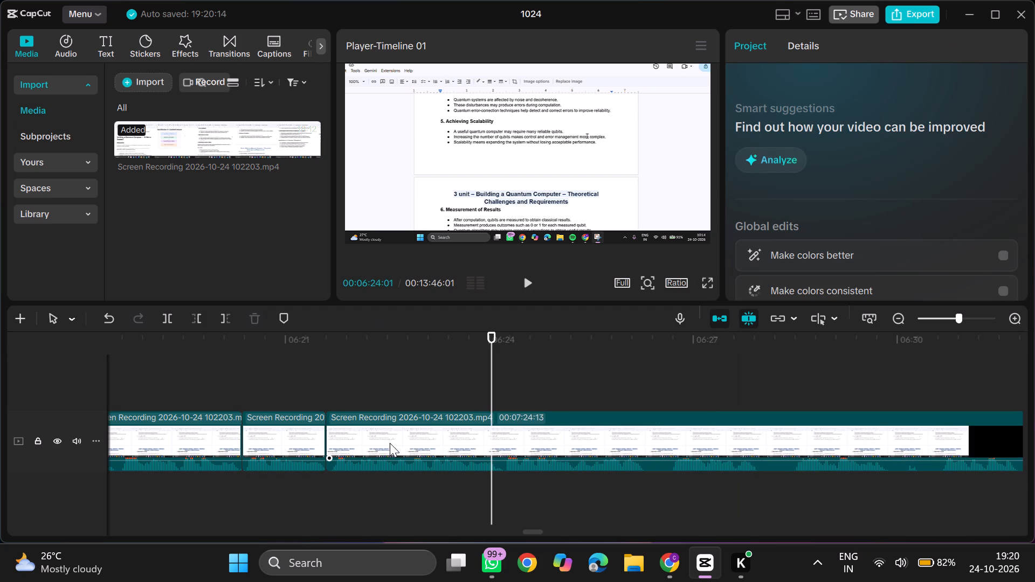
left_click(269, 502)
key("space")
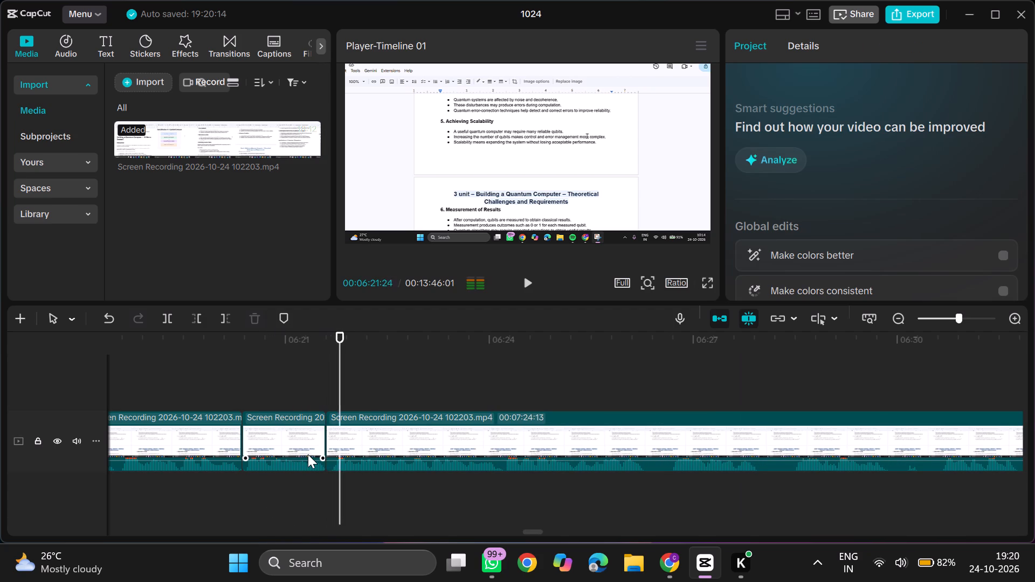
left_click(308, 454)
key("BackSpace")
Replay from the new join, split the recording at 00:06:25:02 and trim away 11 frames right after the split.
left_click(270, 493)
key("space")
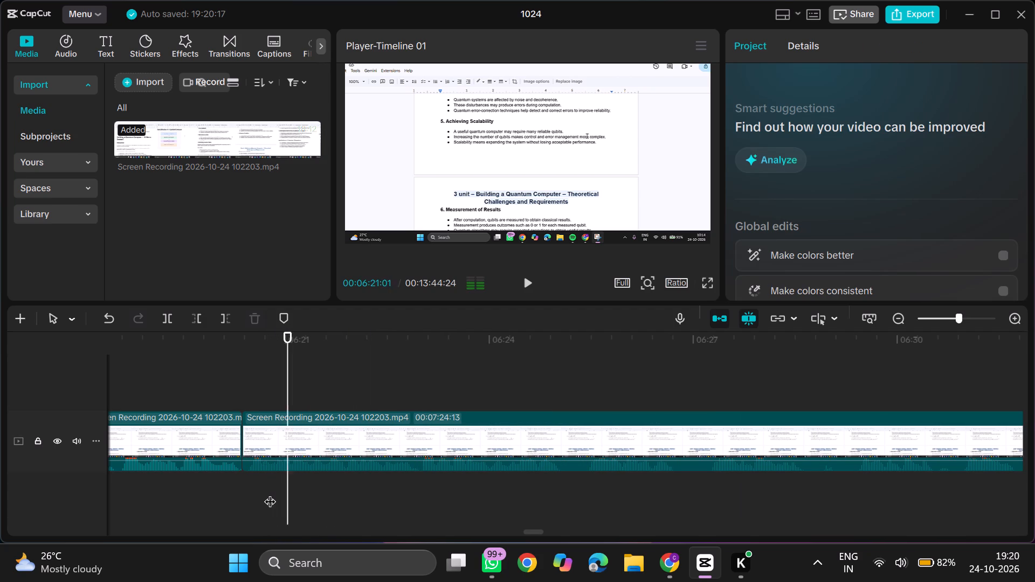
scroll(270, 493, "down", 2, "ctrl")
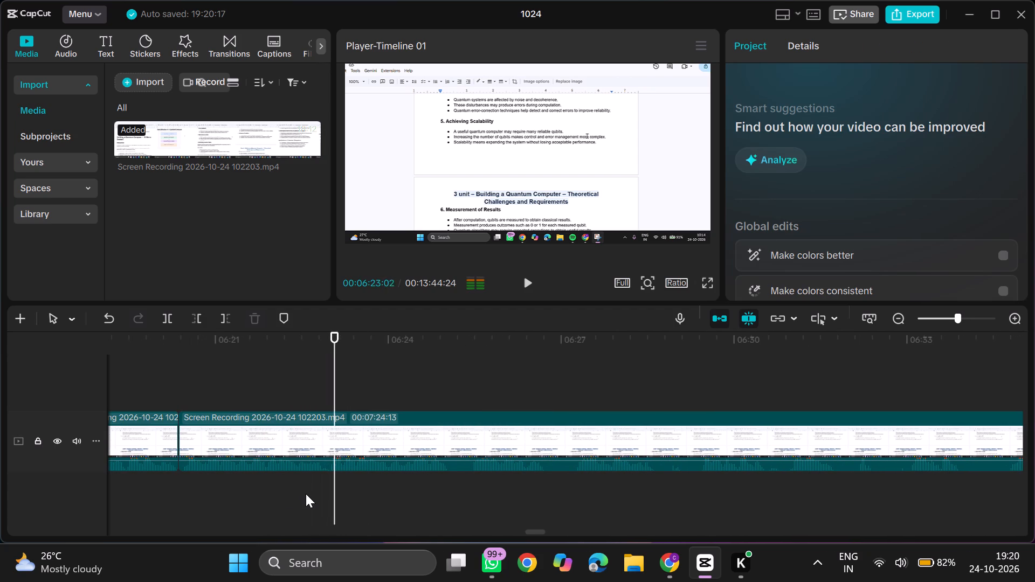
double_click(419, 477)
key("ctrl+b")
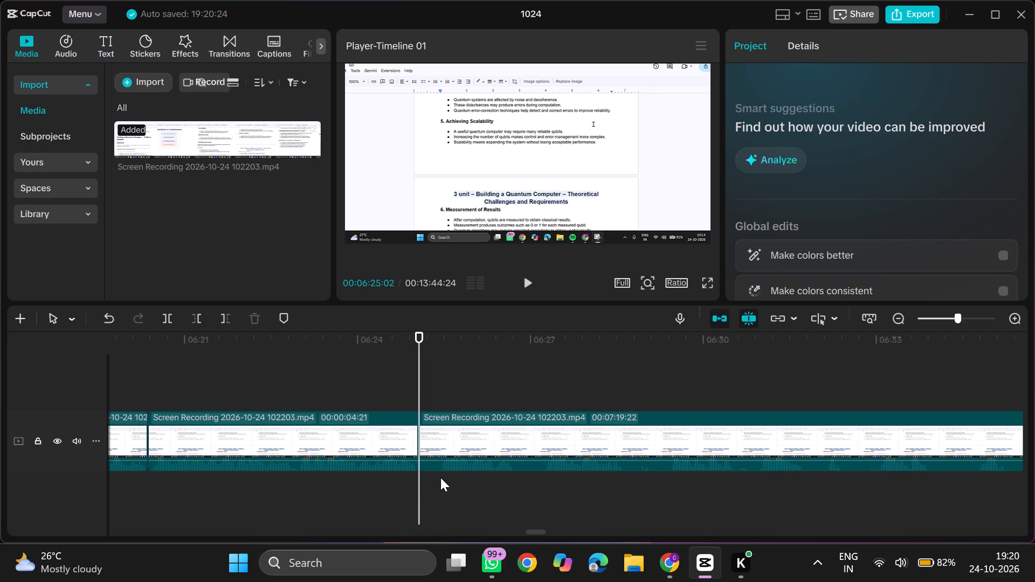
left_click(440, 477)
type("q")
Play on, split the recording at 00:06:26:12 and trim away 12 frames right after the split.
key("space")
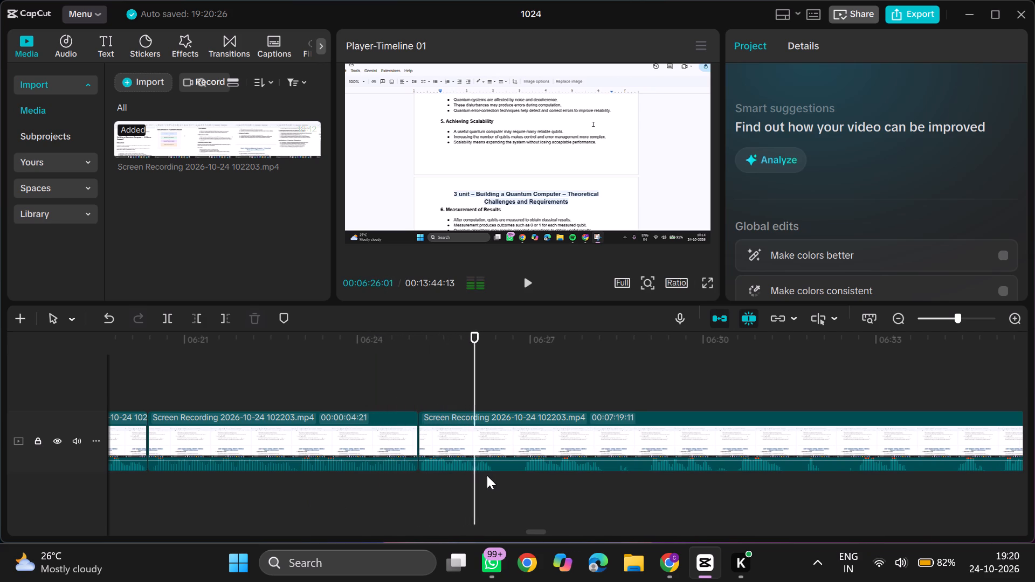
left_click(487, 475)
left_click_drag(487, 475, 495, 477)
key("ctrl+b")
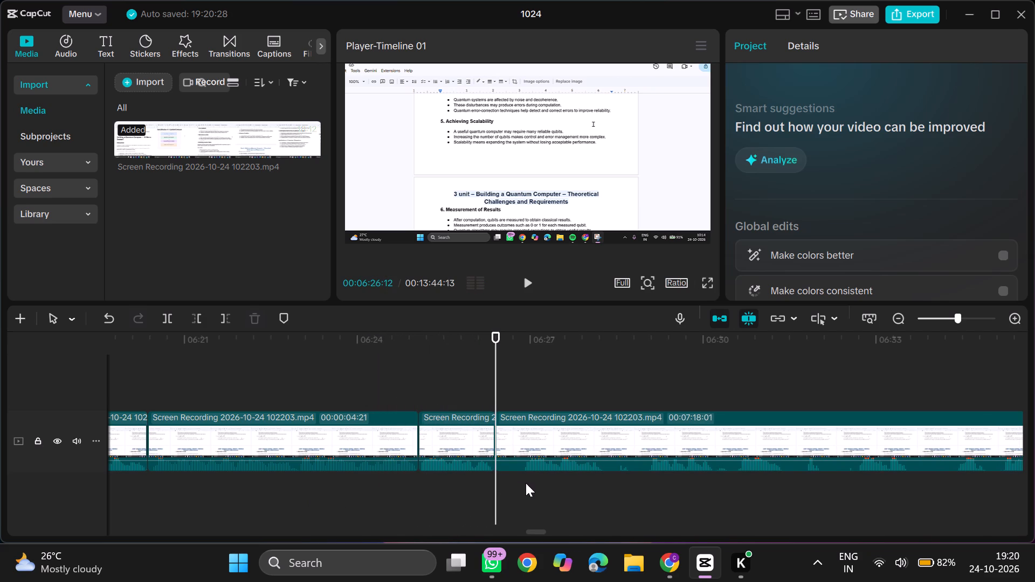
double_click(519, 478)
type("q")
Play on, split the recording at 00:06:27:28 and trim away 21 frames right after the split.
key("space")
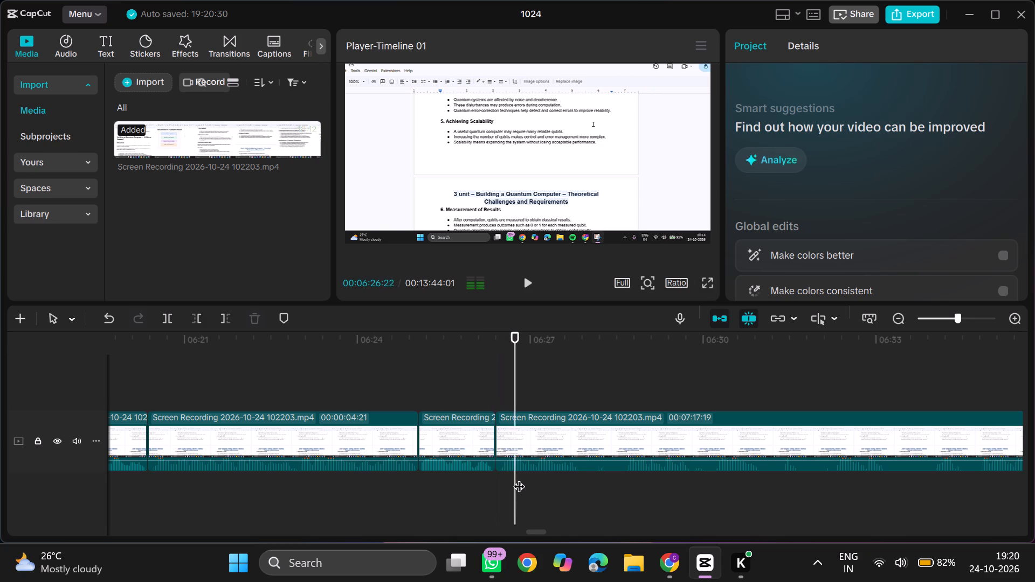
left_click(584, 473)
key("ctrl+b")
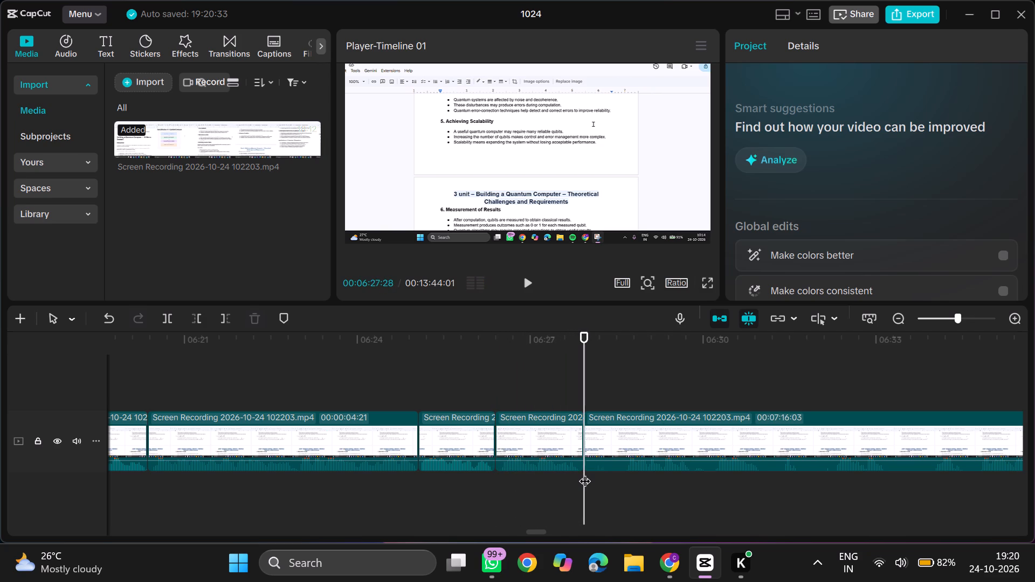
double_click(625, 474)
type("q")
Play on, split the recording at 00:06:29:05 and trim away 10 frames right after the split.
key("space")
scroll(625, 474, "left", 1)
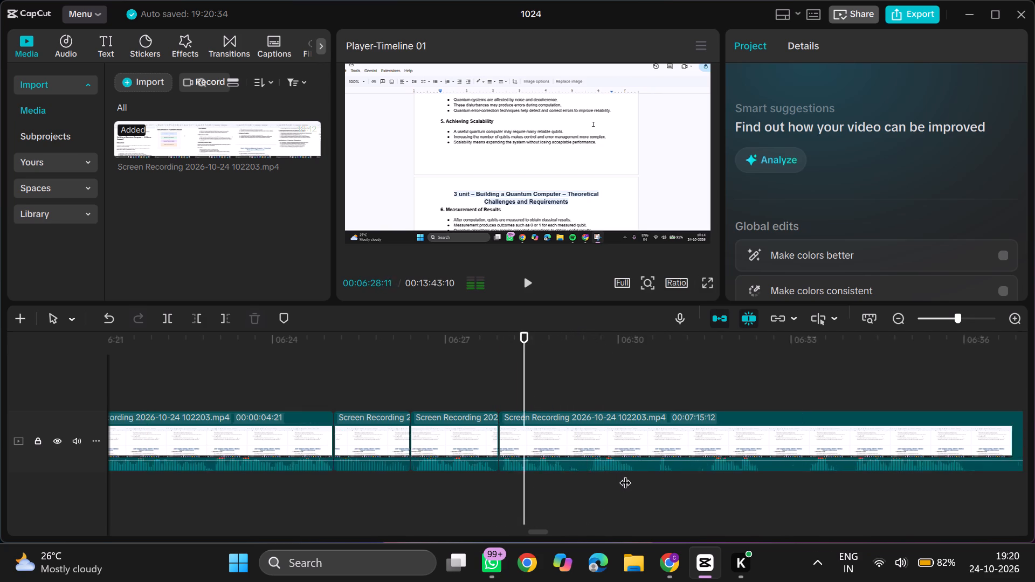
scroll(625, 474, "left", 1)
left_click(524, 475)
key("ctrl+b")
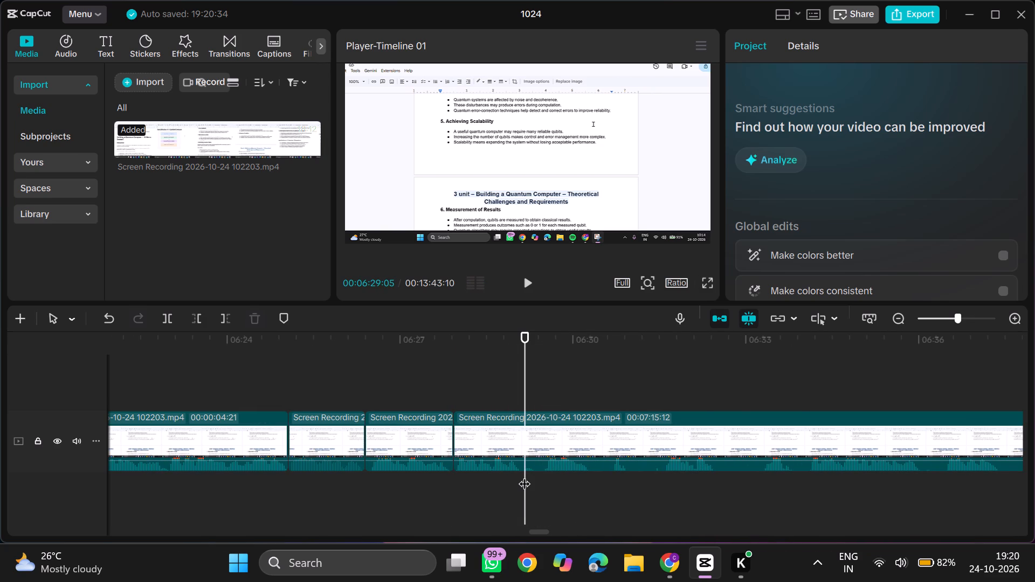
left_click(545, 475)
type("q")
Play on, trim away 4 seconds 17 frames right after the 00:06:29:05 join, and delete the preceding segment starting at 00:06:27:28.
key("space")
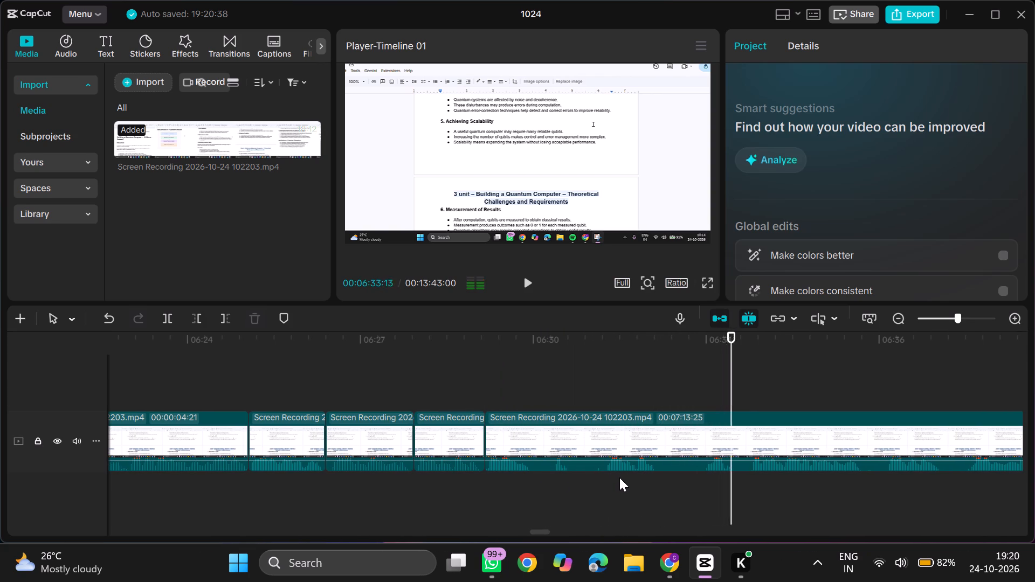
left_click(748, 481)
key("q")
left_click(482, 461)
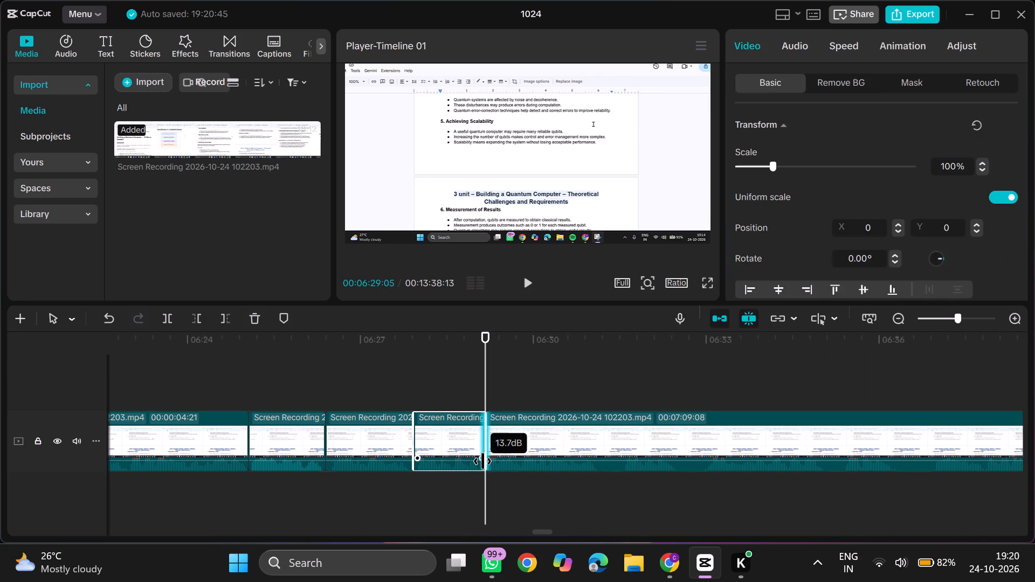
left_click(464, 458)
key("BackSpace")
Replay the new join, undo the accidental clip move, split the recording at 00:06:29:28 and trim away 11 frames right after the split.
left_click(347, 497)
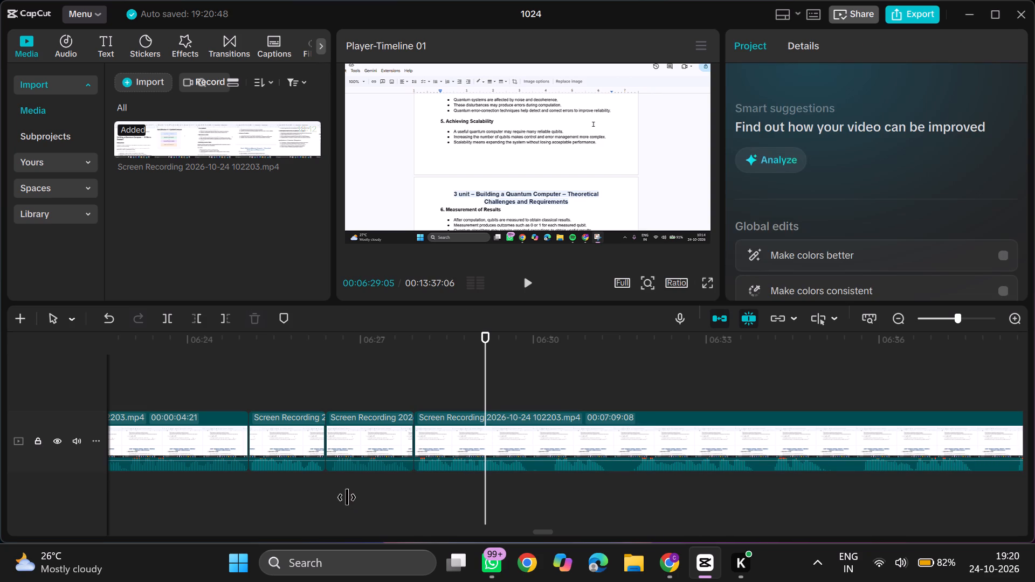
key("space")
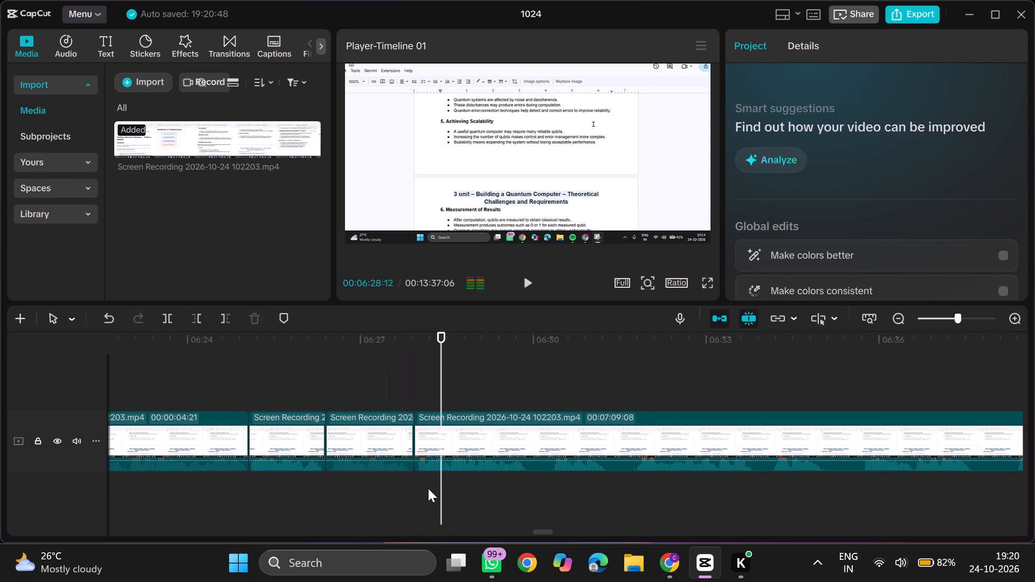
left_click_drag(508, 470, 515, 477)
triple_click(515, 477)
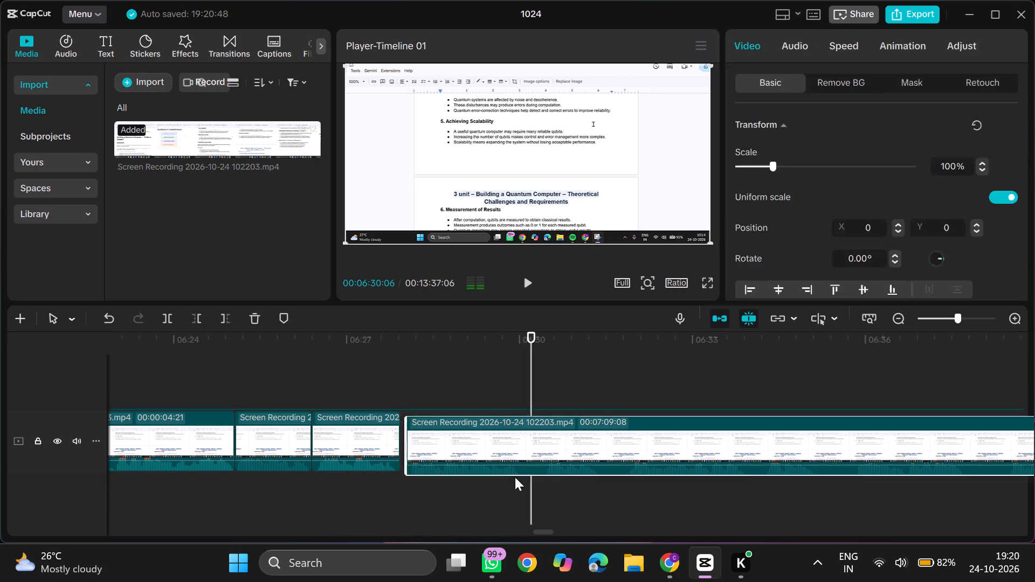
key("ctrl+z")
key("ctrl+b")
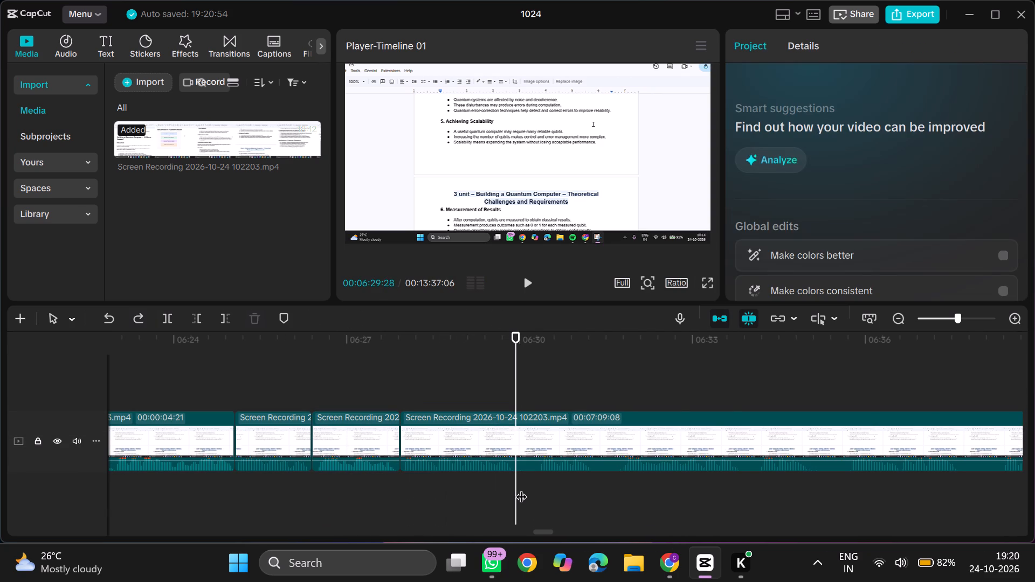
double_click(536, 474)
type("q")
Play on, split the recording at 00:06:30:28 and trim away 13 frames right after the split.
key("space")
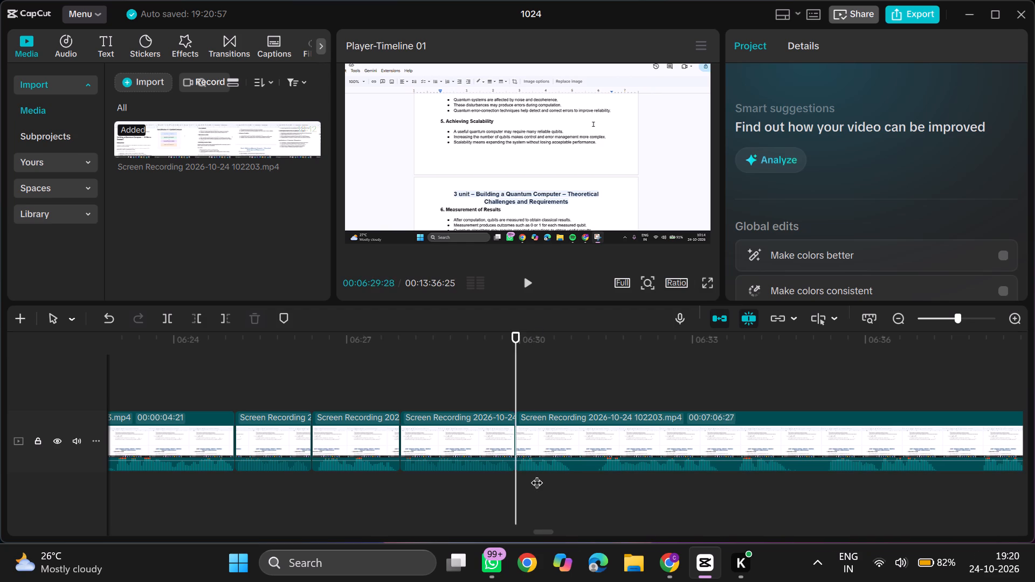
left_click(574, 475)
key("ctrl+b")
left_click(592, 478)
left_click_drag(592, 478, 594, 478)
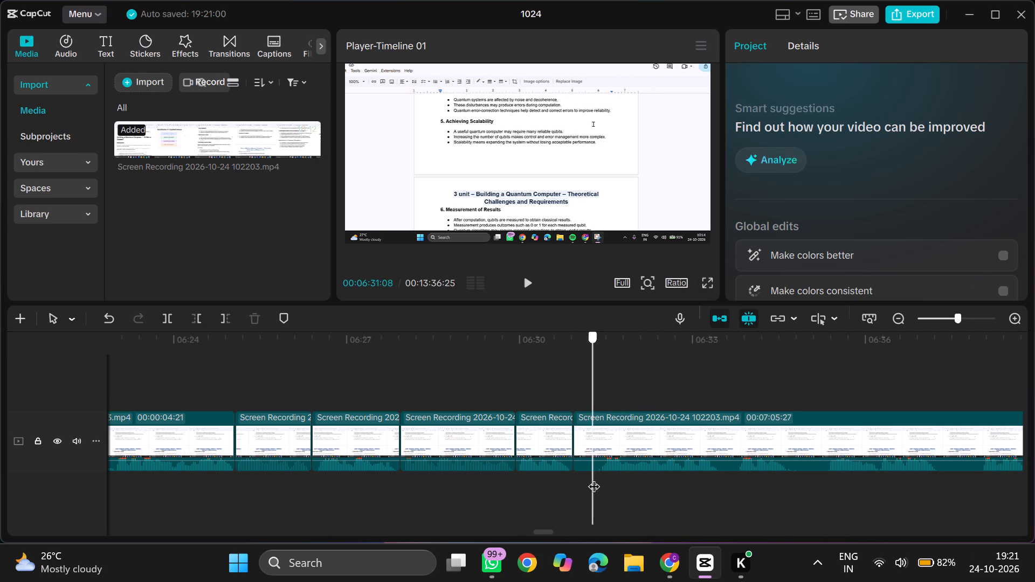
left_click_drag(594, 478, 599, 480)
type("q")
Play on, split the recording at 00:06:33:02 and trim away 9 frames right after the split.
key("space")
scroll(599, 480, "left", 1)
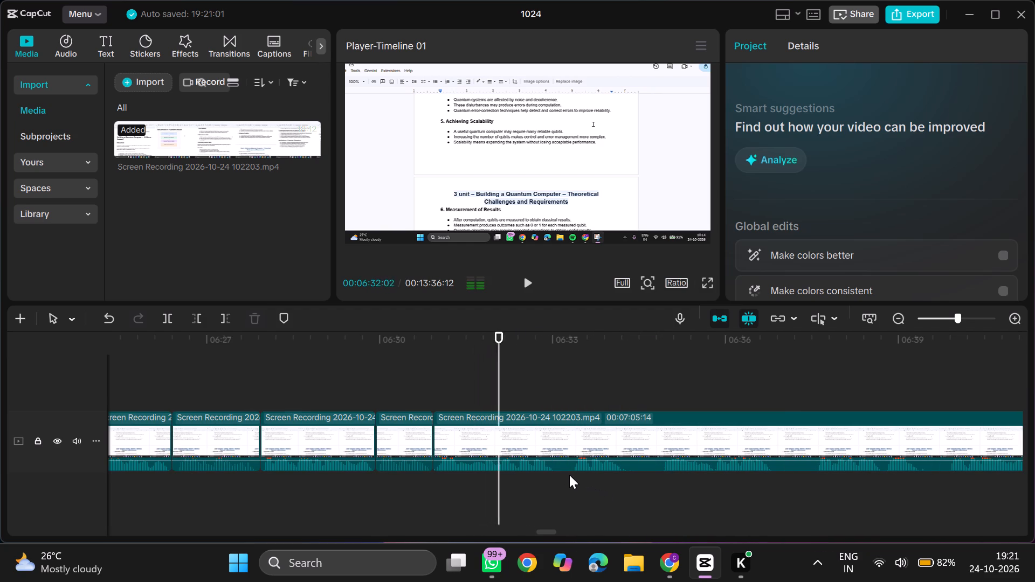
left_click(555, 470)
double_click(556, 483)
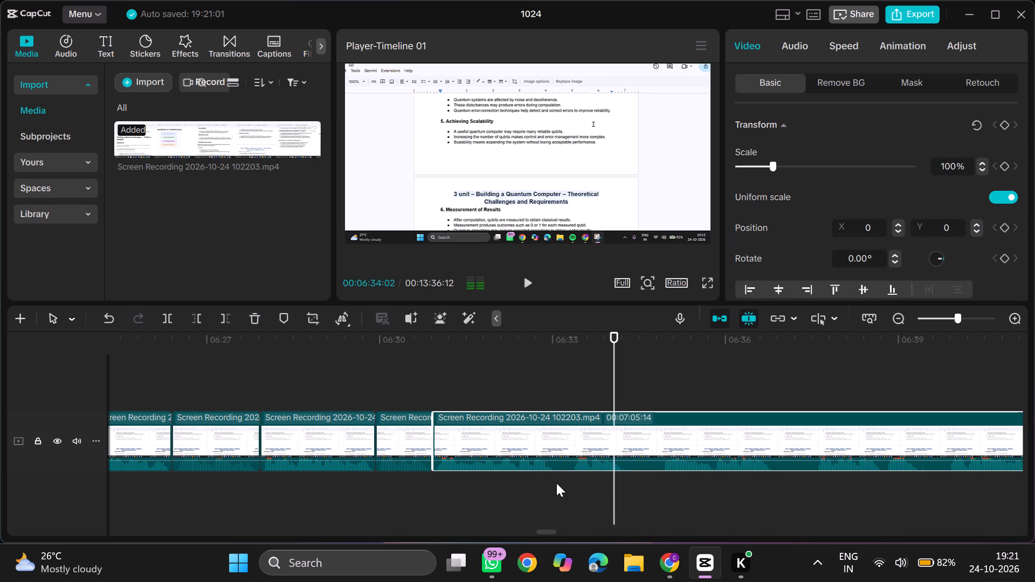
key("ctrl+b")
double_click(573, 476)
key("q")
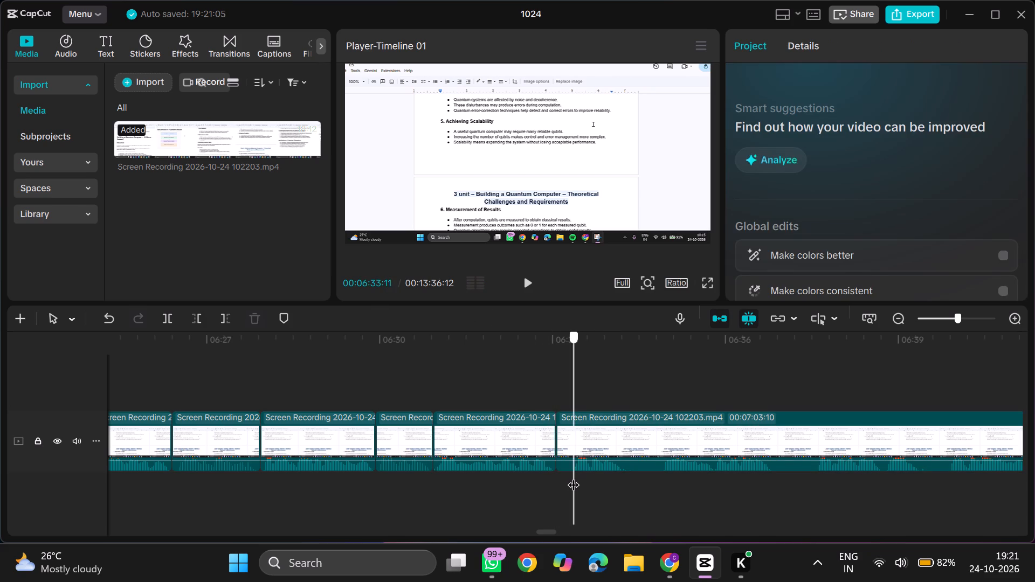
Play on, split the recording at 00:06:34:01 and trim away 17 frames right after the split.
key("space")
scroll(573, 476, "left", 1)
double_click(545, 475)
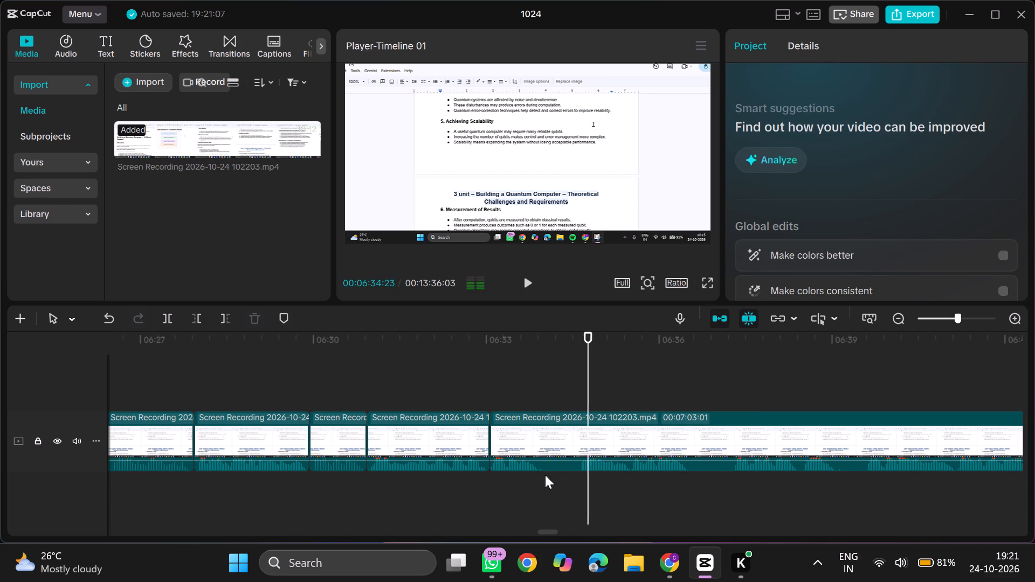
key("ctrl+b")
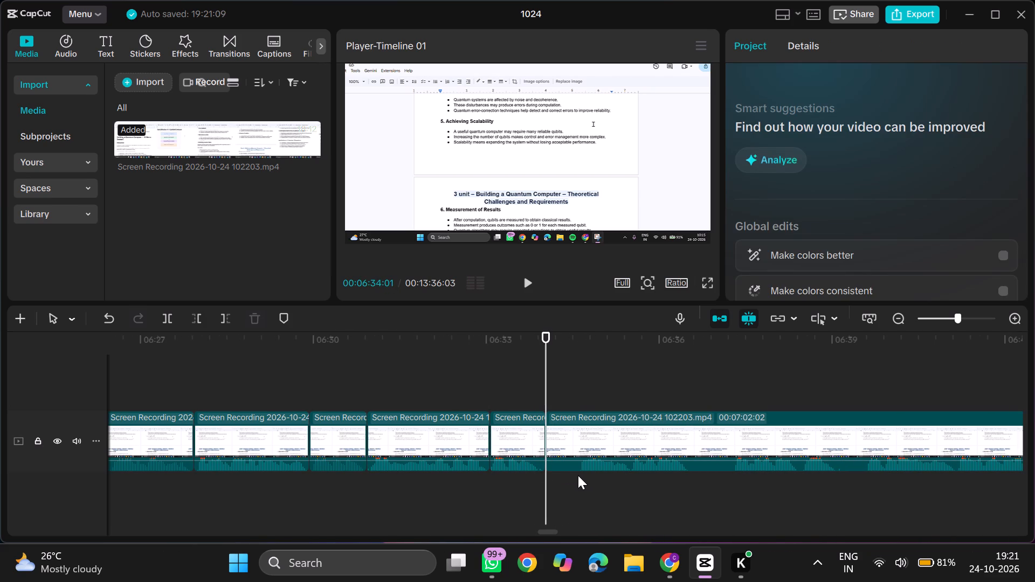
double_click(578, 475)
type("q")
Play on, split the recording at 00:06:36:00 and trim away 22 frames right after the split.
key("space")
scroll(578, 475, "left", 1)
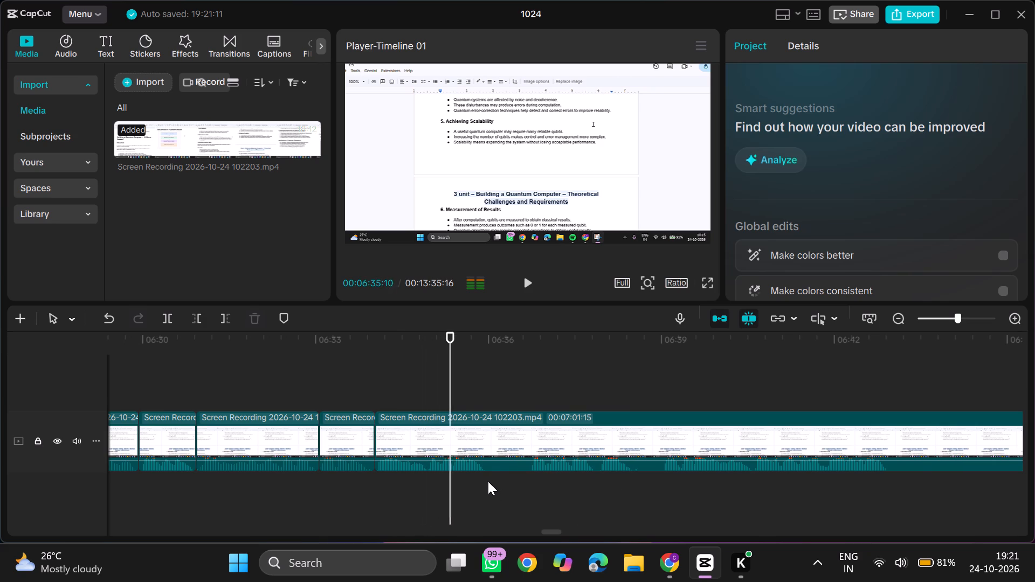
left_click(488, 477)
key("ctrl+b")
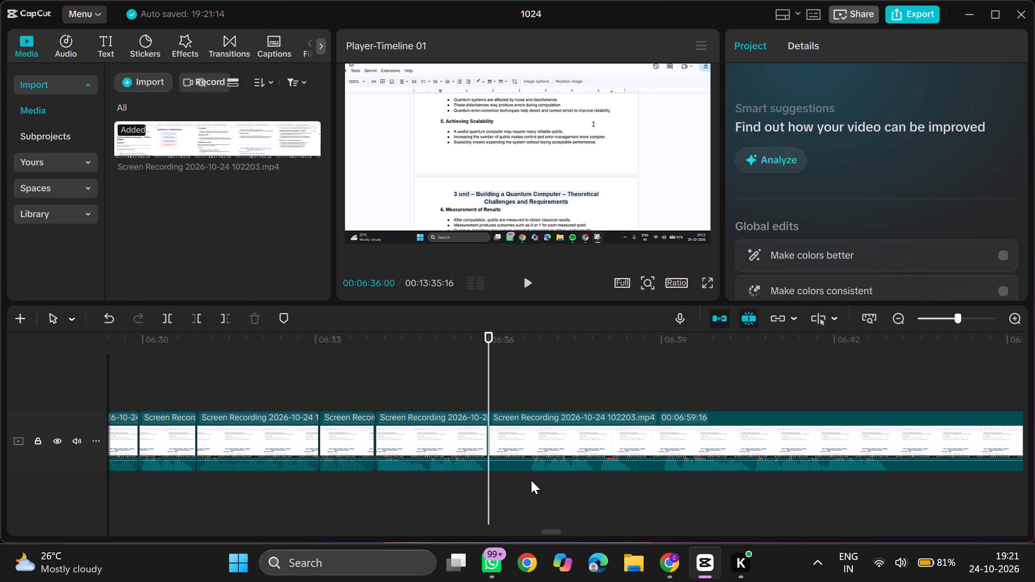
double_click(531, 480)
key("q")
Play on, split the recording at 00:06:37:23 and trim away 15 frames right after the split.
key("space")
scroll(531, 480, "left", 1)
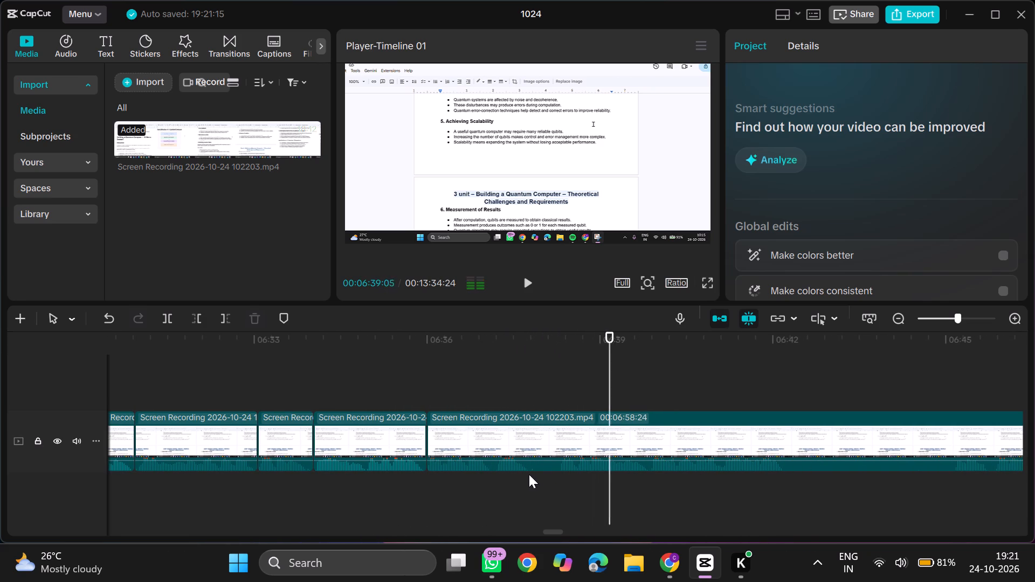
triple_click(529, 474)
key("ctrl+b")
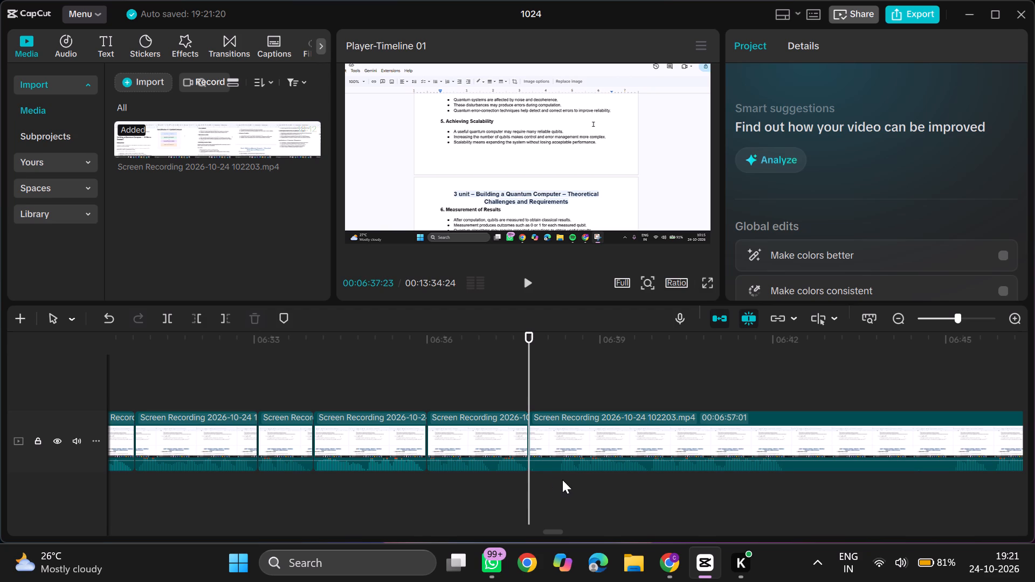
double_click(558, 478)
type("q")
Preview passages of the uncut recording from the 00:06:37:23 join up to about 00:07:04 to judge what to cut.
key("space")
scroll(558, 478, "left", 1)
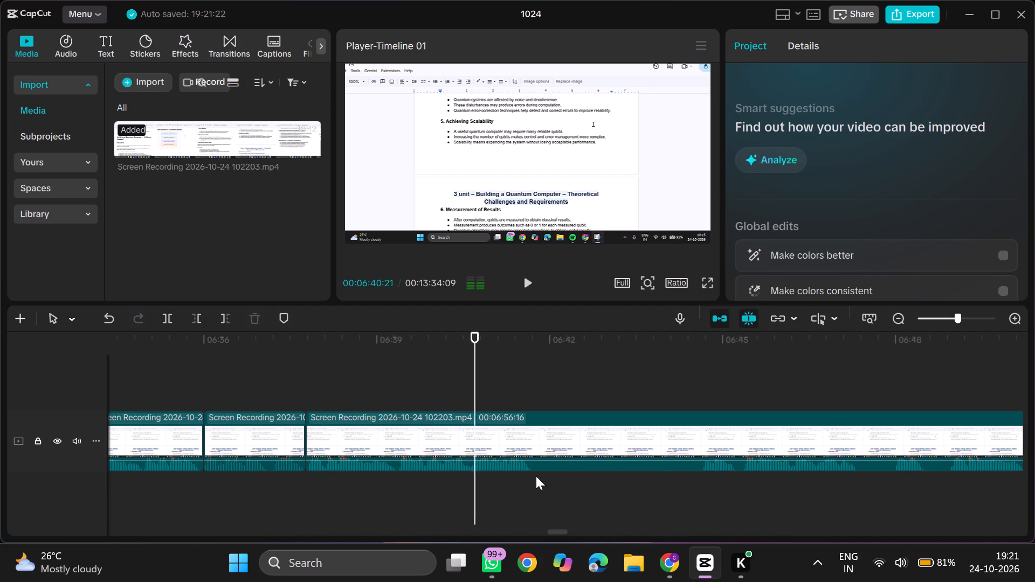
left_click(536, 476)
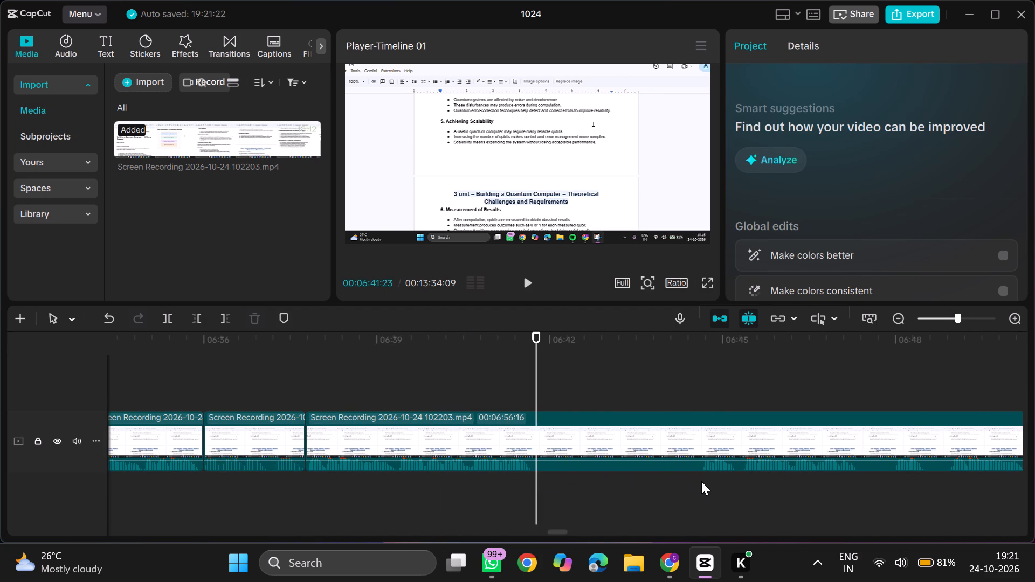
left_click(701, 481)
key("space")
scroll(701, 481, "down", 5, "ctrl")
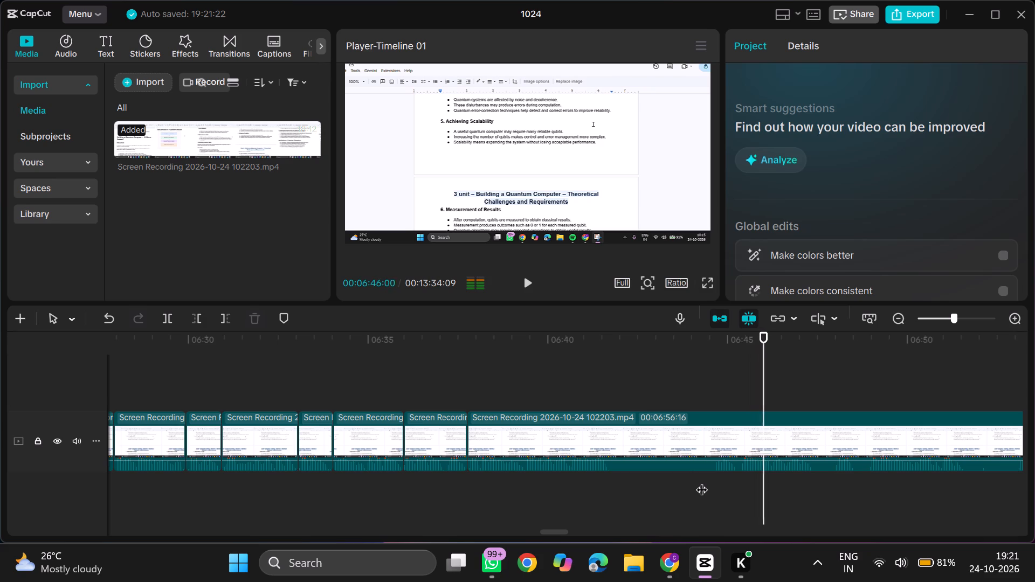
scroll(701, 481, "down", 2, "ctrl")
scroll(752, 471, "left", 1)
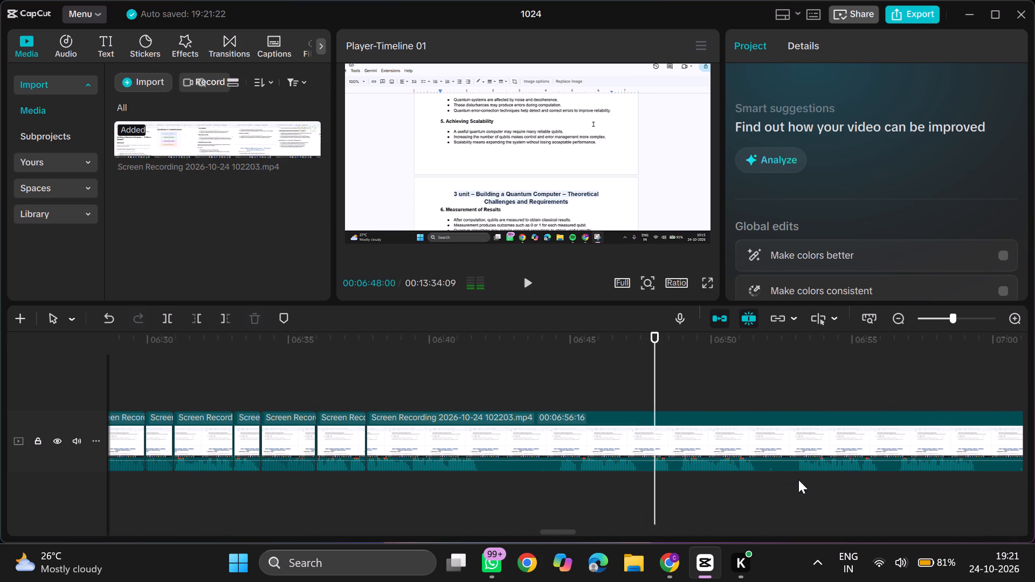
left_click(799, 480)
key("space")
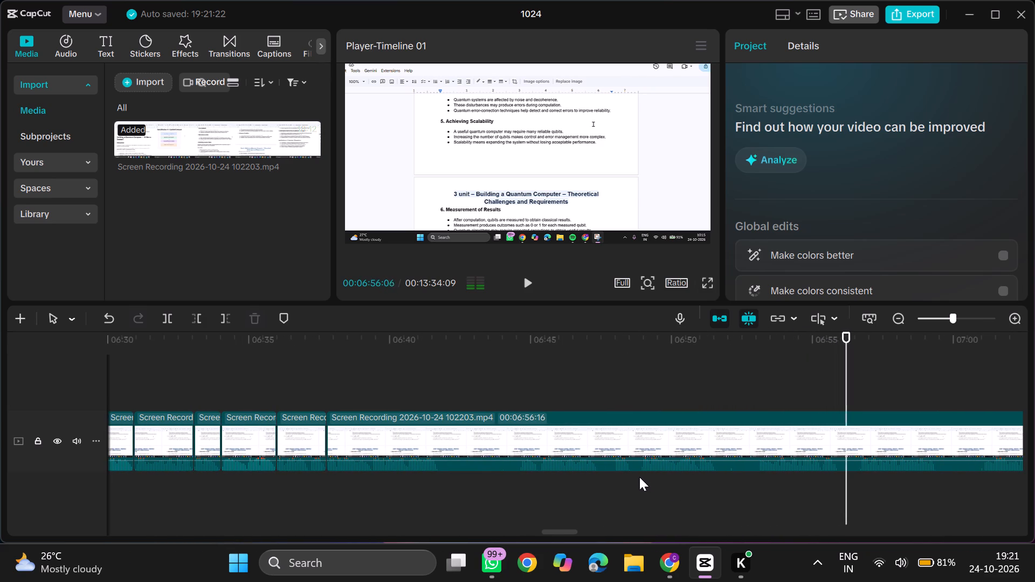
left_click(639, 477)
scroll(639, 477, "left", 1)
left_click(809, 483)
key("space")
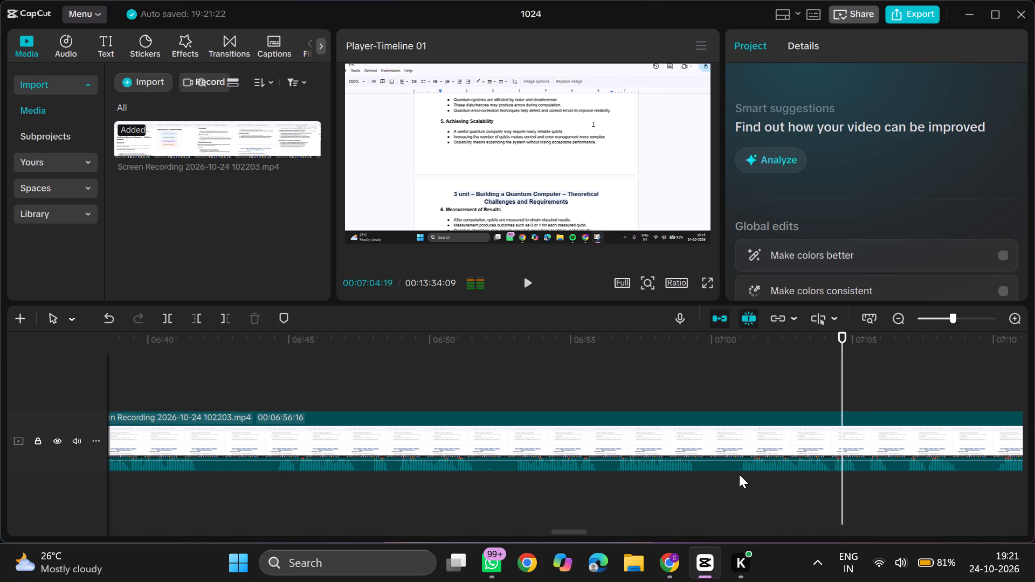
left_click(618, 476)
key("space")
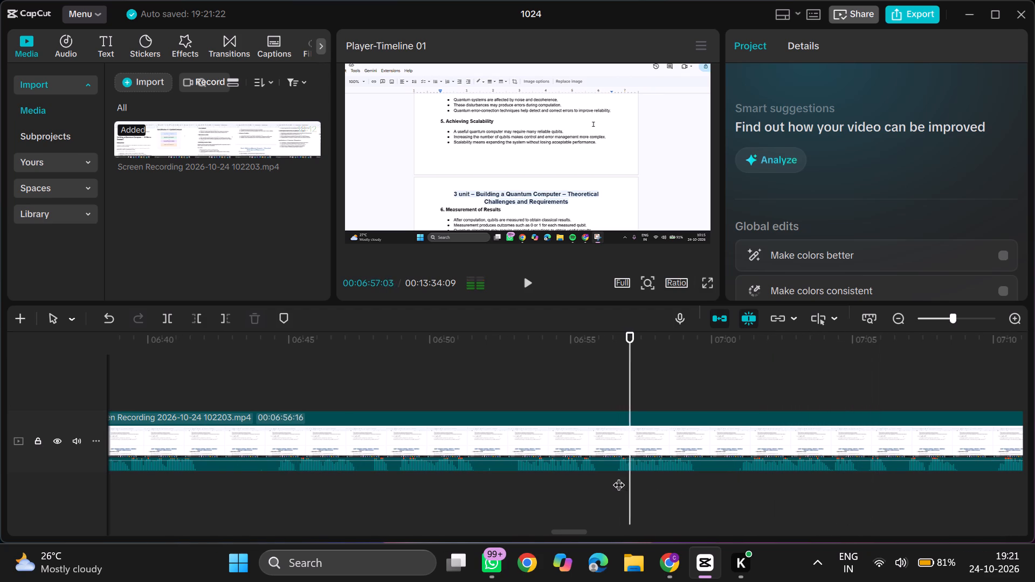
scroll(476, 480, "right", 1)
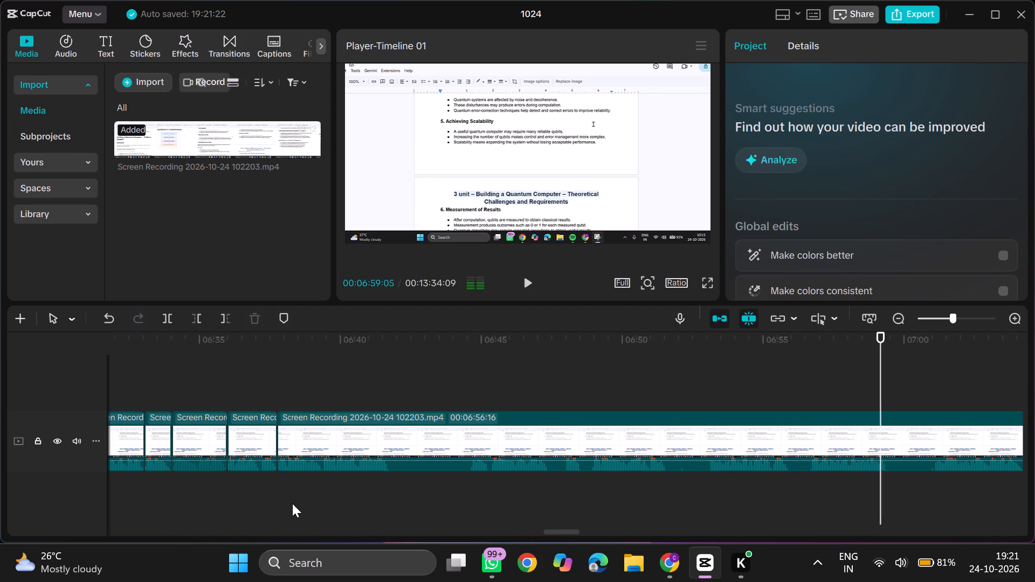
Replay from the 00:06:37:23 join, split the recording at 00:06:41:23 and trim away 2 seconds 24 frames right after the split.
left_click(279, 503)
key("space")
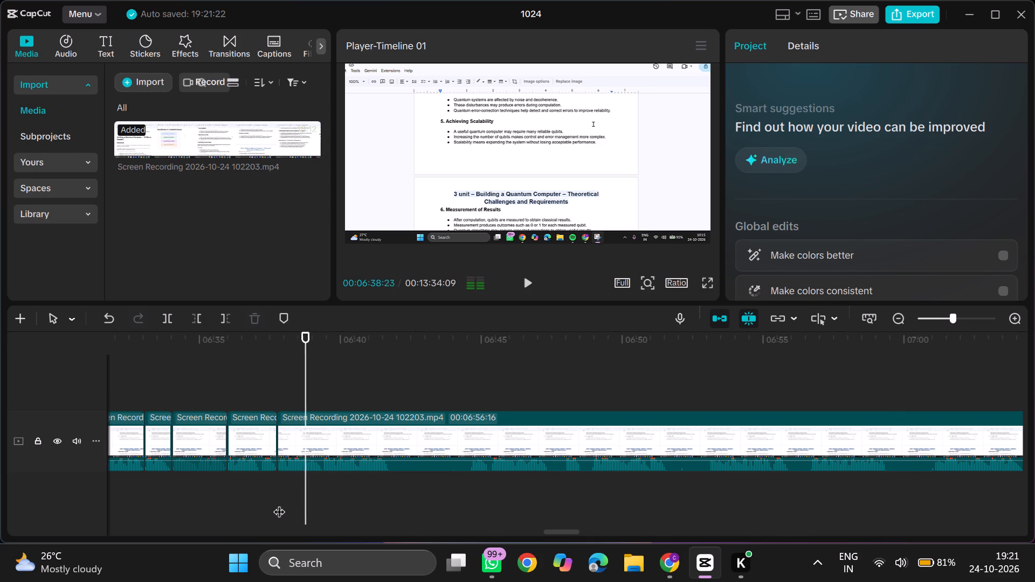
scroll(279, 503, "up", 4, "ctrl")
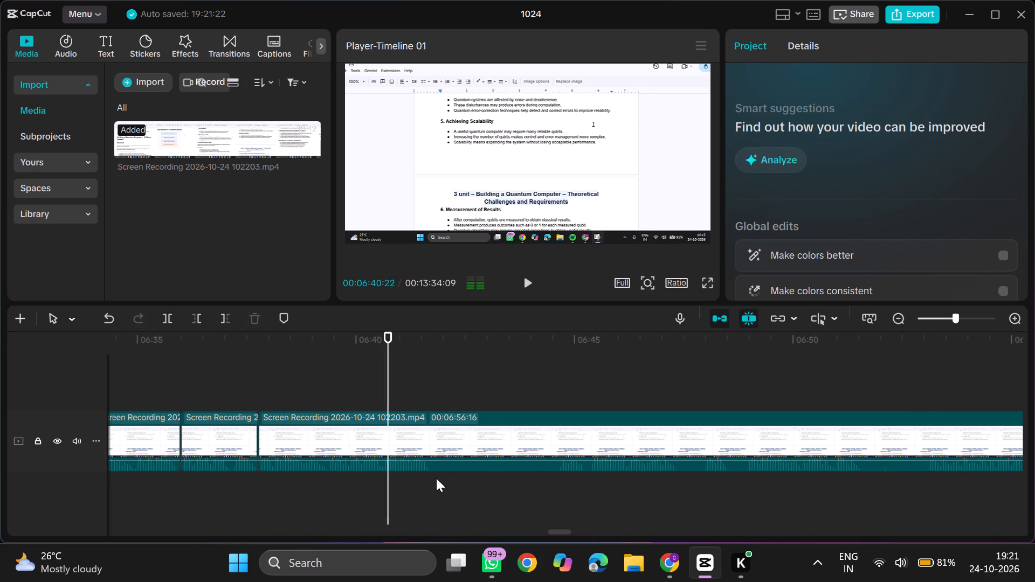
left_click(433, 474)
key("ctrl+b")
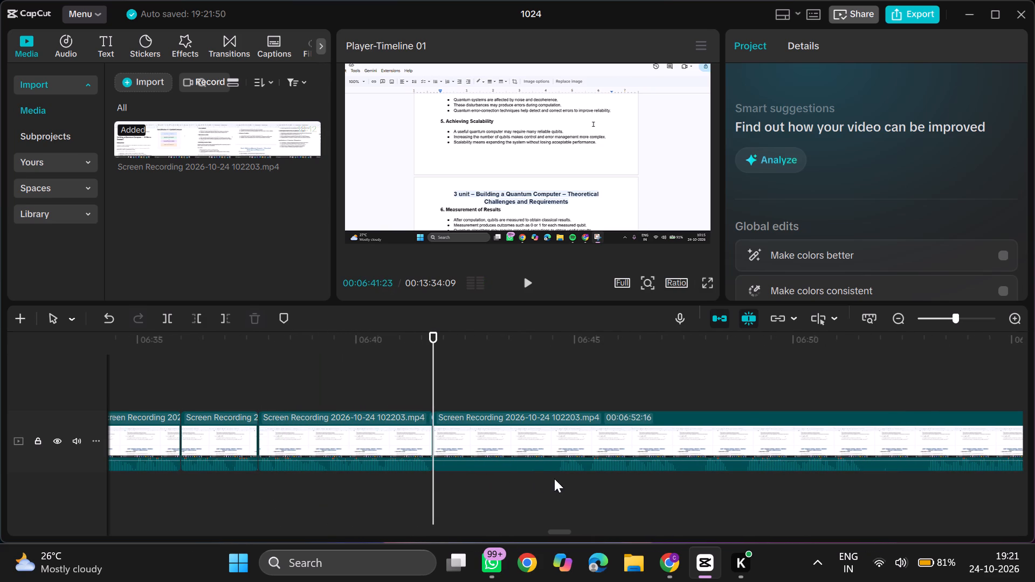
left_click(555, 477)
type("q")
Play on and make two more trims right after the 00:06:41:23 join, of 23 frames and of 3 seconds 15 frames.
key("space")
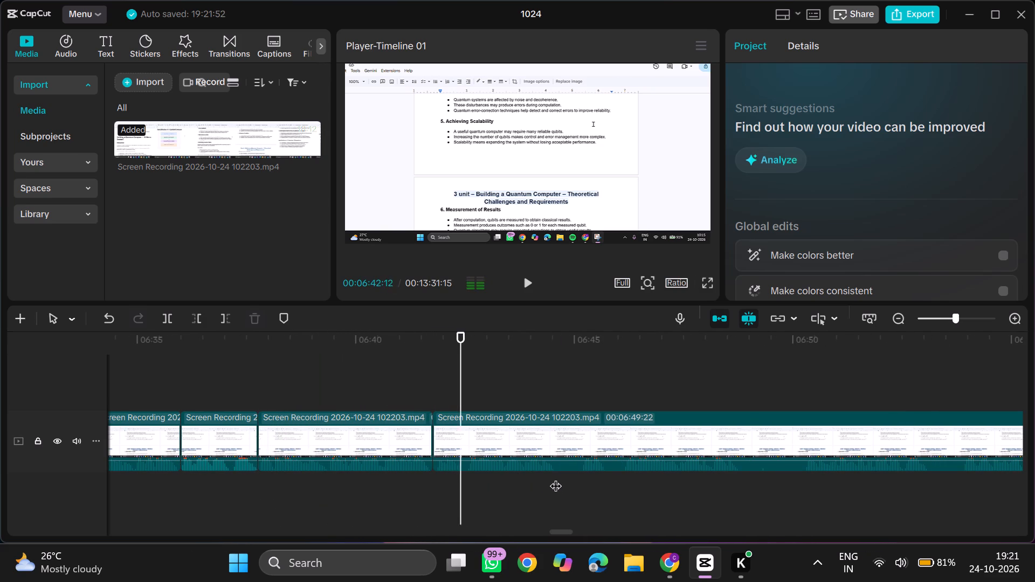
left_click(466, 474)
key("q")
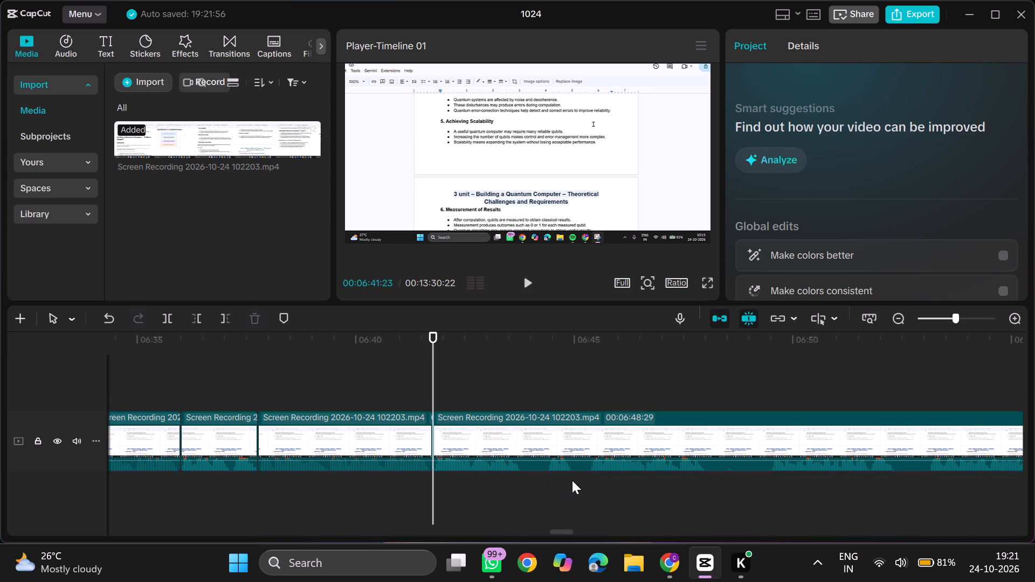
left_click(572, 480)
key("space")
key("space")
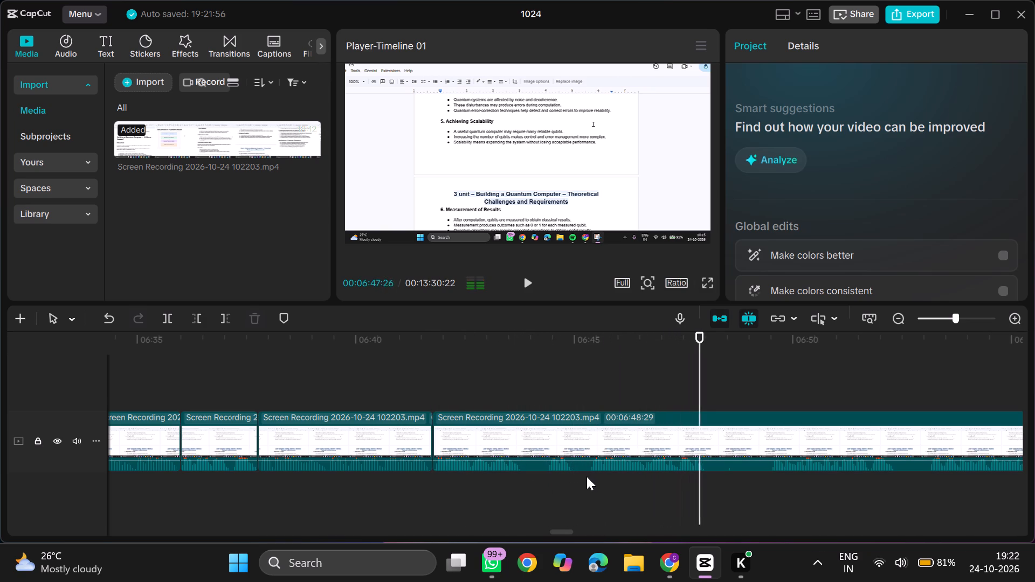
left_click(586, 476)
type("q")
Play on, split the recording at 00:06:44:16 and trim away 1 second 12 frames right after the split.
key("space")
key("space")
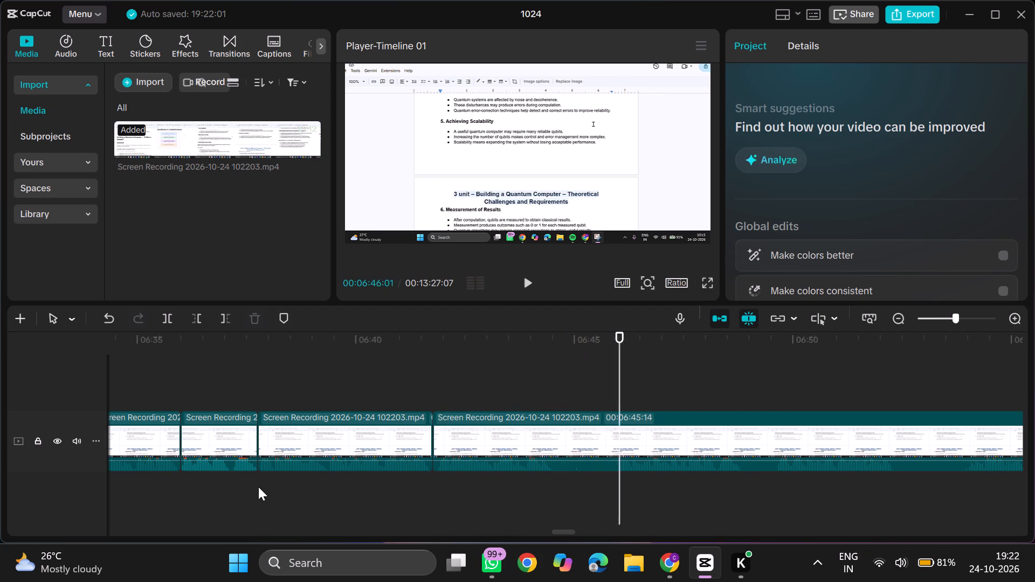
double_click(554, 481)
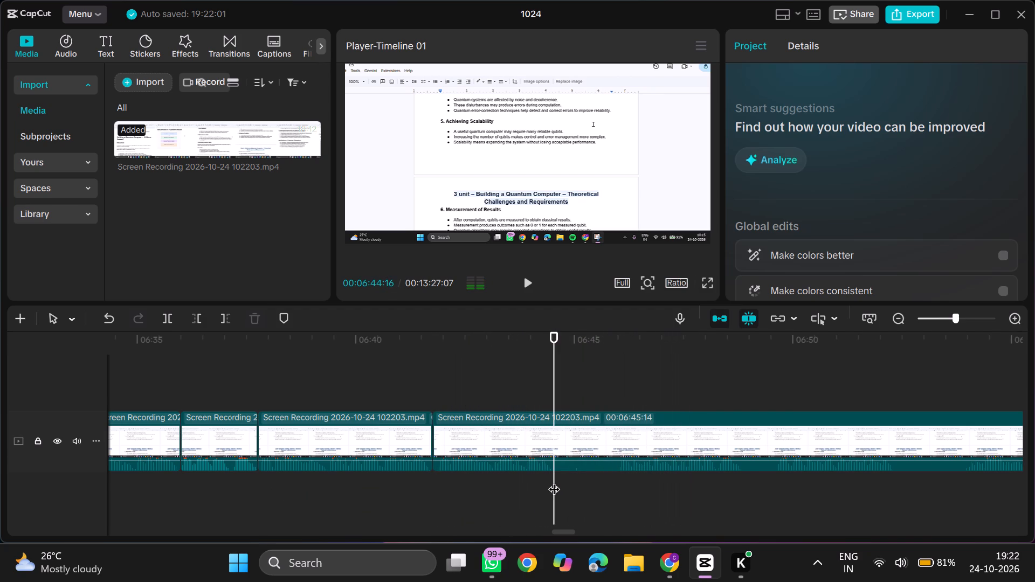
key("ctrl+b")
left_click(615, 477)
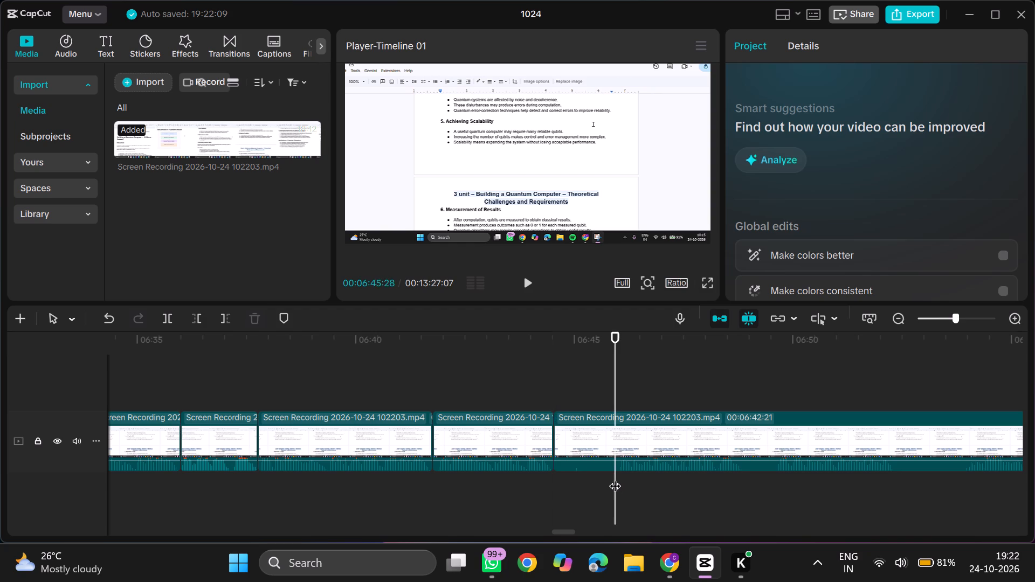
key("q")
Replay the latest cuts and delete the 4-second clip between the 00:06:37:23 and 00:06:41:23 joins.
scroll(415, 487, "right", 1)
left_click(460, 488)
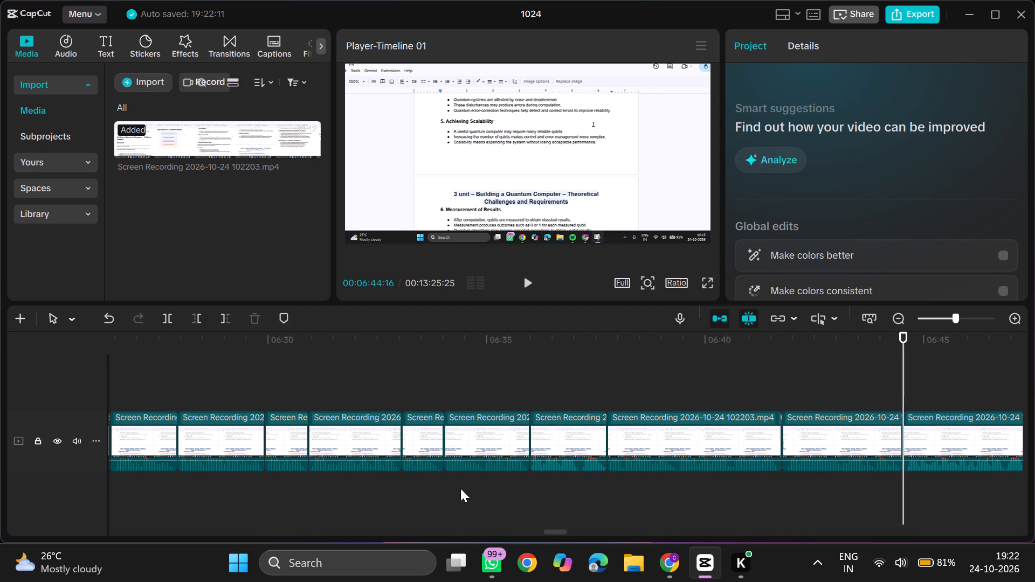
key("space")
scroll(460, 488, "down", 1, "ctrl")
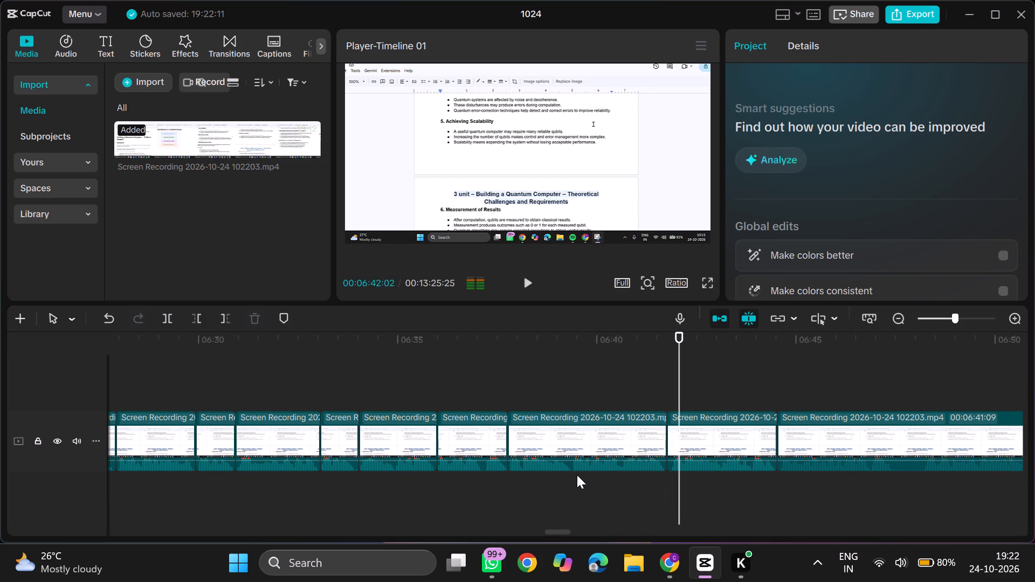
scroll(577, 475, "left", 1)
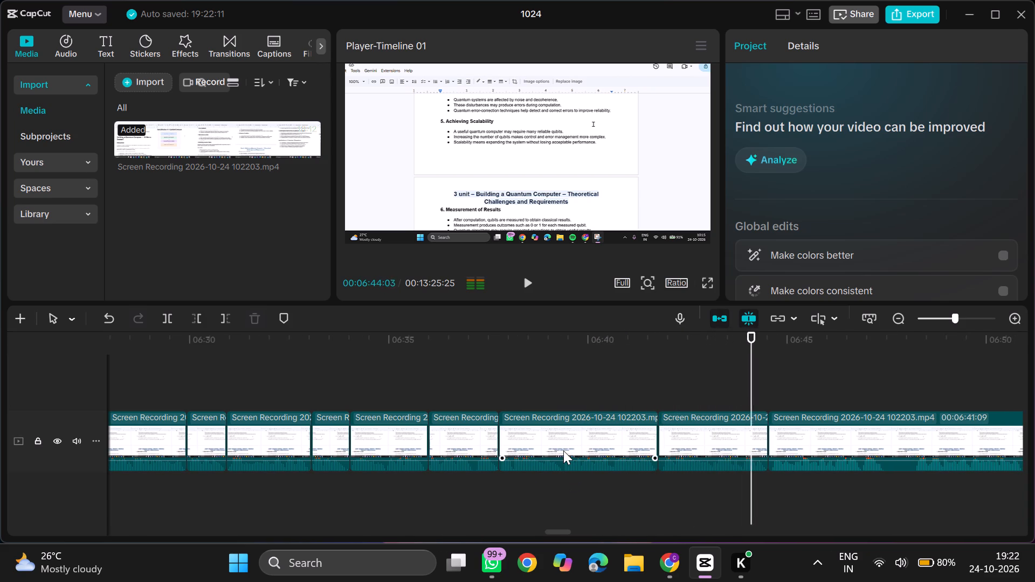
left_click(563, 451)
key("BackSpace")
left_click(438, 488)
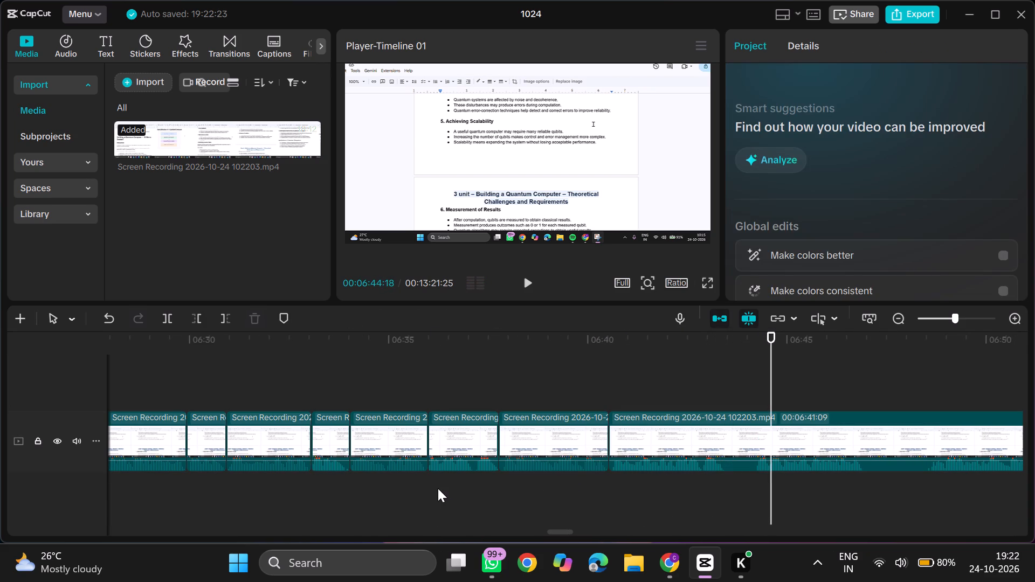
Replay from the 00:06:37:23 join, split the recording at 00:06:43:14 and trim away 23 frames right after the split.
key("space")
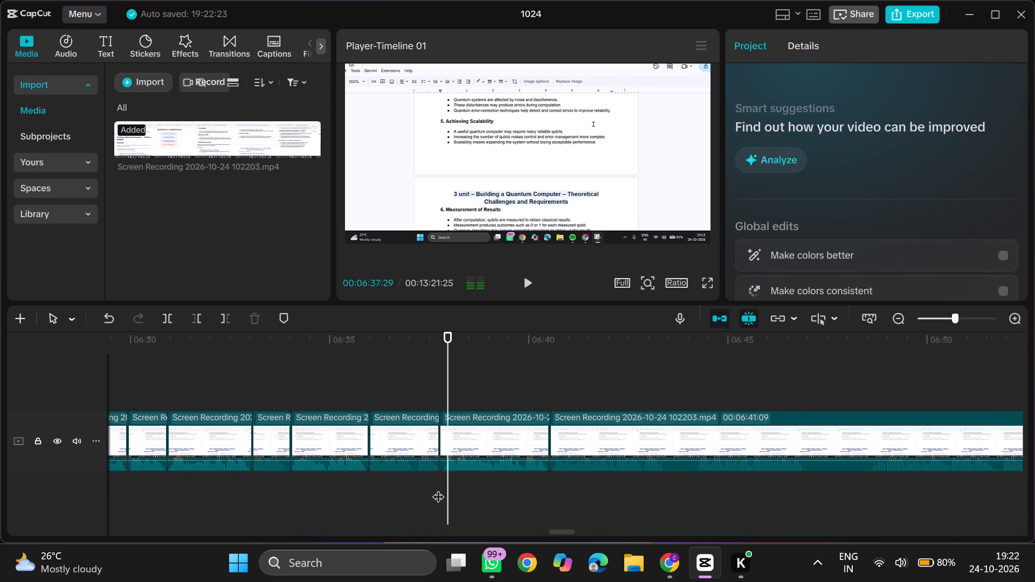
scroll(438, 488, "left", 1)
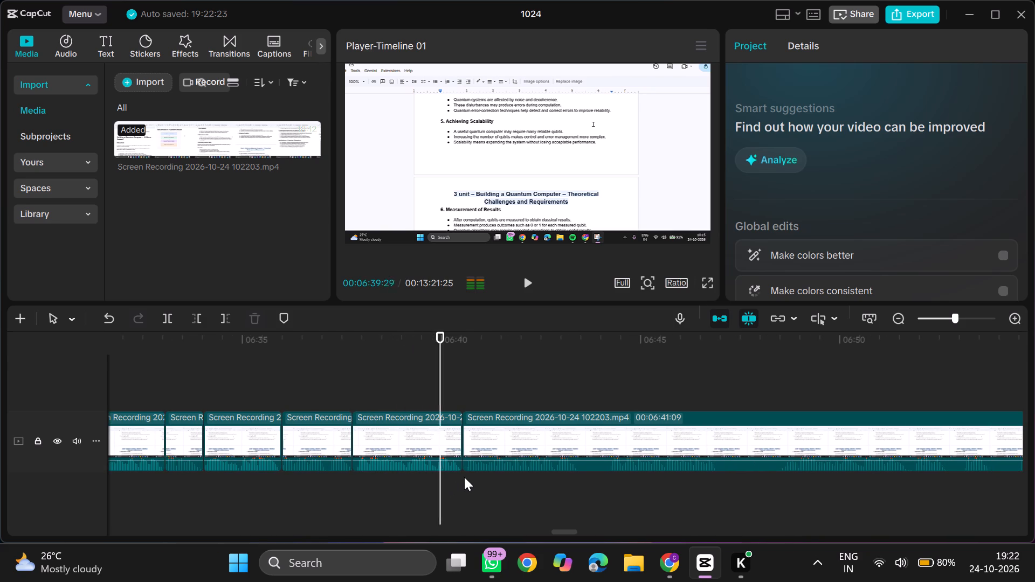
left_click(569, 474)
key("ctrl+b")
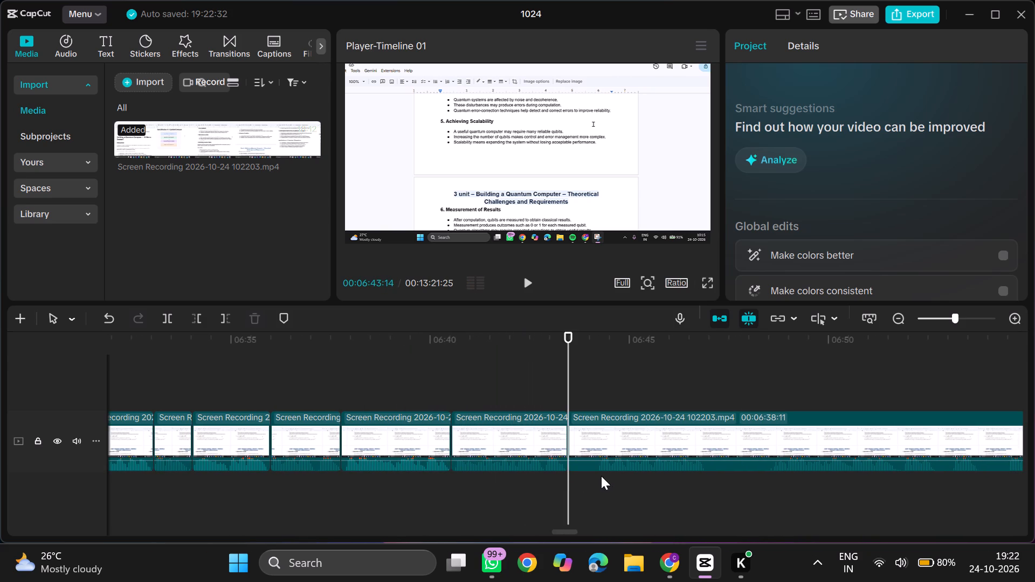
double_click(599, 476)
type("q")
Play on, split the recording at 00:06:46:06 and trim away 1 second 17 frames right after the split.
key("space")
scroll(599, 476, "left", 1)
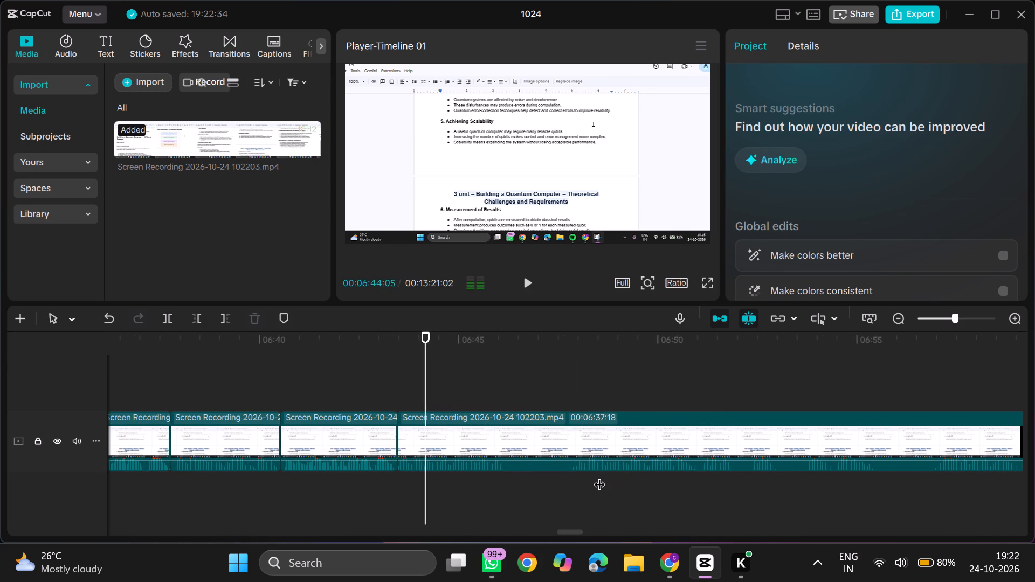
left_click(505, 475)
double_click(468, 477)
key("space")
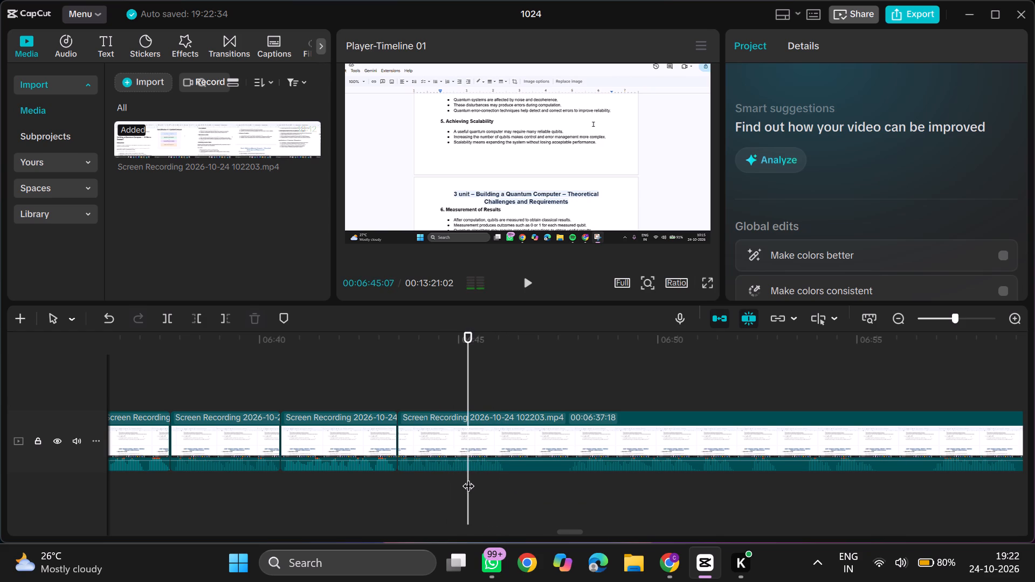
key("space")
left_click(424, 476)
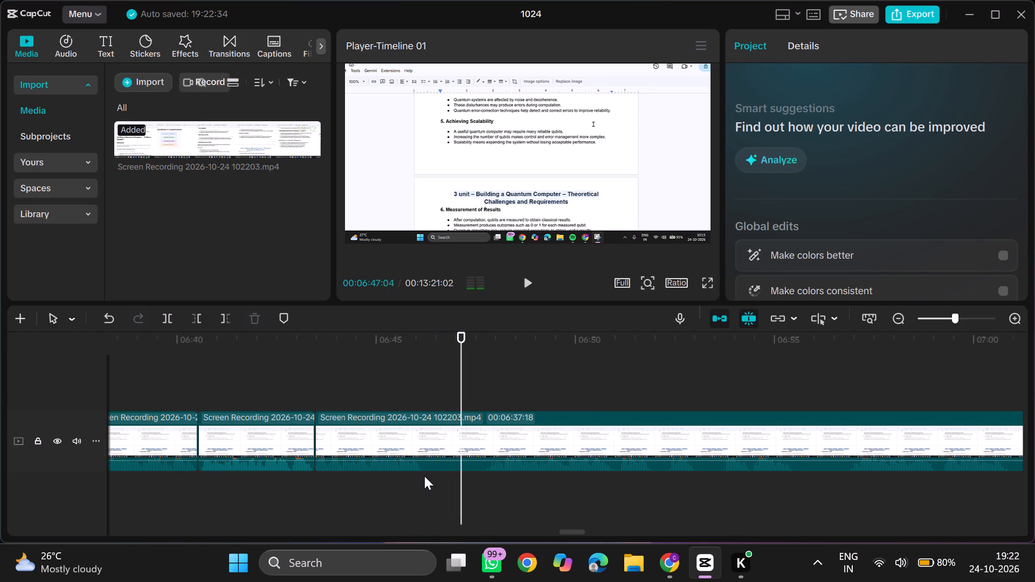
key("ctrl+b")
left_click(486, 477)
type("q")
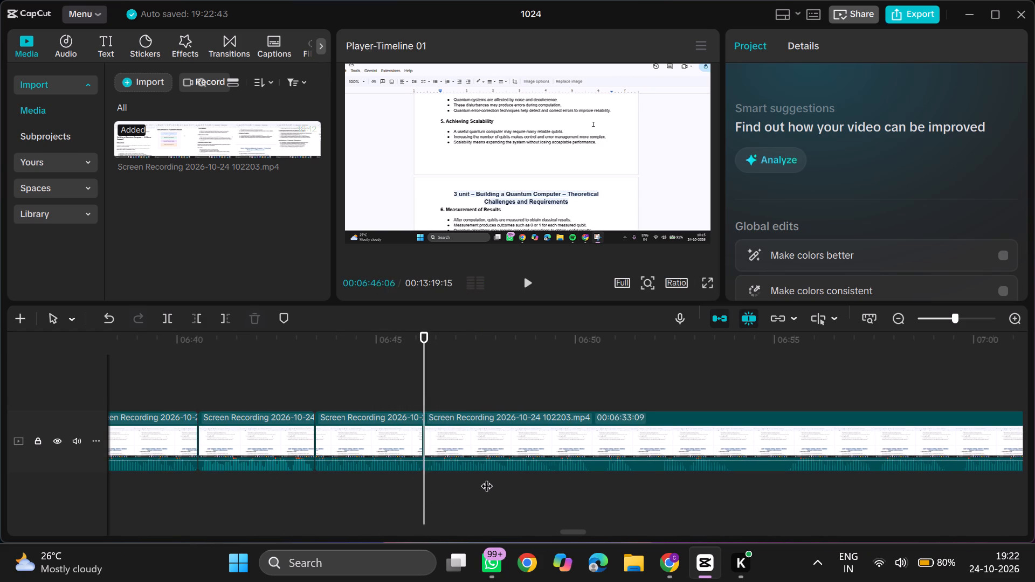
Replay across the 00:06:46:06 join, split the recording at about 00:06:50:11 and trim away 15 frames right after the split.
key("space")
scroll(486, 477, "down", 3, "ctrl")
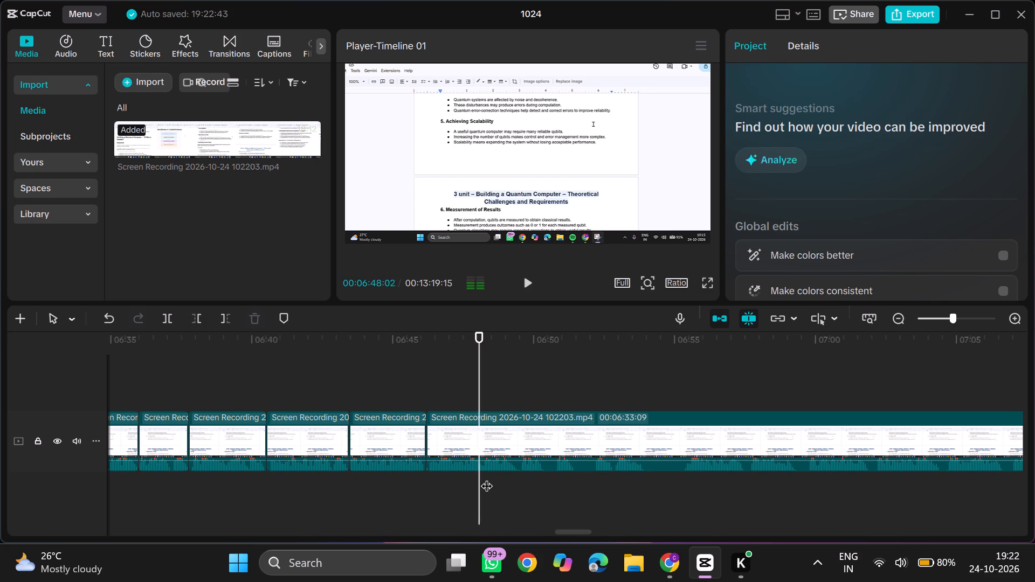
left_click(376, 479)
key("space")
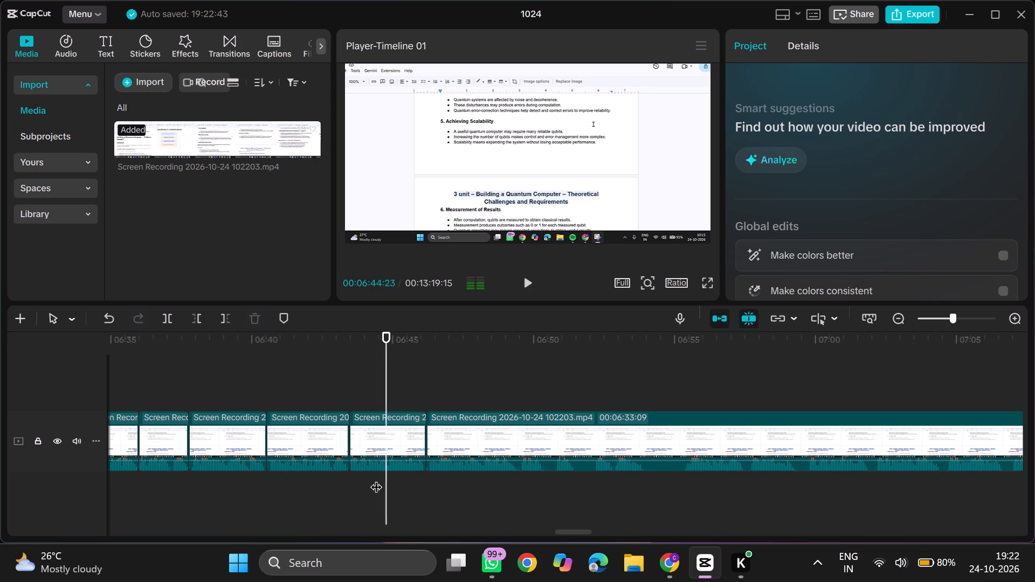
right_click(376, 479)
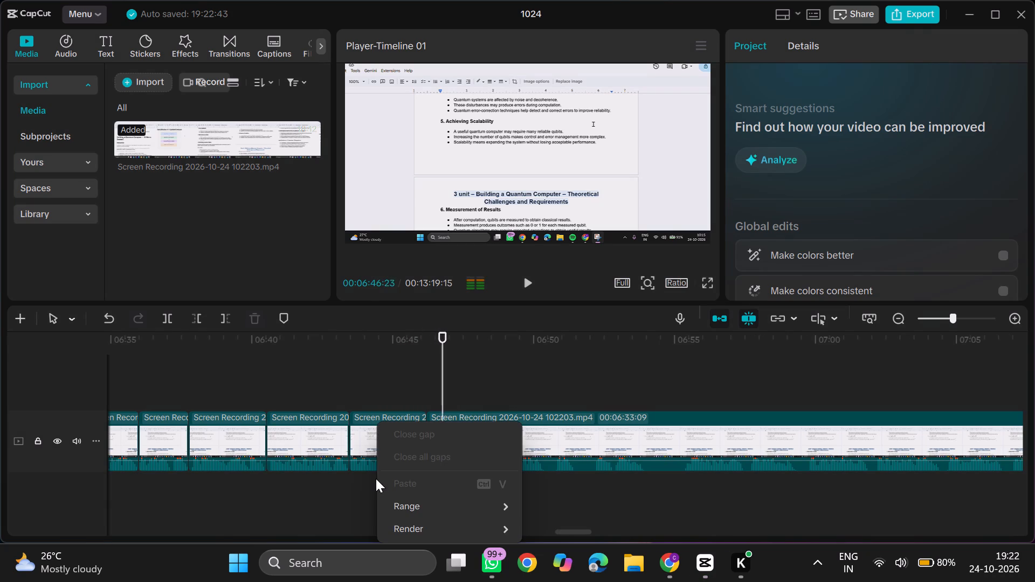
left_click(355, 476)
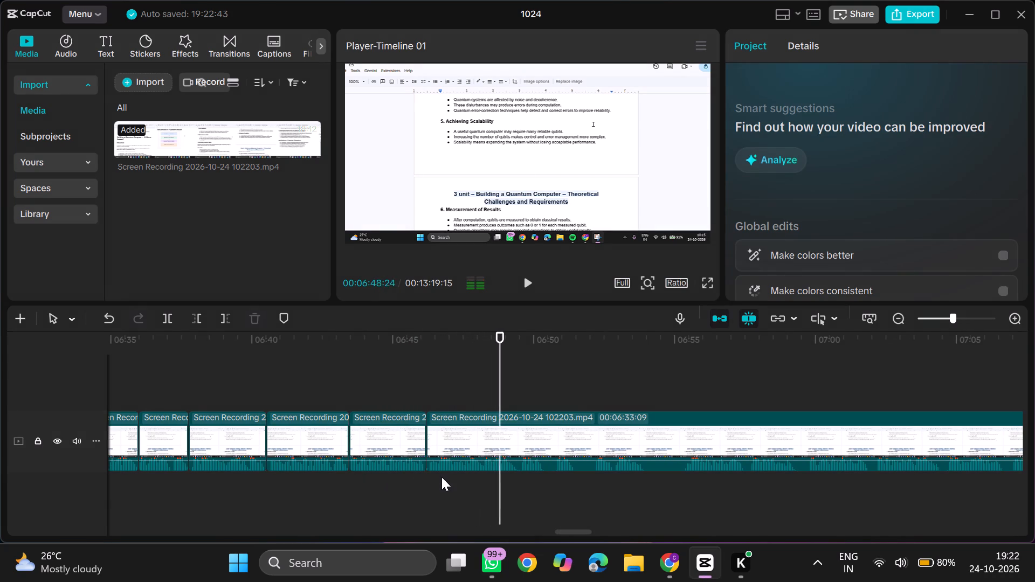
right_click(528, 492)
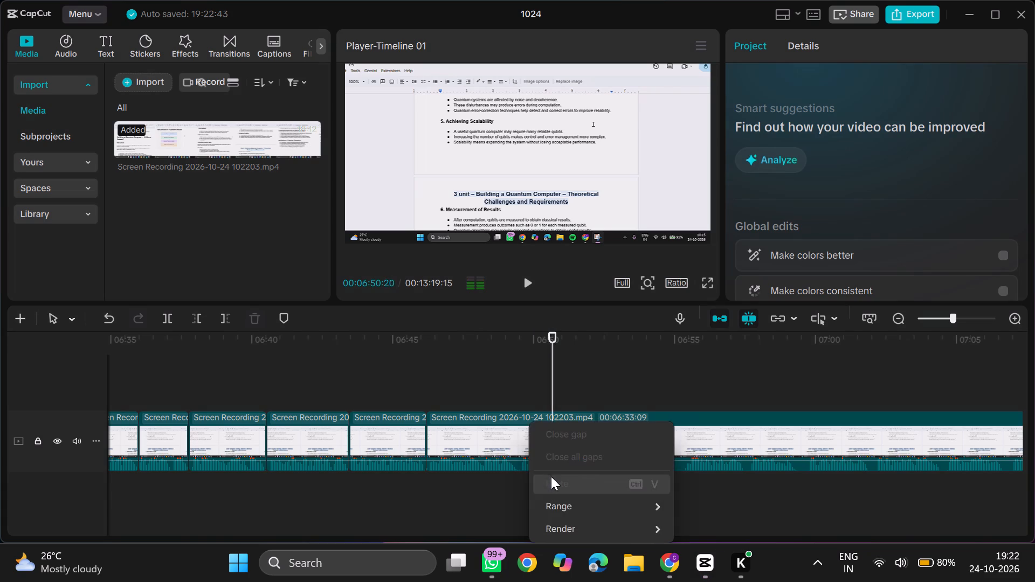
left_click(507, 491)
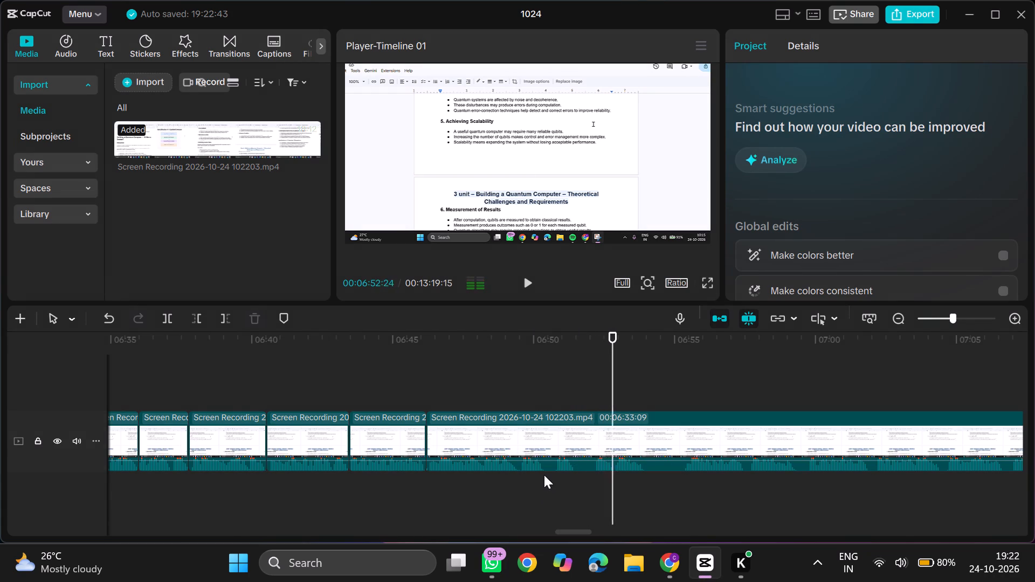
left_click(544, 475)
key("ctrl+b")
left_click(558, 476)
type("q")
Play on, split the recording at 00:06:51:01 and trim away 1 second 8 frames right after the split.
key("space")
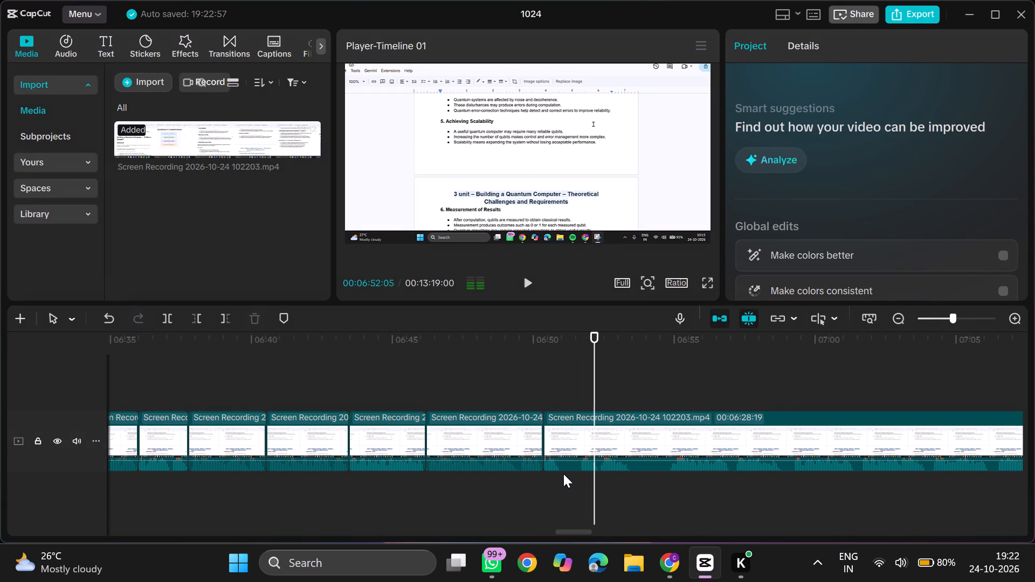
key("ctrl+b")
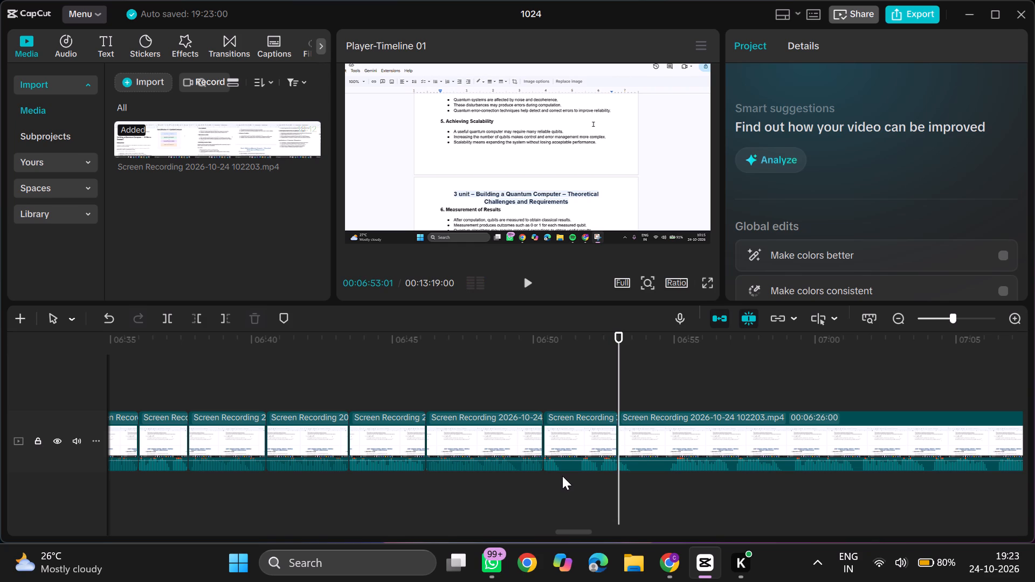
key("ctrl+z")
triple_click(562, 476)
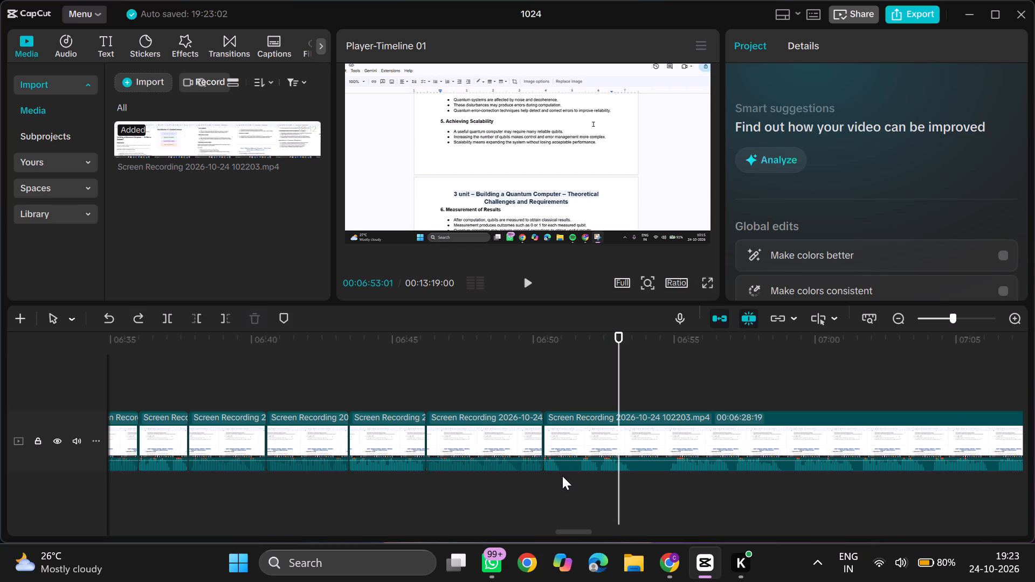
key("ctrl+b")
left_click(598, 473)
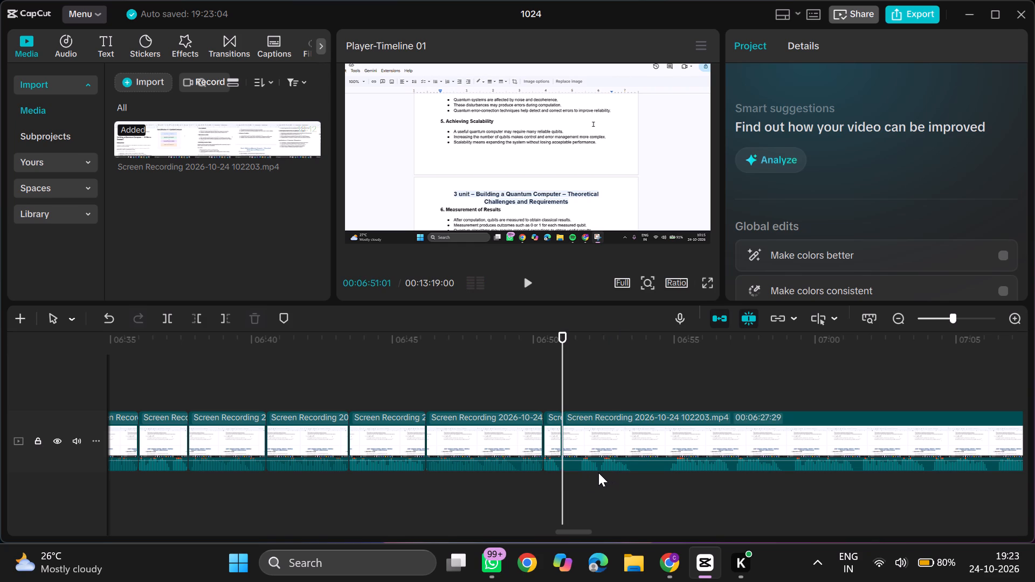
type("q")
Play on, split the recording at 00:06:52:10 and trim away 1 second 5 frames right after the split.
key("space")
double_click(599, 472)
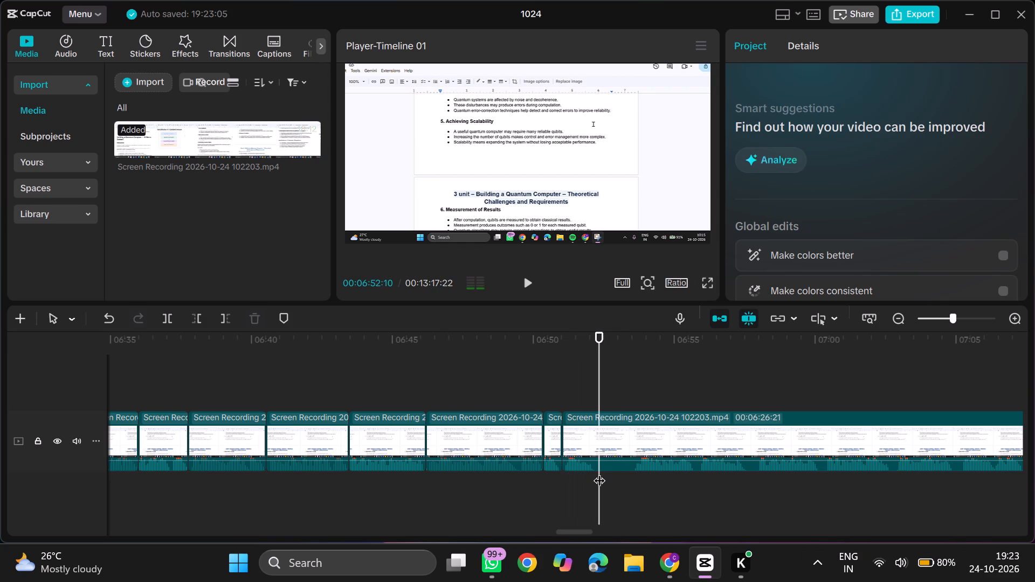
key("ctrl+b")
double_click(632, 477)
key("q")
Preview the uncut recording from the 00:06:52:10 join up to about 00:07:00 to judge what to cut.
key("space")
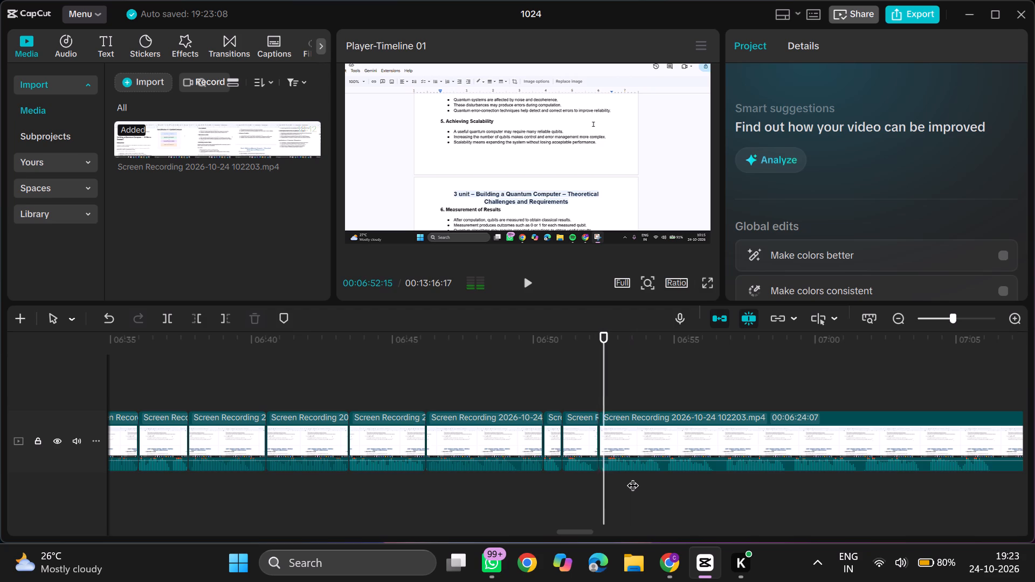
scroll(632, 477, "left", 1)
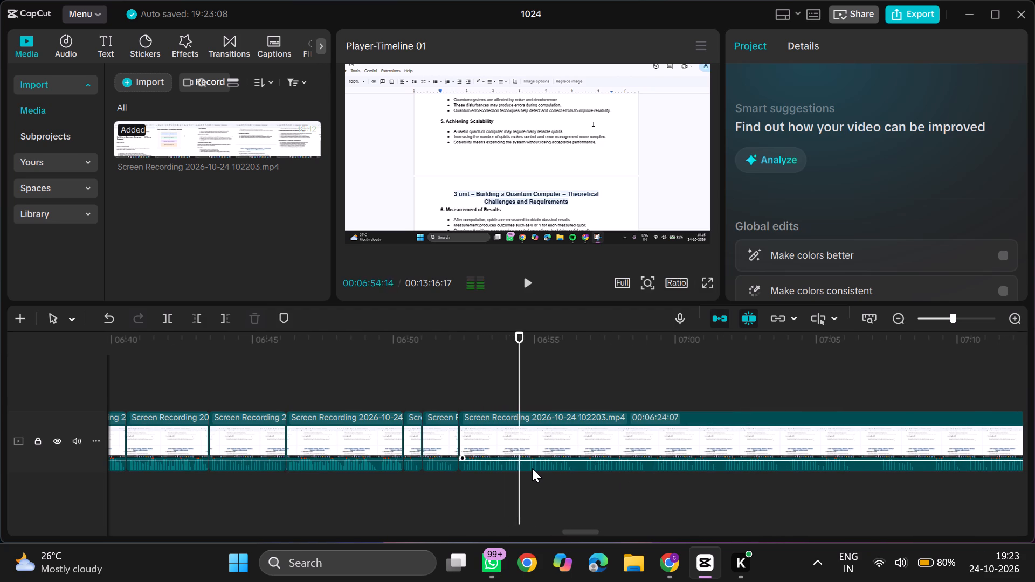
scroll(532, 468, "up", 1)
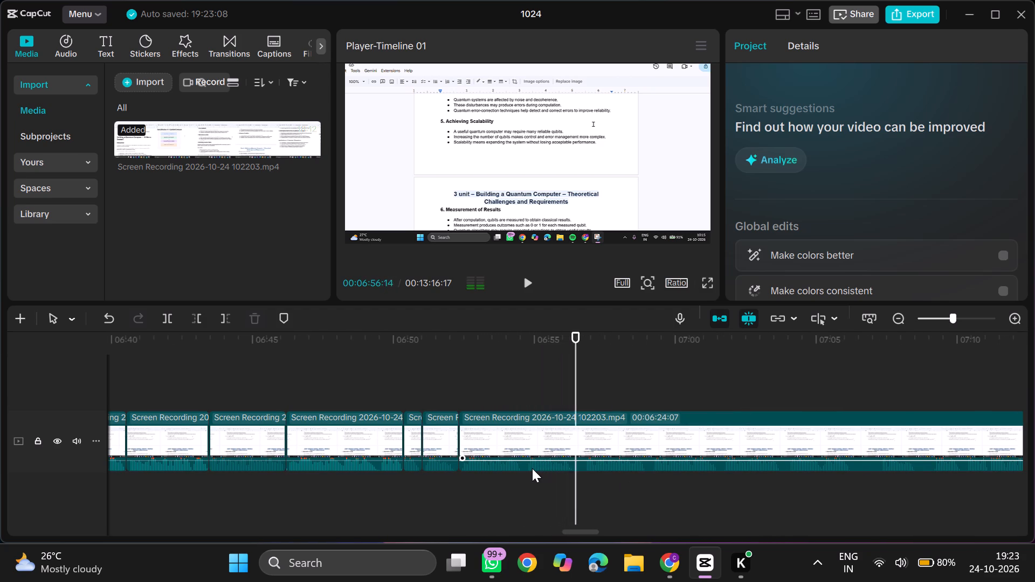
scroll(532, 468, "right", 1)
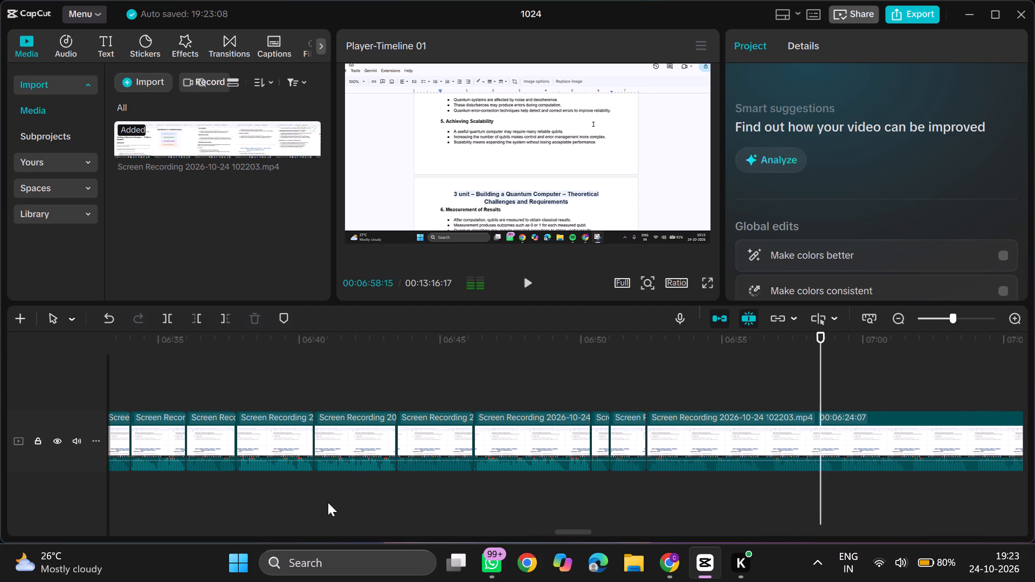
scroll(309, 502, "right", 1)
key("space")
Replay the edited recording at several points between about 06:21 and 06:04 to examine the Achieving Scalability passage for unwanted clips.
scroll(305, 502, "right", 1)
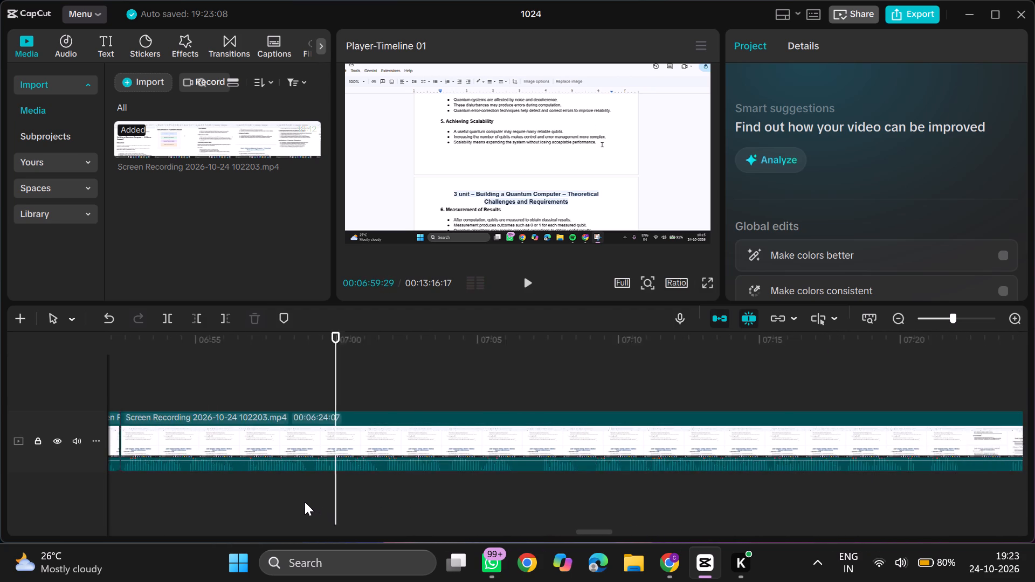
scroll(305, 502, "right", 3)
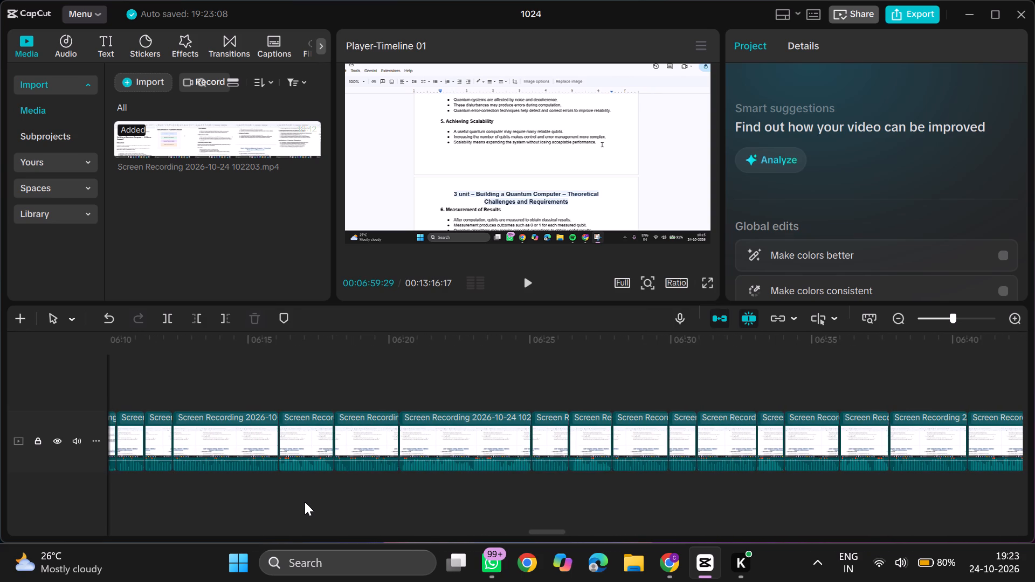
left_click(402, 491)
key("space")
scroll(402, 491, "down", 2, "ctrl")
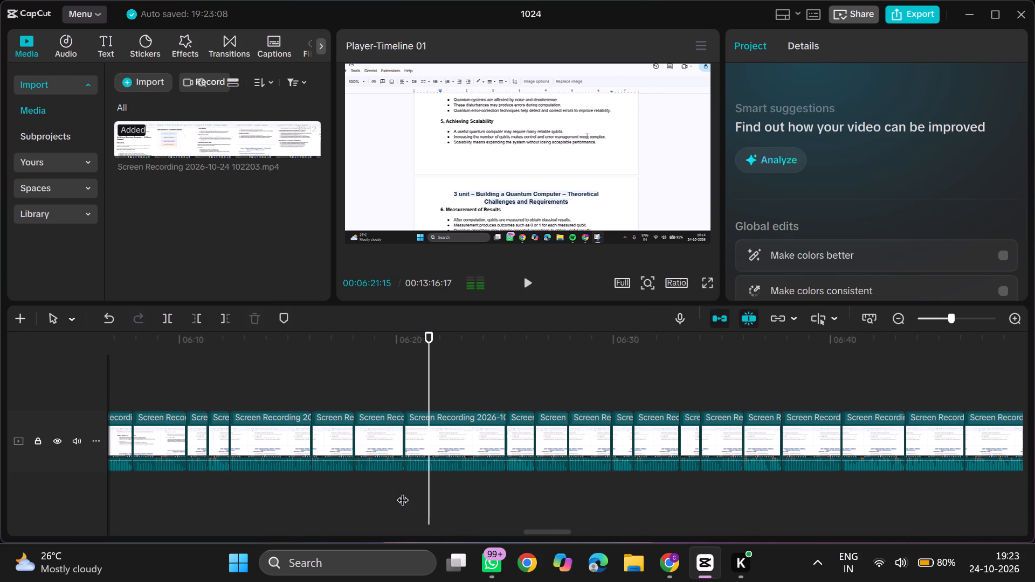
left_click(358, 480)
key("space")
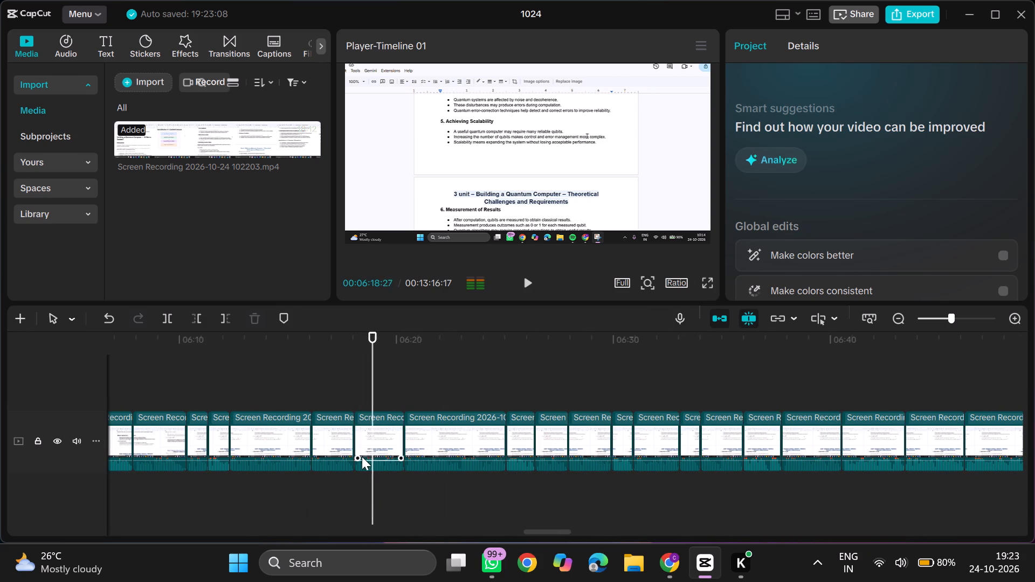
left_click(296, 494)
key("space")
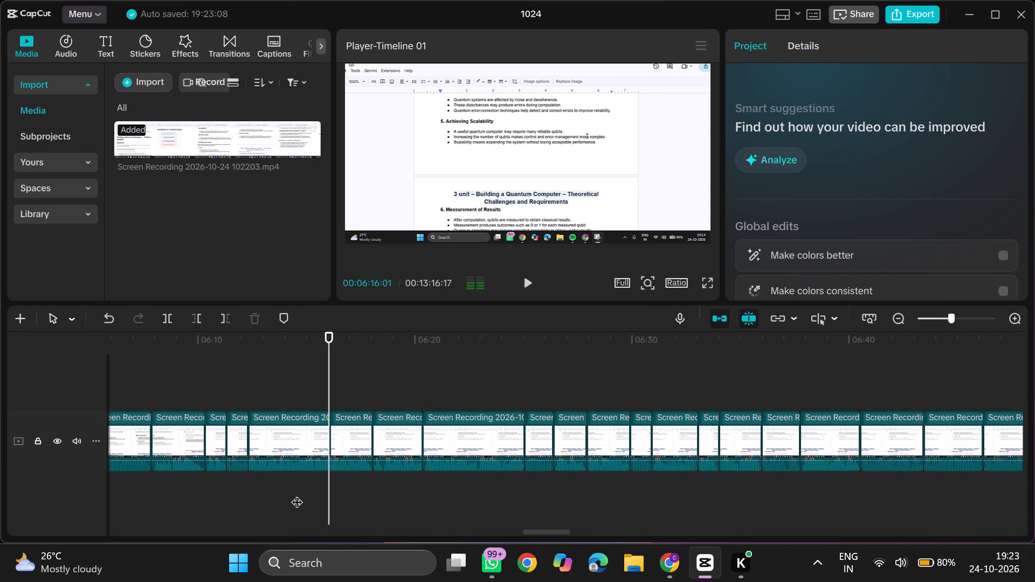
left_click(227, 495)
key("space")
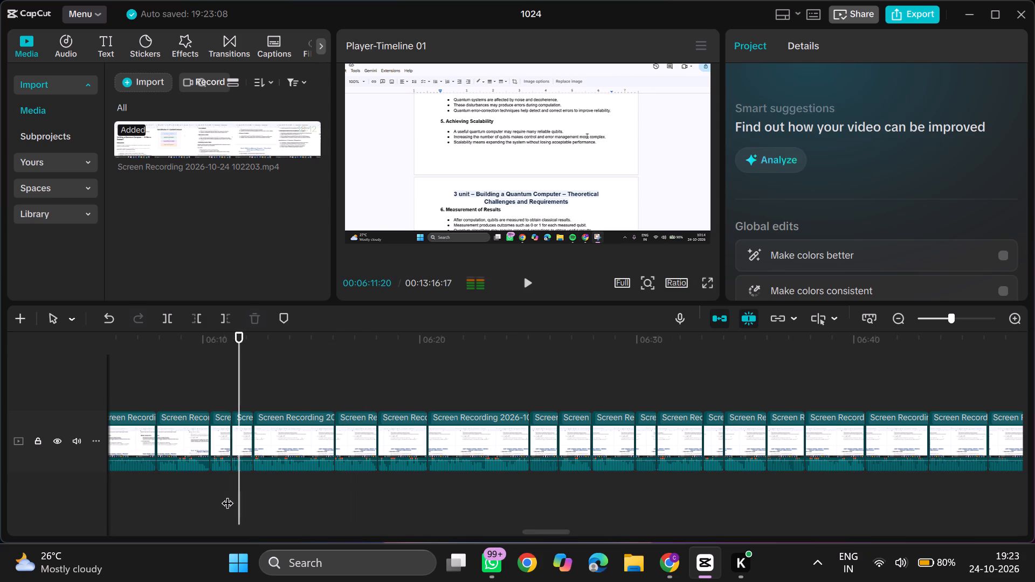
scroll(227, 495, "right", 1)
left_click(246, 479)
key("space")
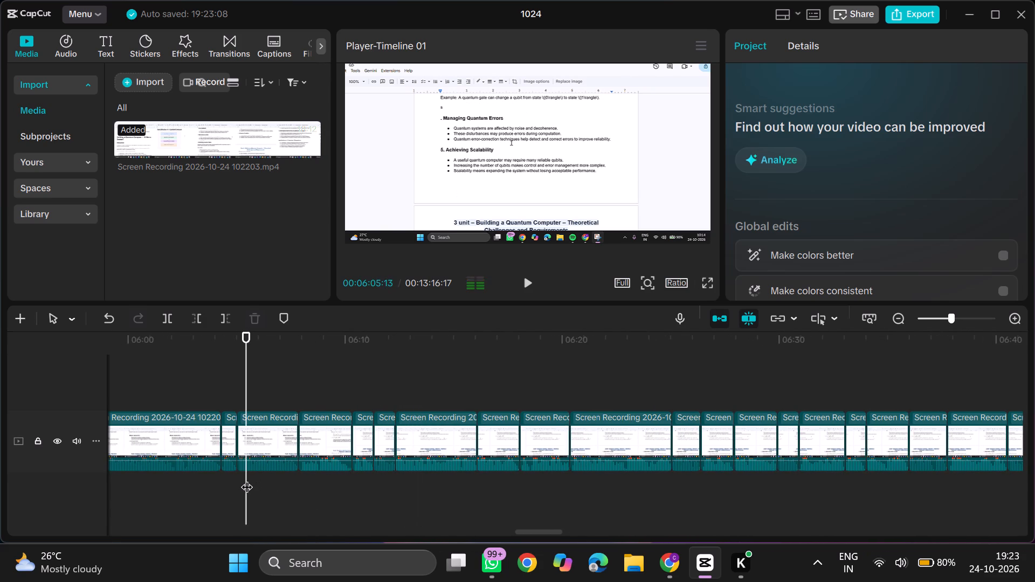
key("space")
scroll(246, 479, "up", 6, "ctrl")
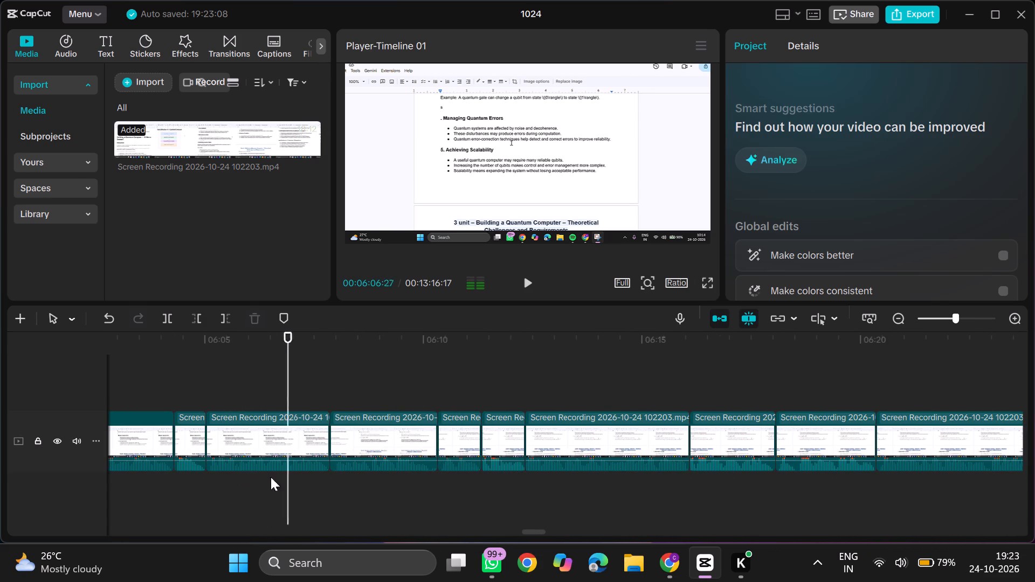
scroll(334, 472, "down", 2, "ctrl")
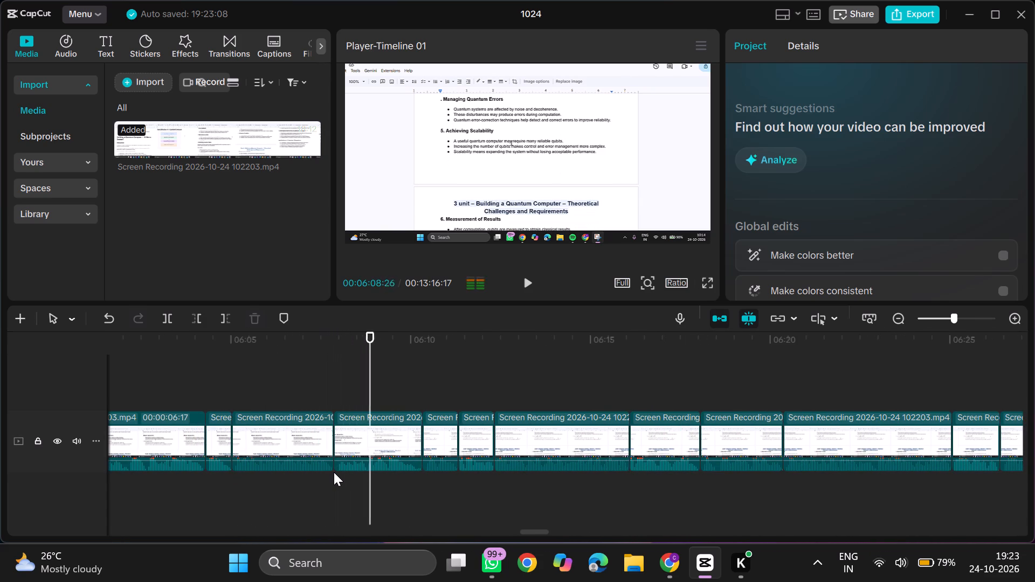
scroll(366, 474, "down", 2, "ctrl")
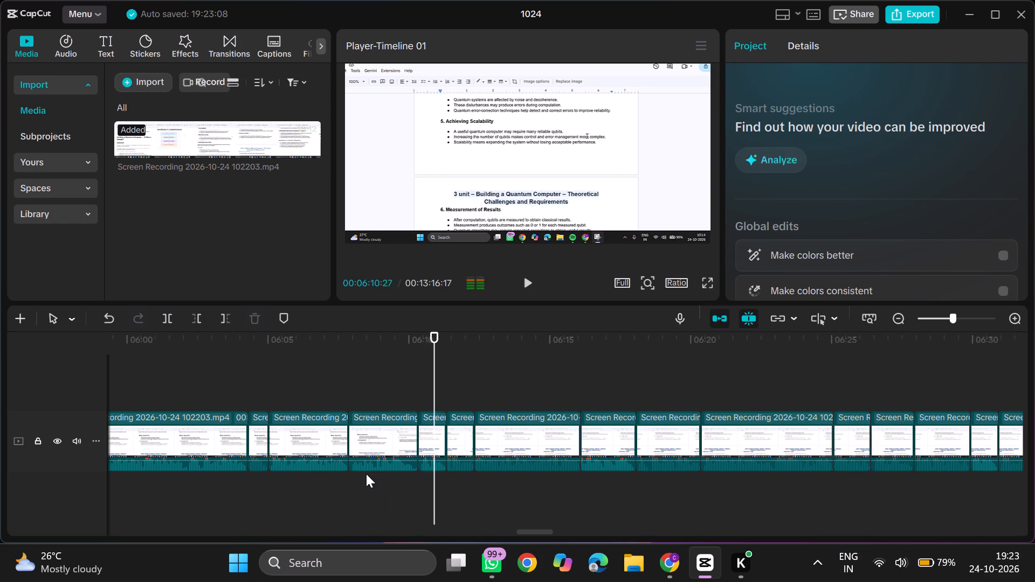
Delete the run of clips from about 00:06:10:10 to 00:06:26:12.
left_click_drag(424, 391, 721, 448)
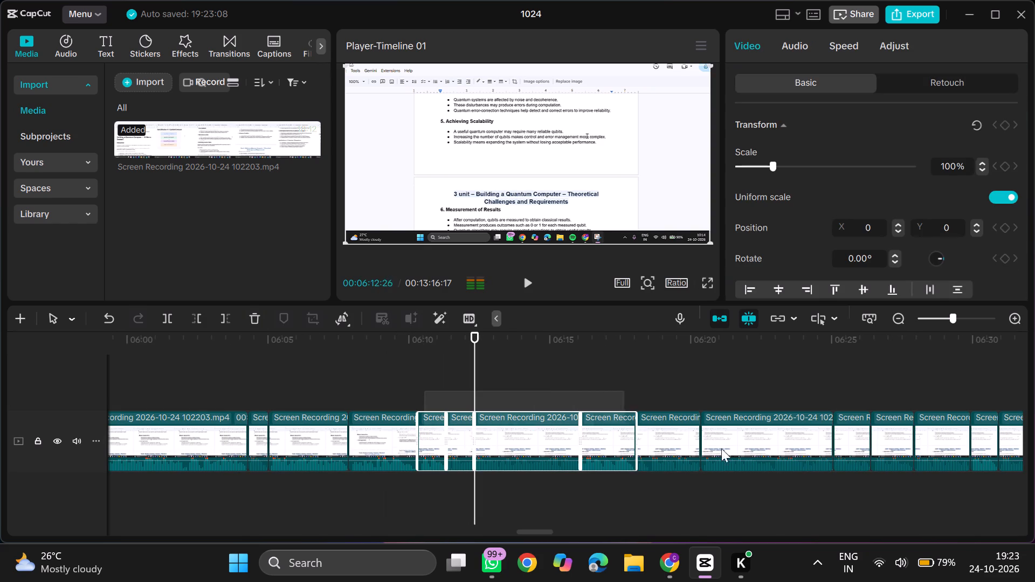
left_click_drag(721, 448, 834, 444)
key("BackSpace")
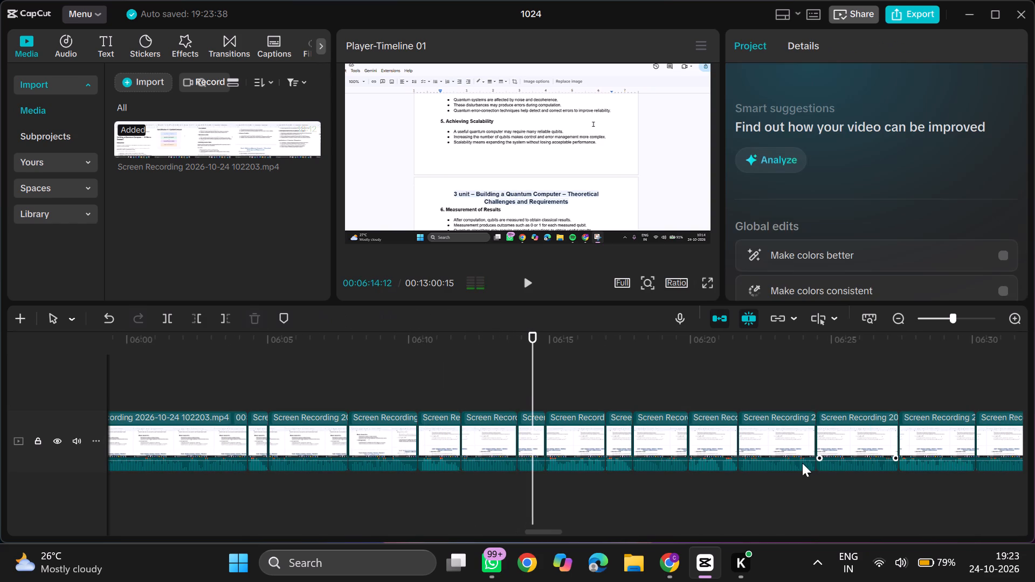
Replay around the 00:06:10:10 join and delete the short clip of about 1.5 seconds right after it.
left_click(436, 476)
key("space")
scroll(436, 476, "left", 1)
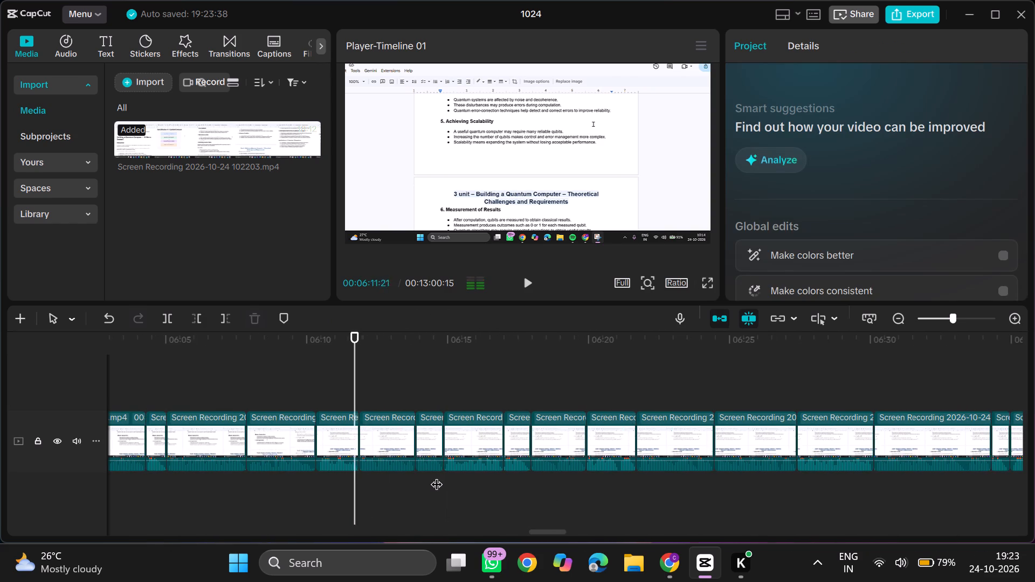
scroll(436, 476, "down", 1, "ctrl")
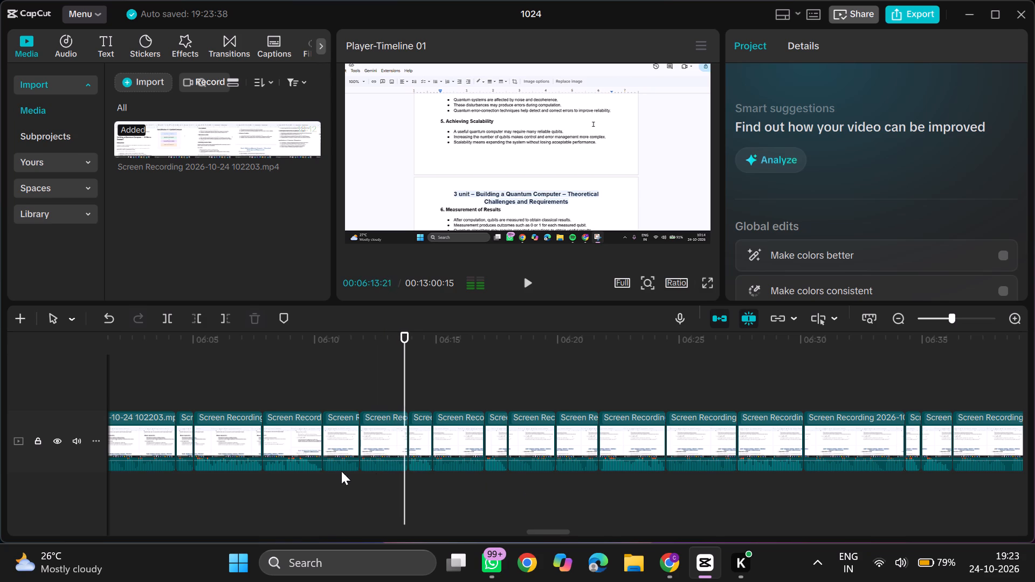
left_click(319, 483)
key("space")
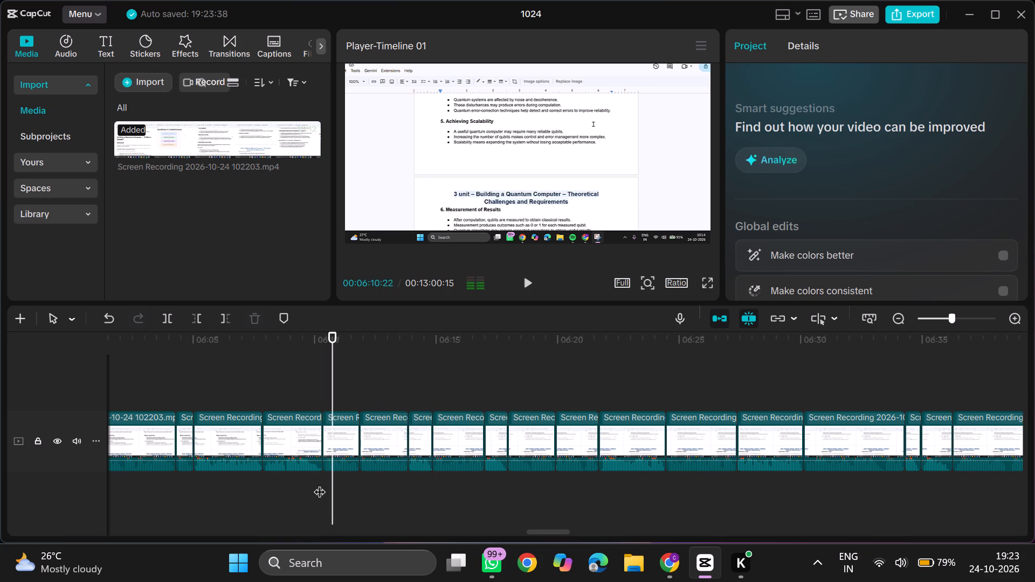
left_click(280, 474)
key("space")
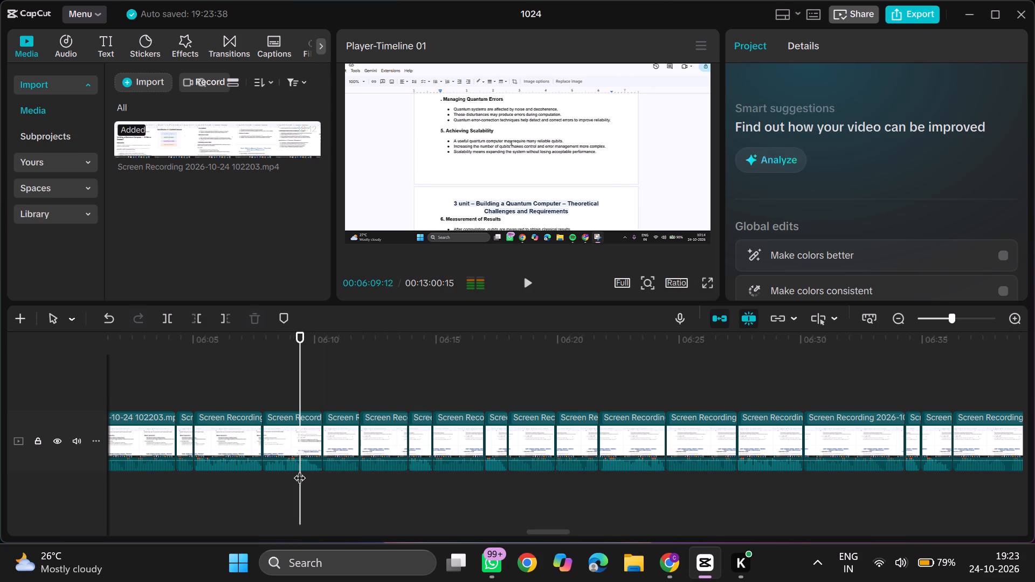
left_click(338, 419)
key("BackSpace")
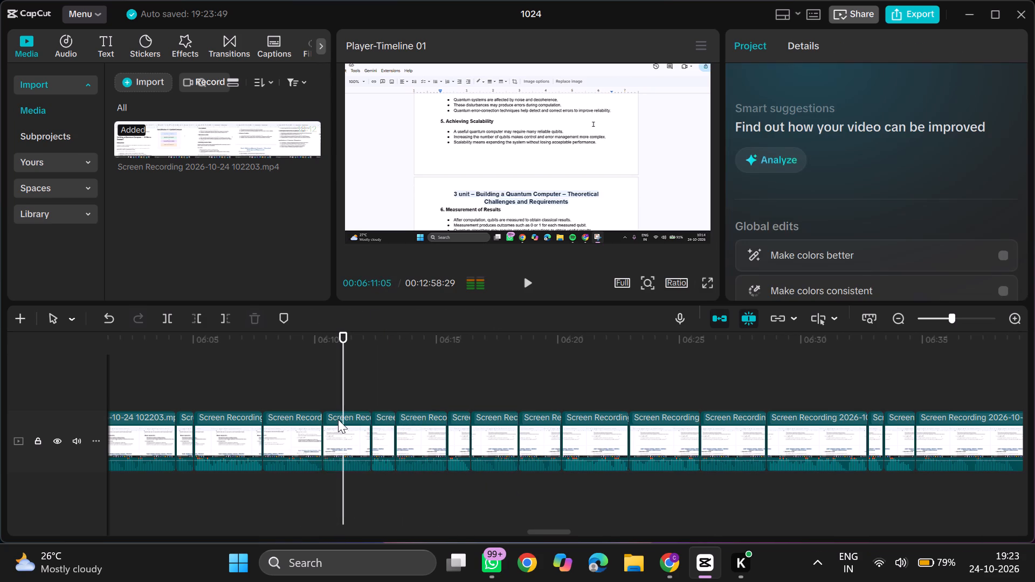
Replay from about 06:07, across the 00:06:10:10 join and on to about 06:23, to judge how the narration flows.
left_click(323, 481)
double_click(258, 483)
left_click_drag(258, 483, 235, 483)
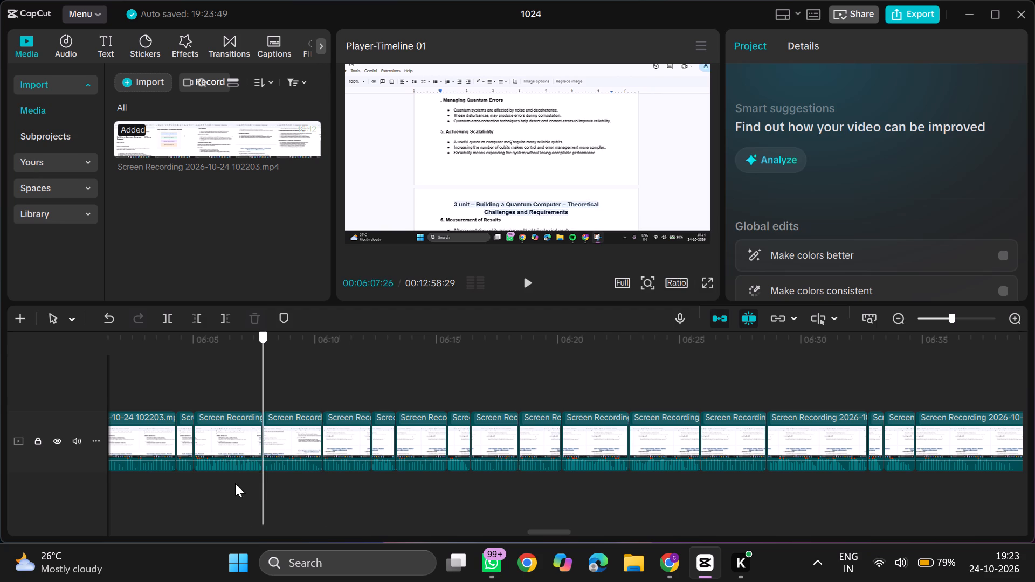
left_click_drag(235, 483, 234, 483)
key("space")
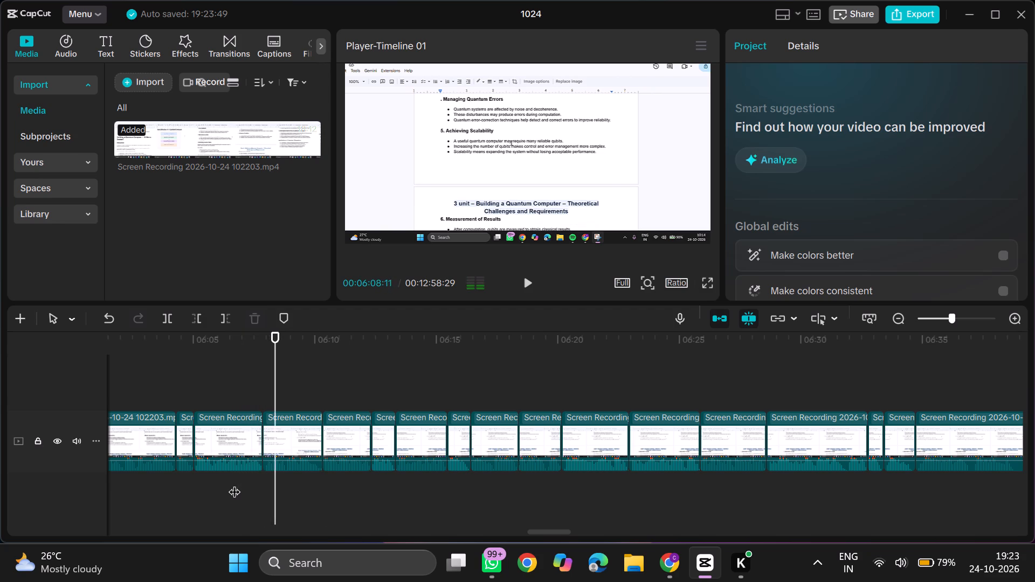
left_click(326, 477)
key("space")
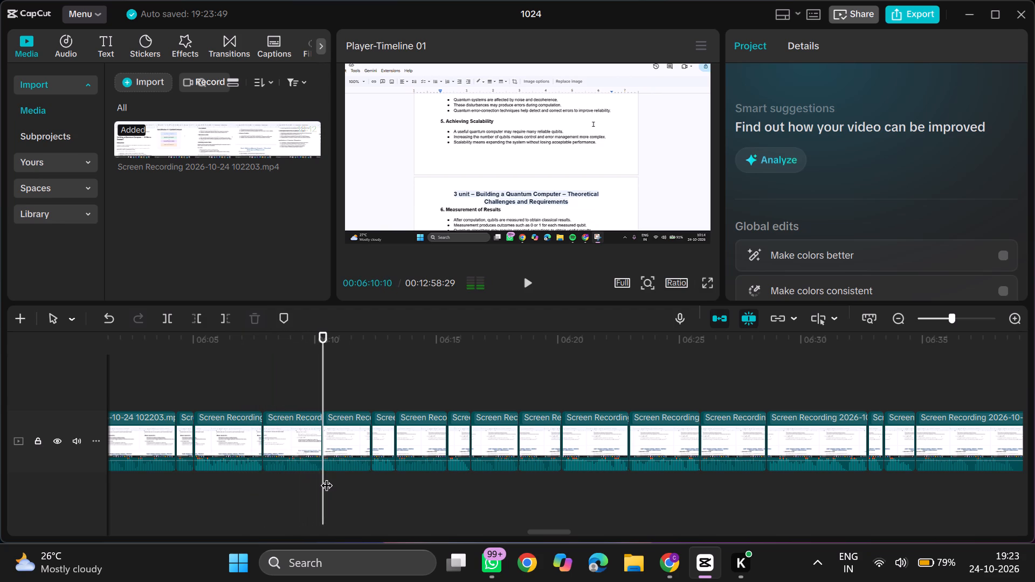
key("space")
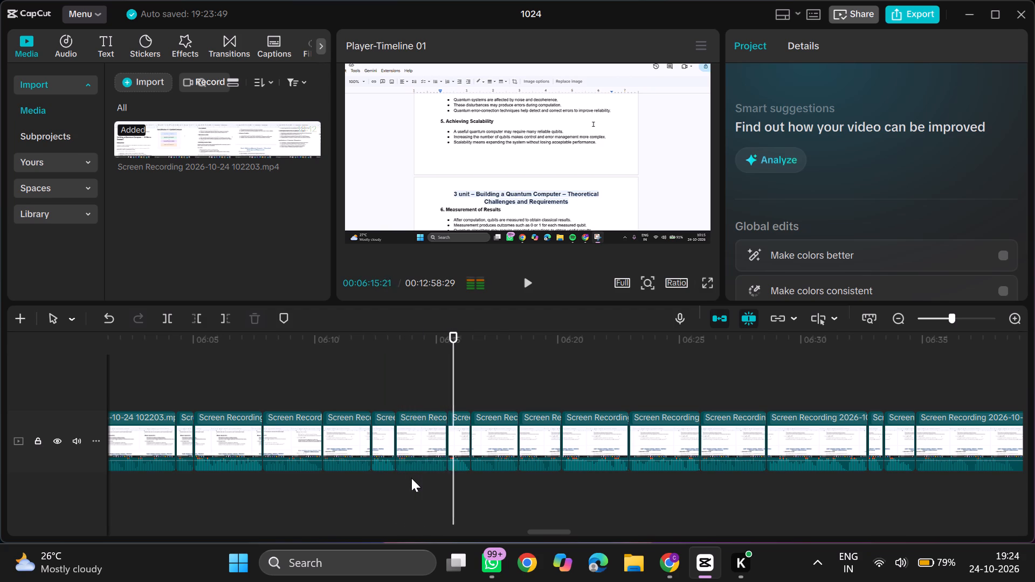
scroll(496, 474, "left", 1)
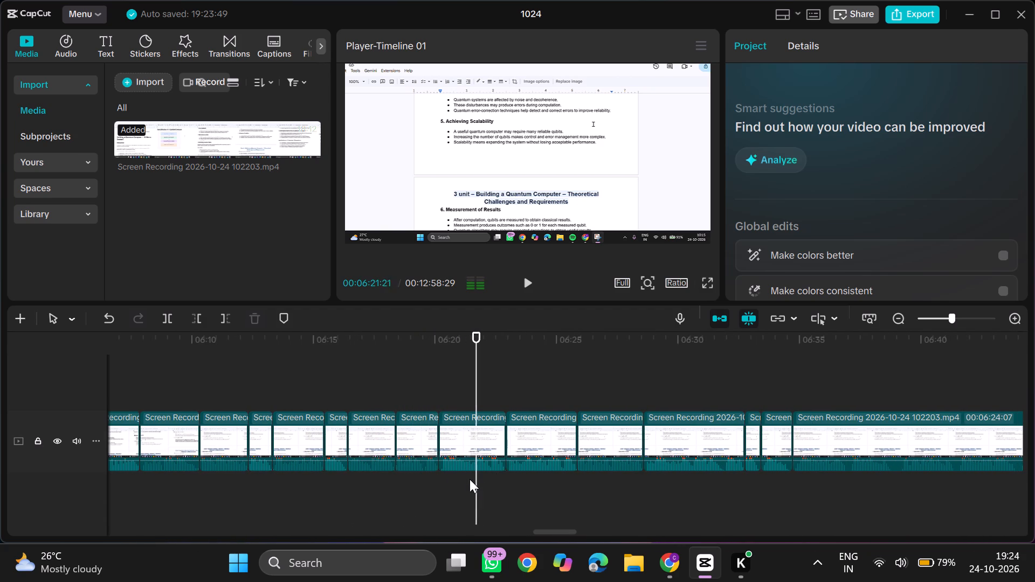
Undo the last two clip deletions, the trim and split at 00:06:52:10, and the 1 second 8 frame trim after 00:06:51:01.
left_click(763, 482)
key("ctrl+z")
key("ctrl+z")
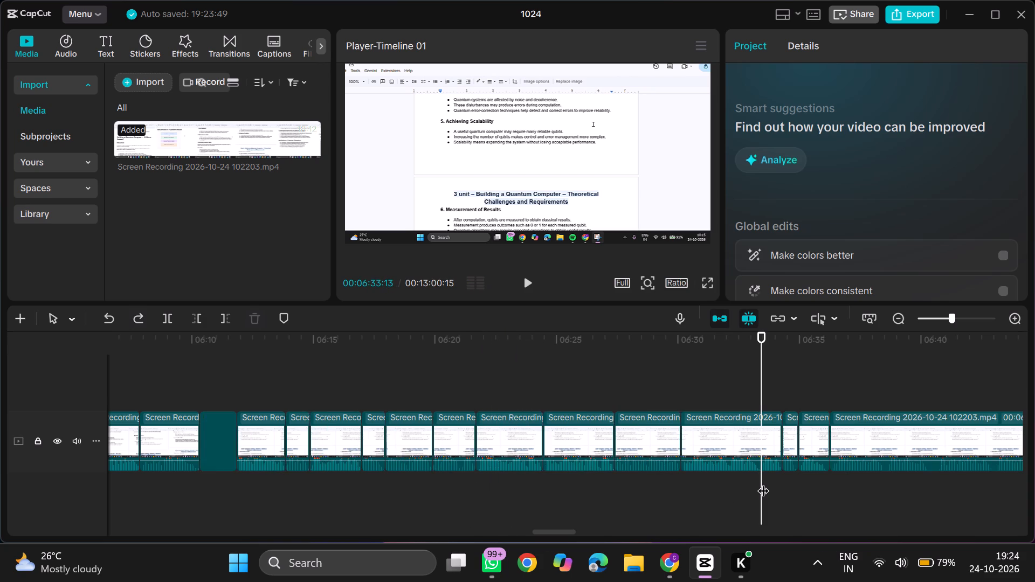
key("ctrl+z")
key("ctrl+z")
key("ctrl+z")
Replay from about 06:09 and 06:17, and delete the clip running from about 00:06:20:11 to 00:06:25:02.
left_click(163, 479)
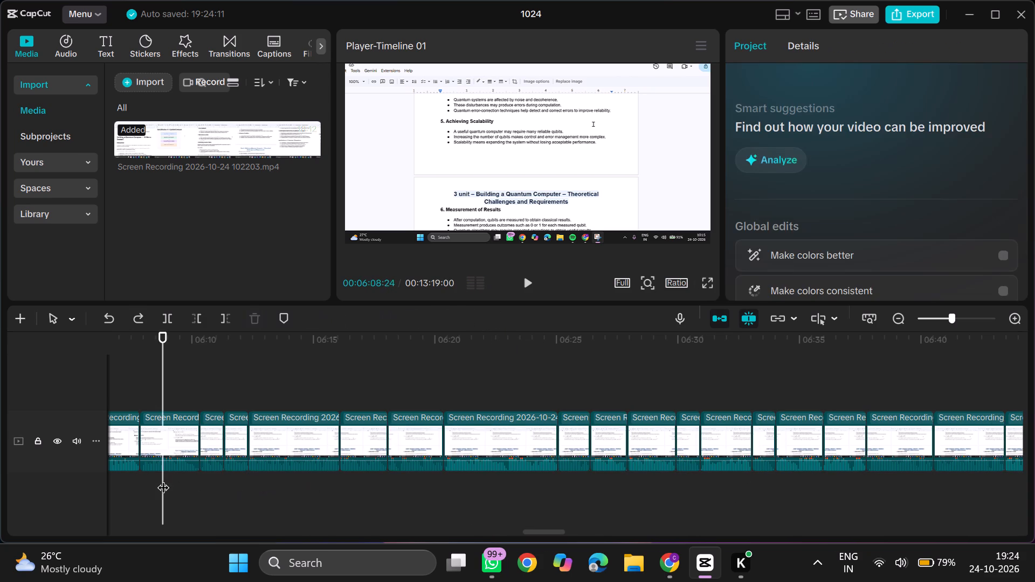
key("space")
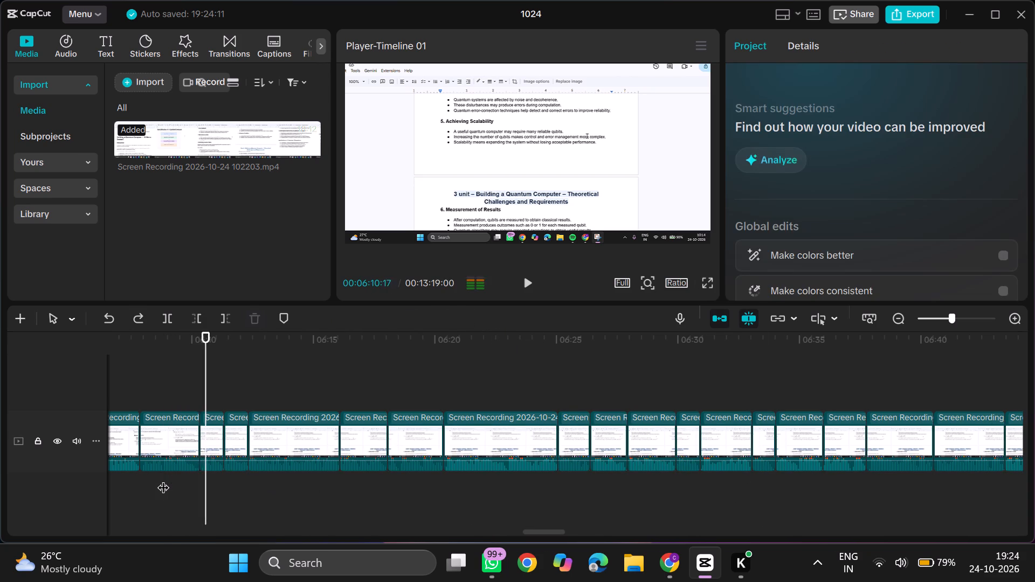
left_click(375, 491)
key("space")
key("space")
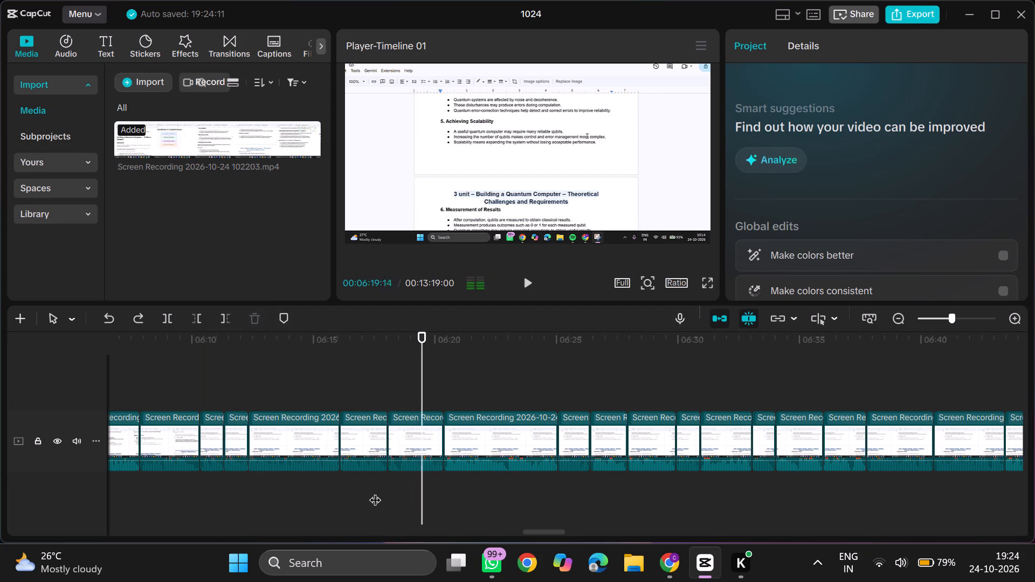
scroll(460, 486, "left", 1)
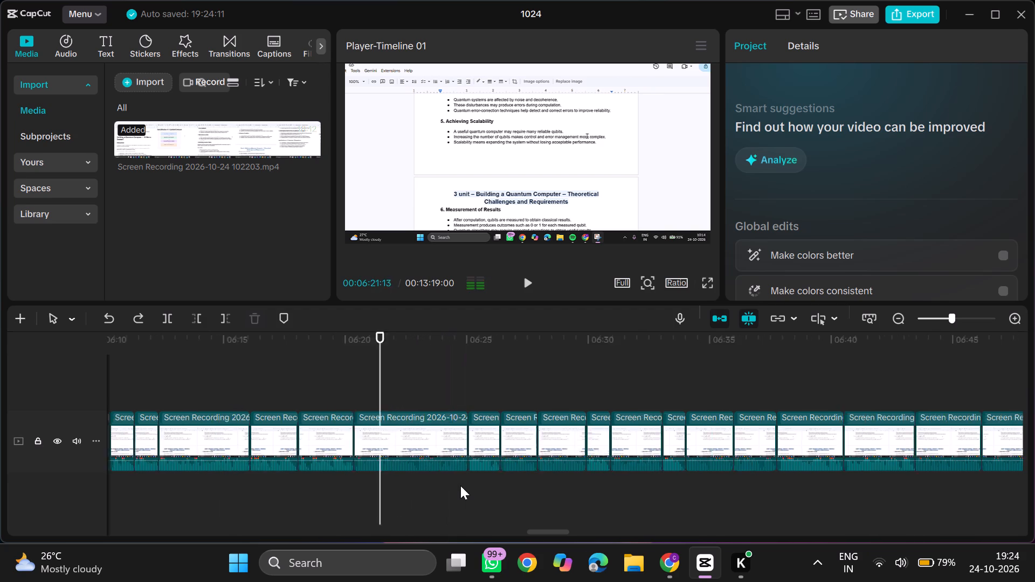
scroll(460, 486, "left", 1)
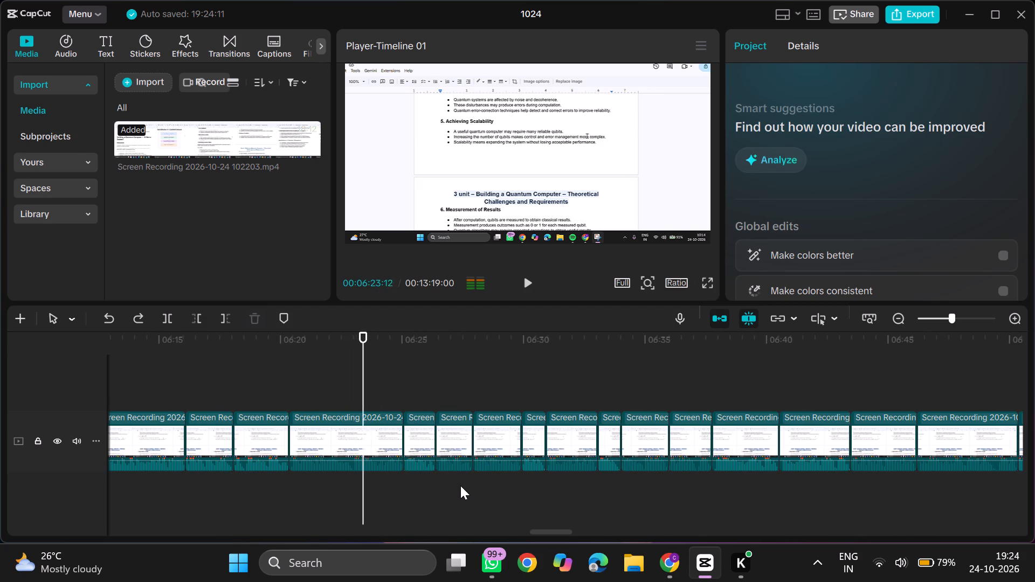
left_click(348, 453)
key("BackSpace")
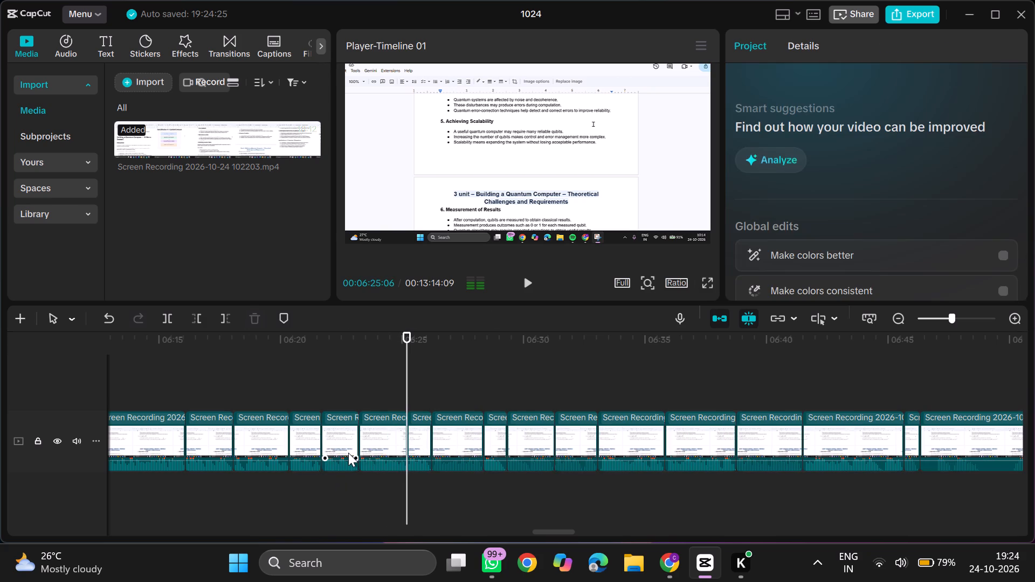
Play from about 06:34 and delete the run of clips from about 00:06:23:06 to 00:06:45:18.
left_click(643, 476)
key("space")
scroll(643, 476, "left", 1)
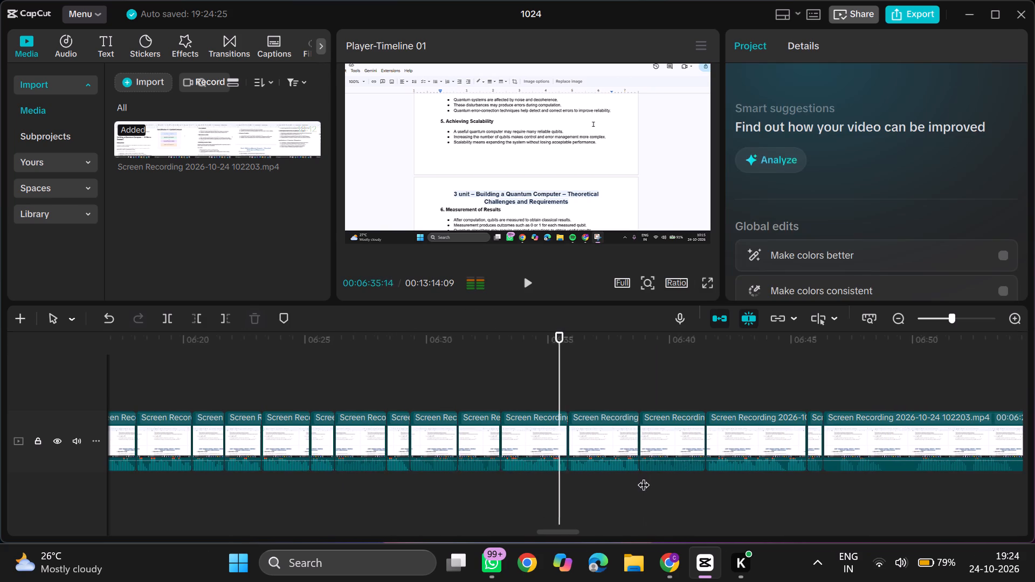
left_click_drag(804, 481, 372, 449)
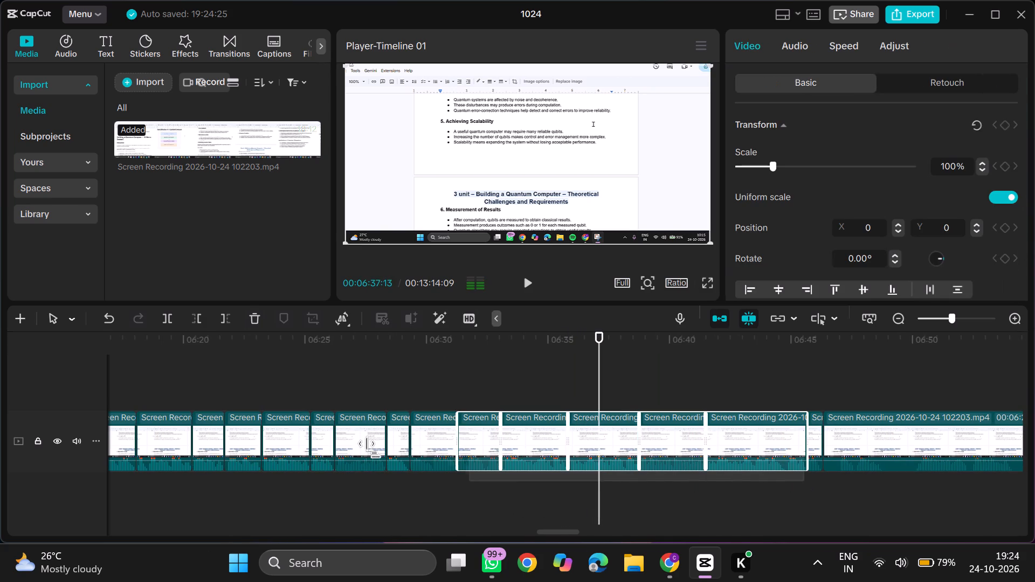
left_click_drag(372, 449, 291, 454)
key("BackSpace")
Replay from about 06:18 and delete the two short clips between about 00:06:20:11 and 00:06:23:07.
left_click(148, 495)
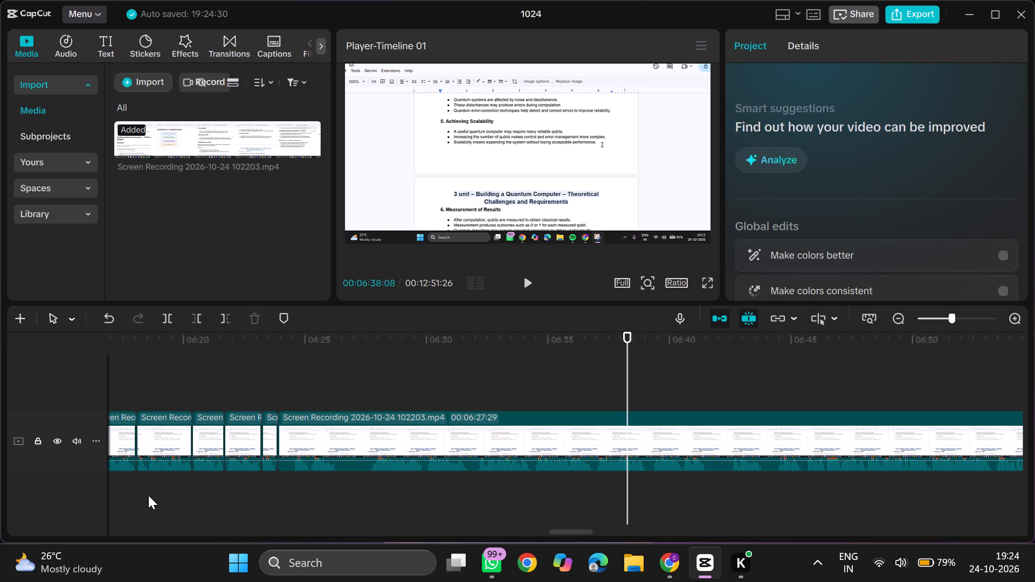
key("space")
scroll(148, 495, "right", 1)
scroll(195, 487, "right", 1)
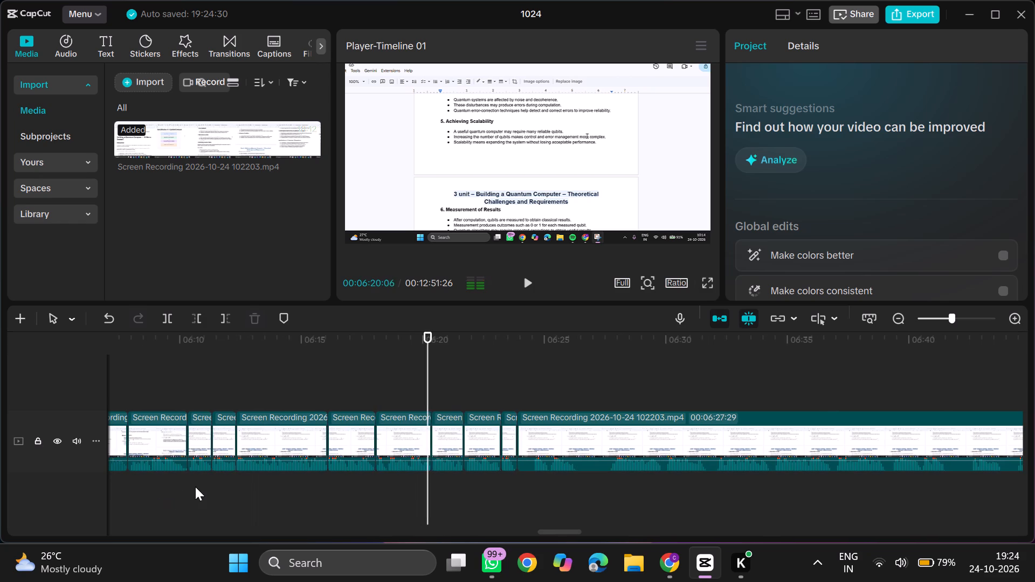
left_click_drag(434, 485, 461, 474)
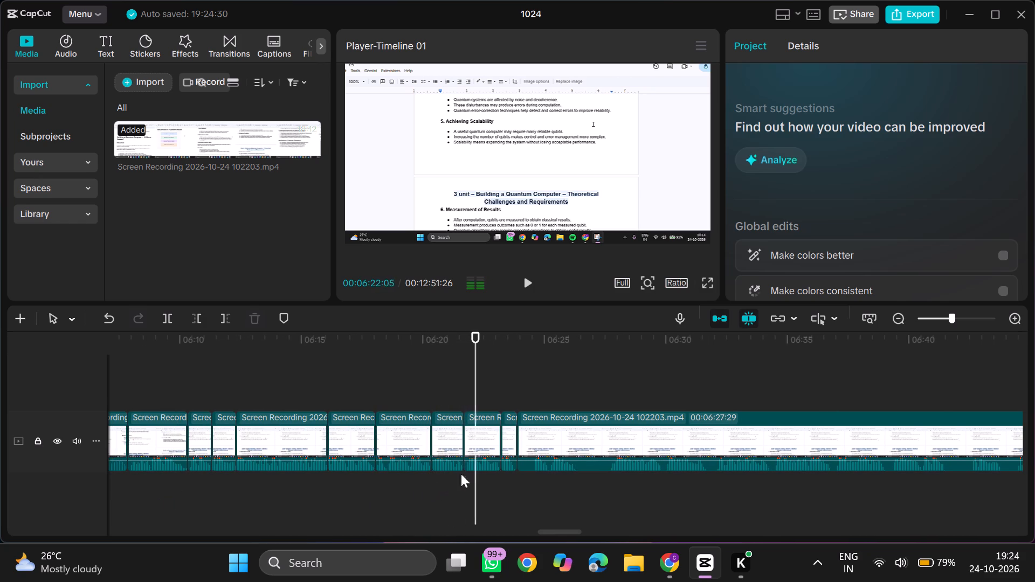
left_click_drag(461, 474, 494, 464)
key("BackSpace")
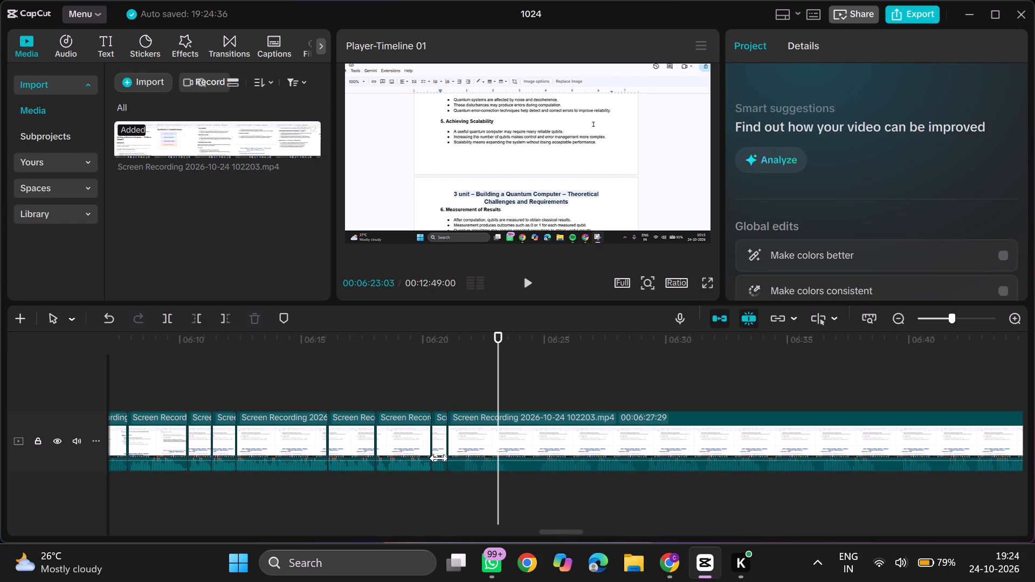
Delete the short clip running from about 00:06:20:11 to 00:06:21:01.
key("BackSpace")
left_click(439, 458)
key("BackSpace")
Replay from about 06:18 to 06:25 and trim about 3 seconds 23 frames off the start of the clip beginning at 00:06:20:11.
scroll(439, 458, "right", 1)
left_click(237, 486)
key("space")
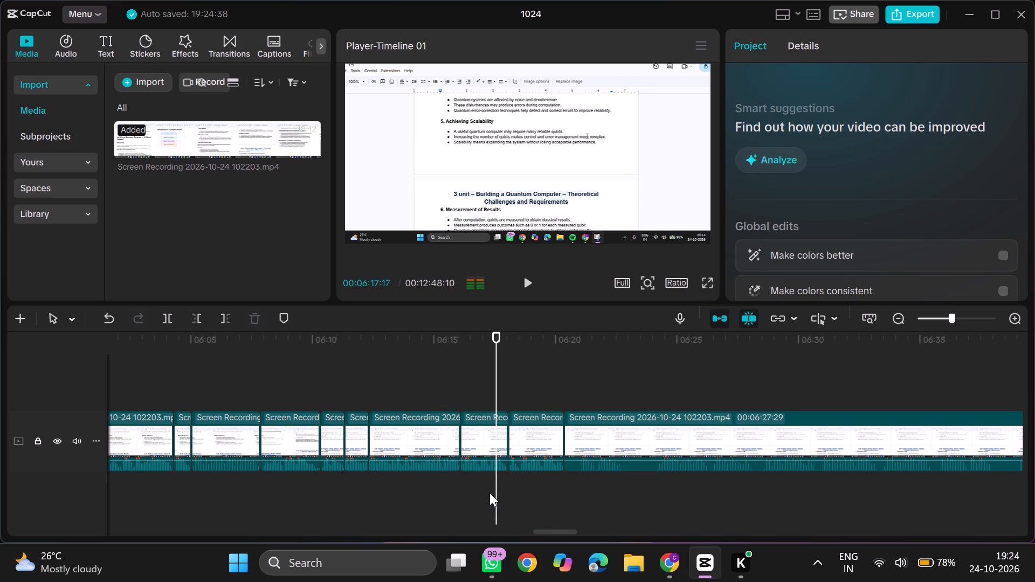
left_click(577, 476)
key("space")
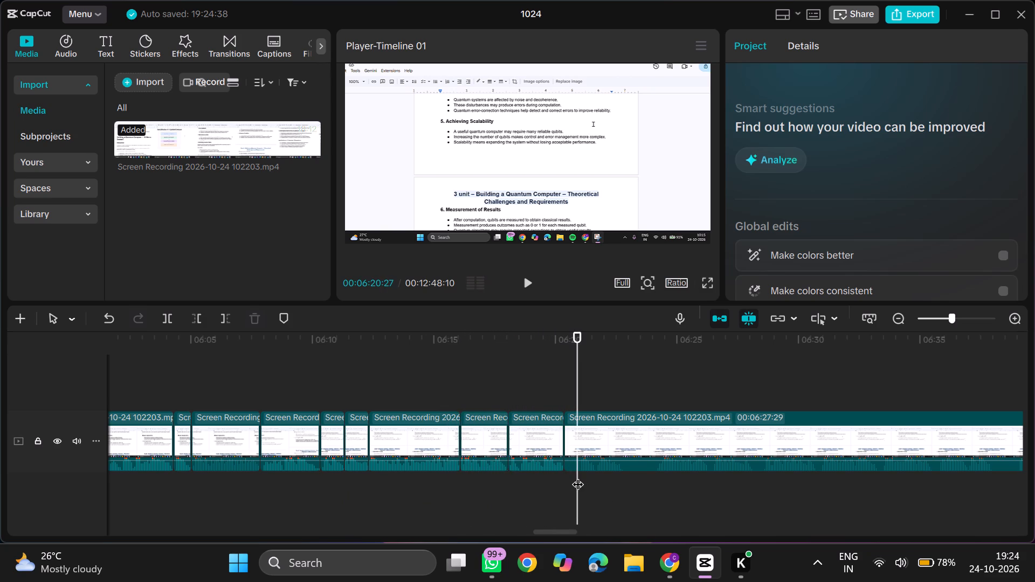
key("space")
left_click(637, 476)
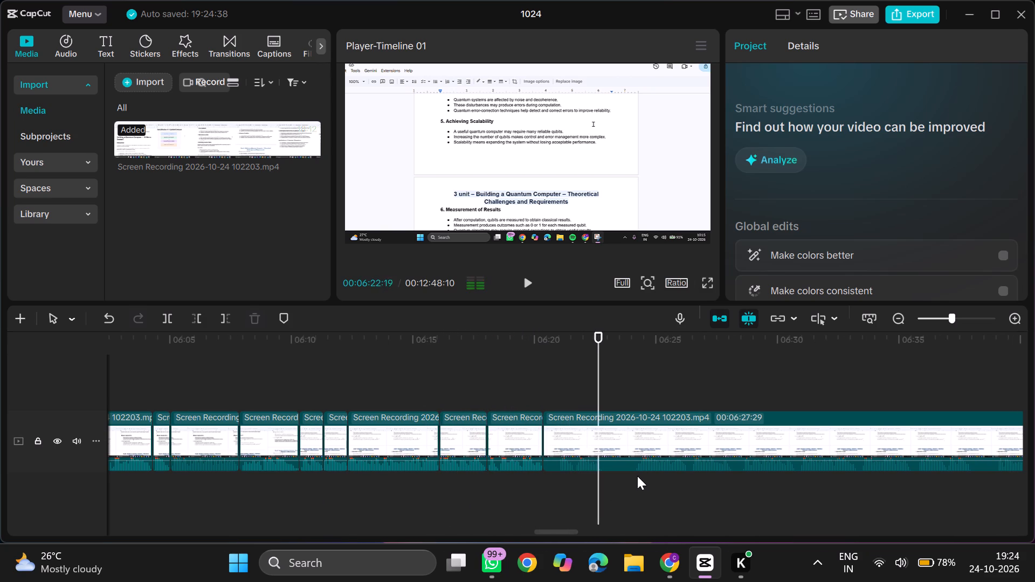
key("space")
scroll(637, 476, "left", 1)
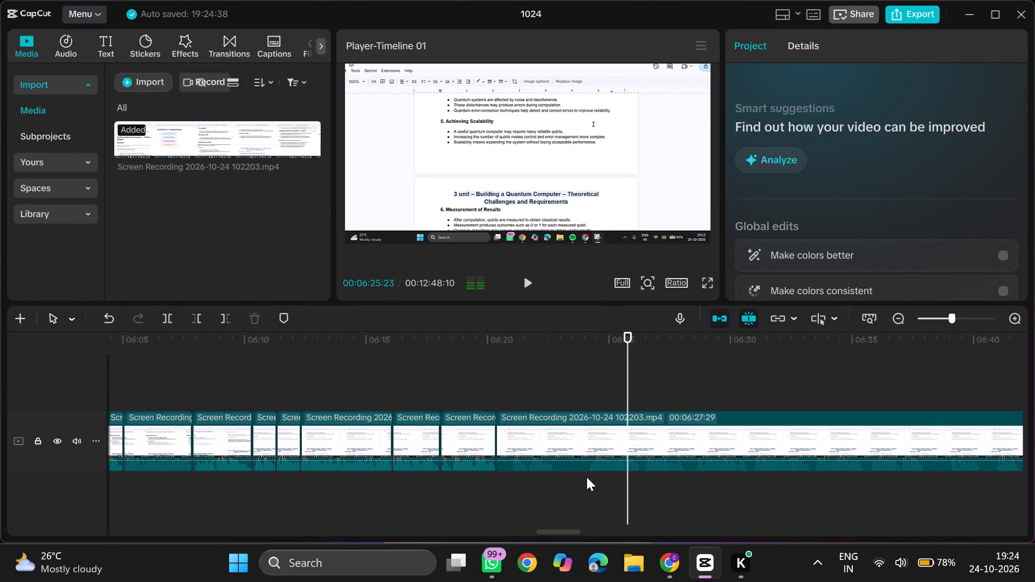
left_click(588, 477)
type("q")
Play on to about 06:26, split the clip at 00:06:24:14 and trim 8 frames off the start of the following clip.
key("space")
key("space")
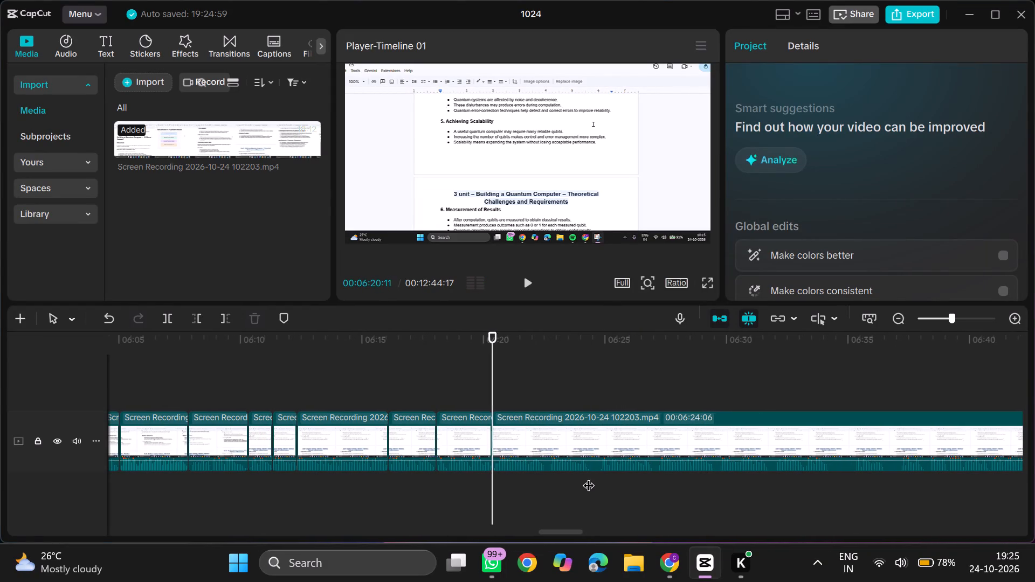
scroll(523, 476, "left", 1)
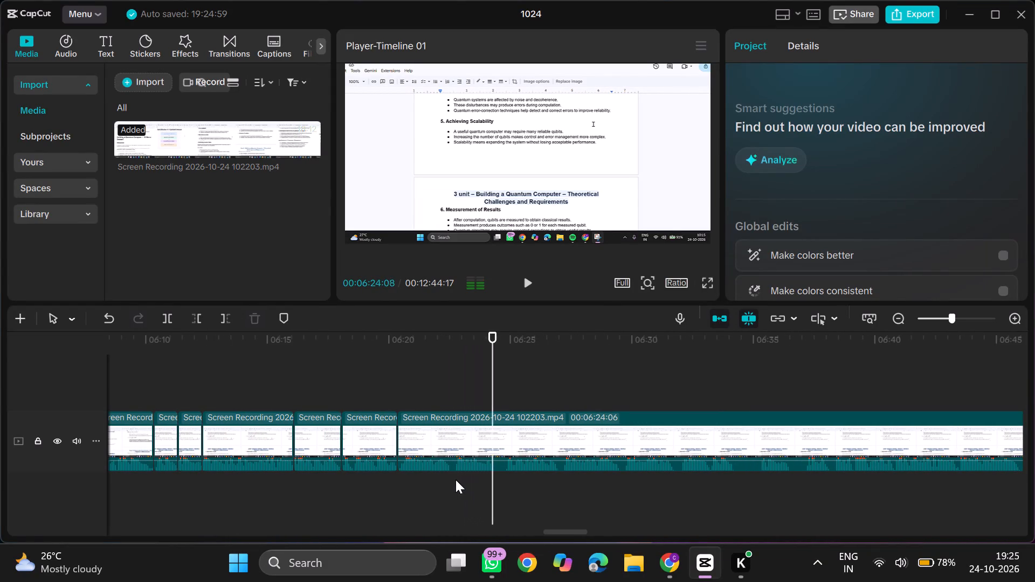
right_click(456, 480)
left_click(436, 492)
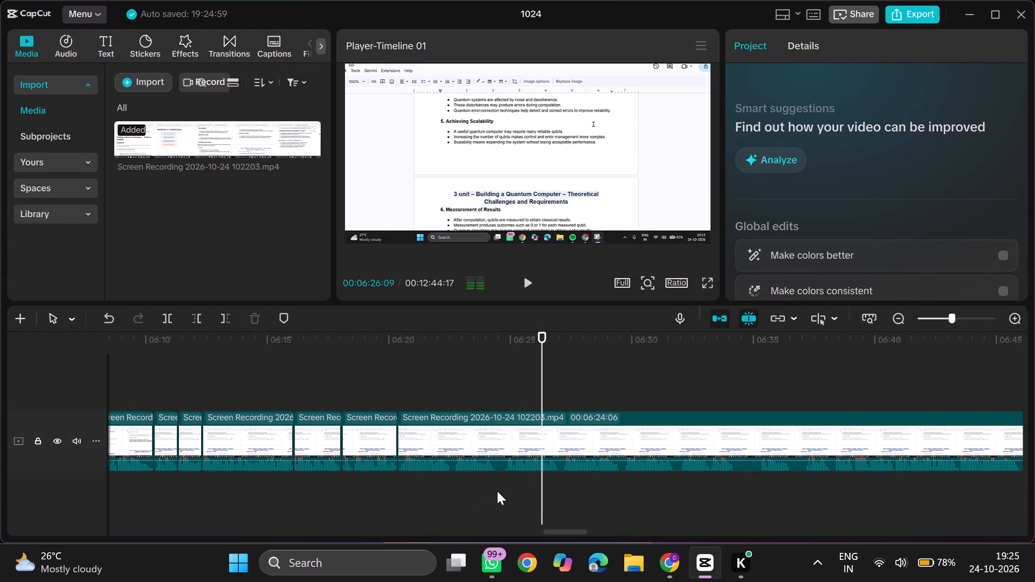
left_click(497, 477)
key("ctrl+b")
left_click(504, 477)
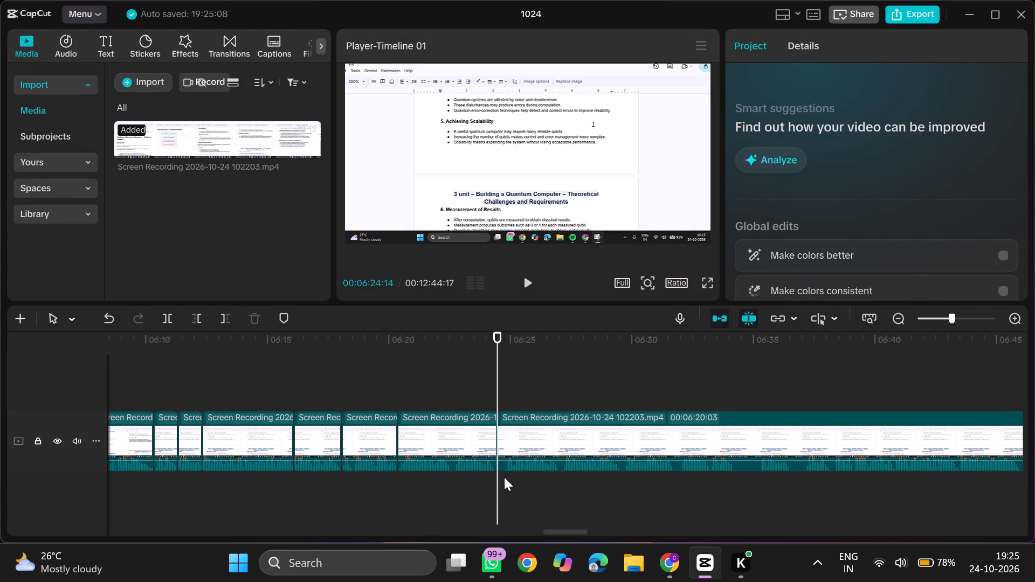
type("q")
Play on from the last cut and split the recording at 00:06:31:19.
key("space")
scroll(504, 477, "left", 1)
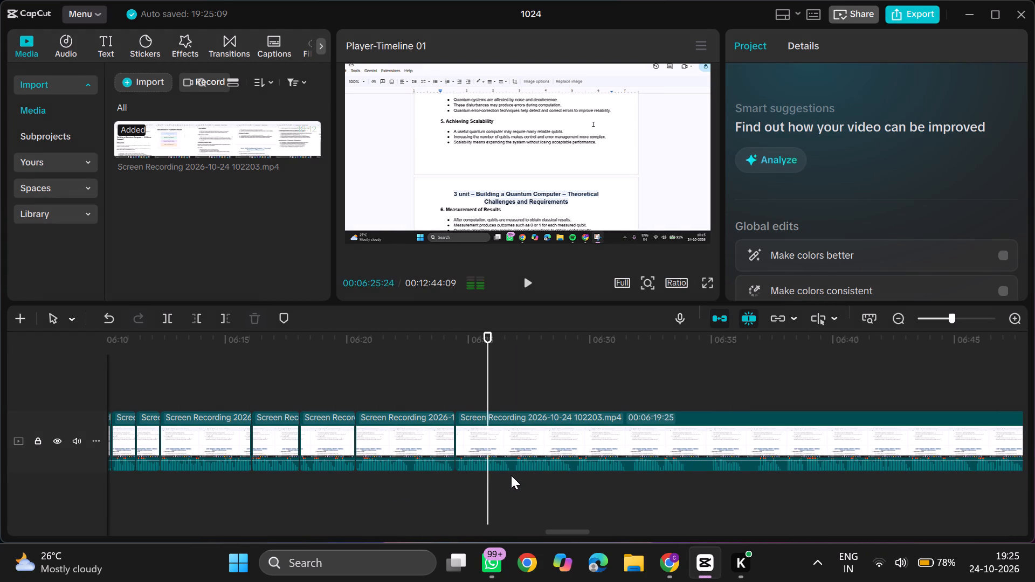
scroll(511, 475, "left", 1)
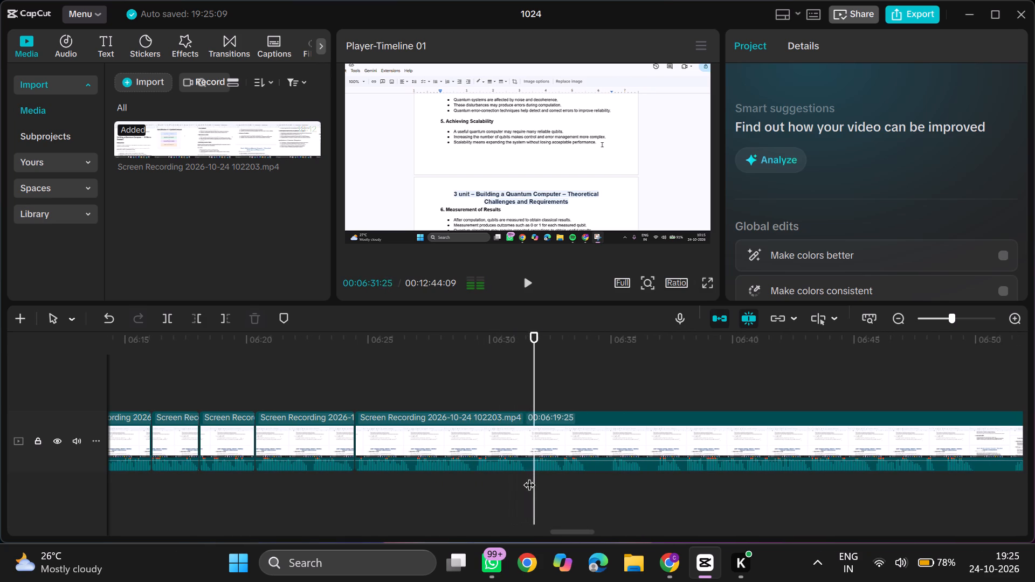
left_click(529, 476)
key("ctrl+b")
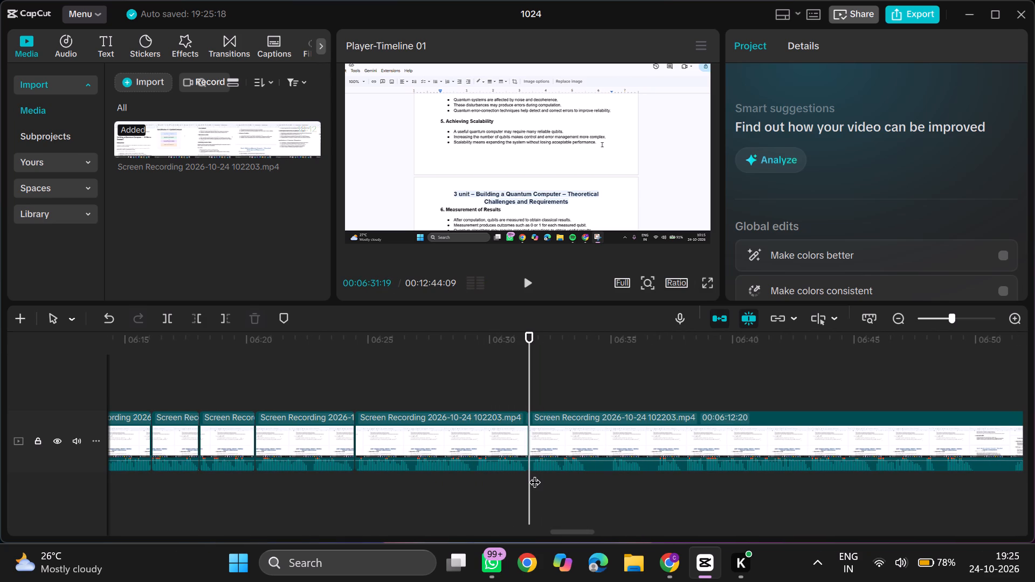
Play on, split the recording at 00:06:34:01 and trim 28 frames off the start of the following clip.
key("space")
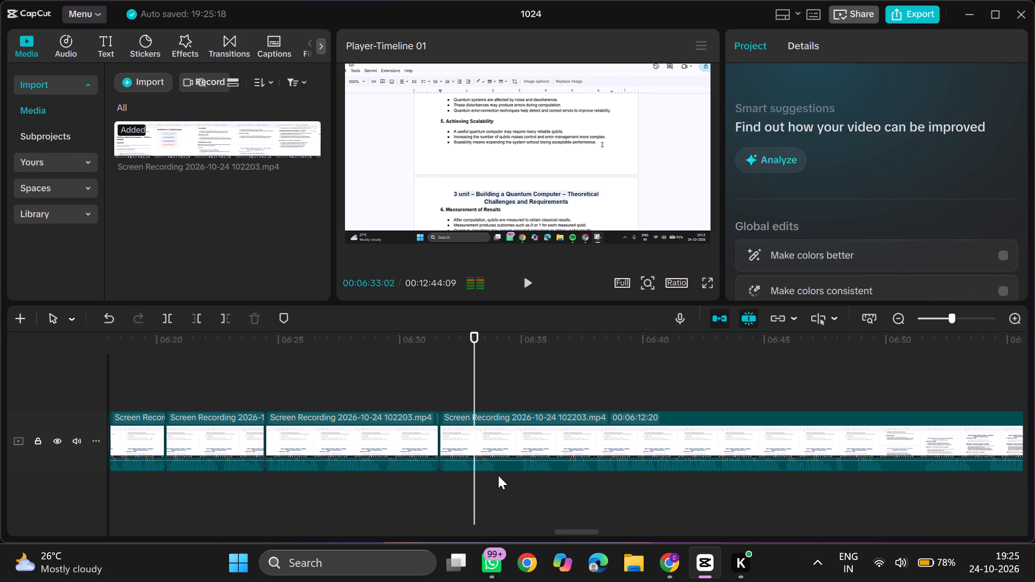
left_click(498, 475)
key("ctrl+b")
left_click(521, 478)
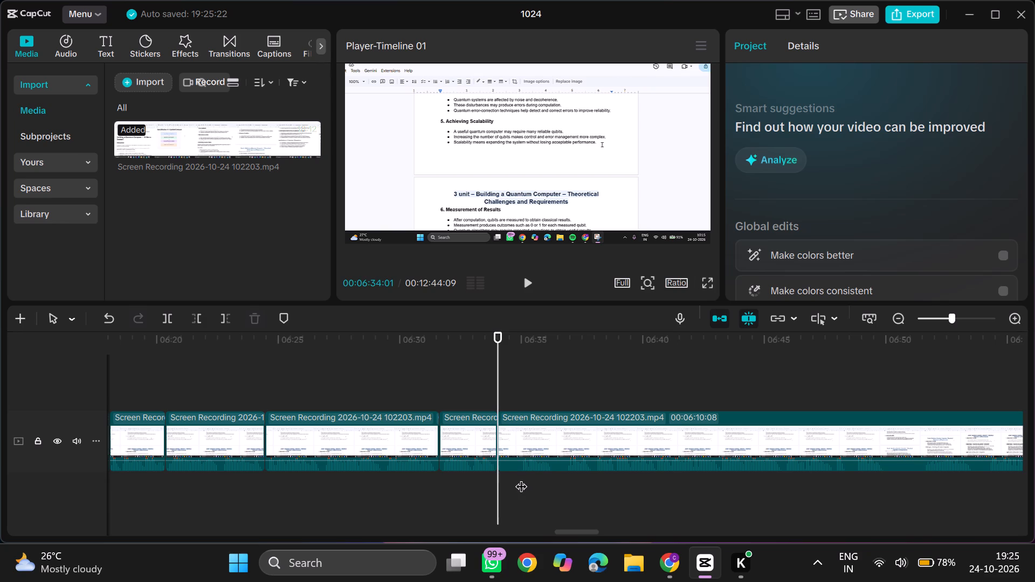
type("q")
Play on, split the recording at about 00:06:35:09 and trim 16 frames off the start of the following clip.
key("space")
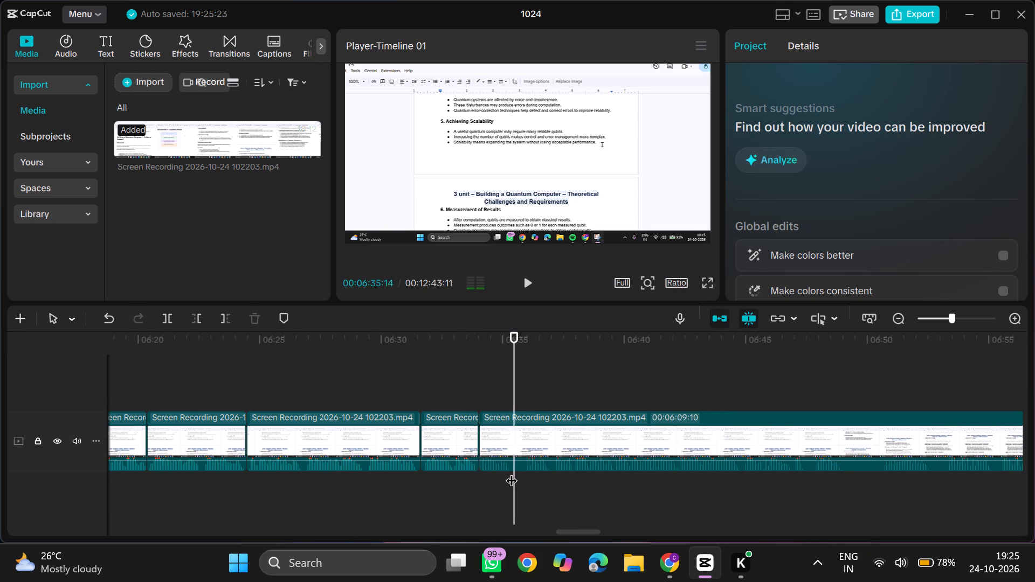
left_click(510, 472)
key("ctrl+b")
left_click(523, 475)
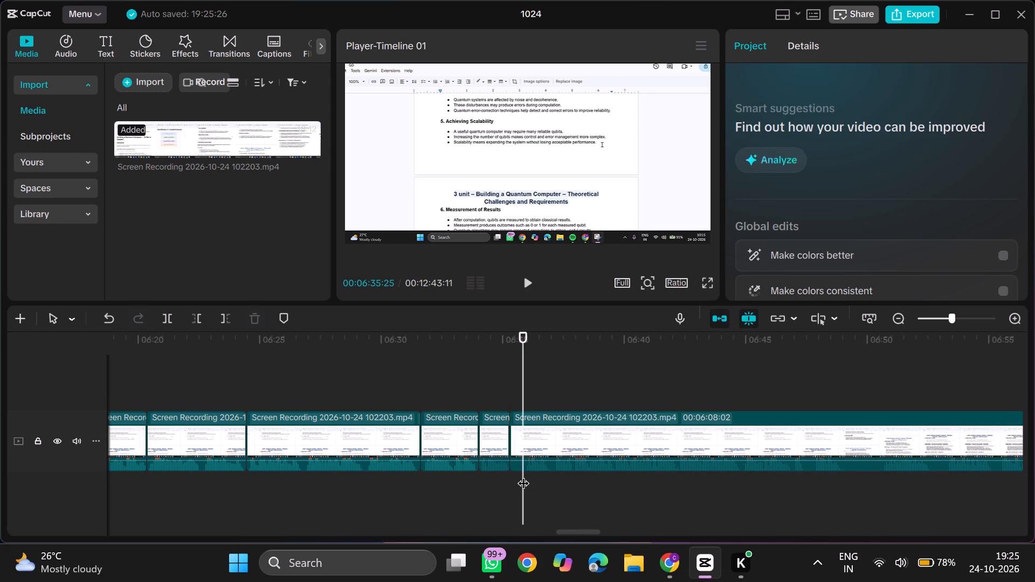
type("q")
Play past 00:06:35:09 and trim the start of the clip there twice, by 1 second 8 frames and by 26 frames.
key("space")
scroll(523, 475, "left", 1)
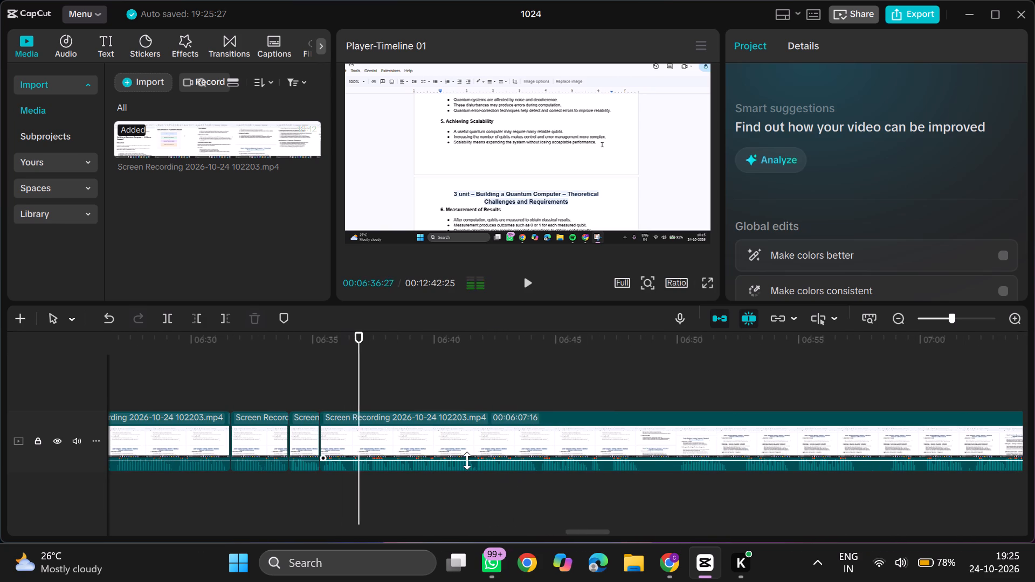
scroll(467, 461, "left", 1)
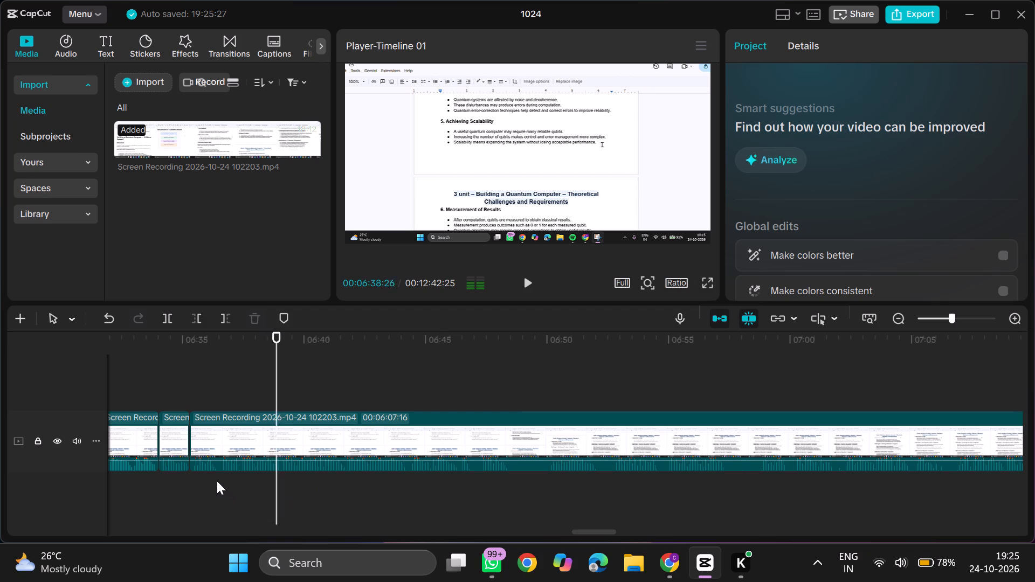
double_click(218, 474)
type("q")
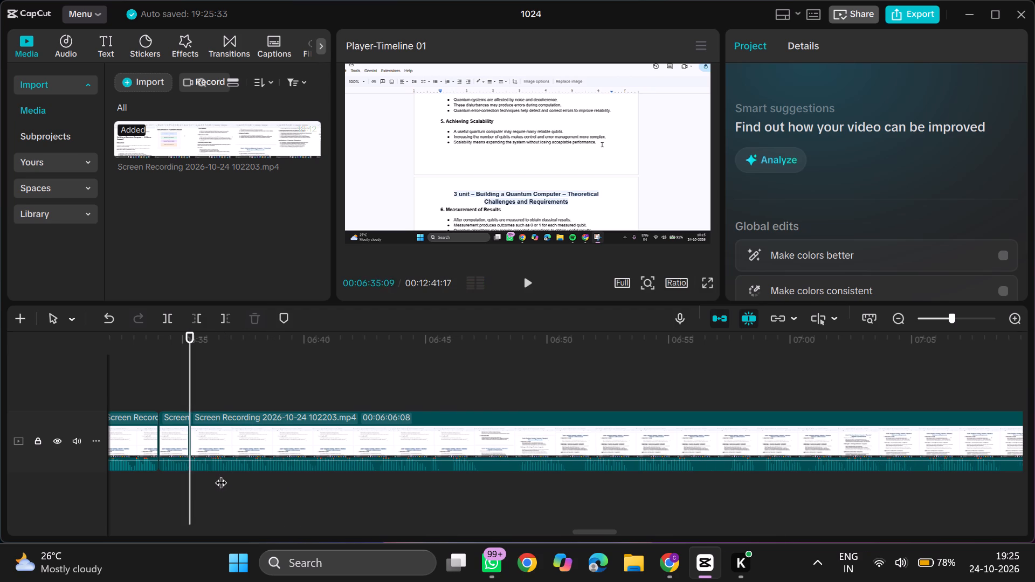
key("space")
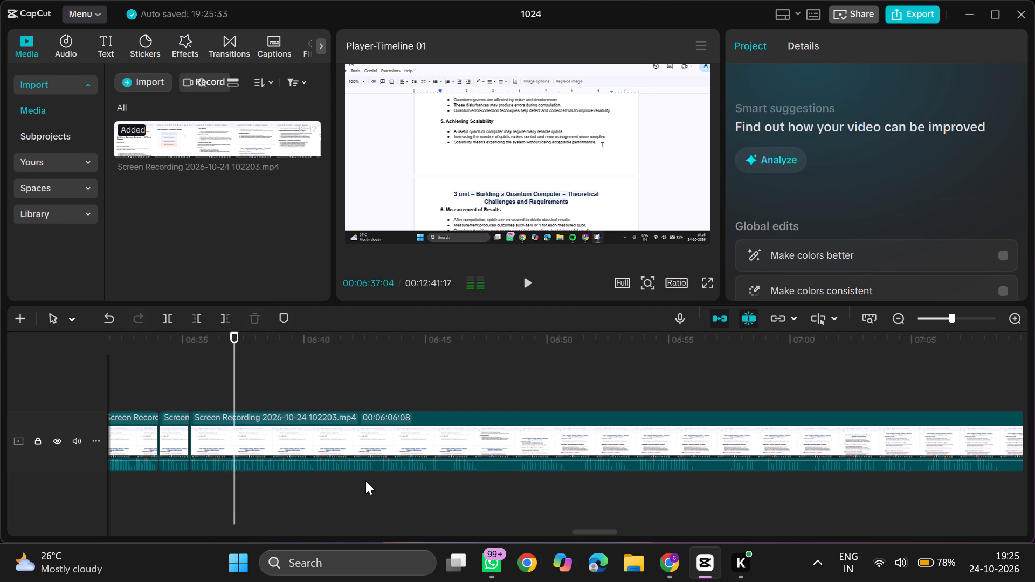
triple_click(212, 474)
left_click(212, 474)
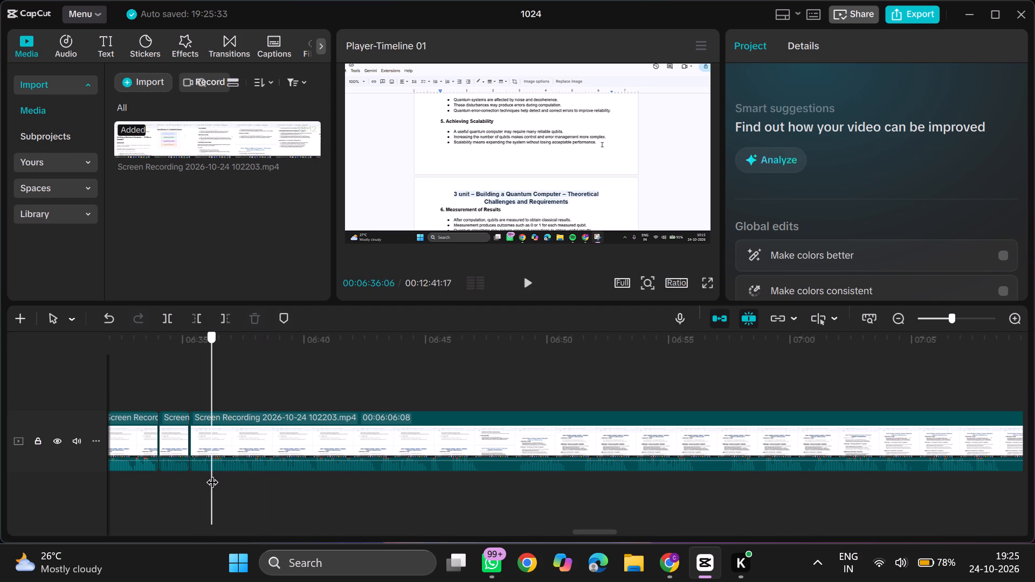
type("q")
Play on to about 06:46, split the recording at about 00:06:44:10 and trim 24 frames off the start of the following clip.
key("space")
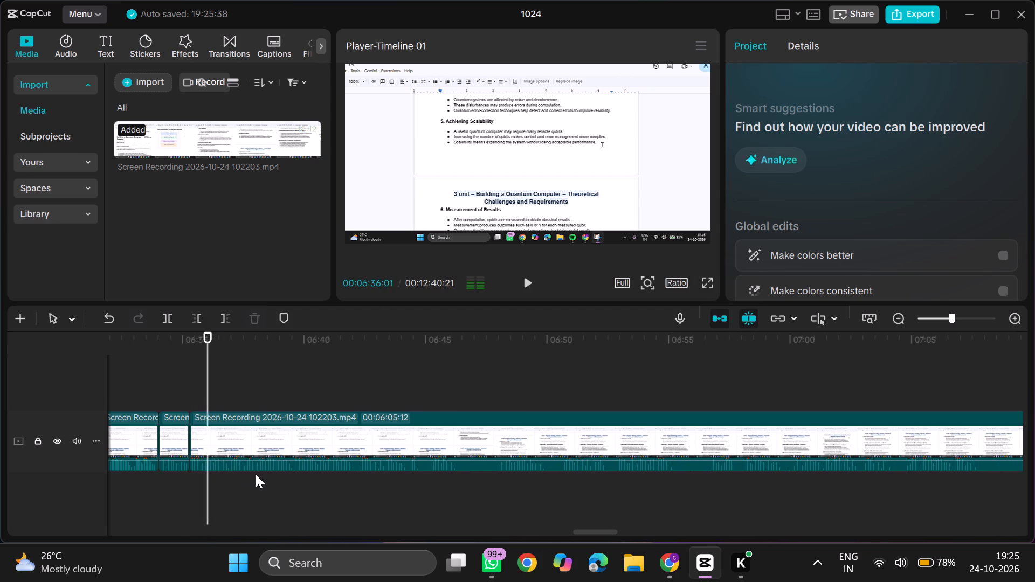
scroll(256, 474, "left", 1)
scroll(256, 474, "down", 2, "ctrl")
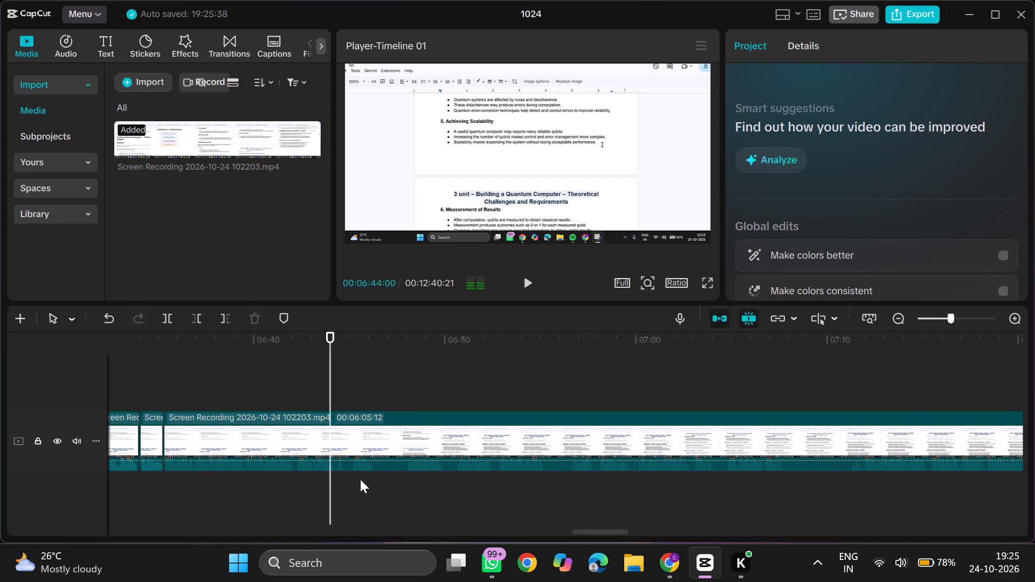
left_click(336, 476)
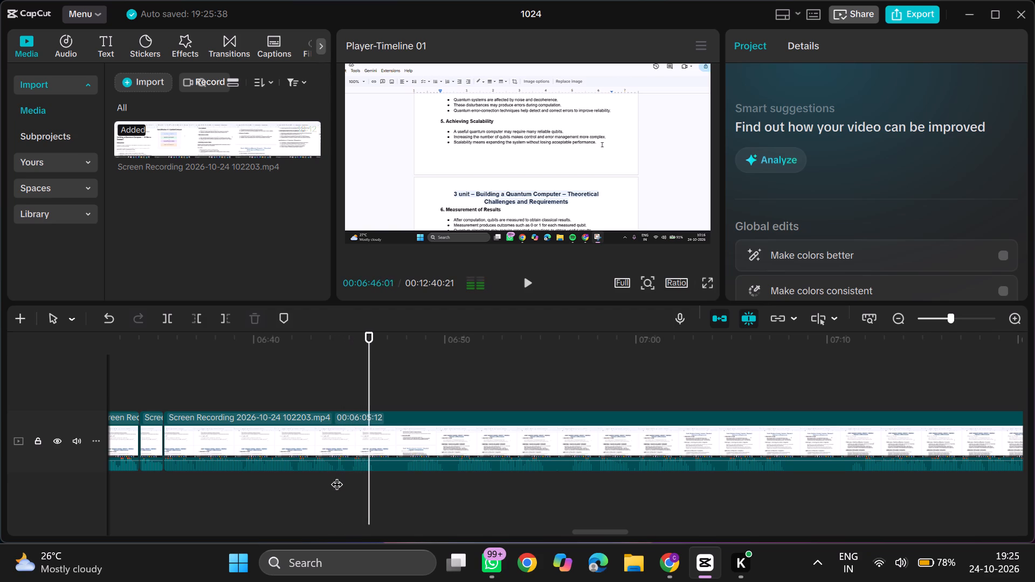
key("ctrl+b")
left_click(352, 474)
type("q")
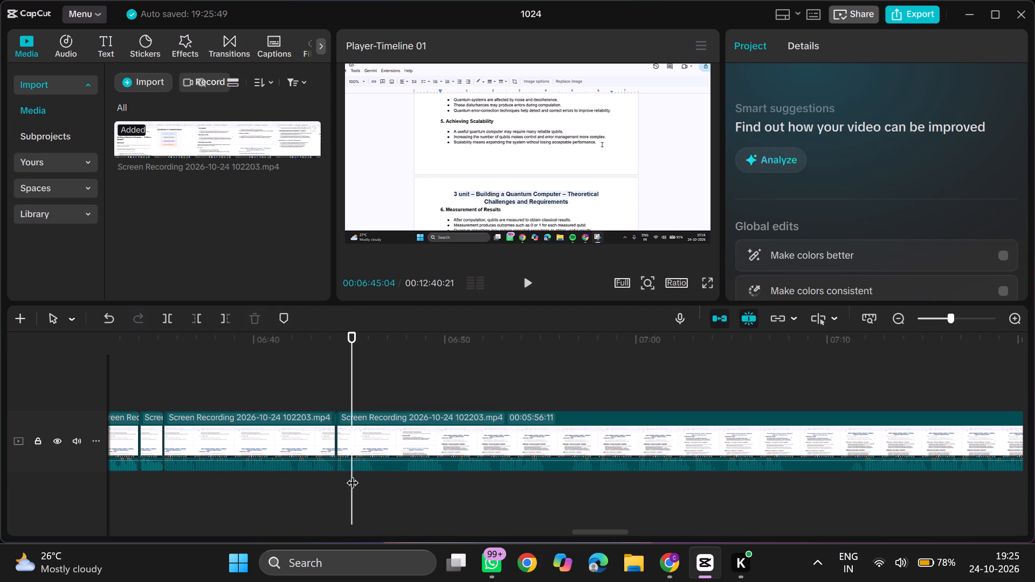
Play on, split the recording at about 00:06:46:01 and trim the end of the preceding clip back to 00:06:45:21.
key("space")
key("ctrl+b")
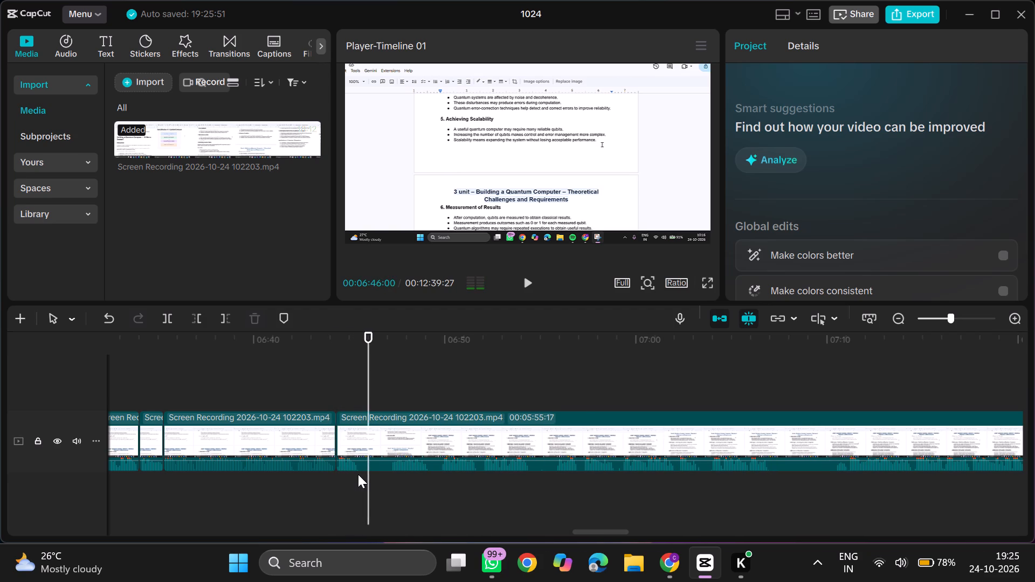
double_click(363, 472)
type("w")
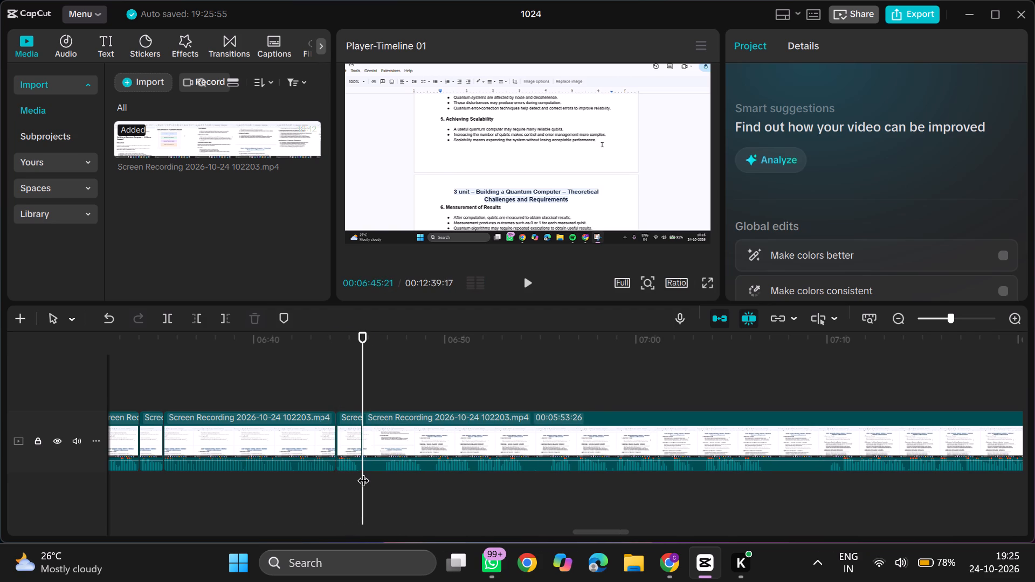
Play on to about 06:49 and trim 1 second 5 frames off the start of the clip beginning at 00:06:45:21.
key("space")
right_click(378, 472)
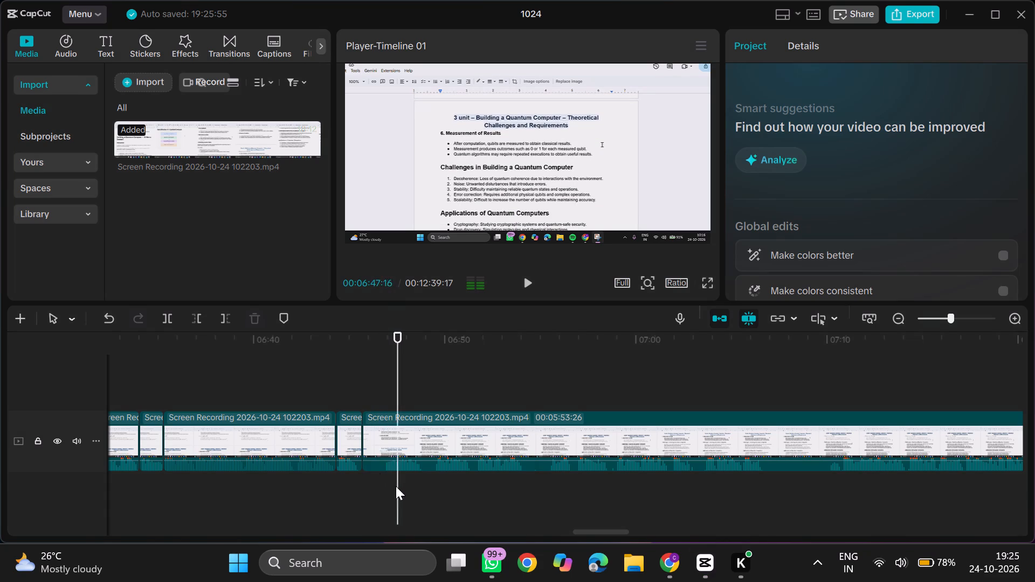
left_click(354, 475)
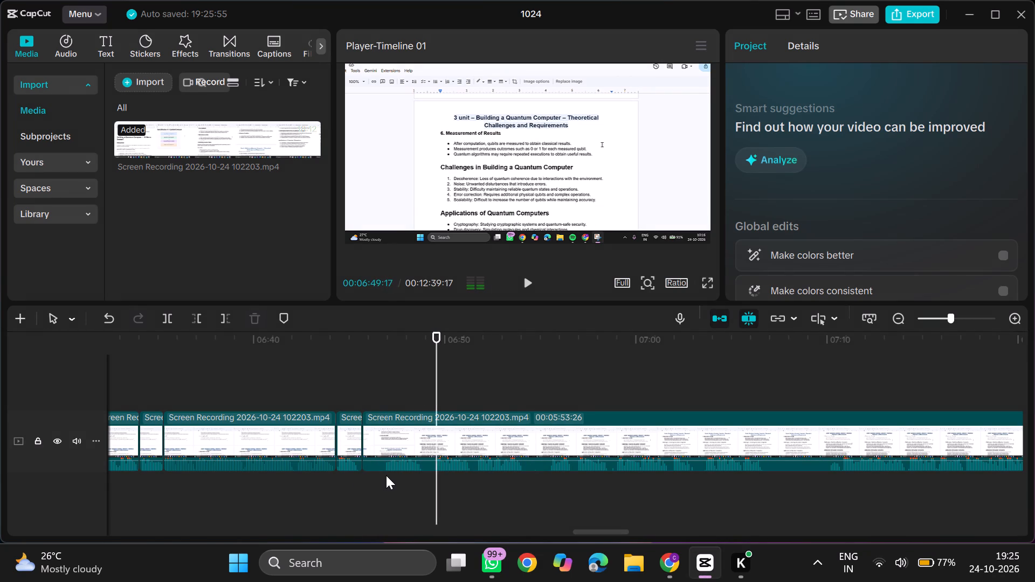
left_click(386, 475)
left_click(386, 475)
type("q")
Play on, split the recording at 00:06:47:23 and trim 14 frames off the start of the following clip.
key("space")
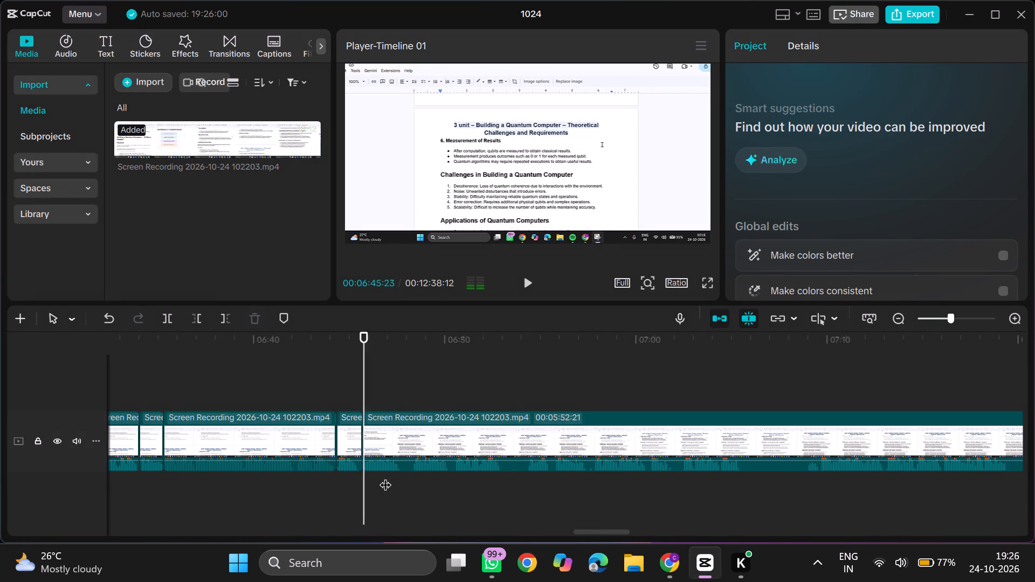
left_click(369, 475)
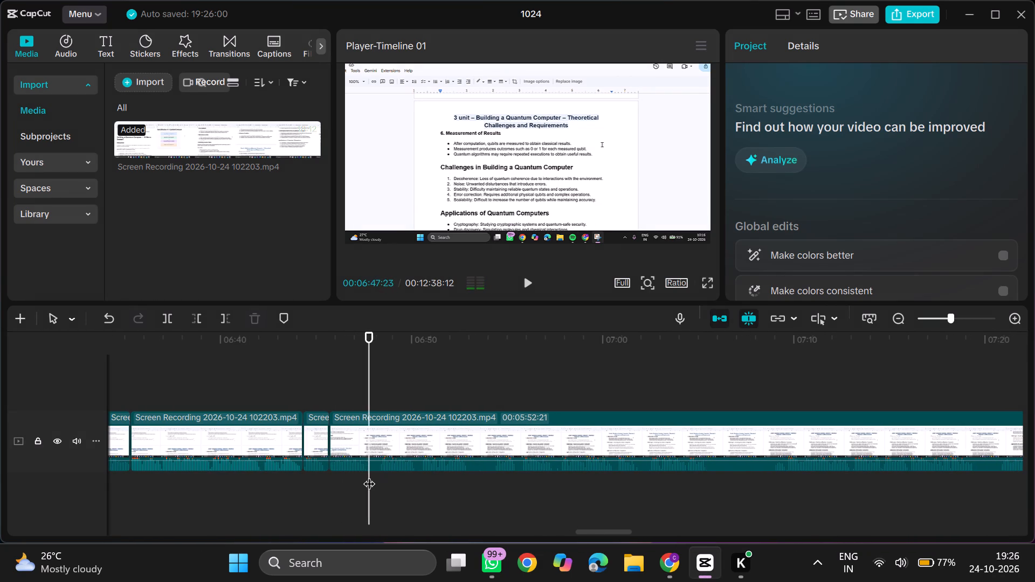
key("ctrl+b")
left_click(378, 475)
type("q")
Play on, split the recording at 00:06:49:23 and trim 8 frames off the start of the following clip.
key("space")
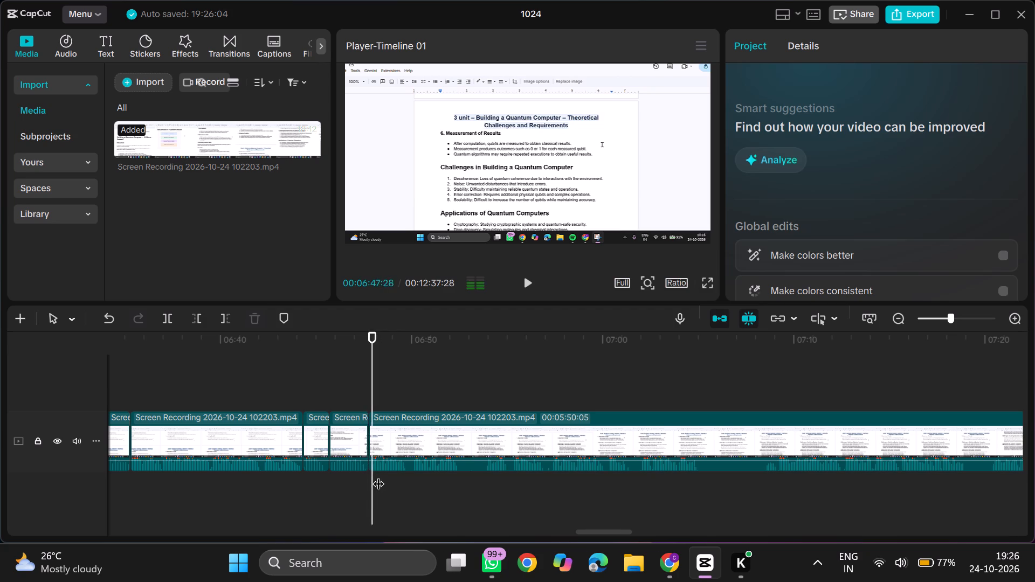
left_click(334, 474)
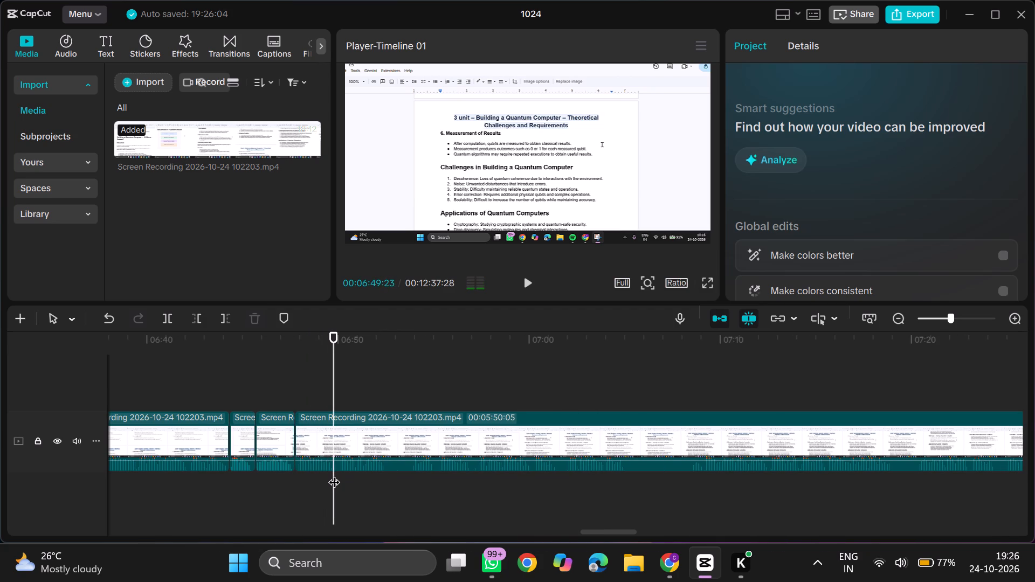
key("ctrl+b")
left_click(339, 474)
type("q")
Play on, split the recording at 00:06:52:09 and trim 1 second 6 frames off the start of the following clip.
key("space")
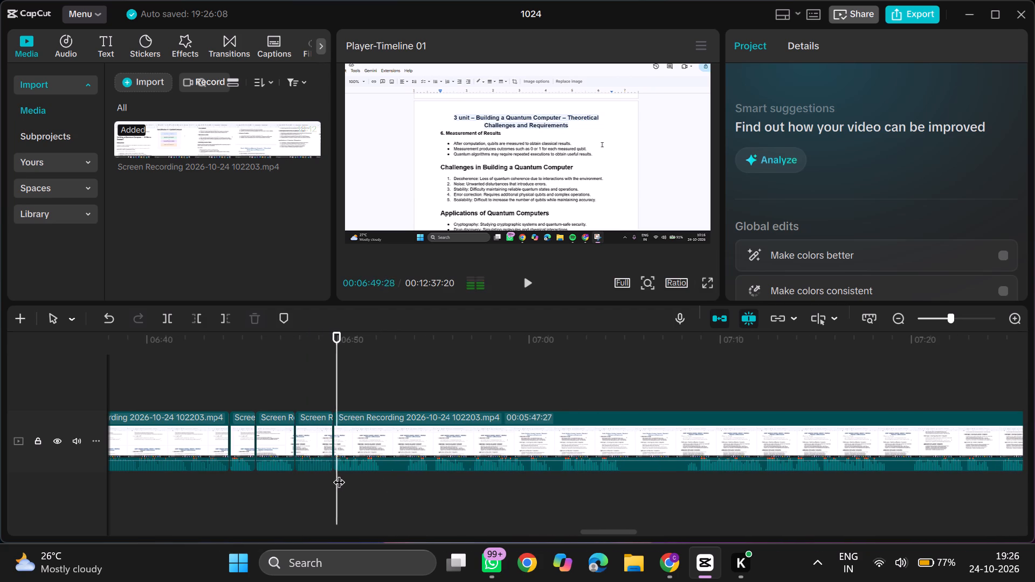
left_click(382, 475)
key("ctrl+b")
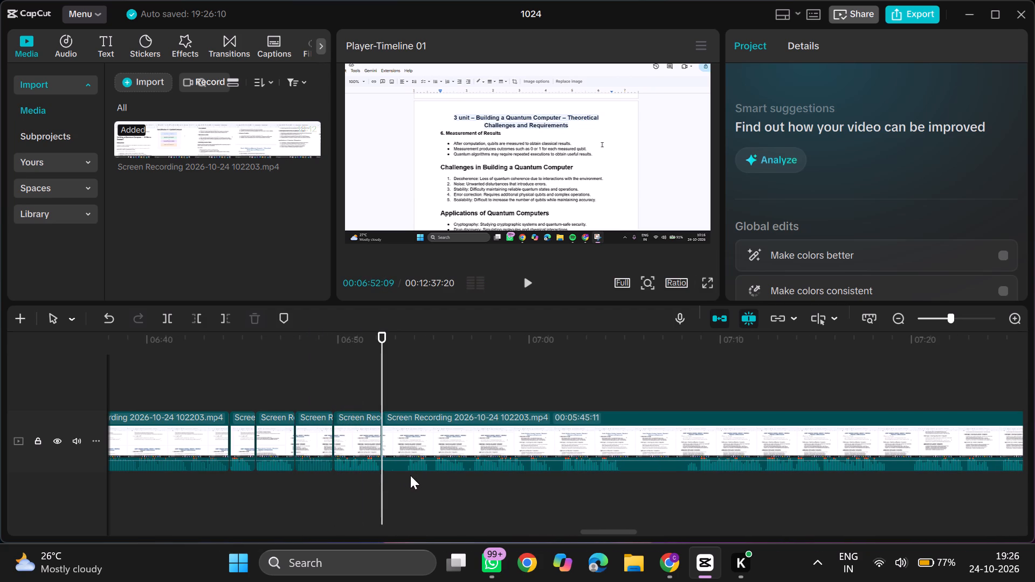
left_click(405, 475)
type("q")
key("space")
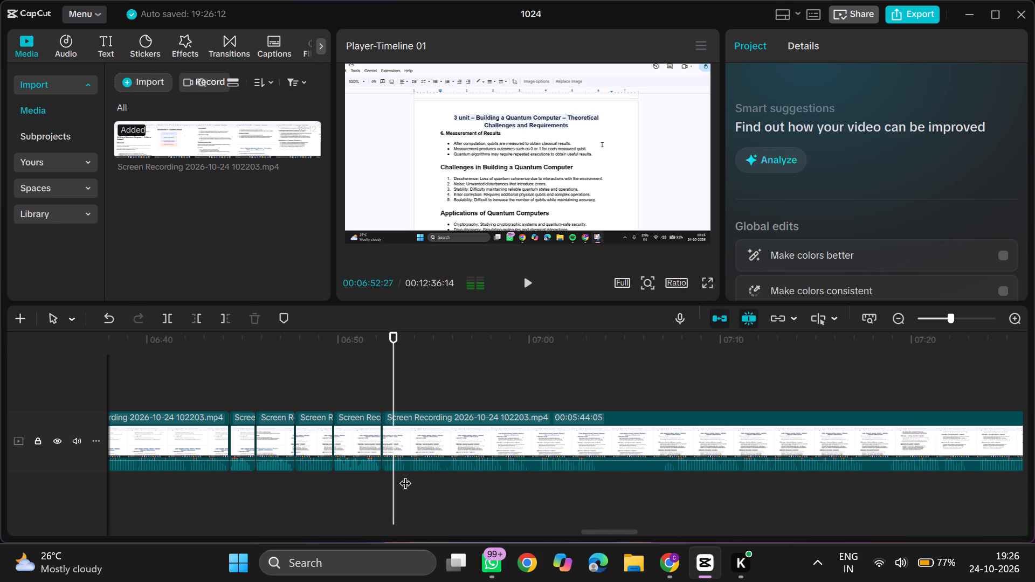
Split the recording at 00:06:53:15 and trim 11 frames off the start of the following clip.
scroll(405, 475, "up", 4, "ctrl")
double_click(404, 476)
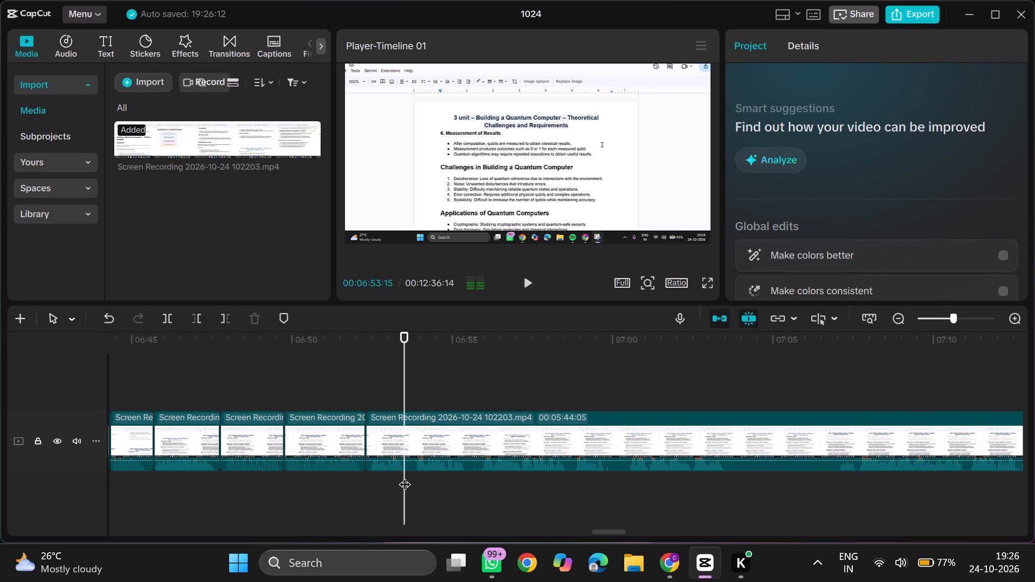
key("ctrl+b")
left_click(416, 475)
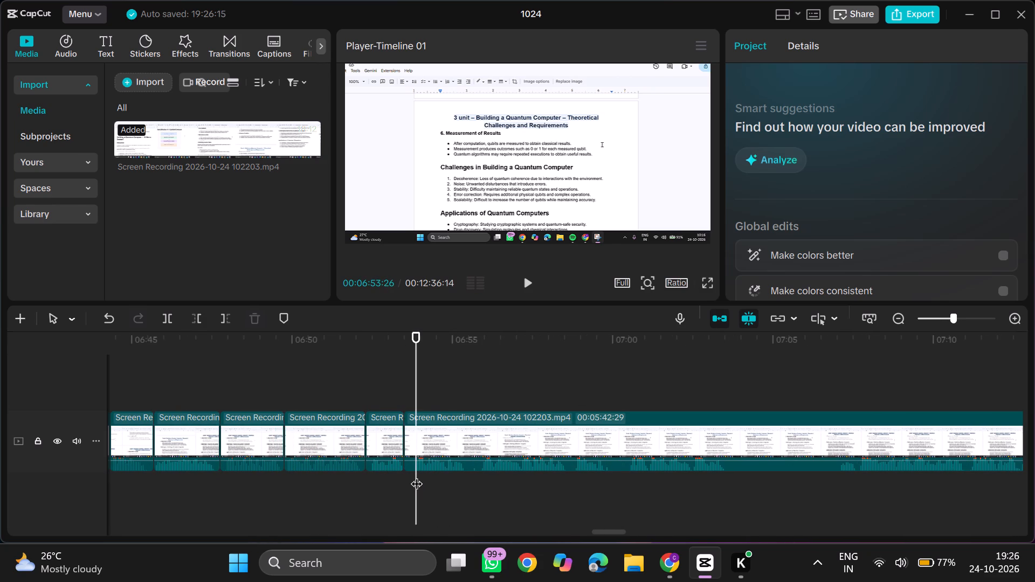
type("q")
Play on, split the recording at 00:06:55:01 and trim 12 frames off the start of the following clip.
key("space")
left_click(361, 474)
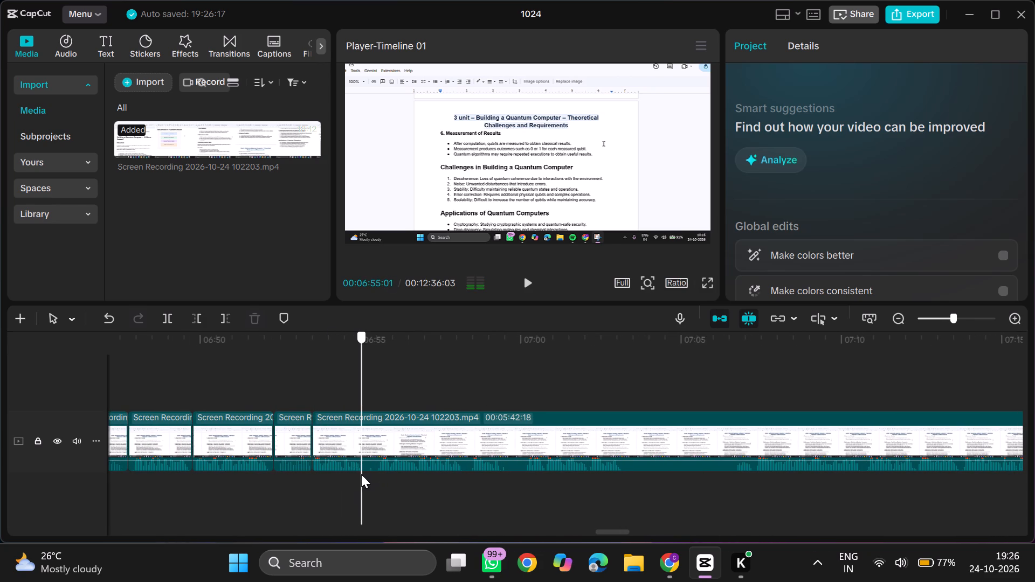
key("ctrl+b")
double_click(375, 474)
key("q")
Play on, split the recording at 00:06:57:23 and trim 8 frames off the start of the following clip.
key("space")
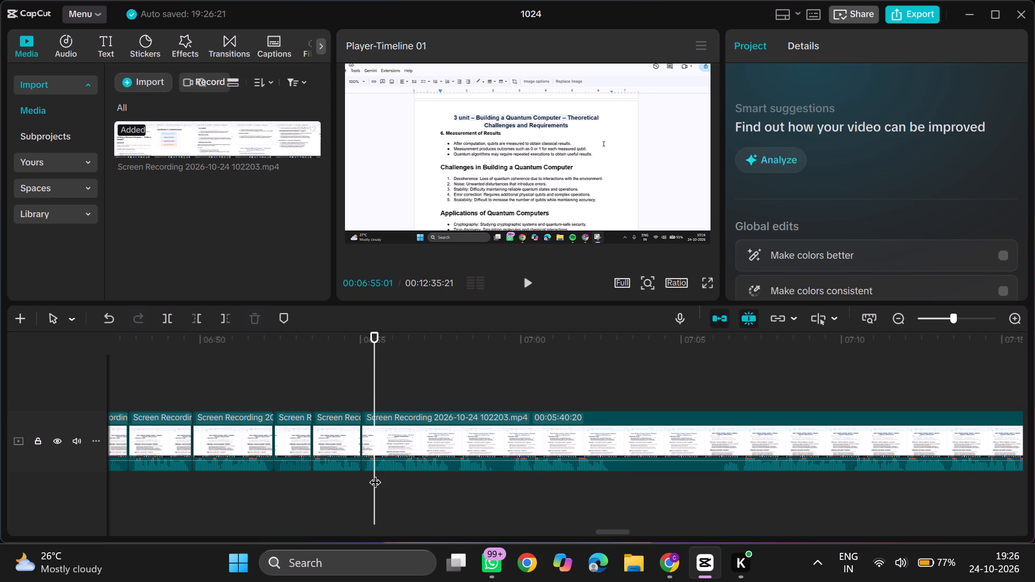
right_click(406, 478)
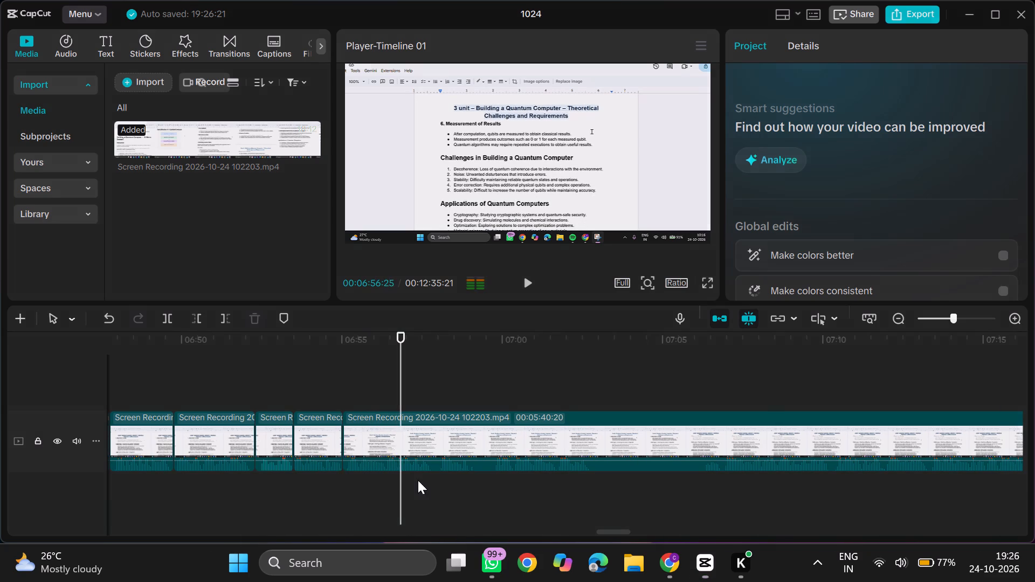
left_click(367, 487)
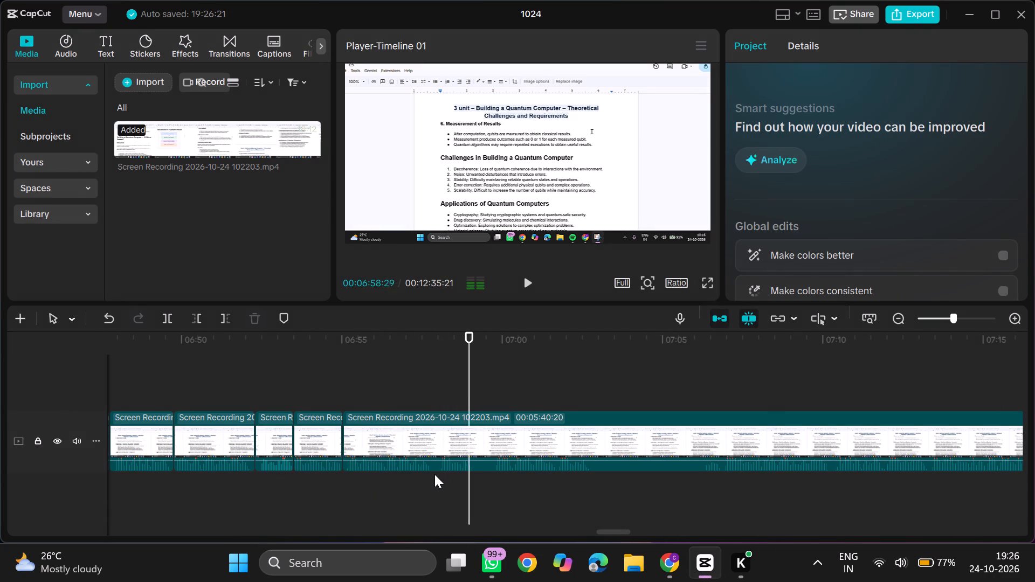
left_click(431, 473)
key("ctrl+b")
left_click(439, 473)
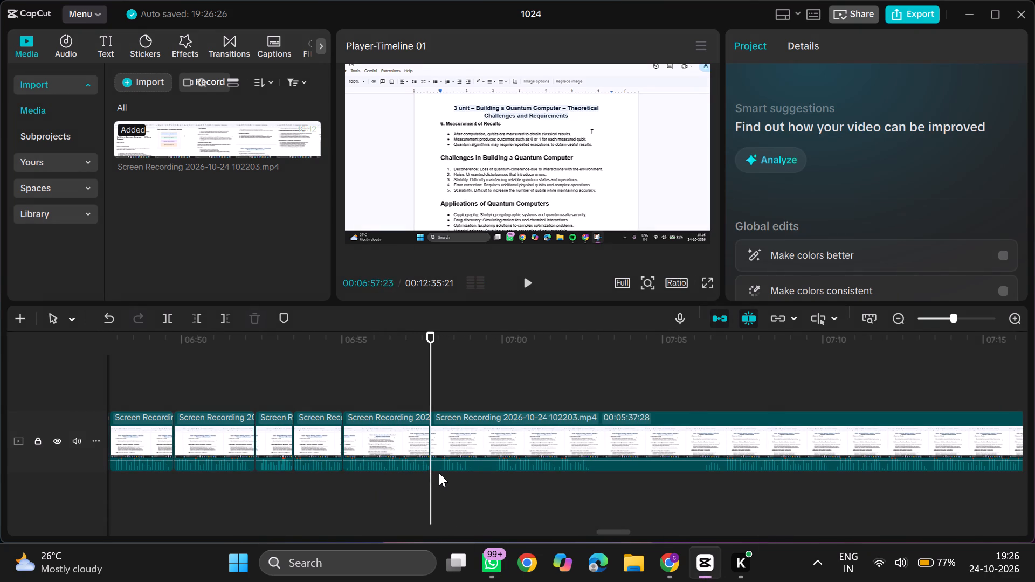
type("q")
Play on, split the recording at 00:06:58:24 and trim 21 frames off the start of the following clip.
key("space")
left_click(482, 472)
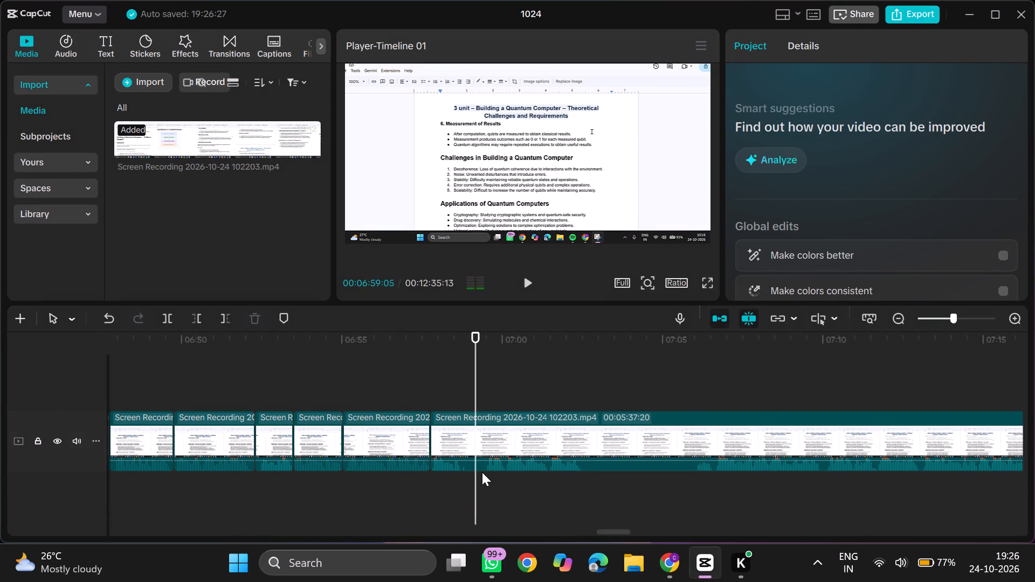
key("space")
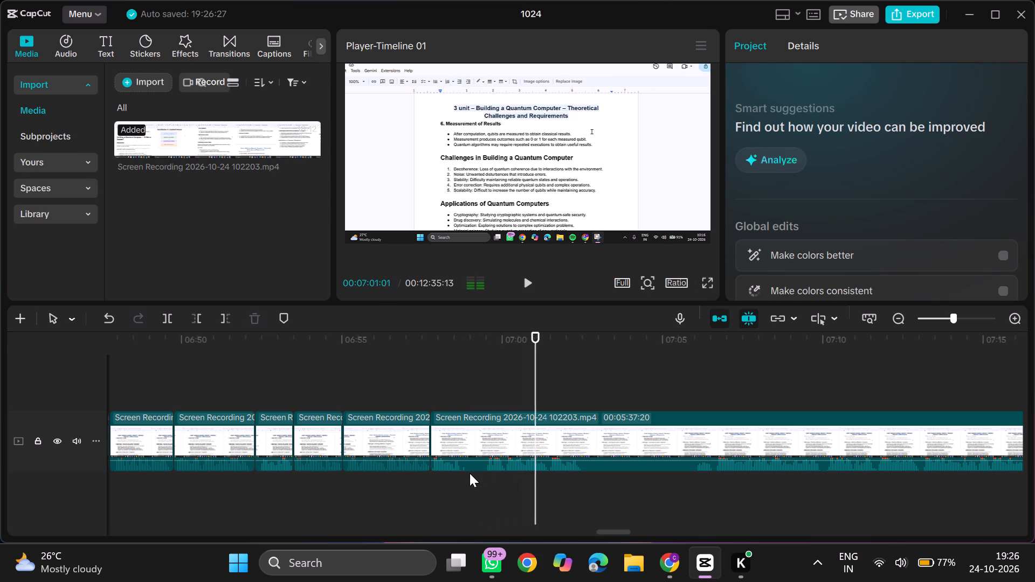
left_click(464, 473)
key("ctrl+b")
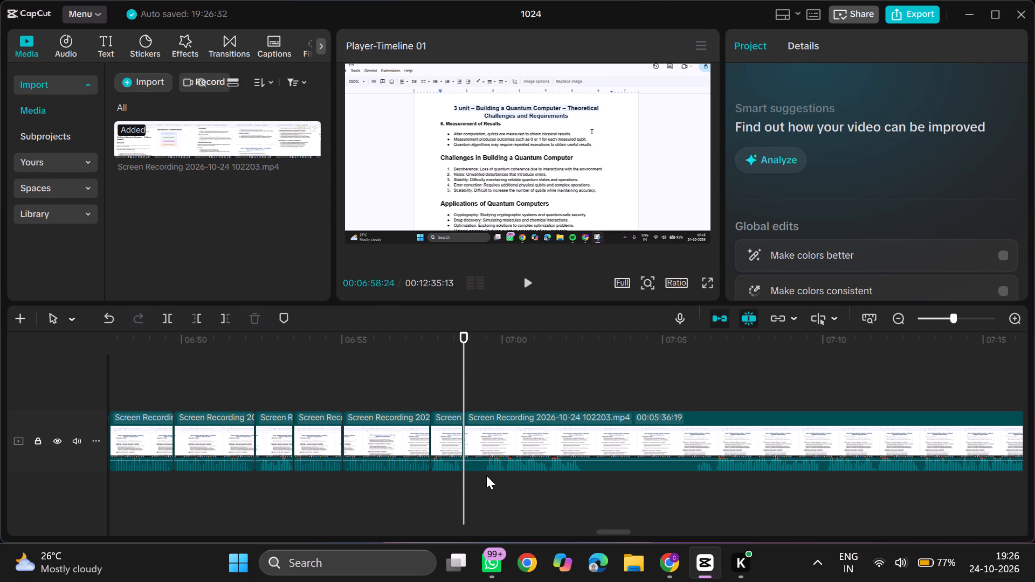
left_click(486, 475)
type("q")
Play on, split the recording at about 00:07:02 and trim 15 frames off the end of the preceding clip.
key("space")
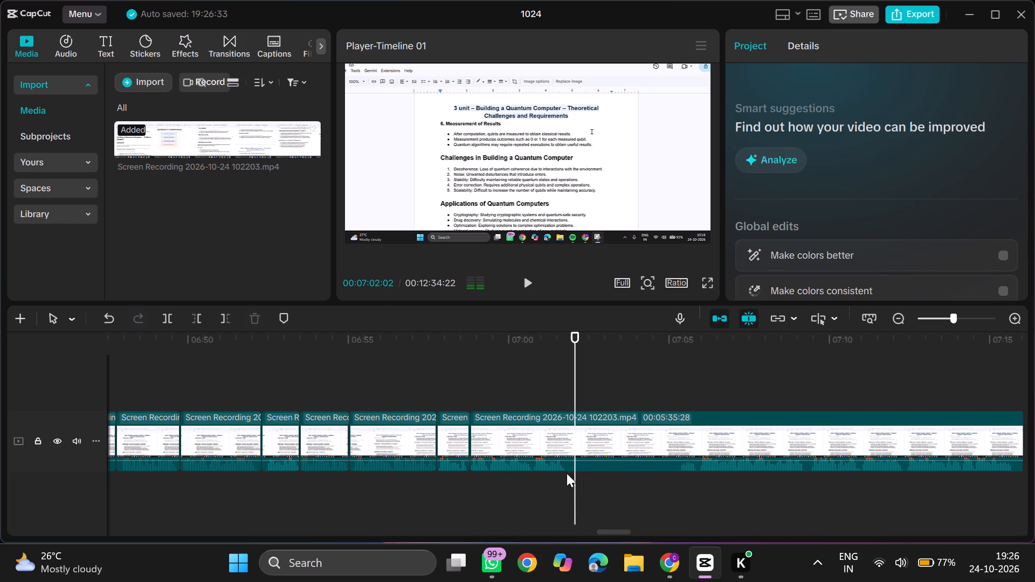
key("ctrl+b")
left_click(567, 473)
type("w")
Trim 3 seconds 2 frames off the start of the clip beginning at about 00:07:01:25, up to the next speech.
key("space")
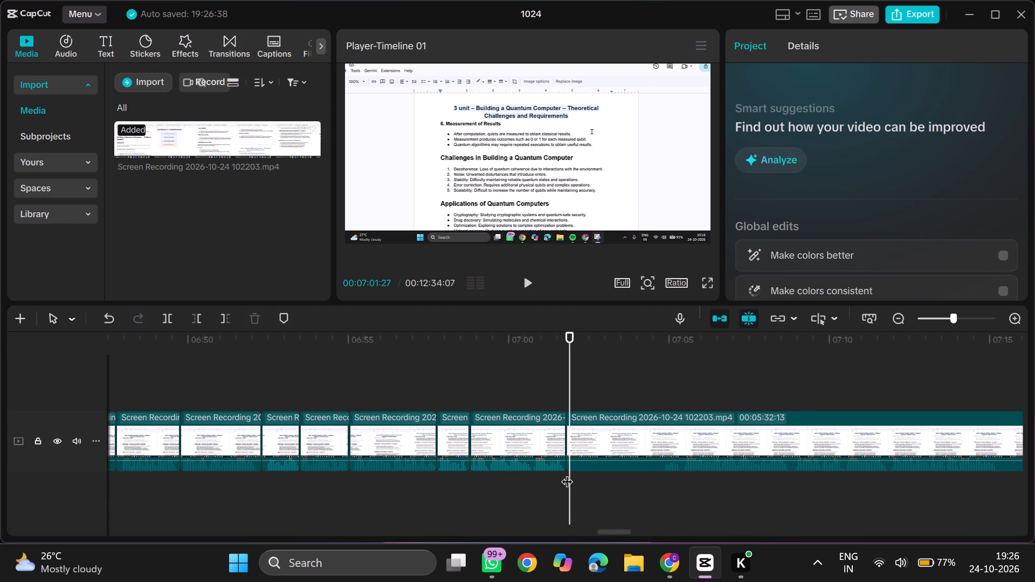
left_click(665, 480)
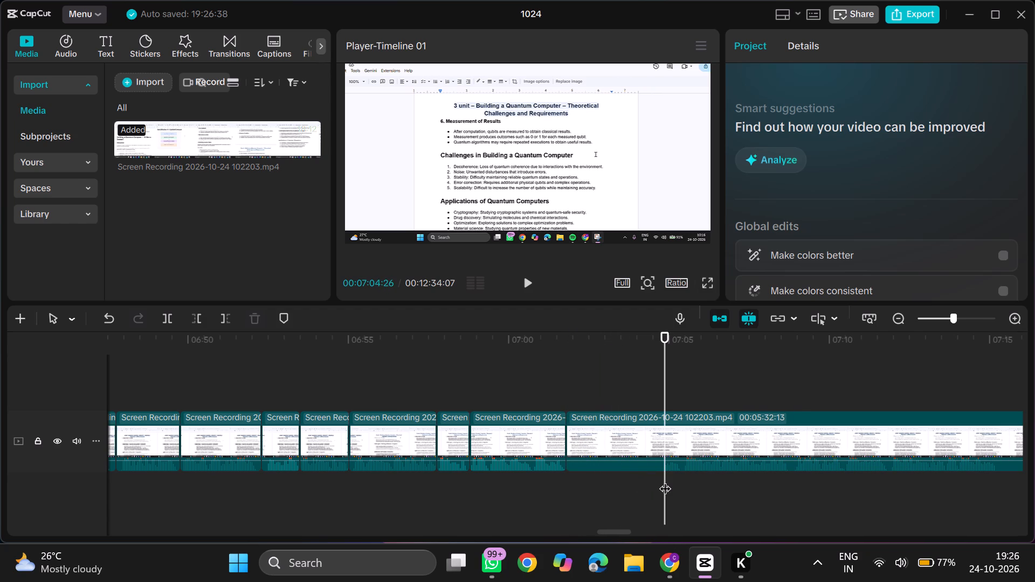
type("q")
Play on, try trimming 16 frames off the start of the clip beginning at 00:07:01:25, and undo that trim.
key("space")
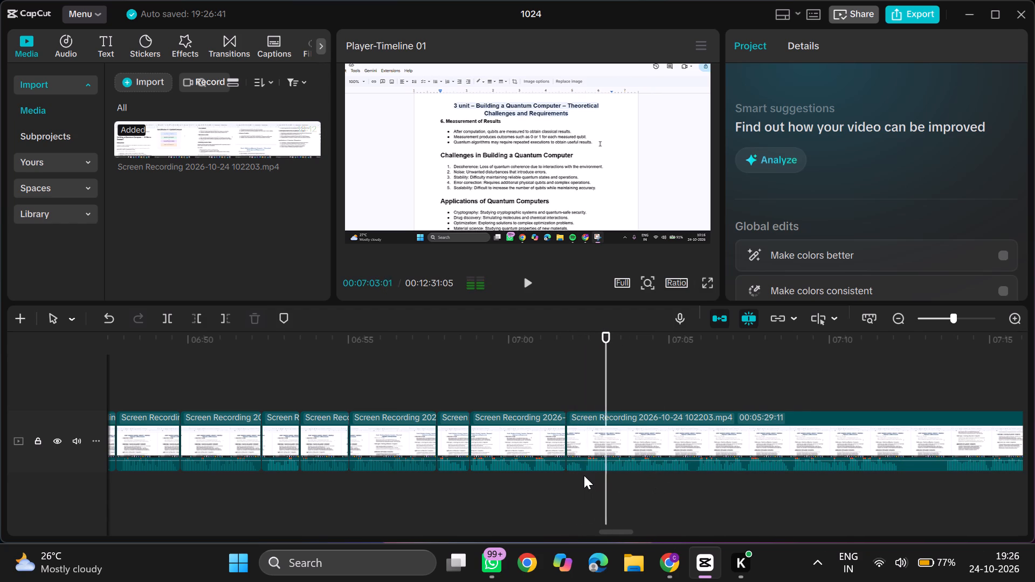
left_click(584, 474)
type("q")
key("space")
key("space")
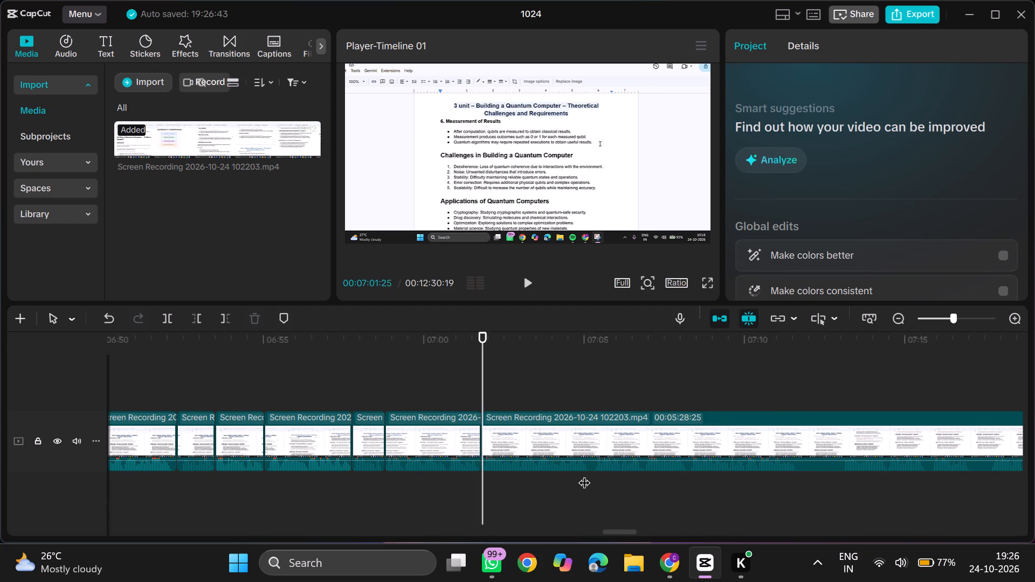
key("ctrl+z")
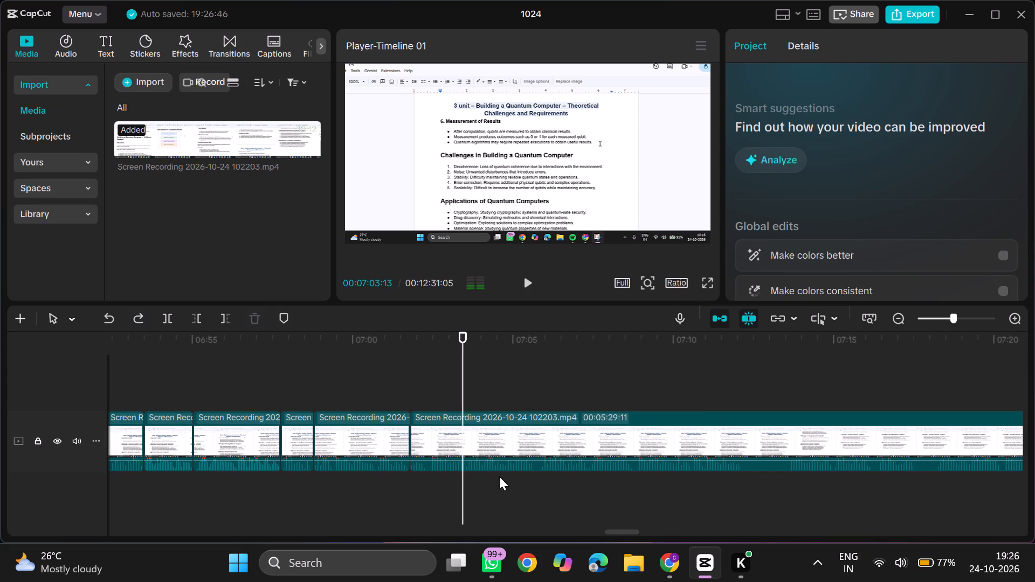
Play on, split the recording at 00:07:12:07 and trim 1 second 9 frames off the start of the following clip.
left_click(424, 479)
key("space")
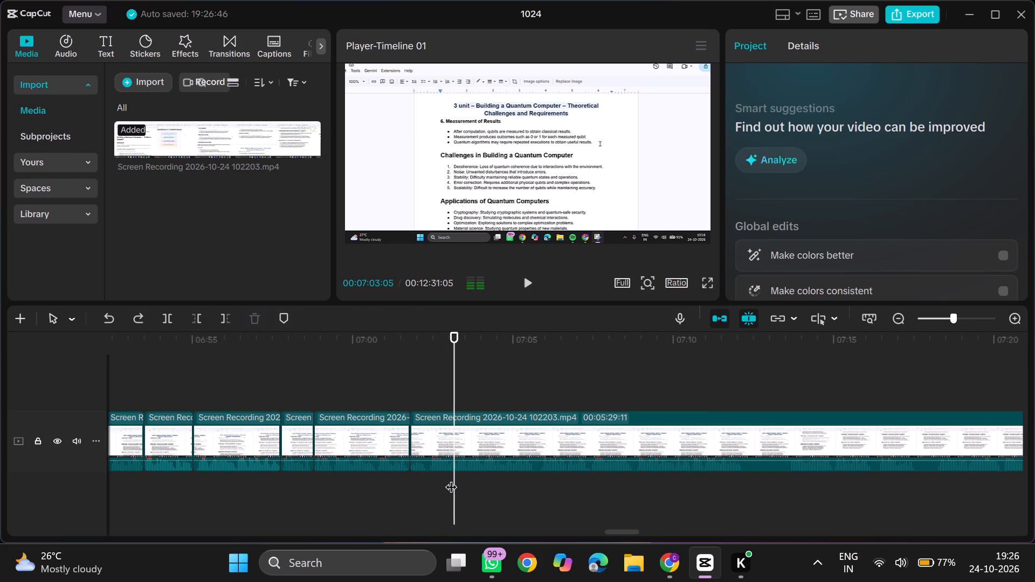
scroll(527, 480, "left", 1)
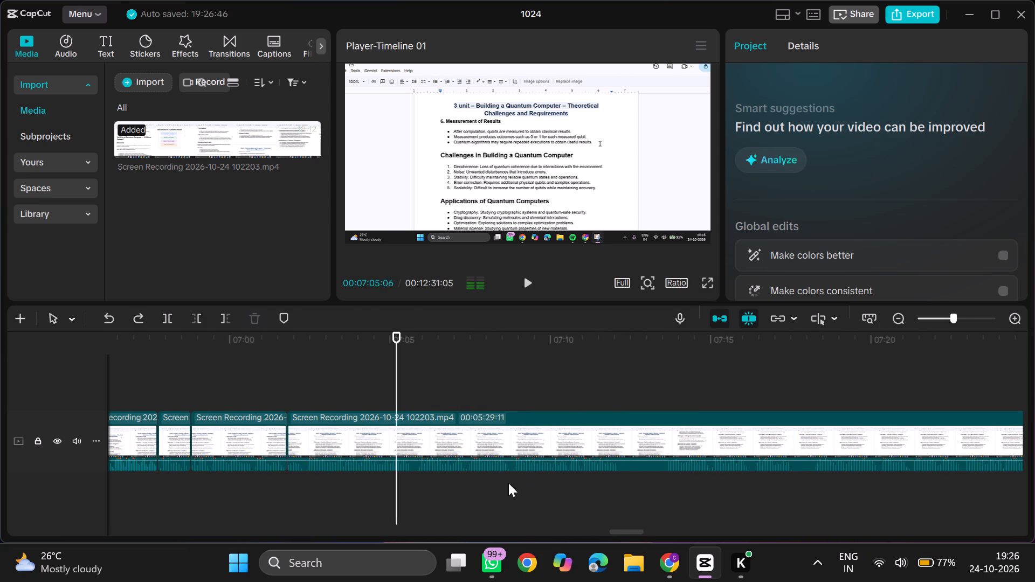
scroll(468, 484, "left", 1)
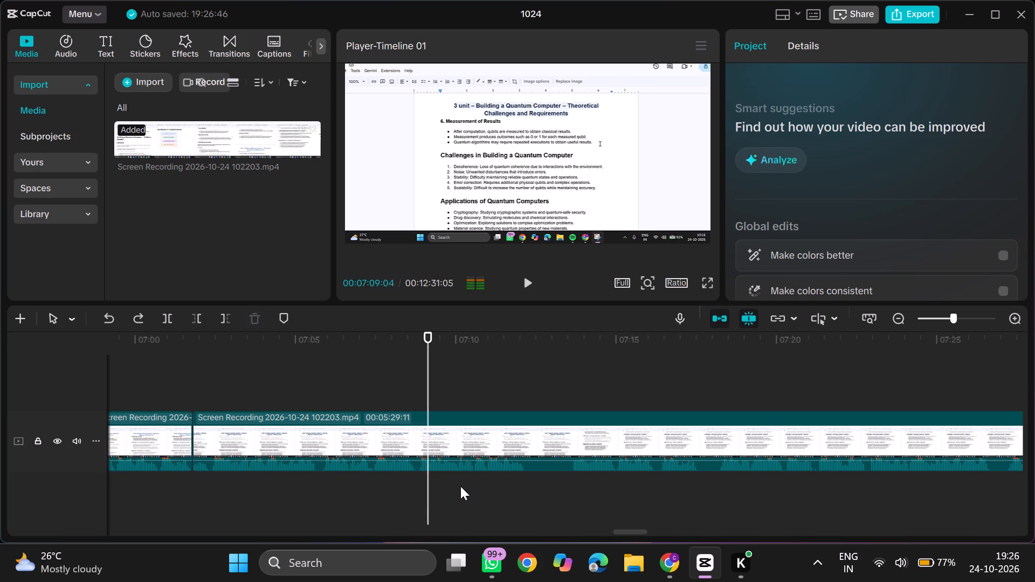
left_click(494, 478)
key("ctrl+b")
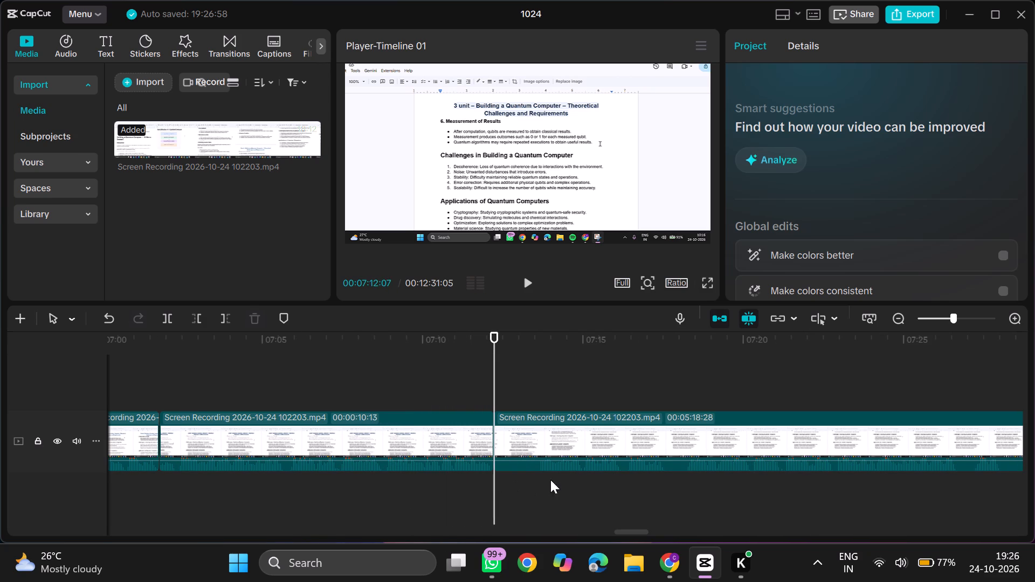
double_click(540, 474)
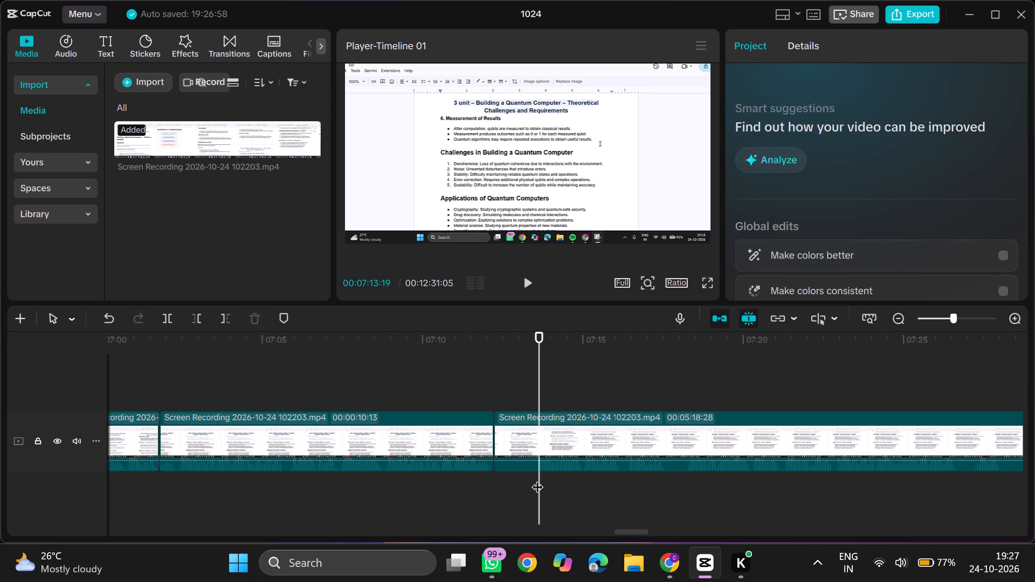
left_click(537, 479)
type("q")
Play on, split the recording at 00:07:14:29 and trim 6 frames off the start of the following clip.
key("space")
scroll(536, 480, "left", 1)
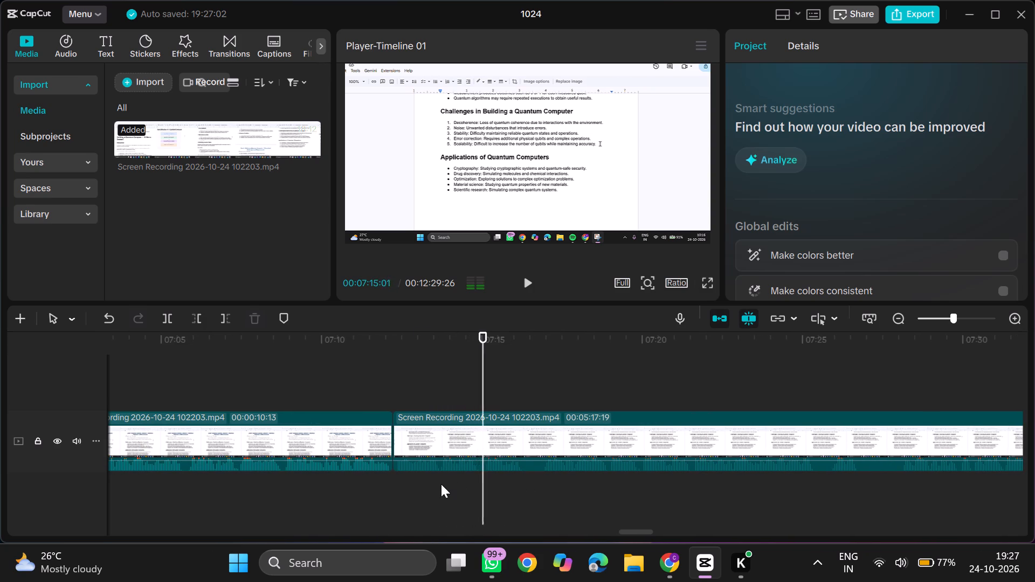
left_click(411, 482)
key("space")
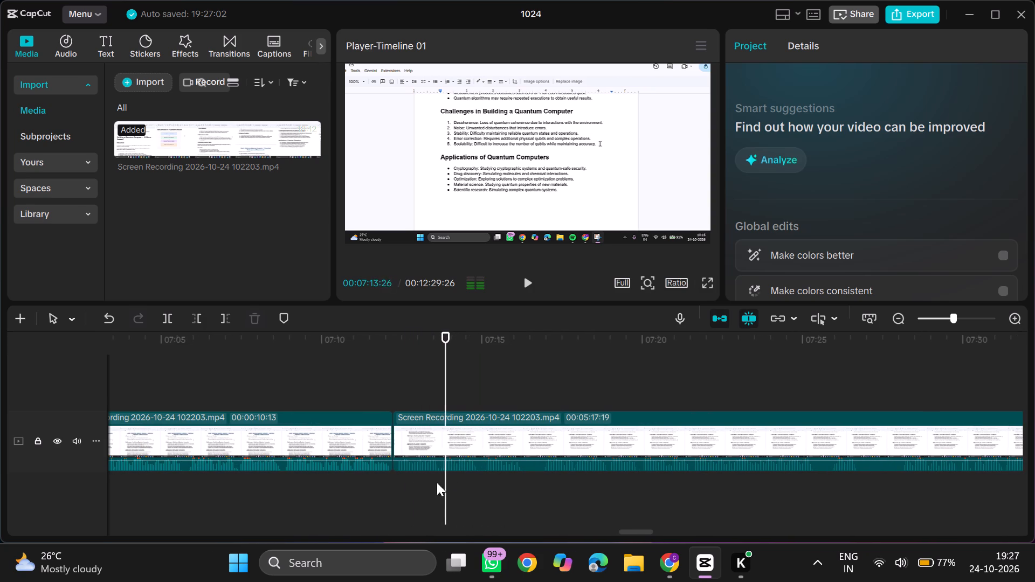
left_click(480, 475)
key("ctrl+b")
left_click(487, 476)
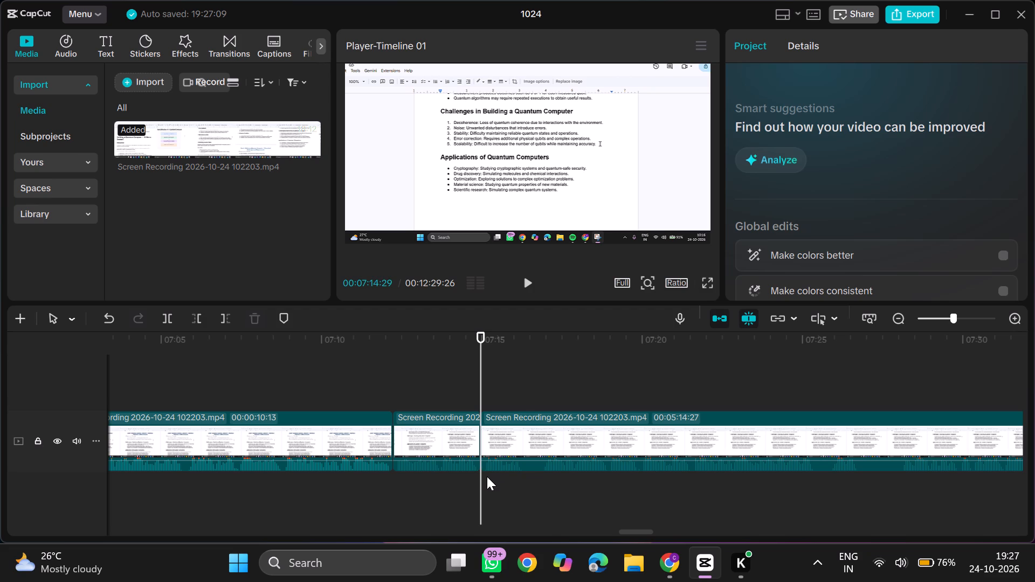
type("q")
Play on, split the recording at 00:07:16:03 and trim 17 frames off the start of the following clip.
key("space")
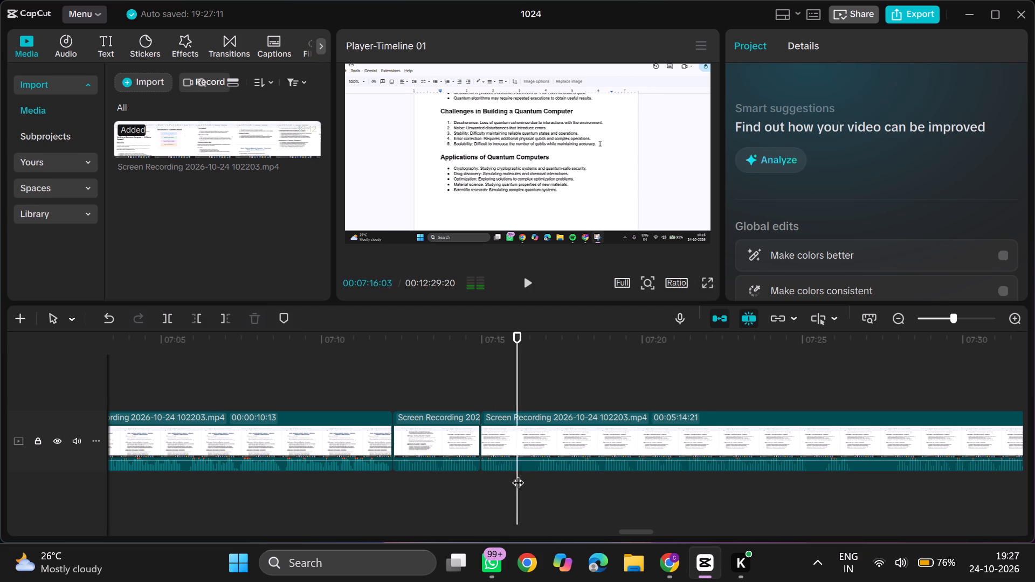
left_click(517, 474)
key("ctrl+b")
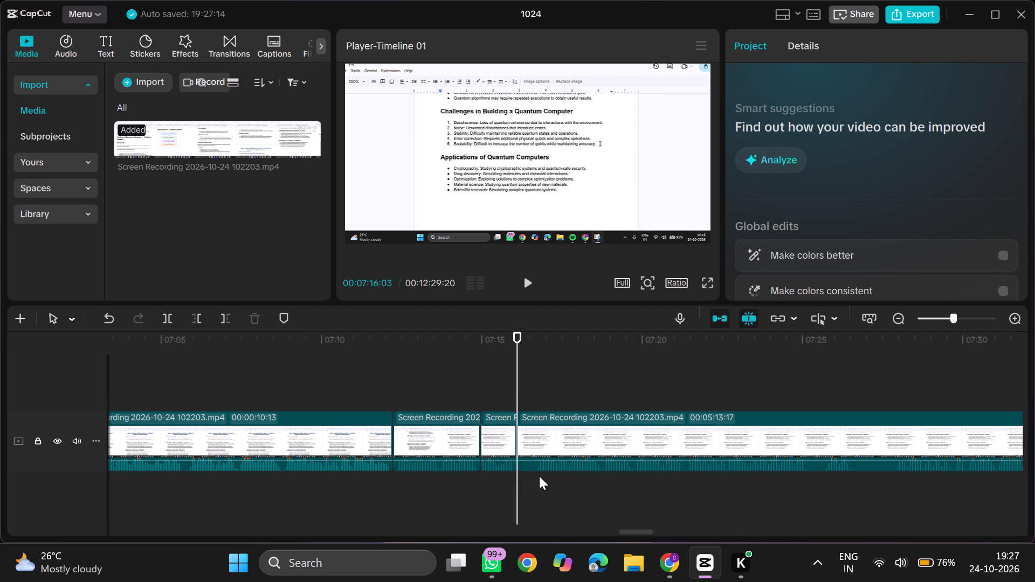
double_click(535, 477)
key("q")
Play on, split the recording at 00:07:24:18 and trim 14 frames off the start of the following clip.
key("space")
scroll(535, 477, "left", 1)
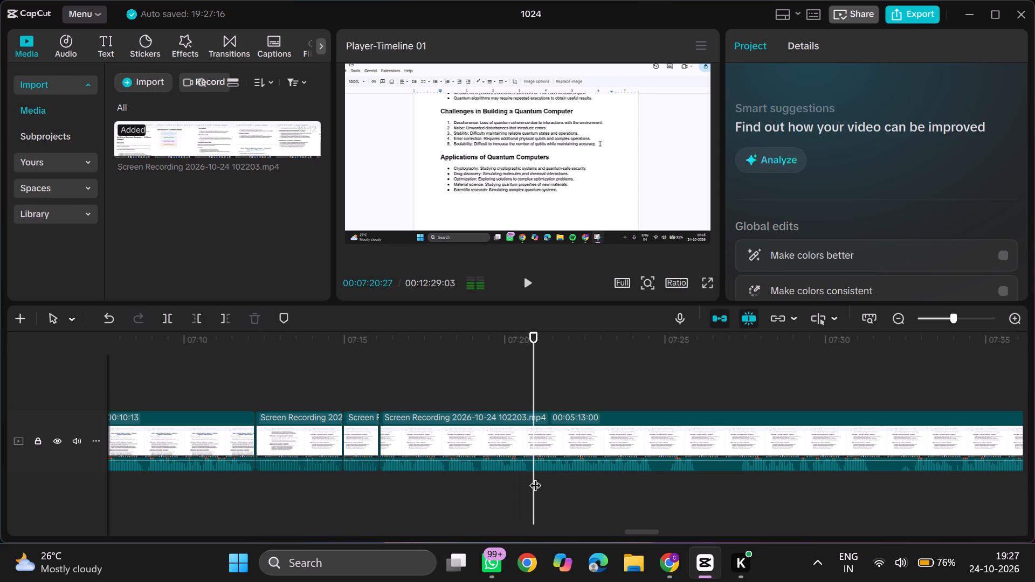
scroll(535, 477, "left", 1)
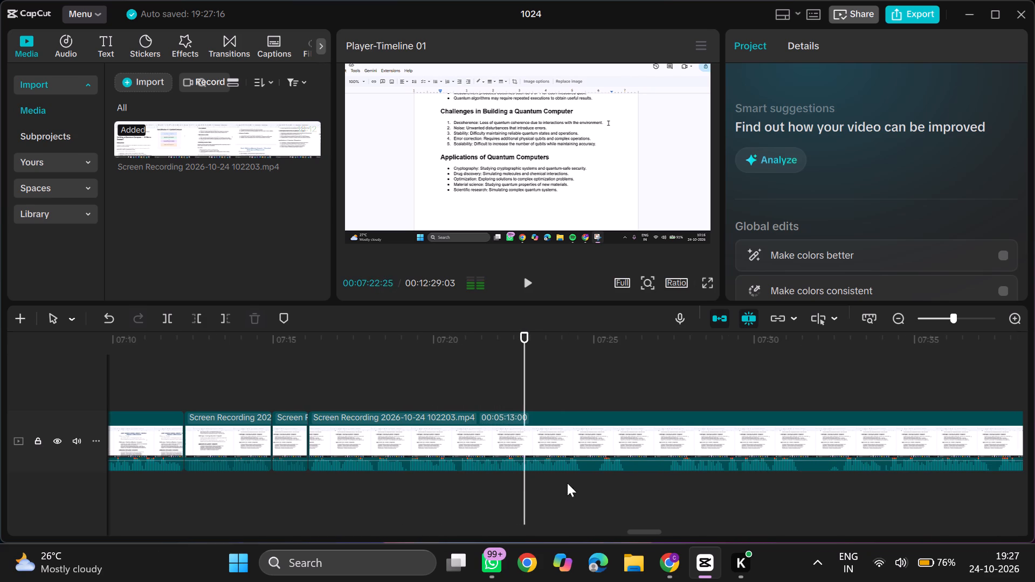
left_click(581, 474)
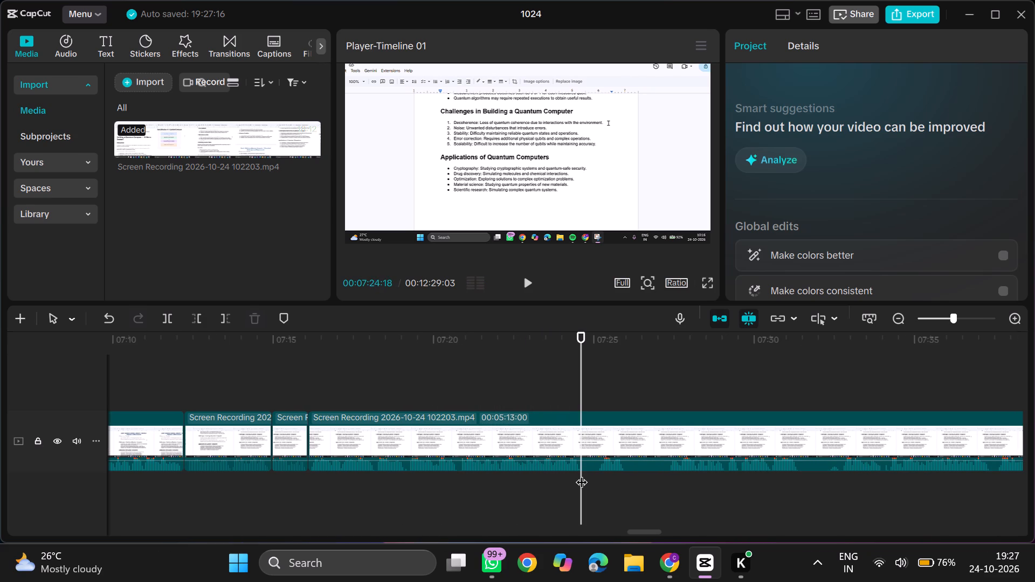
key("ctrl+b")
left_click(596, 474)
type("q")
Split the recording at 00:07:25:15 and trim 1 second 11 frames off the start of the following clip.
key("space")
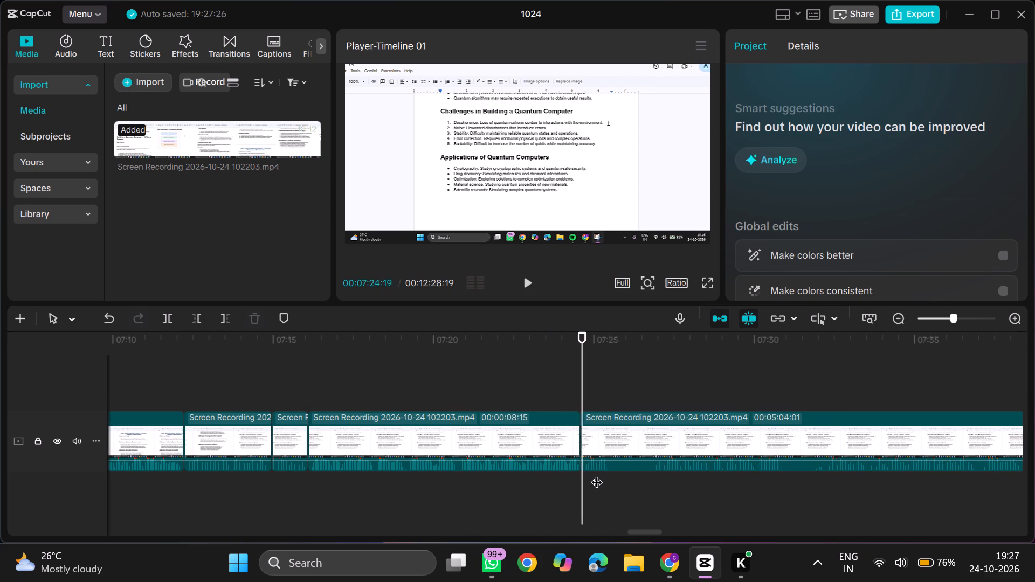
double_click(606, 475)
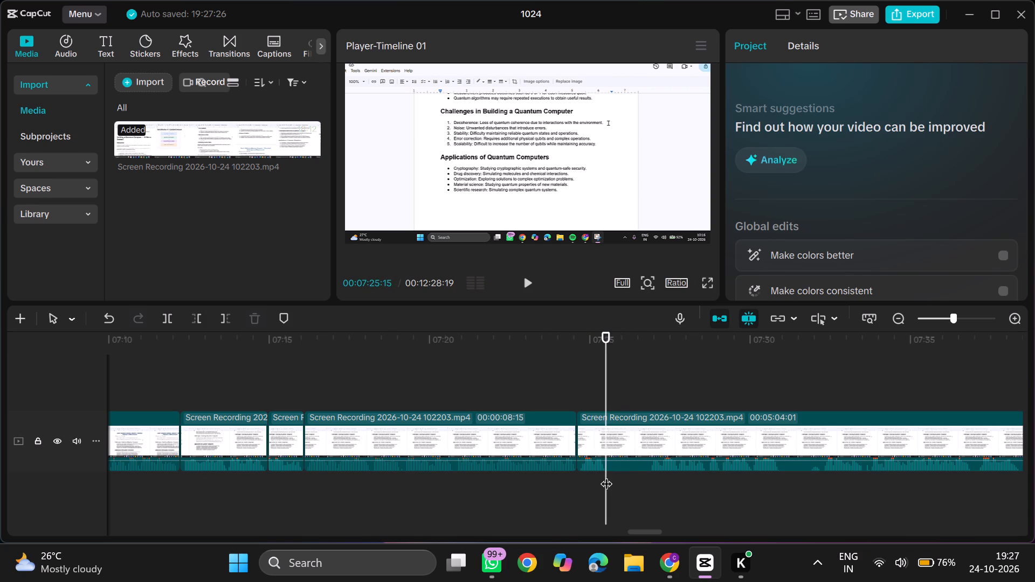
key("ctrl+b")
left_click(653, 475)
left_click(653, 475)
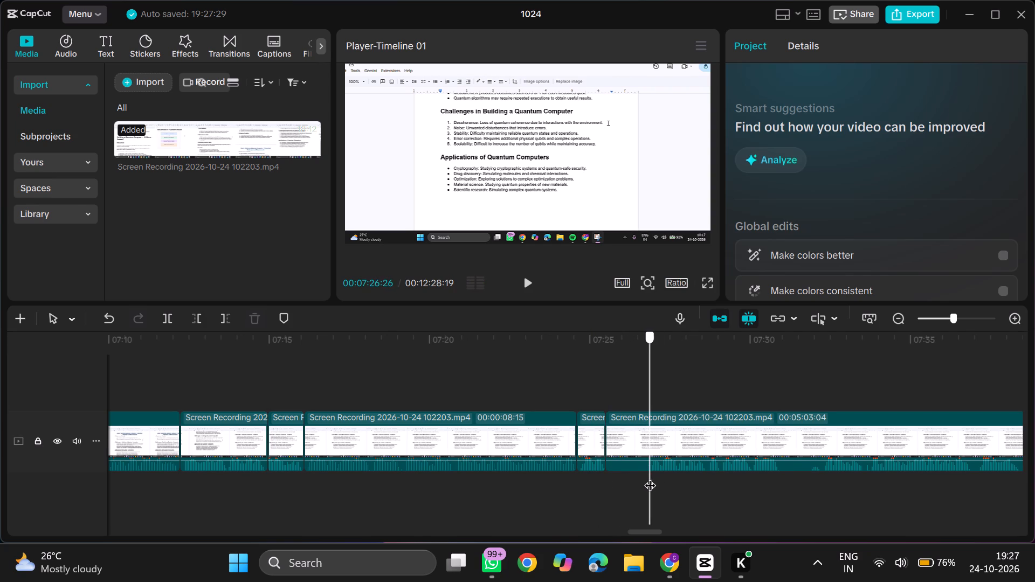
type("q")
Play on and trim 5 seconds 12 frames off the start of the long clip that begins at 00:07:25:15.
key("space")
scroll(650, 477, "left", 1)
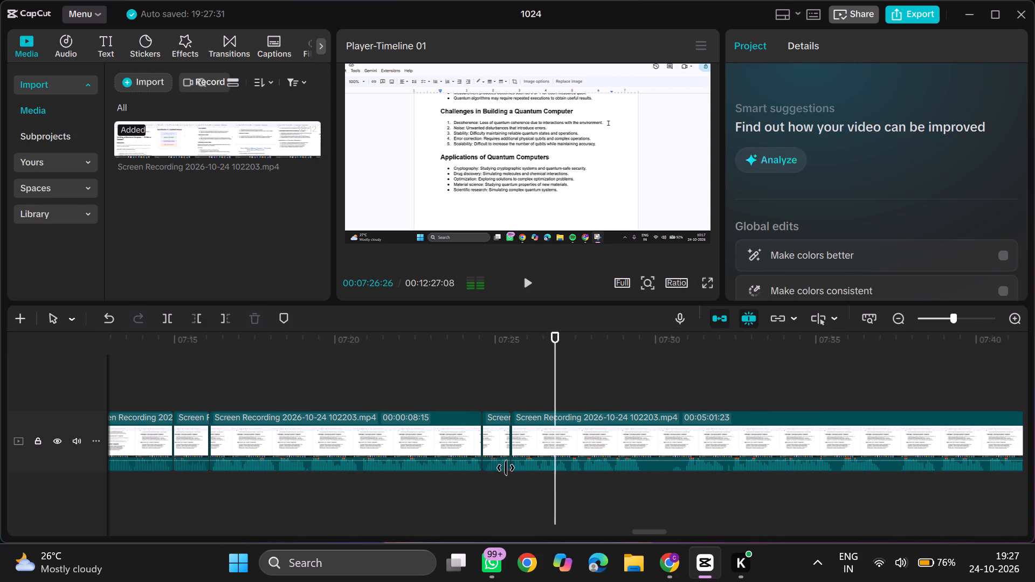
left_click(497, 460)
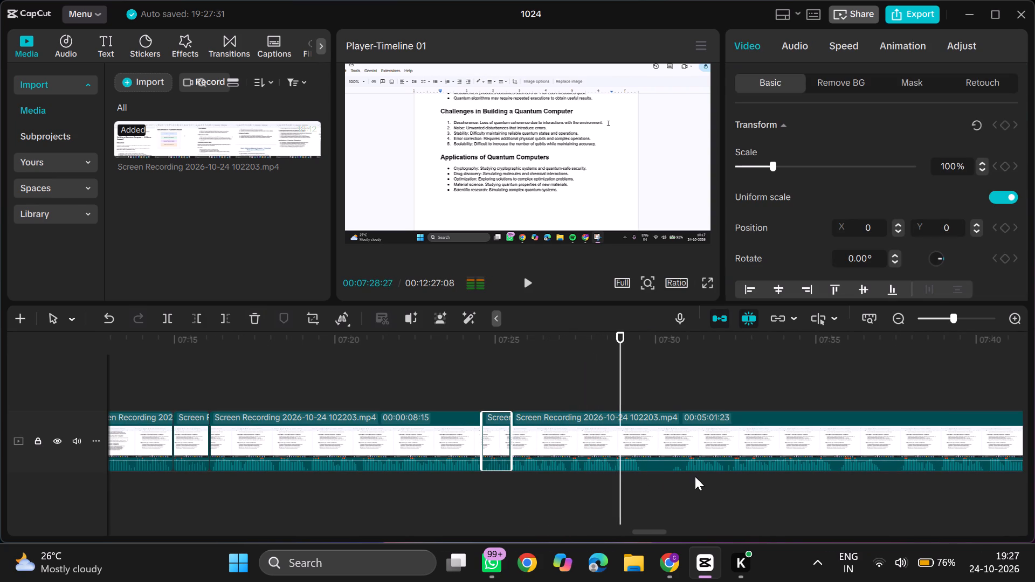
left_click(684, 473)
key("space")
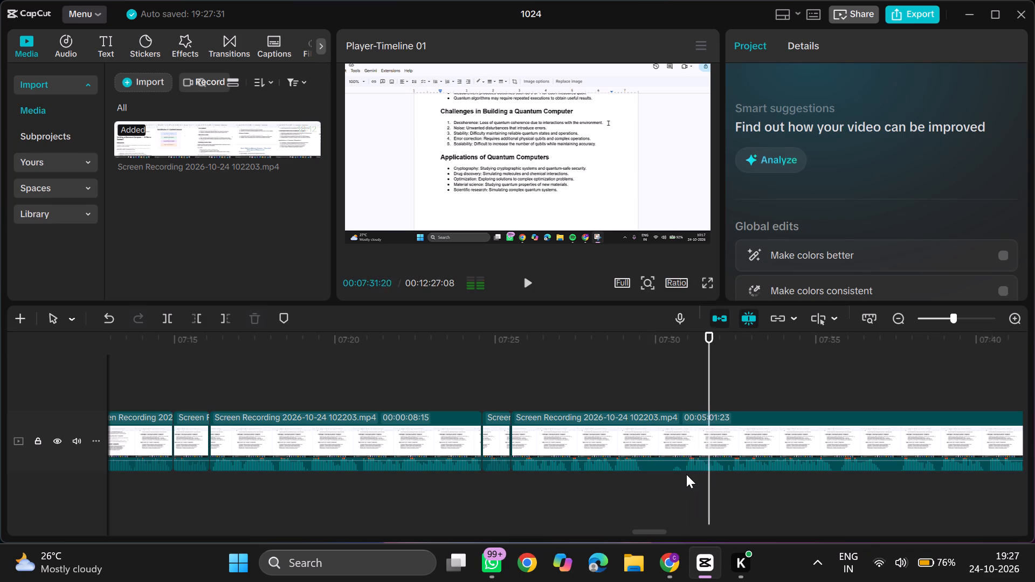
left_click(684, 474)
key("q")
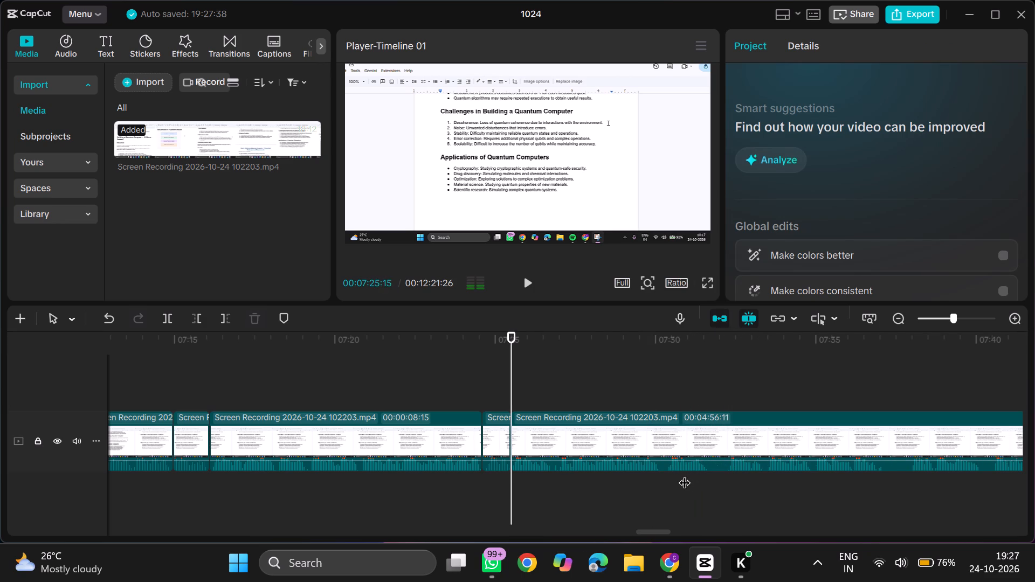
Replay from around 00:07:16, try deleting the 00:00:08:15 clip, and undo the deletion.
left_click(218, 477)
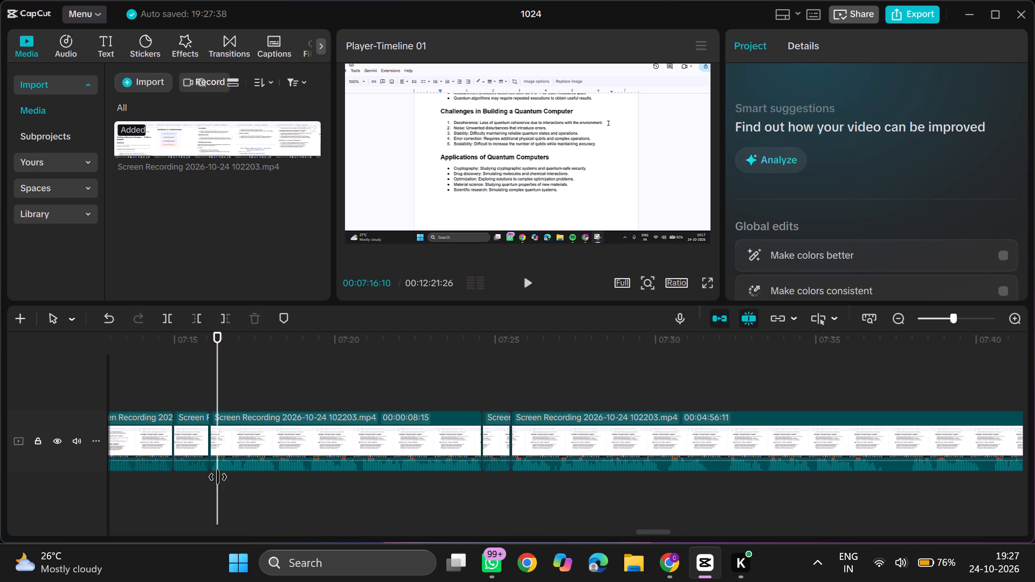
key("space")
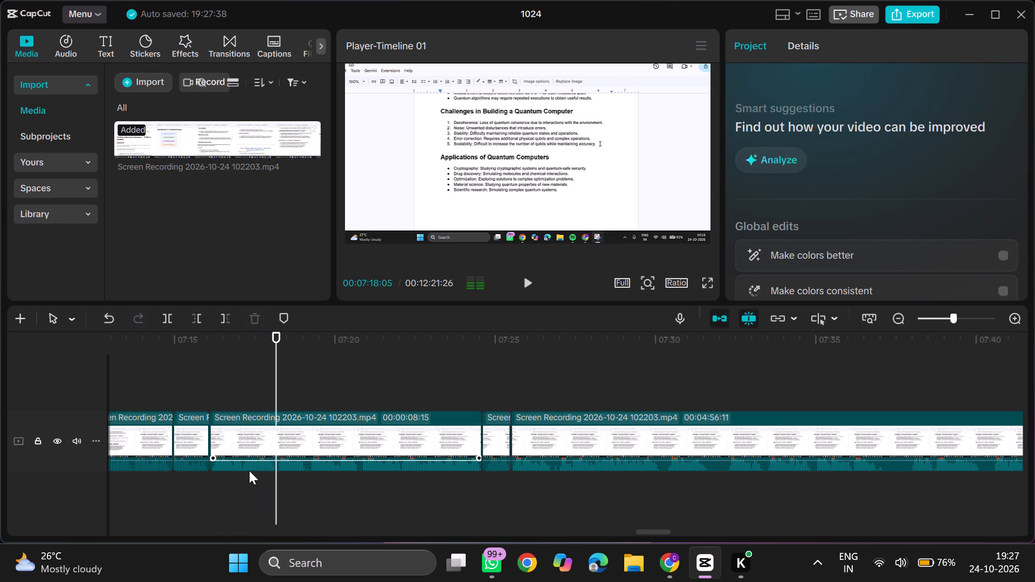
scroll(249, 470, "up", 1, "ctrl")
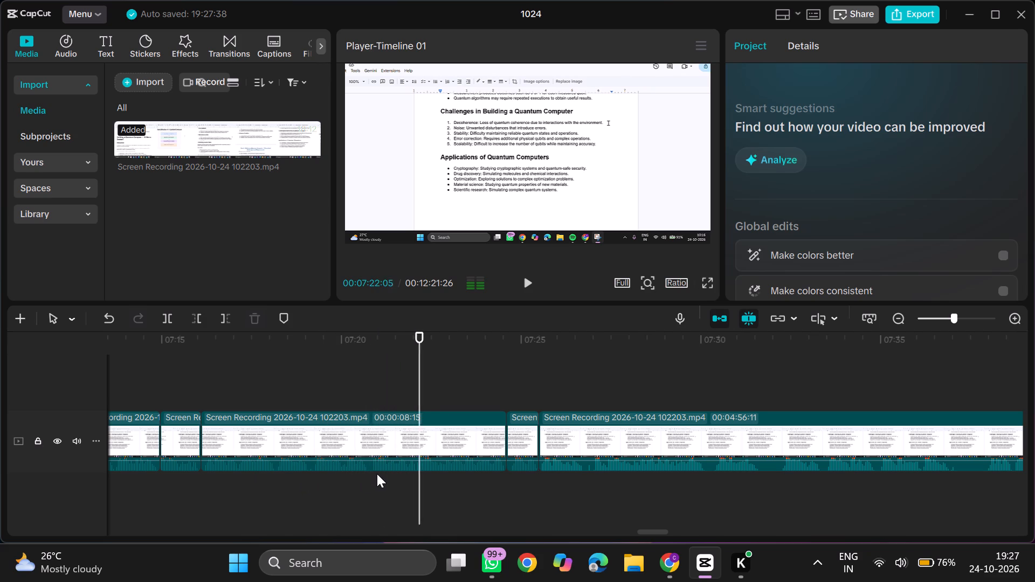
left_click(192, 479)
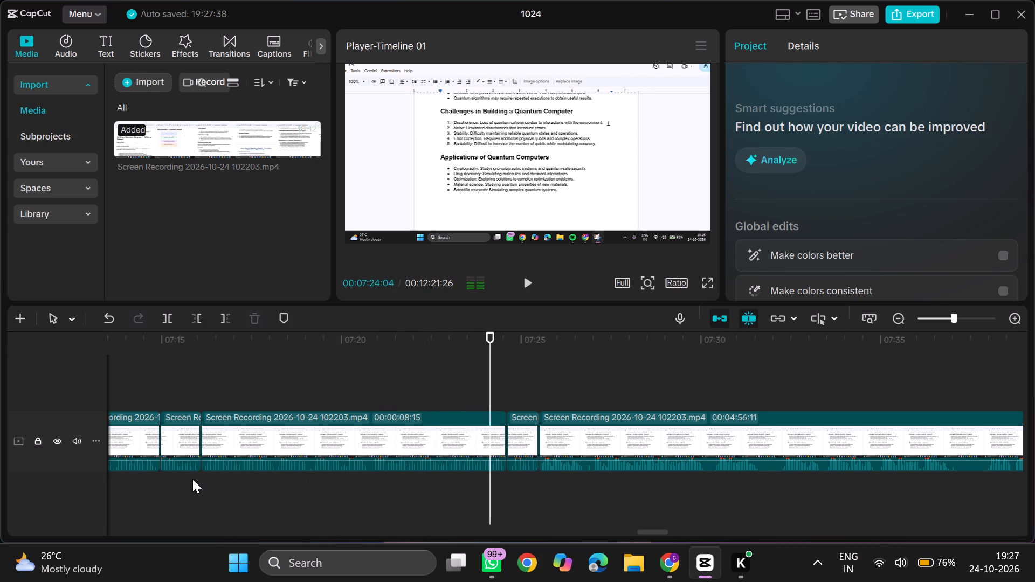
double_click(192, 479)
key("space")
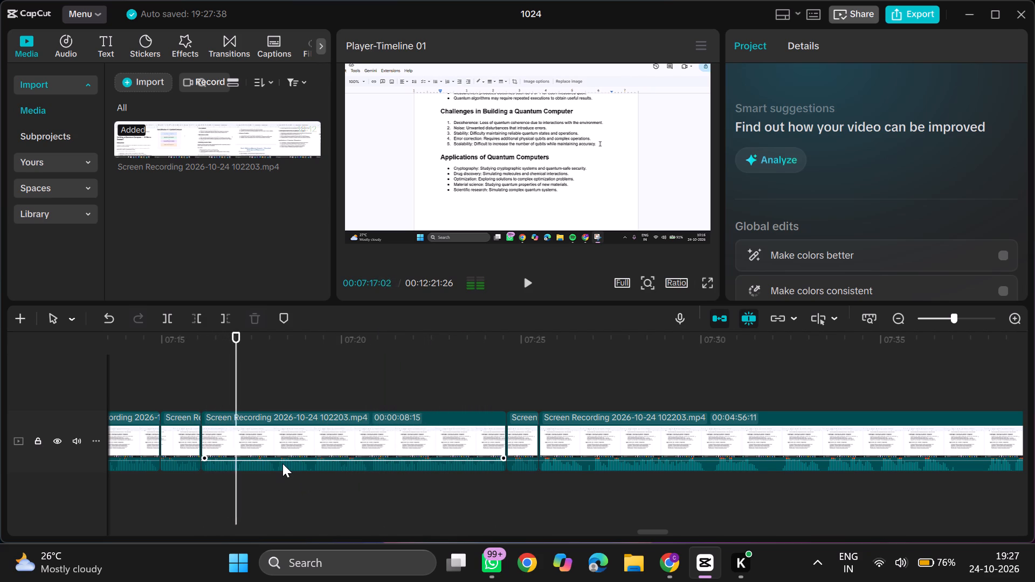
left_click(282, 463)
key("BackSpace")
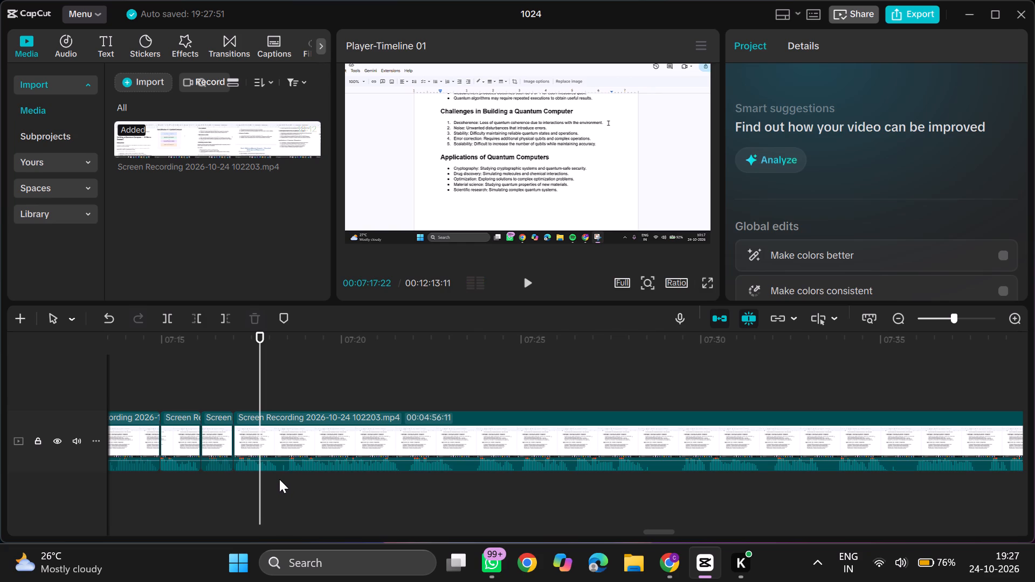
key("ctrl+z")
Split the 00:00:08:15 clip at 00:07:19:05 and delete its remainder together with the short clip after it.
key("space")
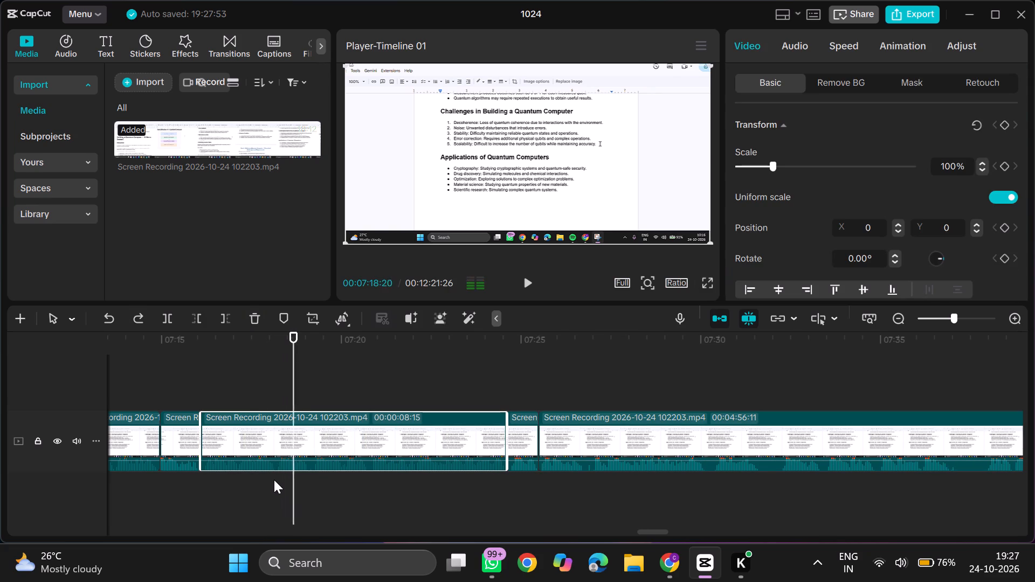
left_click(312, 475)
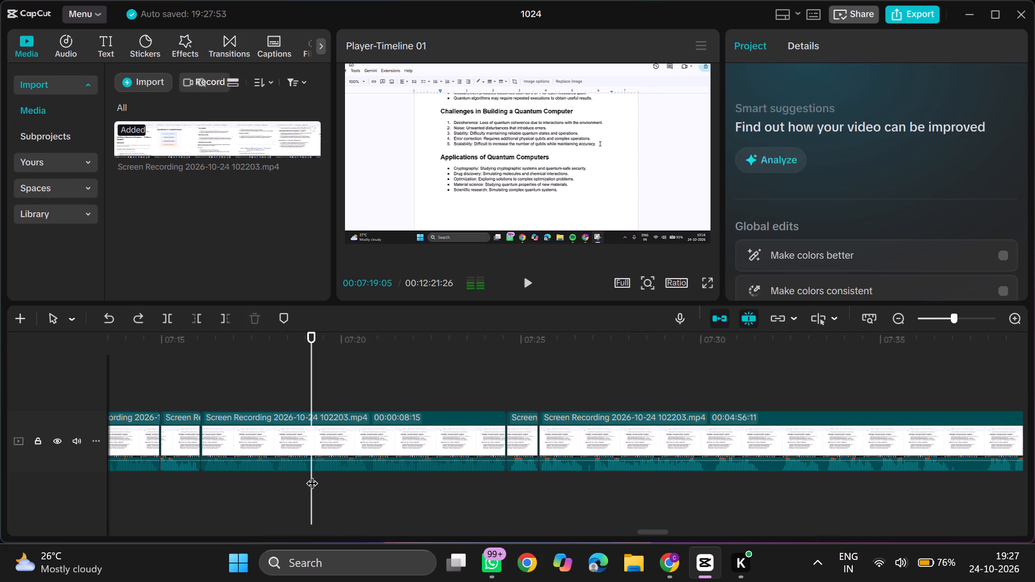
key("ctrl+b")
left_click(411, 458)
key("BackSpace")
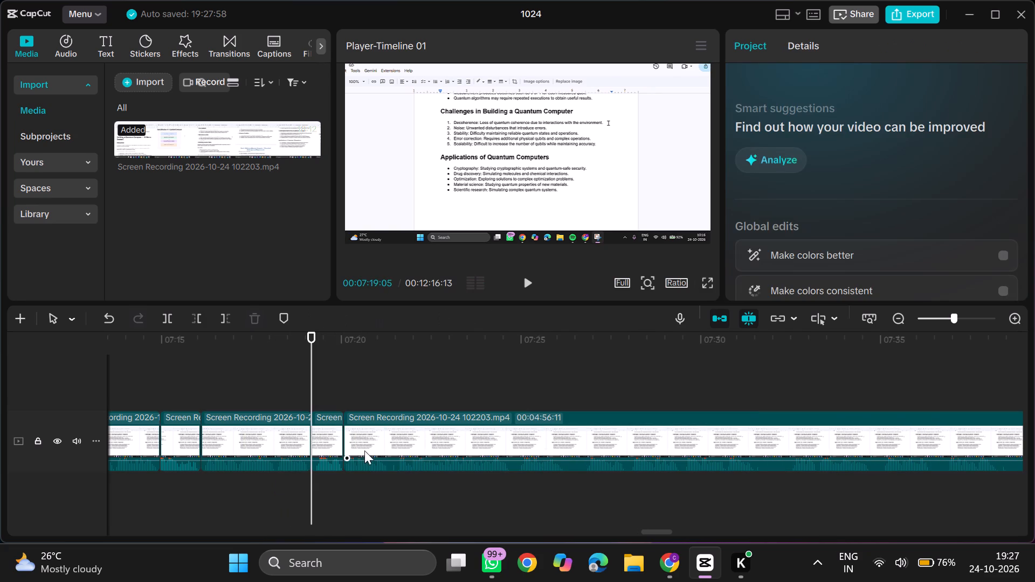
left_click(320, 451)
key("BackSpace")
Play on and trim 1 second 12 frames off the start of the long clip beginning at 00:07:19:05.
key("space")
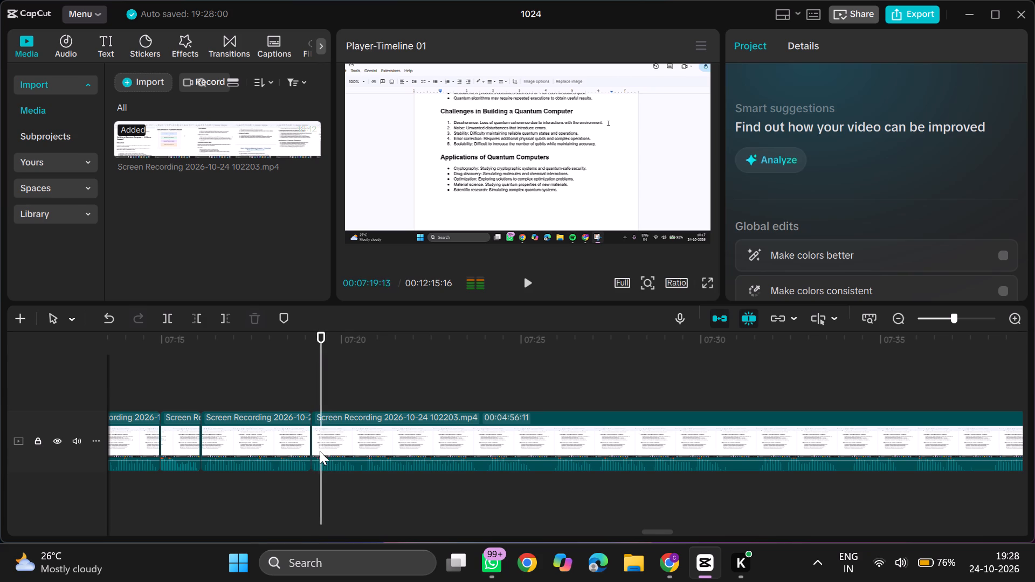
left_click(362, 476)
type("q")
Play on, split the recording at 00:07:22:12 and trim 9 frames off the start of the following clip.
key("space")
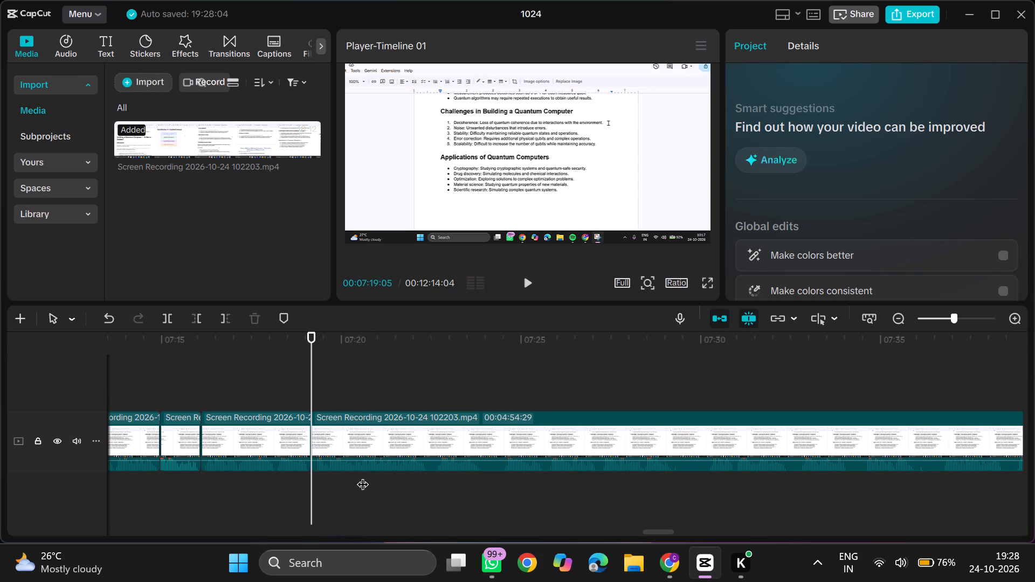
key("space")
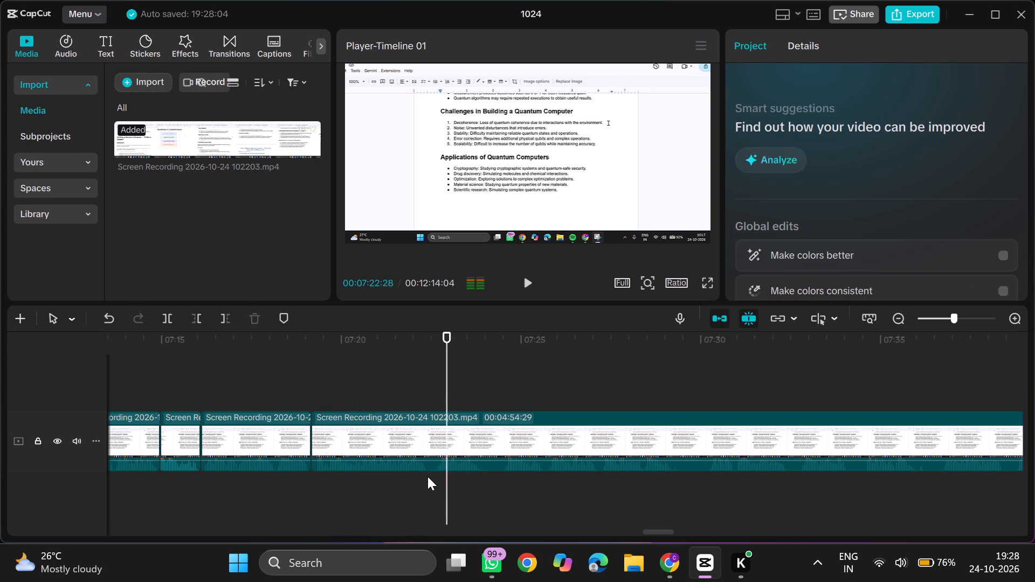
left_click(427, 476)
key("ctrl+b")
left_click(438, 476)
type("q")
Play on, split the recording at about 00:07:24:06 and at 00:07:23:17, and delete the short piece in between.
key("space")
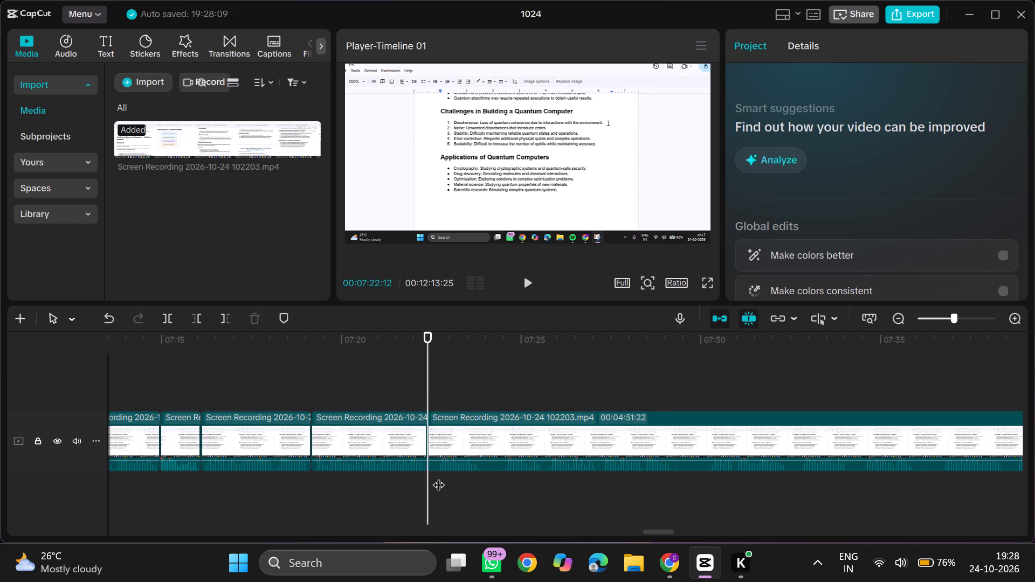
key("ctrl+b")
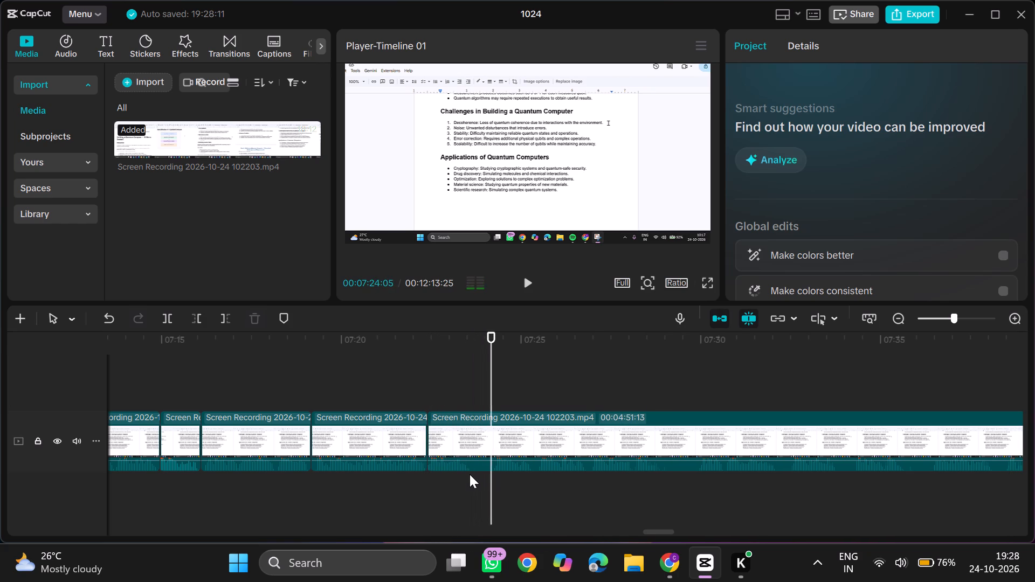
key("ctrl+b")
double_click(470, 474)
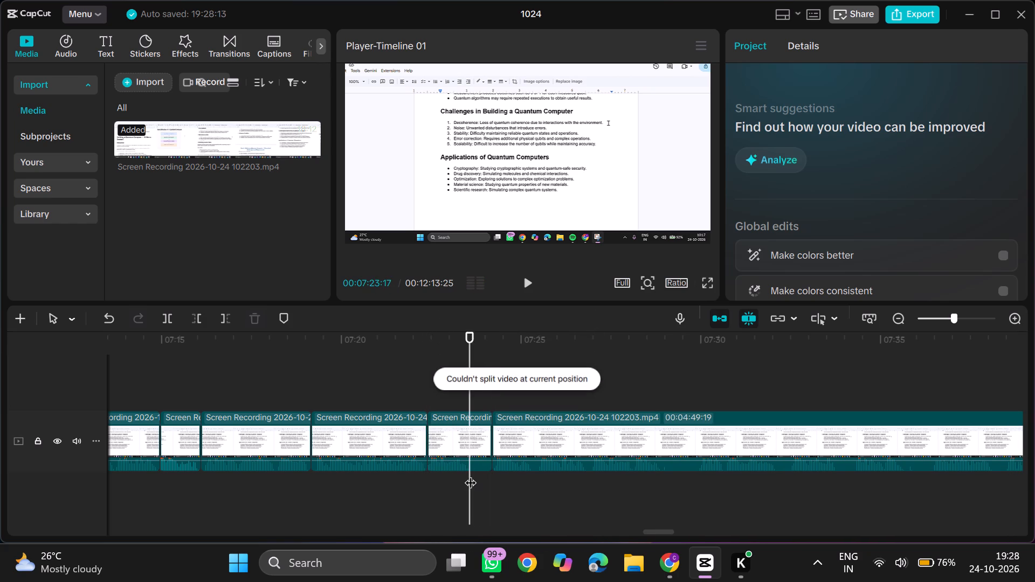
key("ctrl+b")
left_click(474, 444)
key("BackSpace")
Play on, split the recording at 00:07:24:20 and trim 5 frames off the start of the following clip.
key("space")
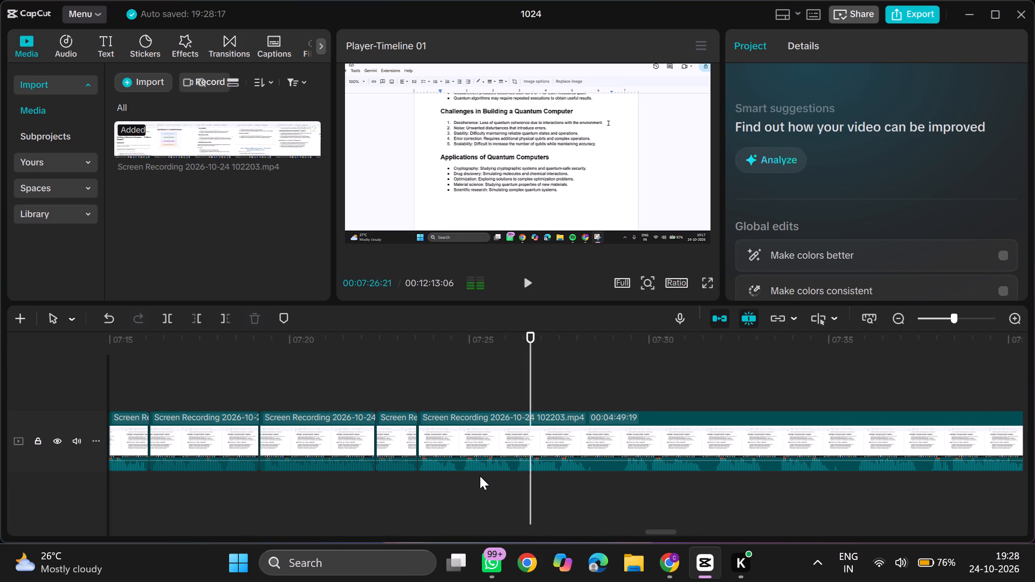
scroll(480, 476, "left", 1)
left_click(355, 480)
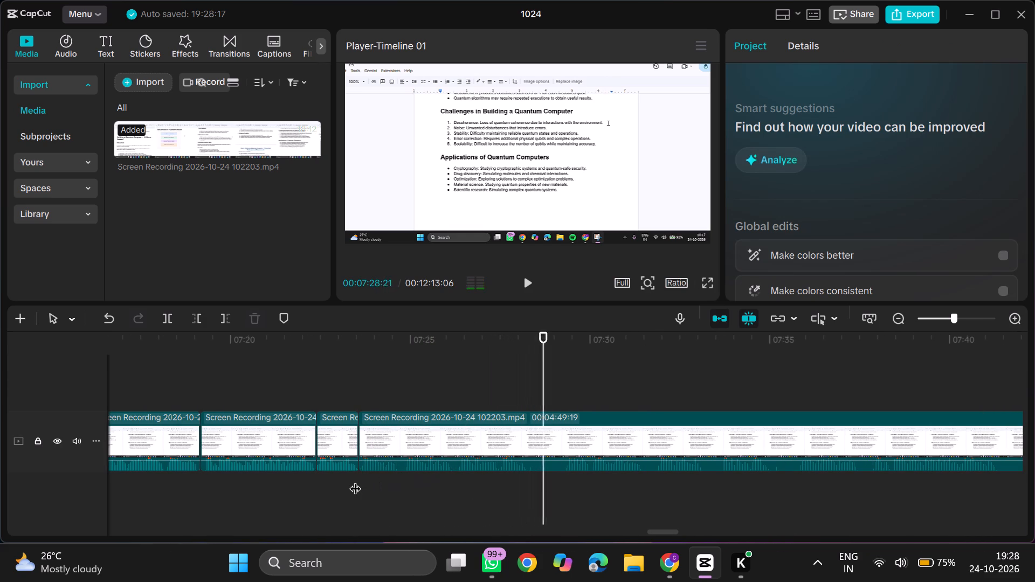
key("space")
key("space")
left_click(396, 480)
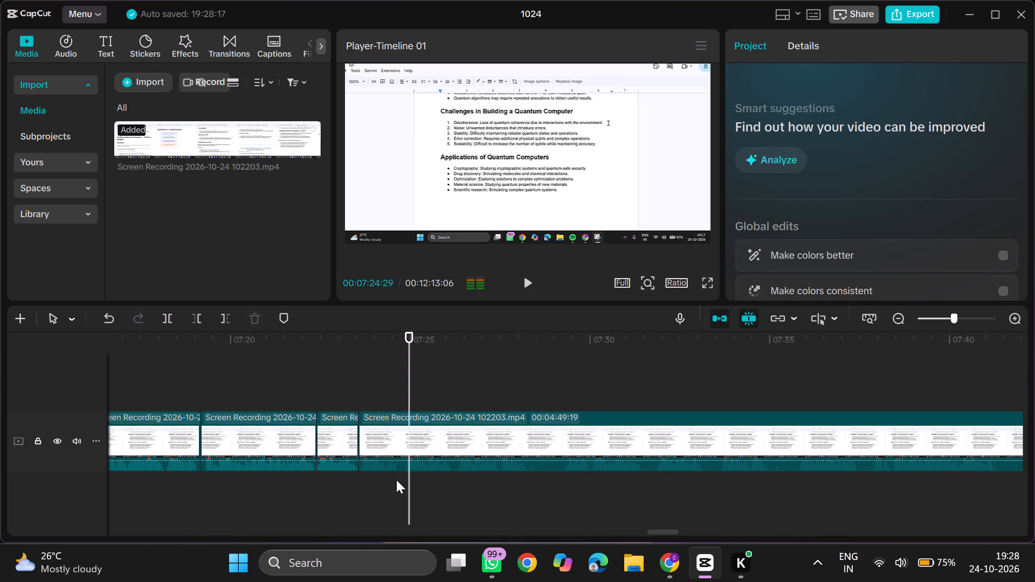
left_click(396, 480)
key("ctrl+b")
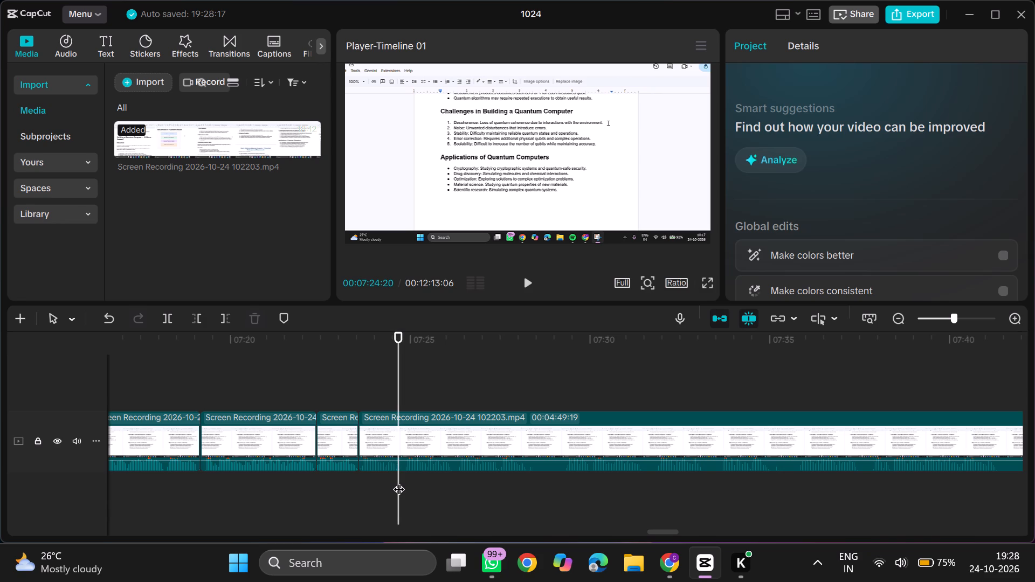
double_click(403, 473)
type("q")
Play on and trim a further 1 second 14 frames off the start of the clip beginning at 00:07:24:20.
key("space")
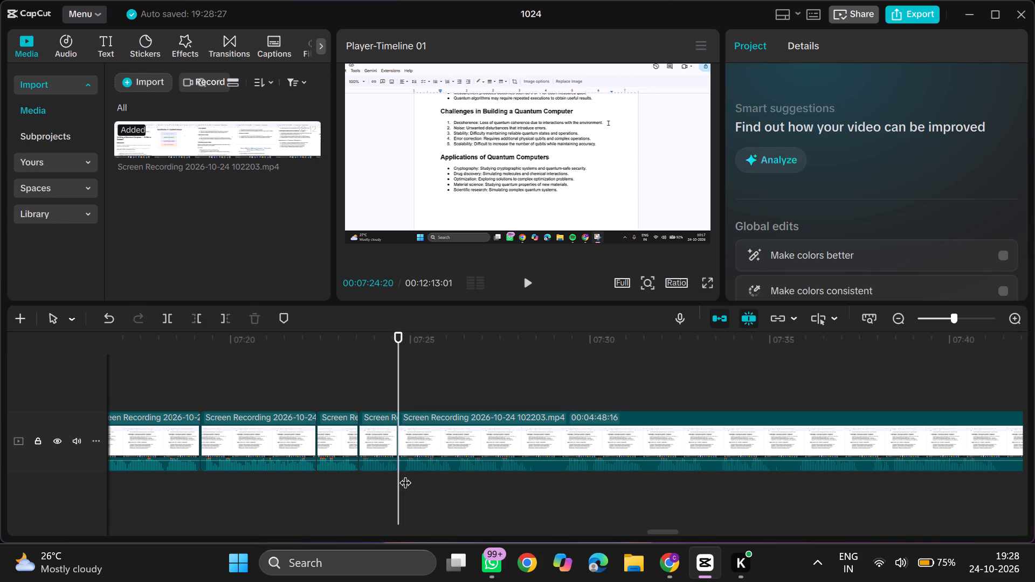
left_click(451, 472)
type("q")
Play on, split the recording at about 00:07:26:22 and trim 27 frames off the start of the following clip.
key("space")
key("space")
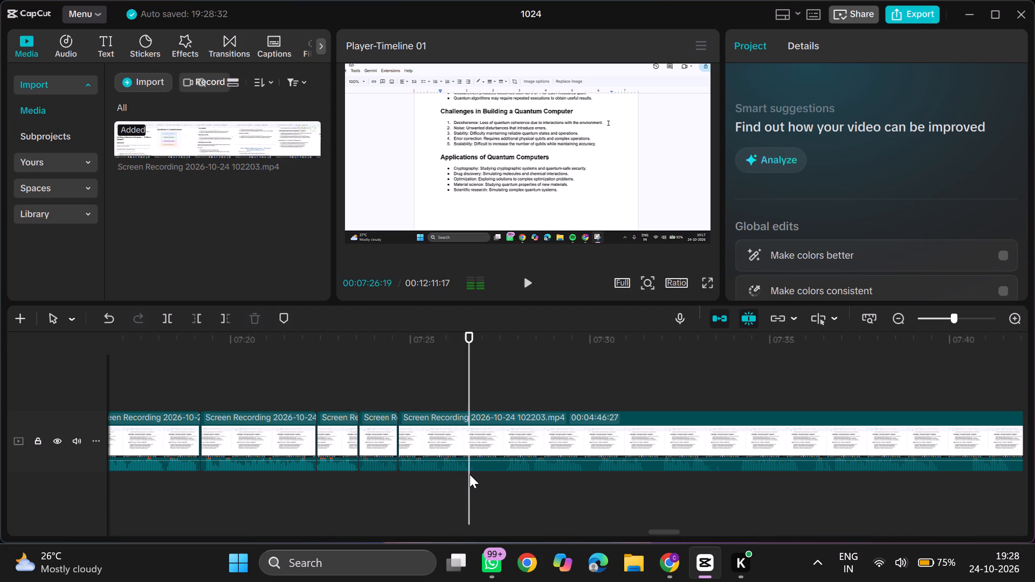
left_click(470, 474)
left_click(470, 474)
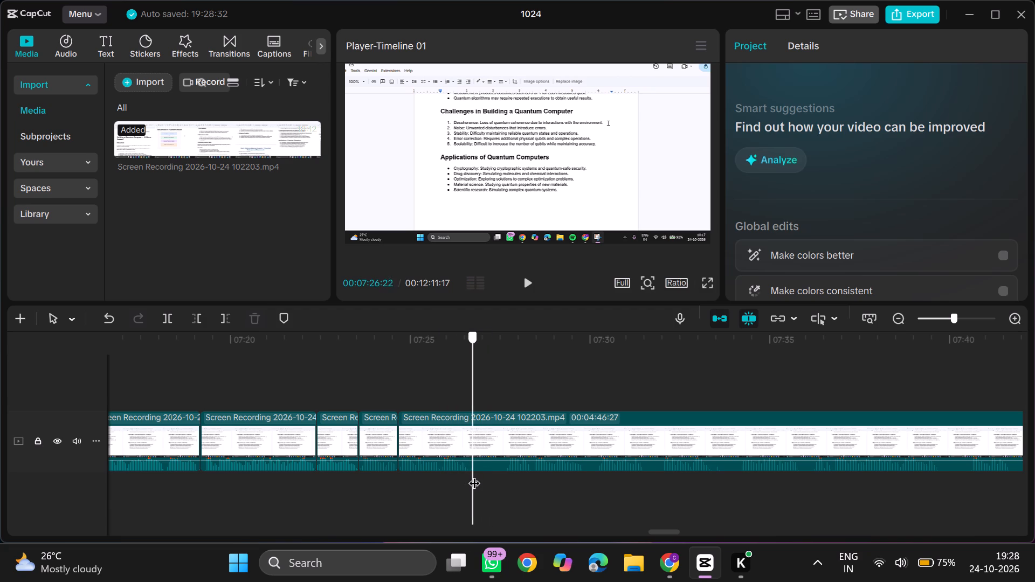
key("ctrl+b")
double_click(507, 479)
type("q")
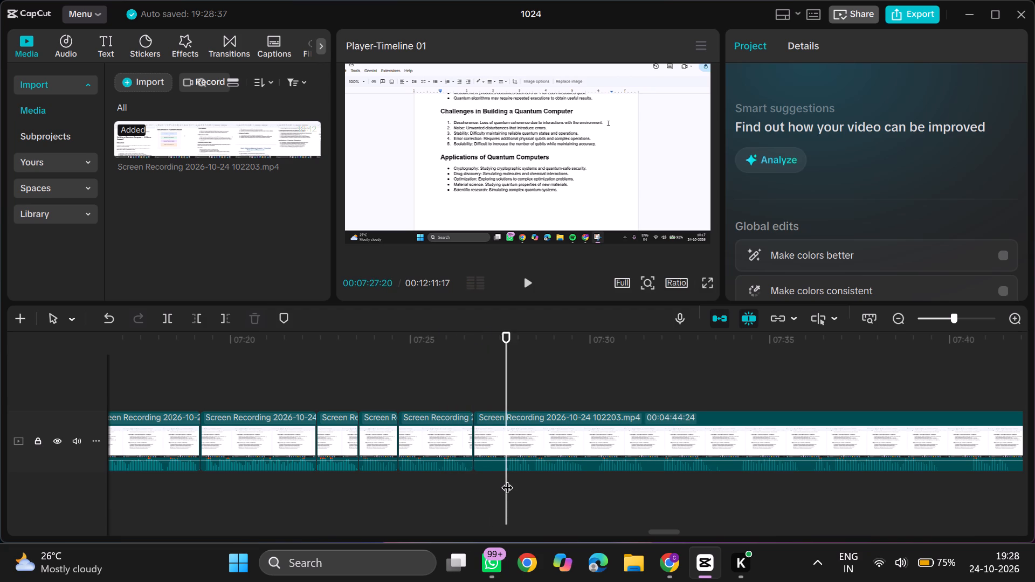
Play on, split the recording at about 00:07:29:00 and trim 8 frames off the start of the following clip.
key("space")
scroll(507, 479, "left", 1)
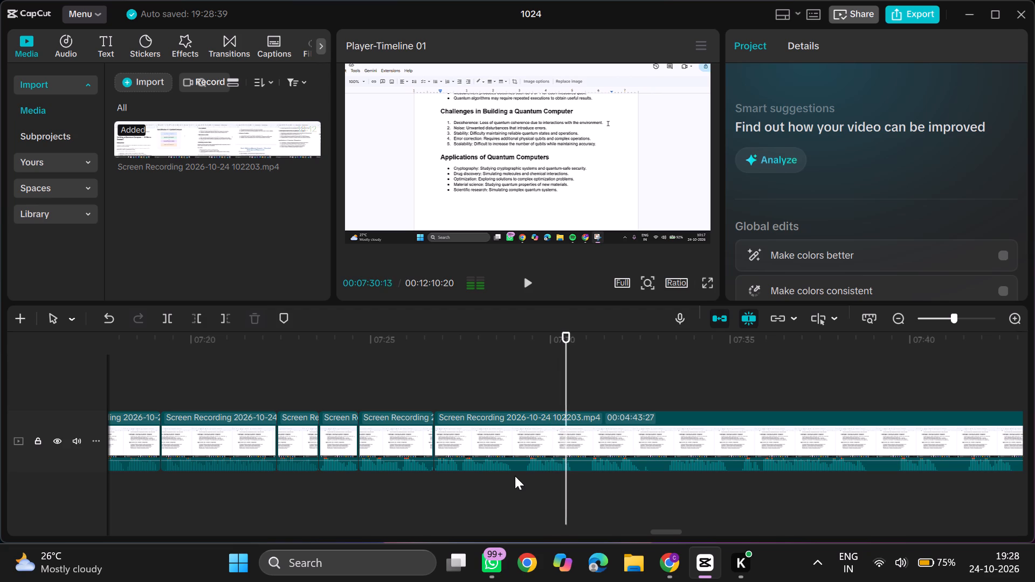
left_click(515, 476)
key("ctrl+b")
left_click(528, 476)
left_click_drag(528, 476, 525, 481)
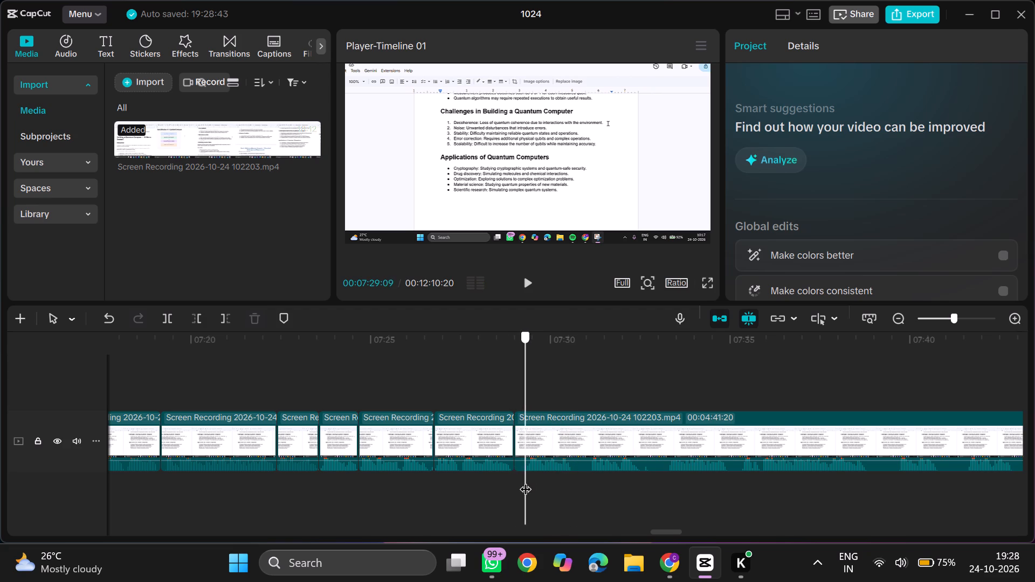
left_click_drag(525, 481, 524, 482)
type("q")
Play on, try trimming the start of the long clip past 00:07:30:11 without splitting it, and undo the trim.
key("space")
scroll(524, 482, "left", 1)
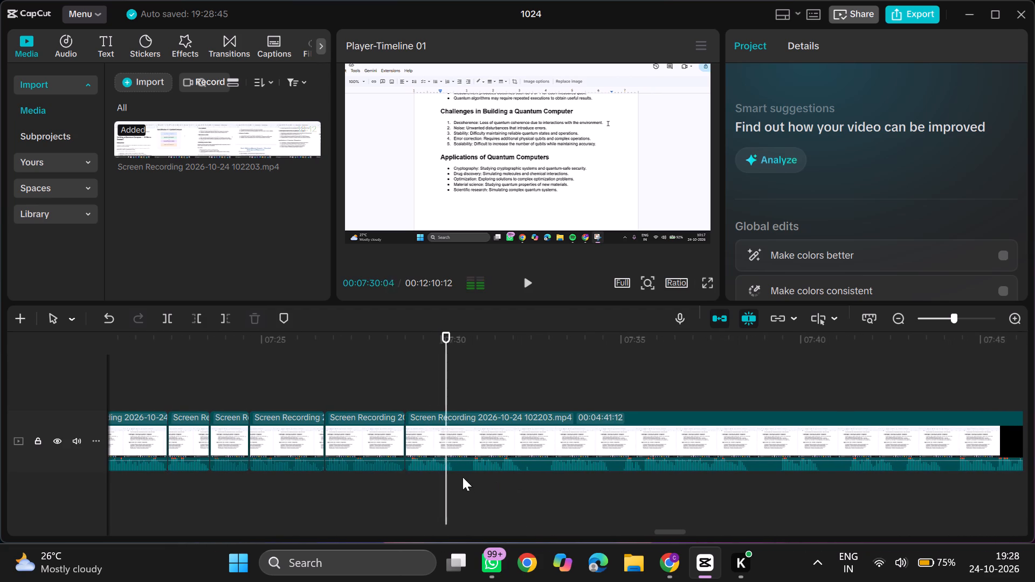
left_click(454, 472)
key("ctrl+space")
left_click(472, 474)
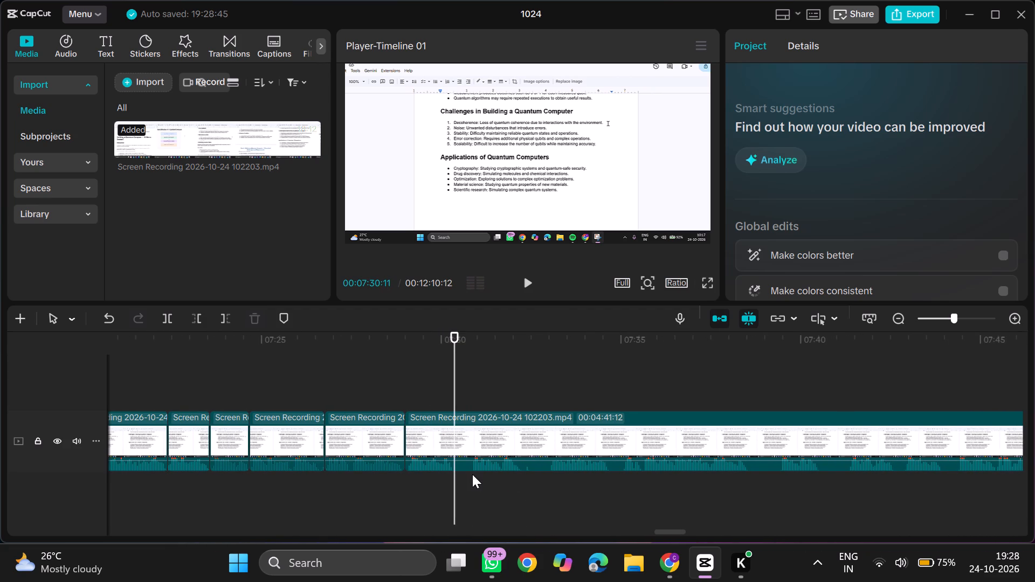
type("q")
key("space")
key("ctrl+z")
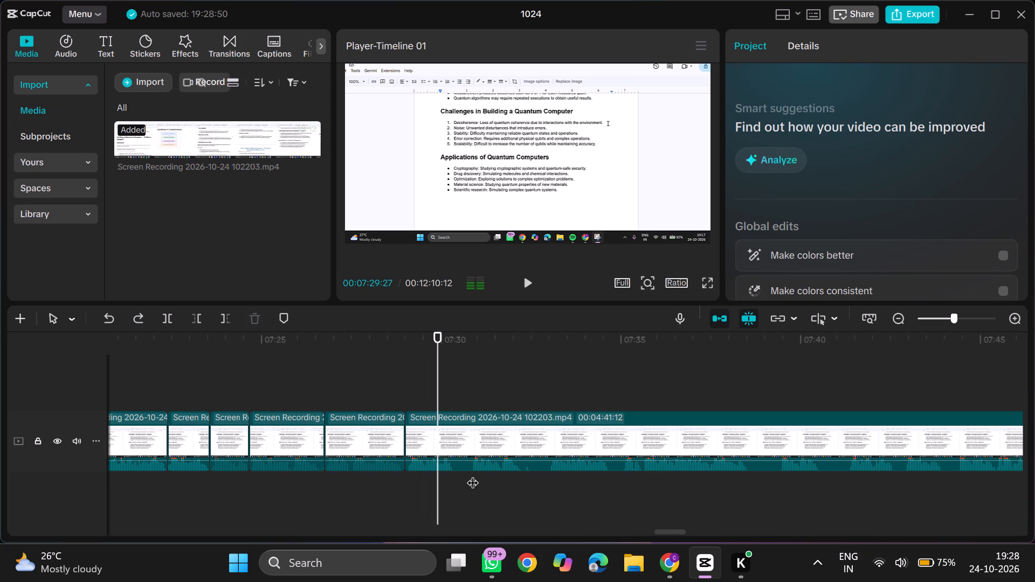
Split the recording at 00:07:30:12, trim 14 frames off the start of the following clip and play on.
left_click(456, 472)
key("ctrl+b")
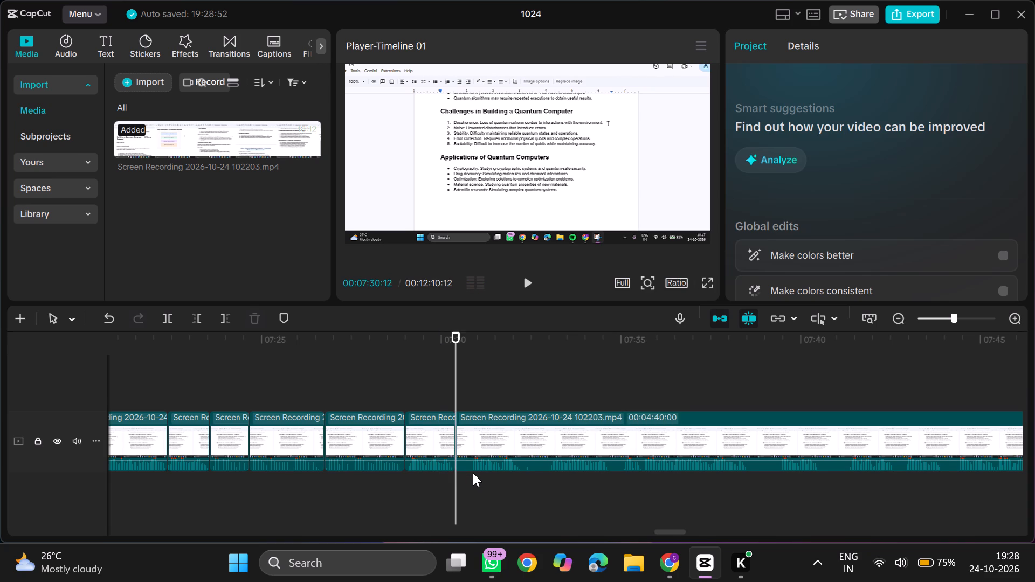
double_click(473, 473)
key("q")
key("space")
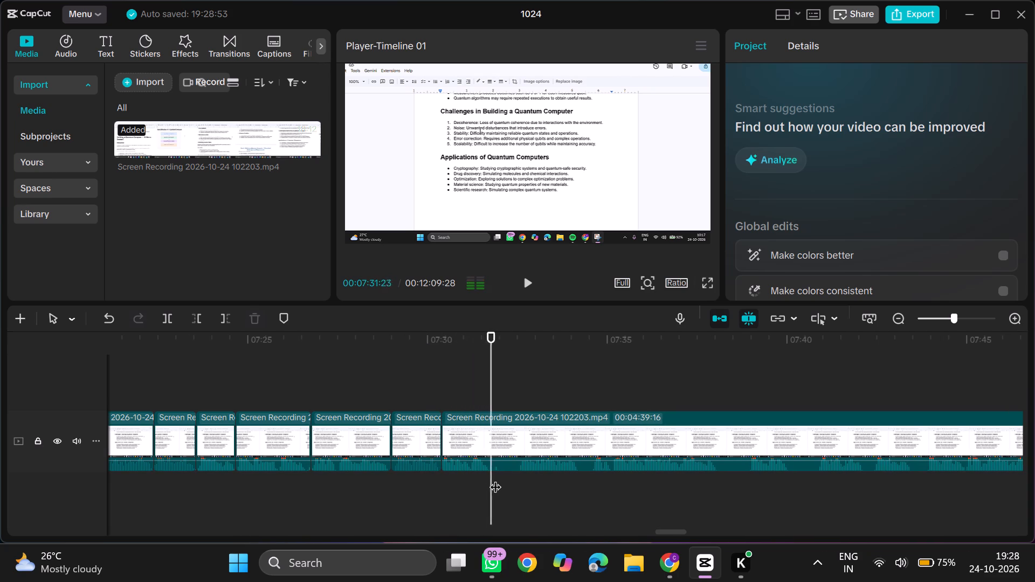
Split the recording at 00:07:31:25, trim 22 frames off the start of the following clip and play on.
double_click(496, 476)
key("ctrl+b")
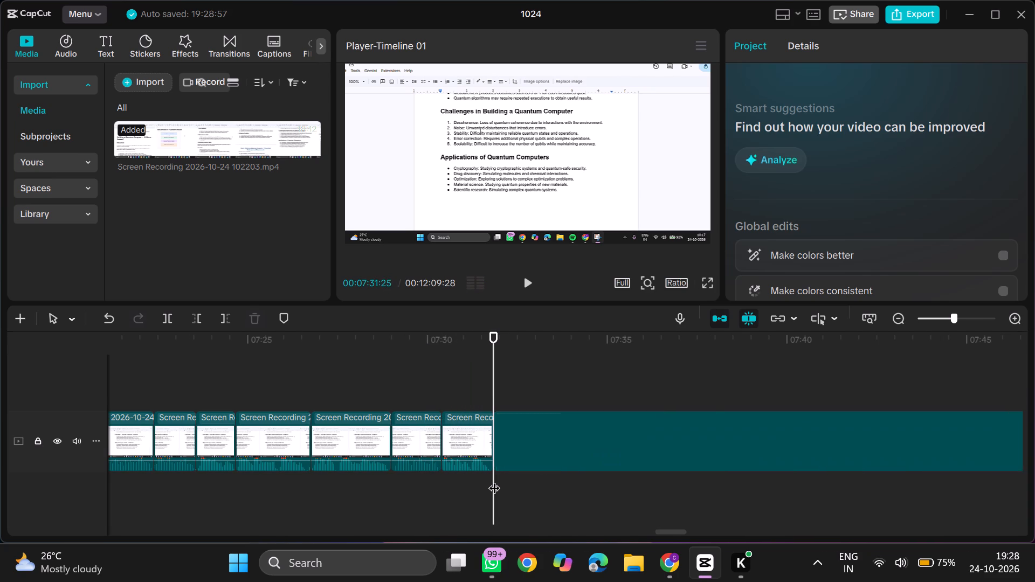
double_click(520, 476)
key("q")
key("space")
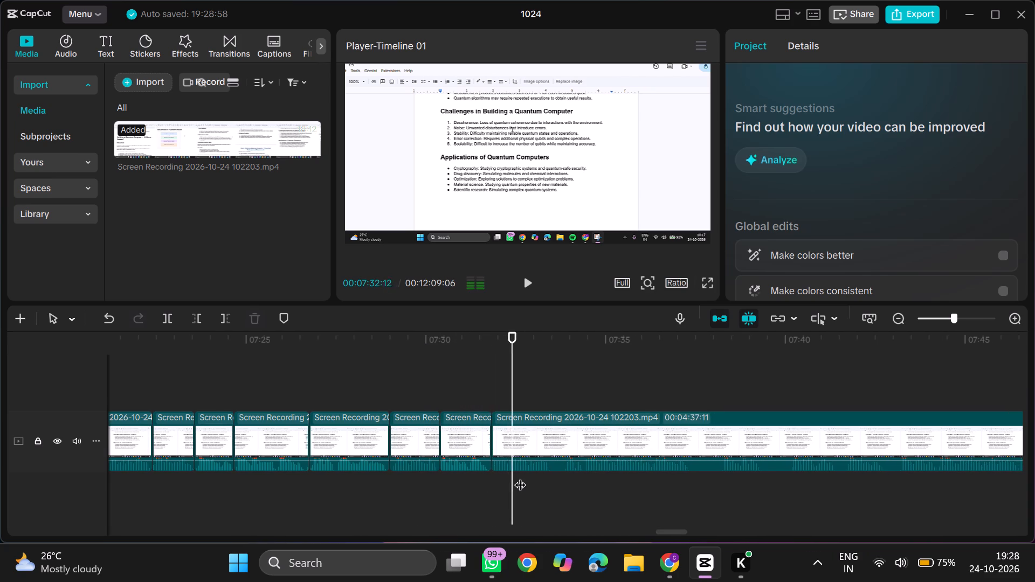
Split the recording at 00:07:33:18, trim 9 frames off the start of the following clip and play on.
double_click(533, 475)
key("ctrl+b")
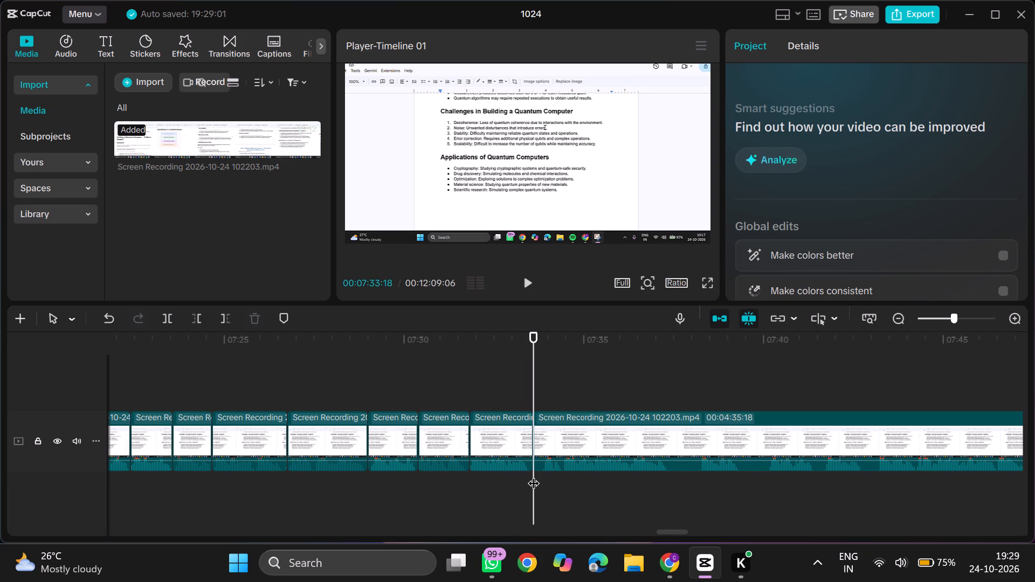
left_click(544, 475)
type("q")
key("space")
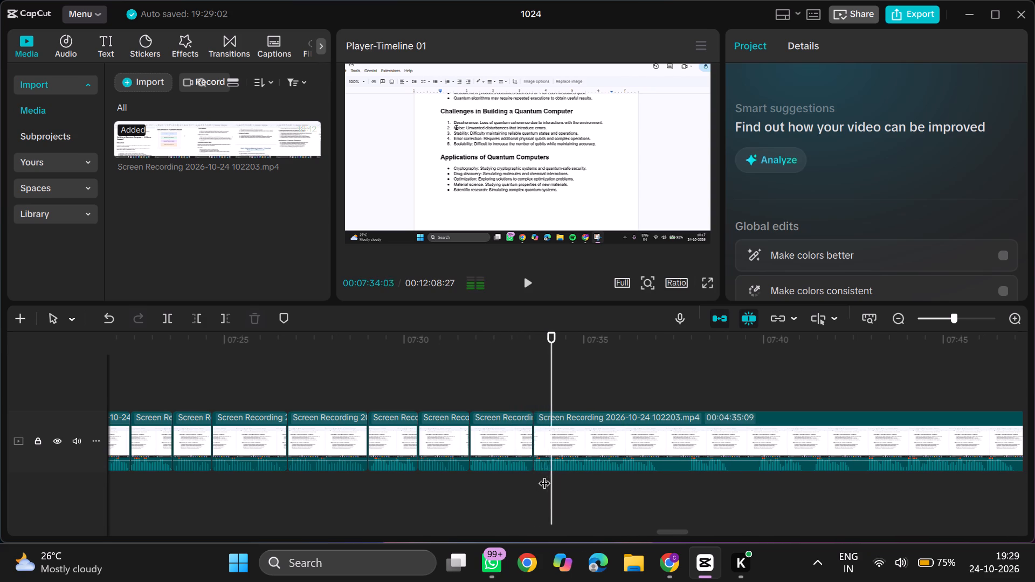
Split the recording at 00:07:37:04, trim 22 frames off the start of the following clip and play on.
scroll(592, 476, "left", 1)
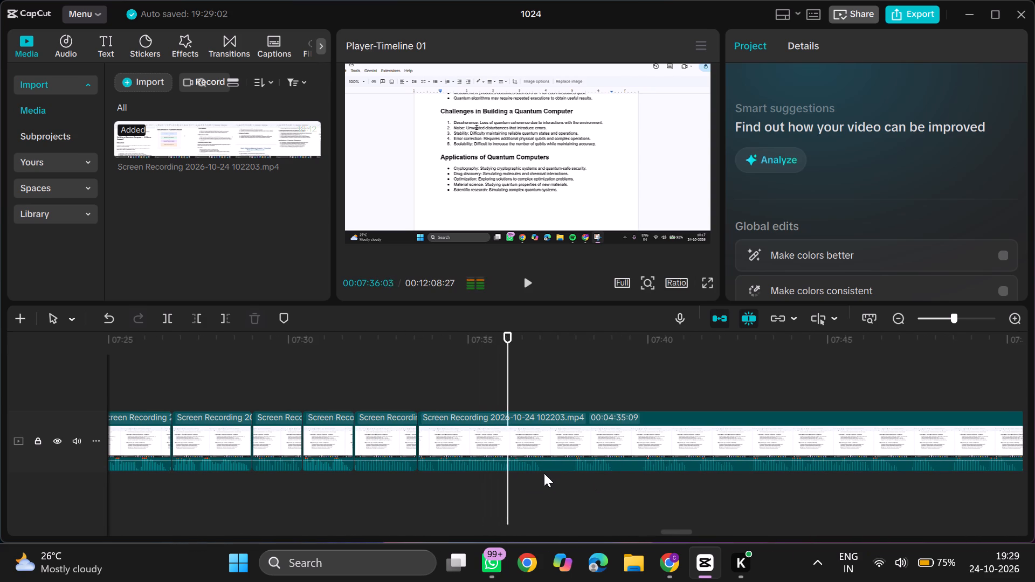
left_click(545, 475)
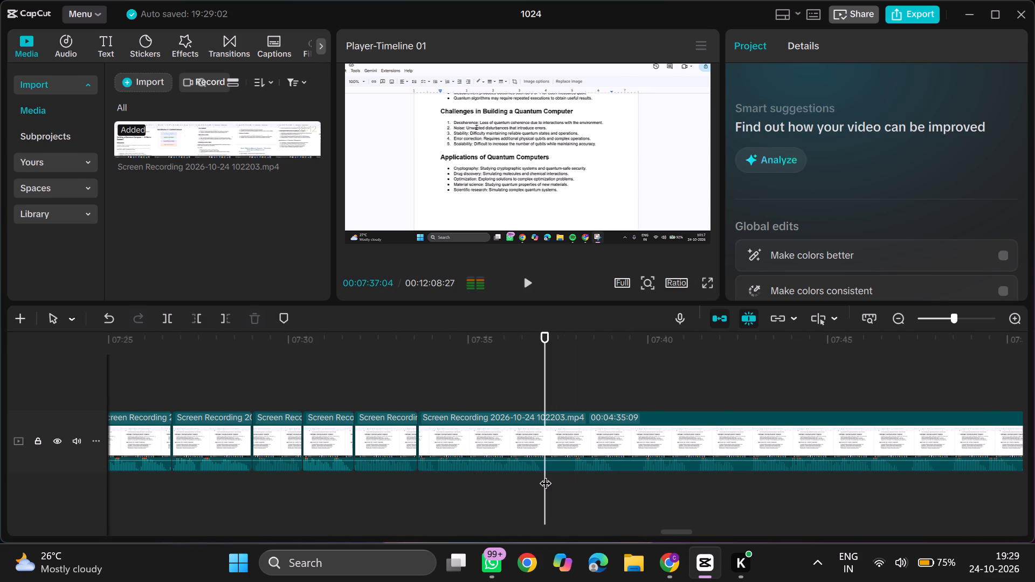
key("ctrl+b")
left_click(571, 473)
type("q")
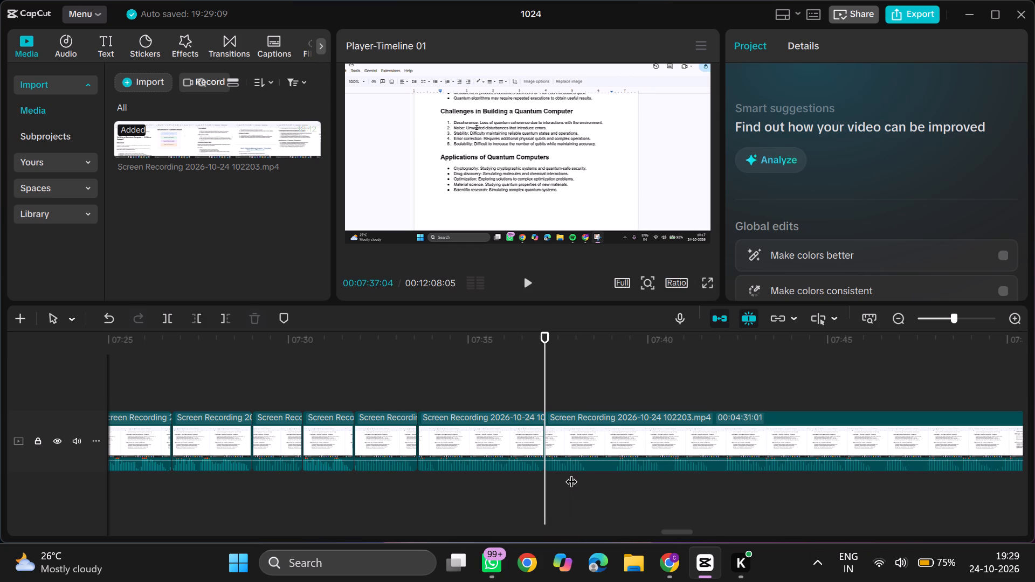
key("space")
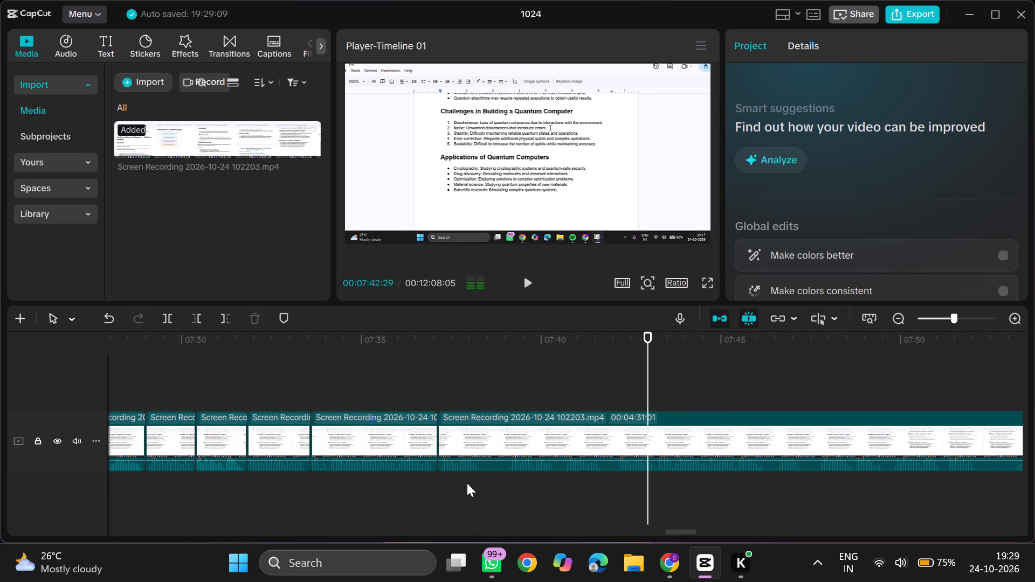
Replay the section before 00:07:38, split the recording at 00:07:38:11, trim 22 frames off the start of the following clip and play on.
key("space")
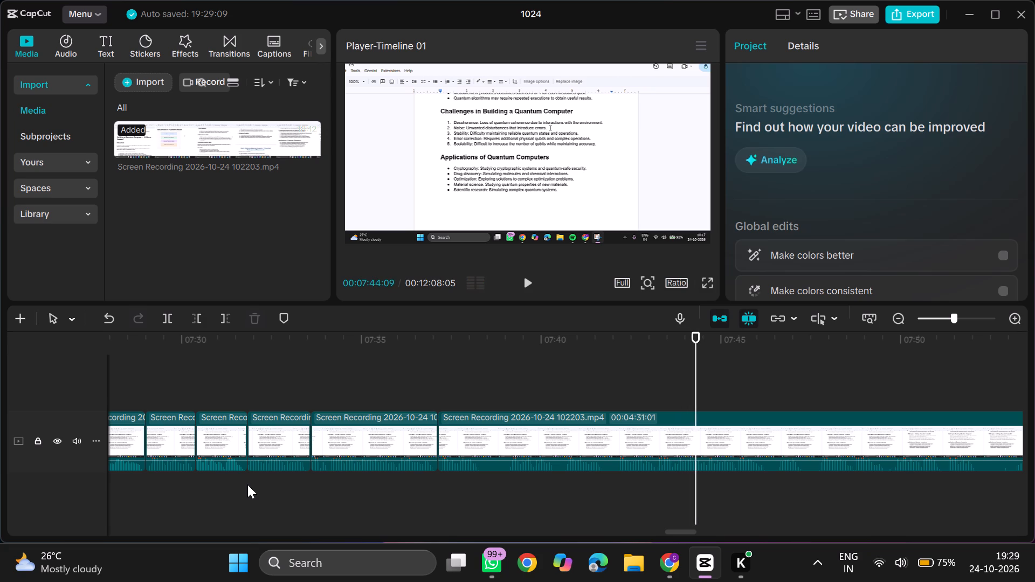
double_click(247, 484)
left_click_drag(247, 484, 222, 484)
key("space")
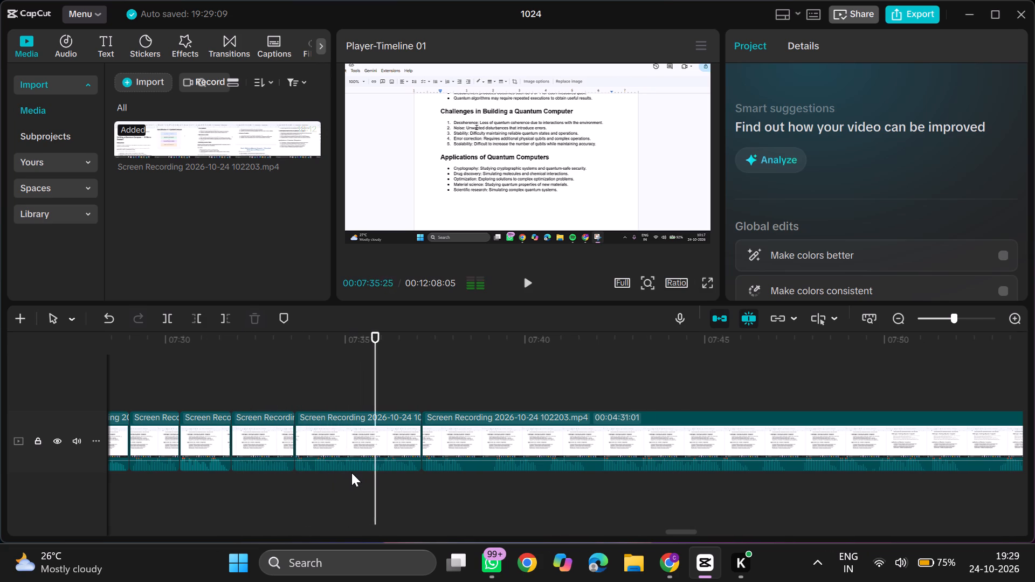
left_click(445, 475)
key("ctrl+b")
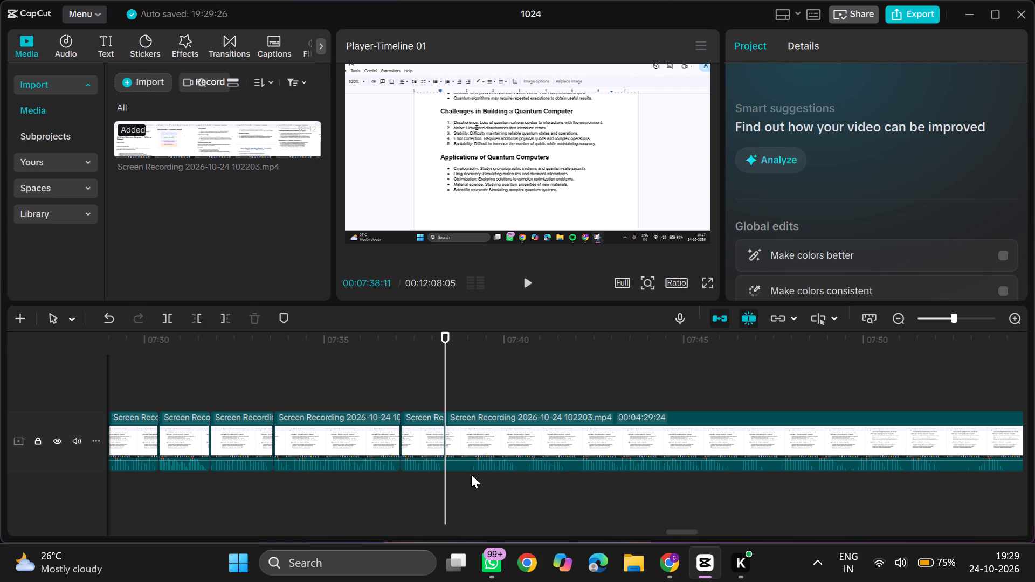
double_click(471, 474)
key("q")
key("space")
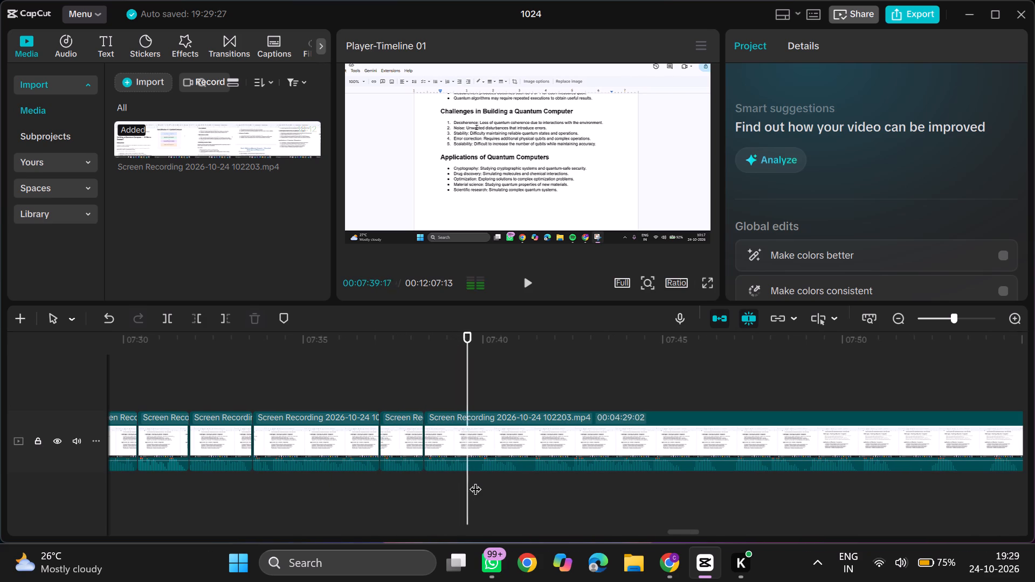
Trim a further 46 frames off the start of the long clip at 00:07:38:11 and replay the cut.
left_click(479, 474)
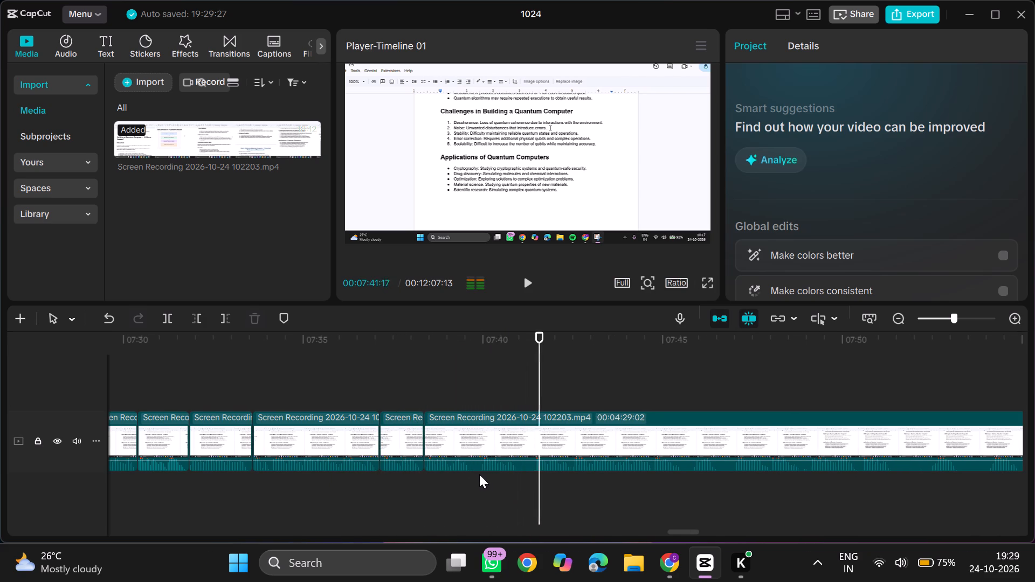
key("q")
left_click(387, 485)
key("space")
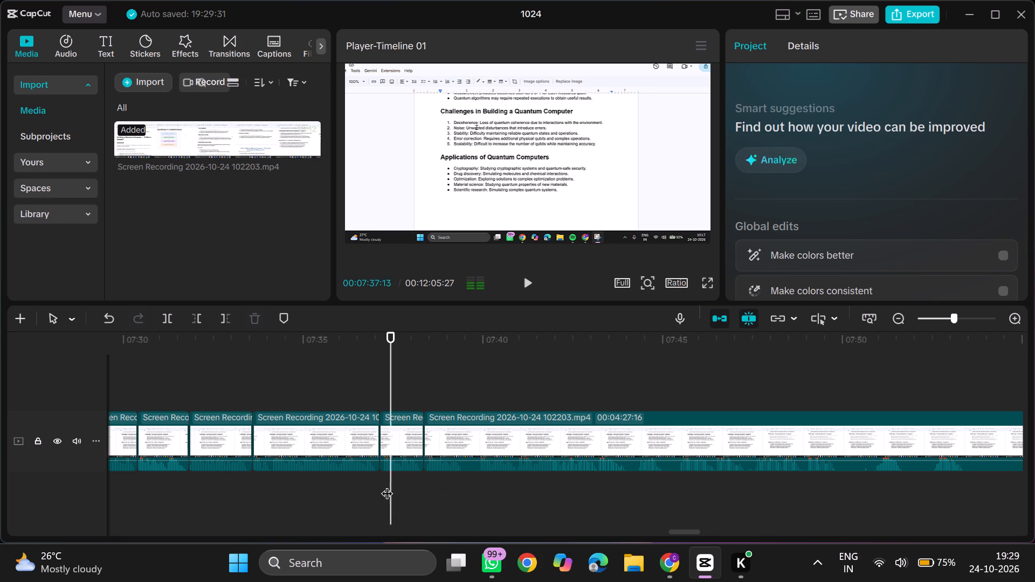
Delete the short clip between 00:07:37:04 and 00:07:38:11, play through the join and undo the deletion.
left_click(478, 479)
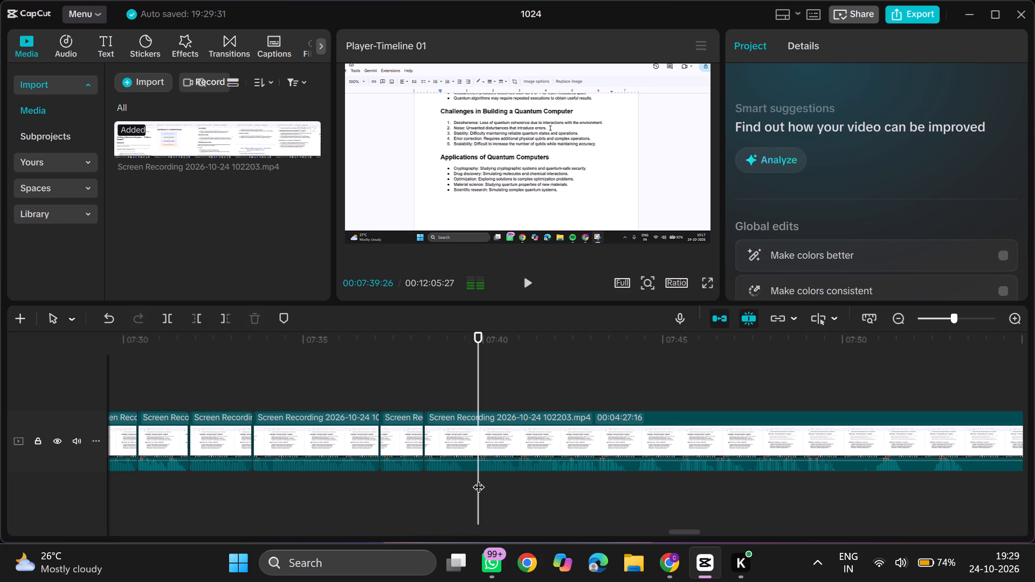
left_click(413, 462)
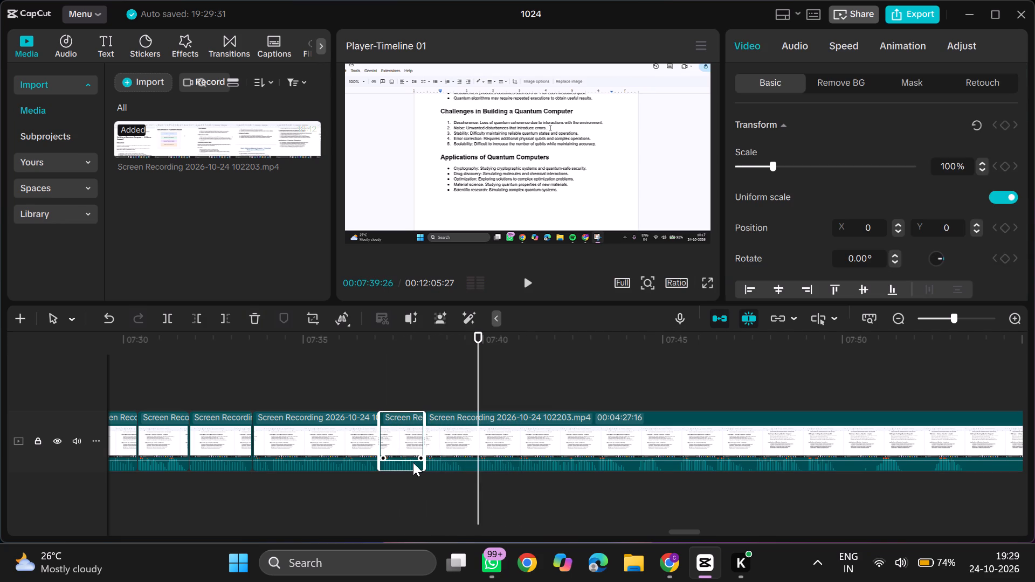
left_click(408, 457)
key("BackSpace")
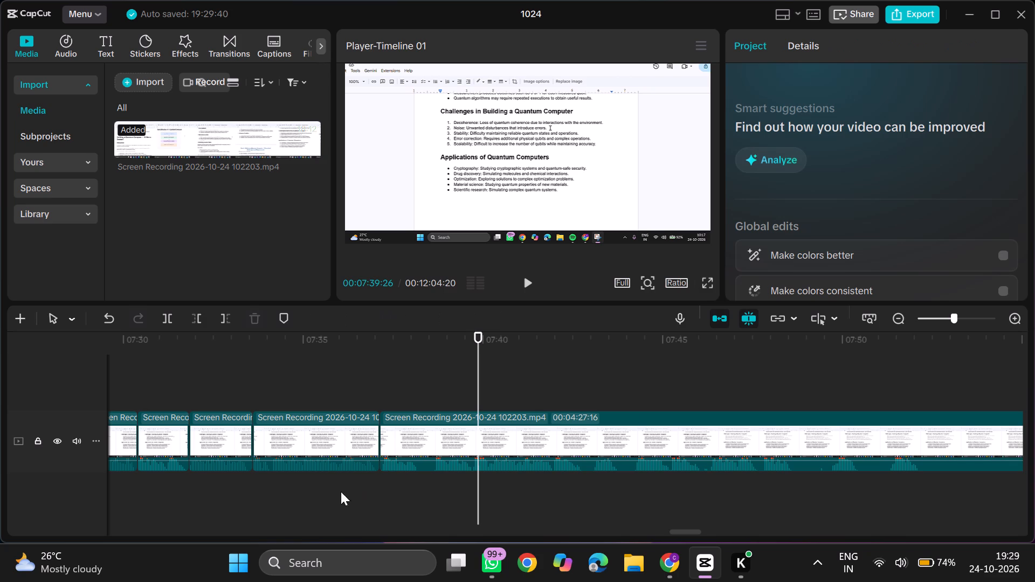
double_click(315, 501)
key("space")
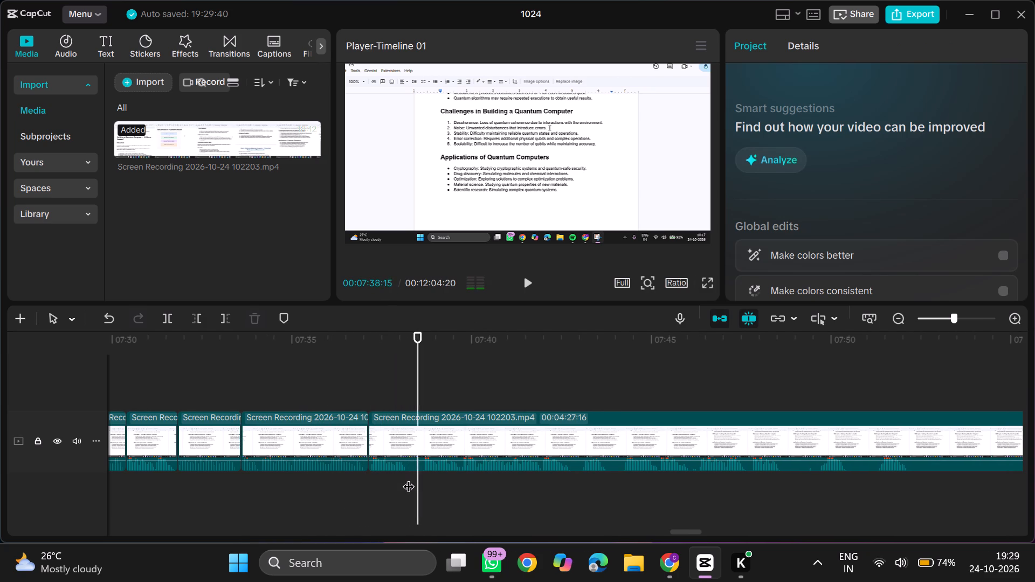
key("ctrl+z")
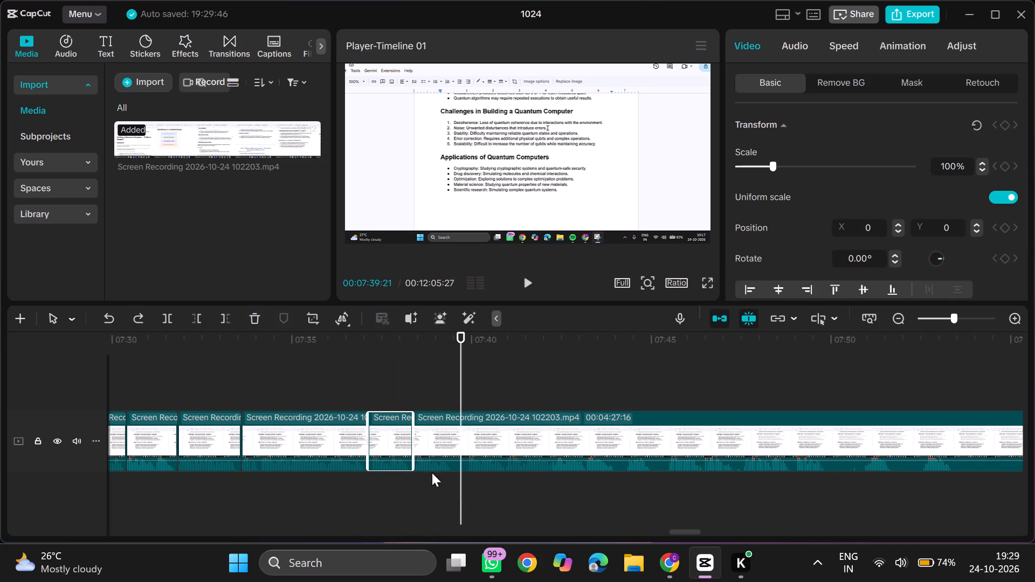
Trim the start of the long clip at 00:07:38:11 by a further 40 frames, trim 6 frames more, and play on.
type("q")
key("space")
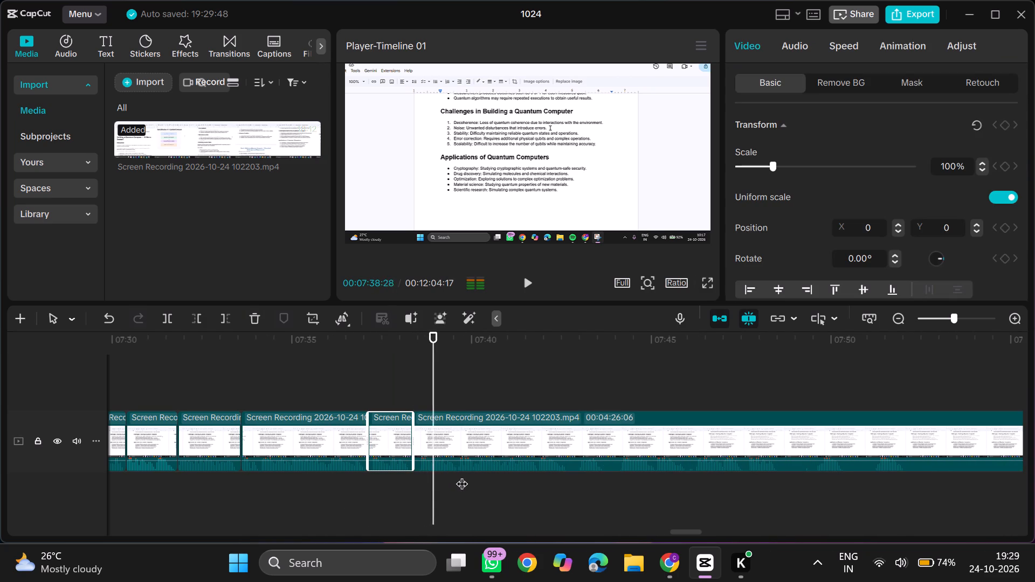
triple_click(422, 476)
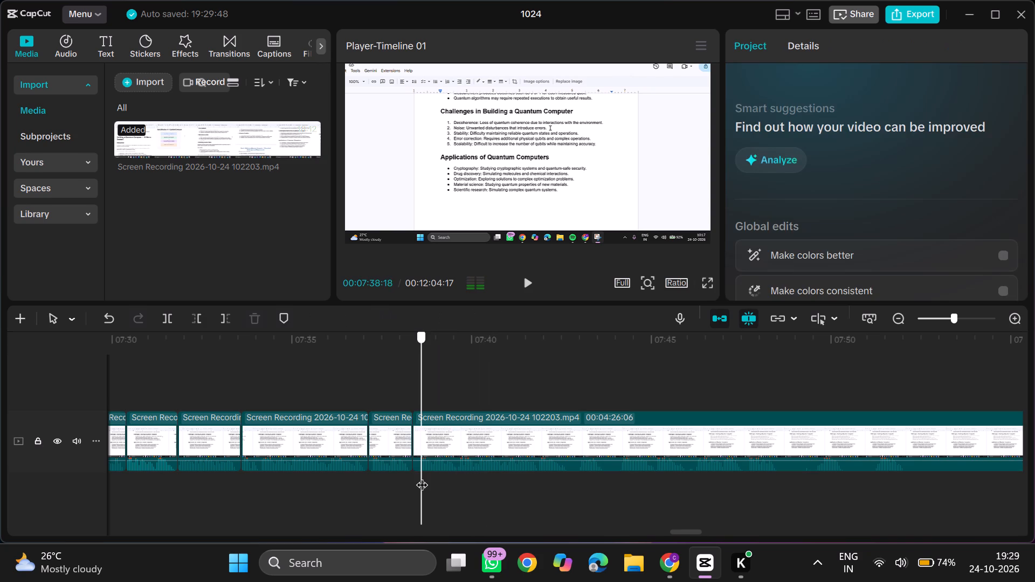
type("q")
key("space")
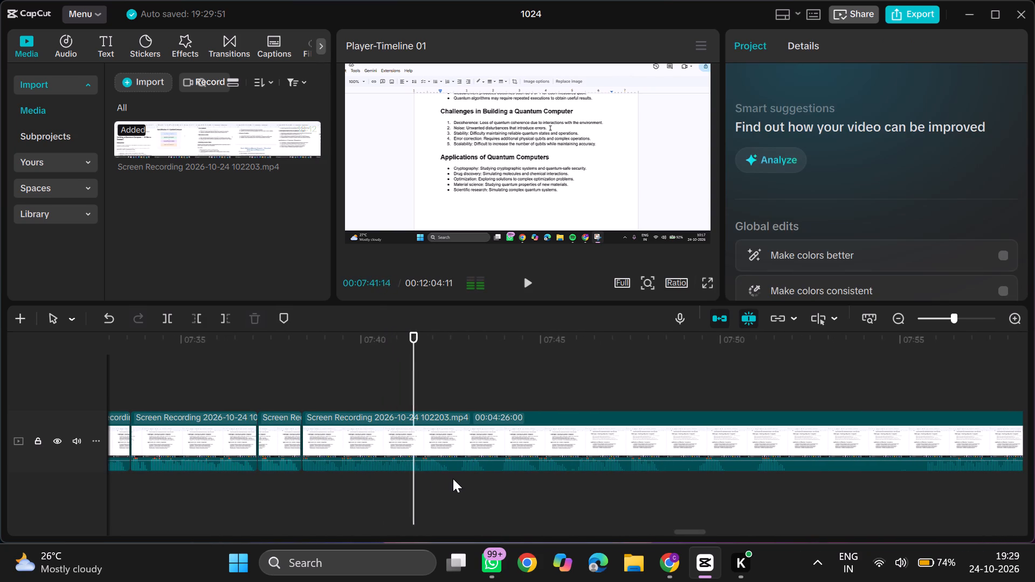
Split the recording at 00:07:42:15, trim 9 frames off the start of the following clip and play on.
left_click(451, 475)
key("ctrl+b")
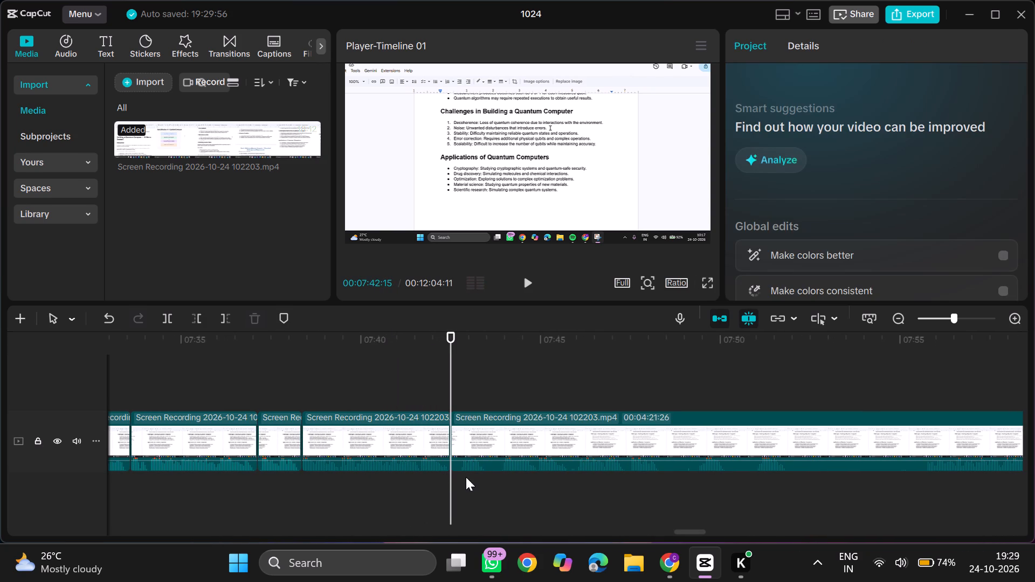
left_click(462, 475)
type("q")
key("space")
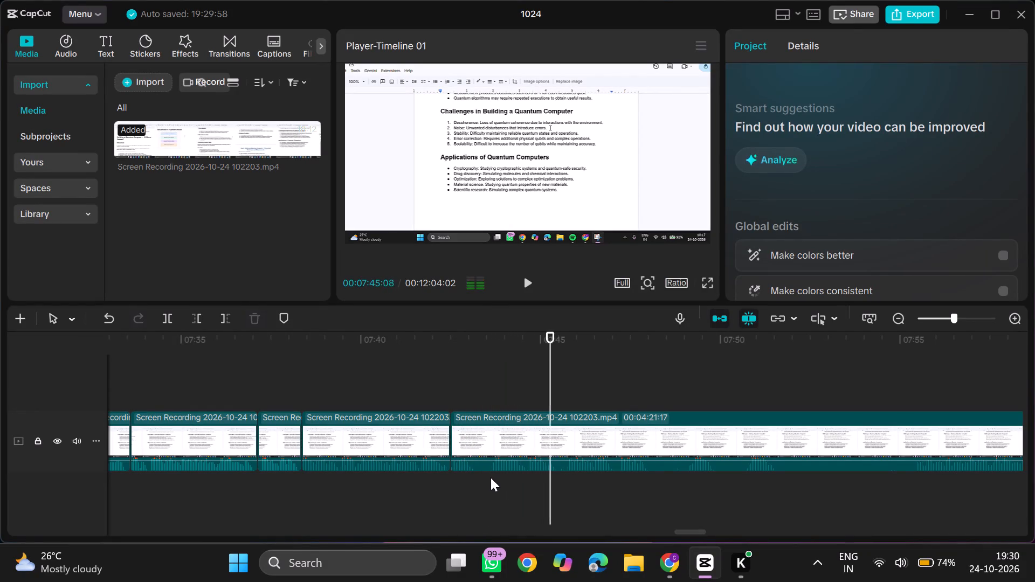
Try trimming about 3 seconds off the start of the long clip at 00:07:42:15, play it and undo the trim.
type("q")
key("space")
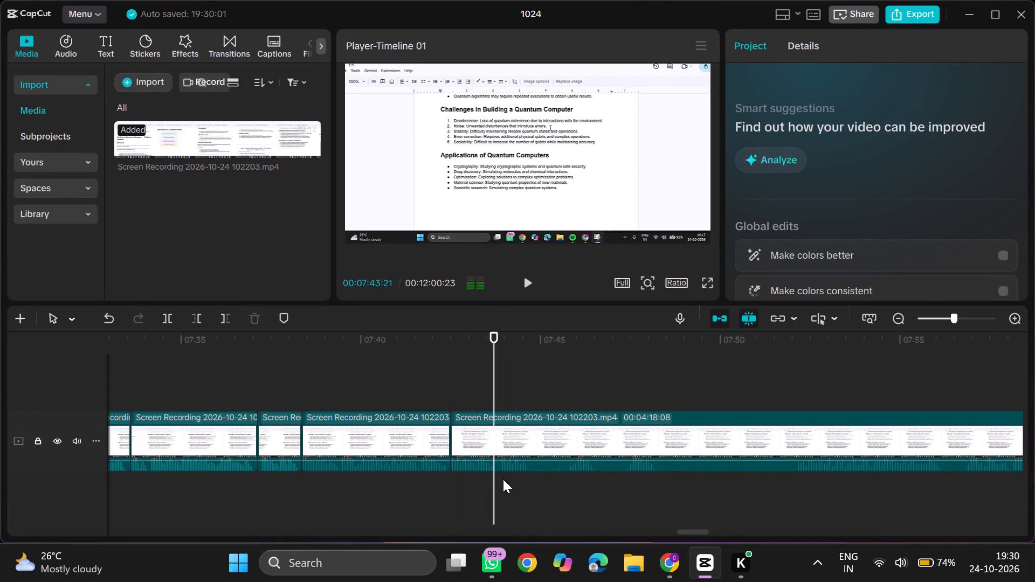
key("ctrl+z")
Trim 1 second off the start of the long clip at 00:07:42:15 and play on.
left_click_drag(495, 481, 486, 483)
type("q")
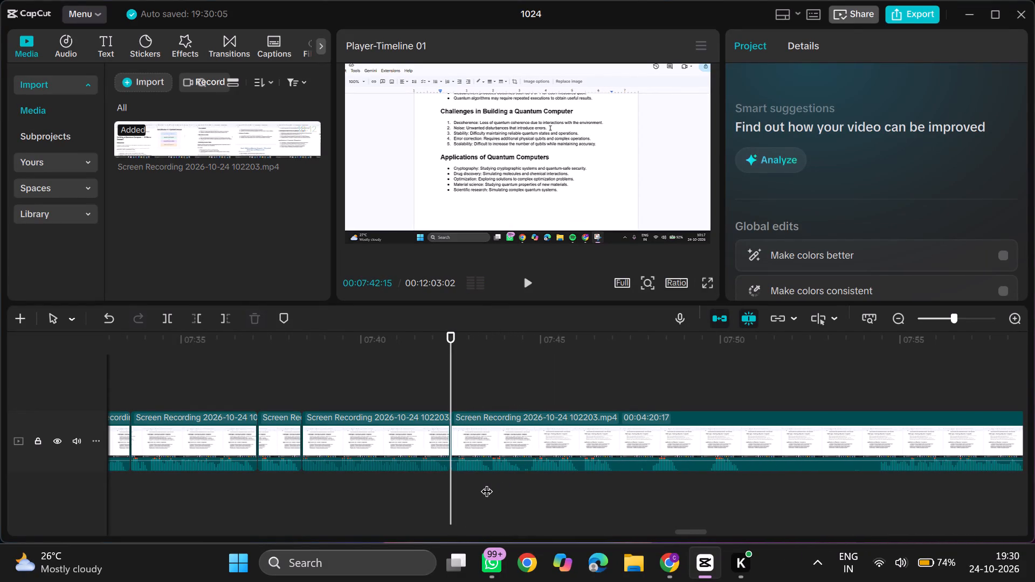
key("space")
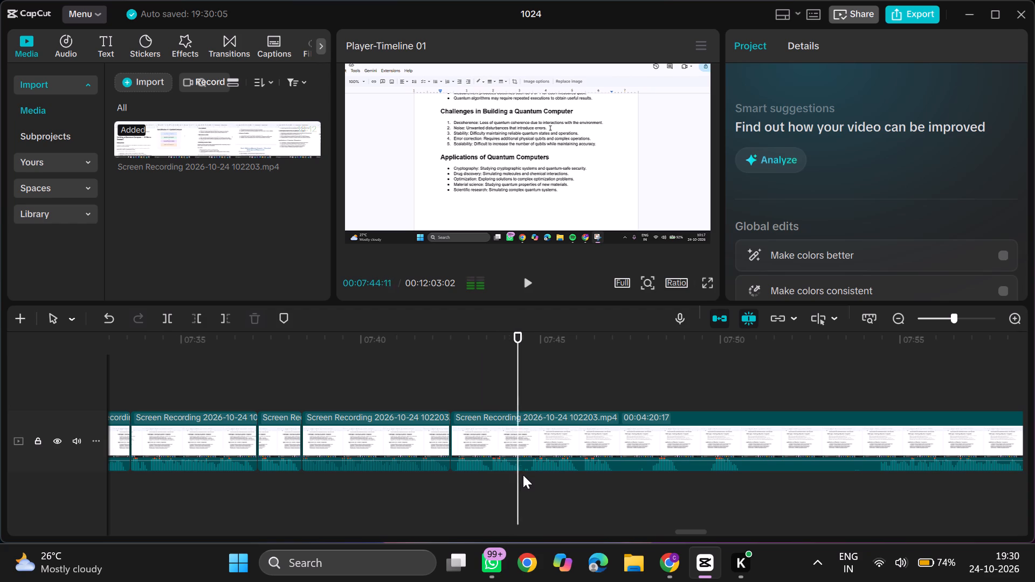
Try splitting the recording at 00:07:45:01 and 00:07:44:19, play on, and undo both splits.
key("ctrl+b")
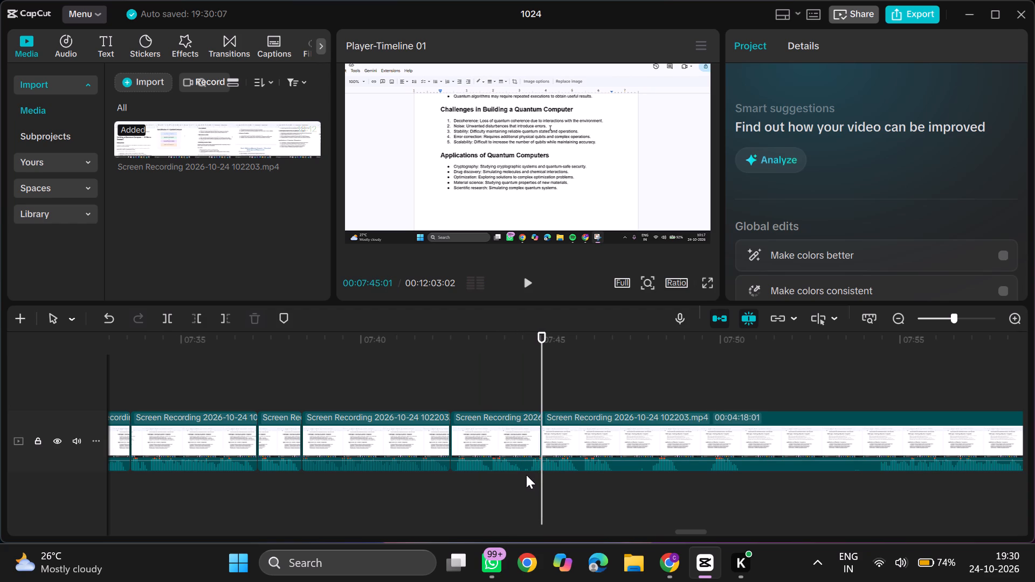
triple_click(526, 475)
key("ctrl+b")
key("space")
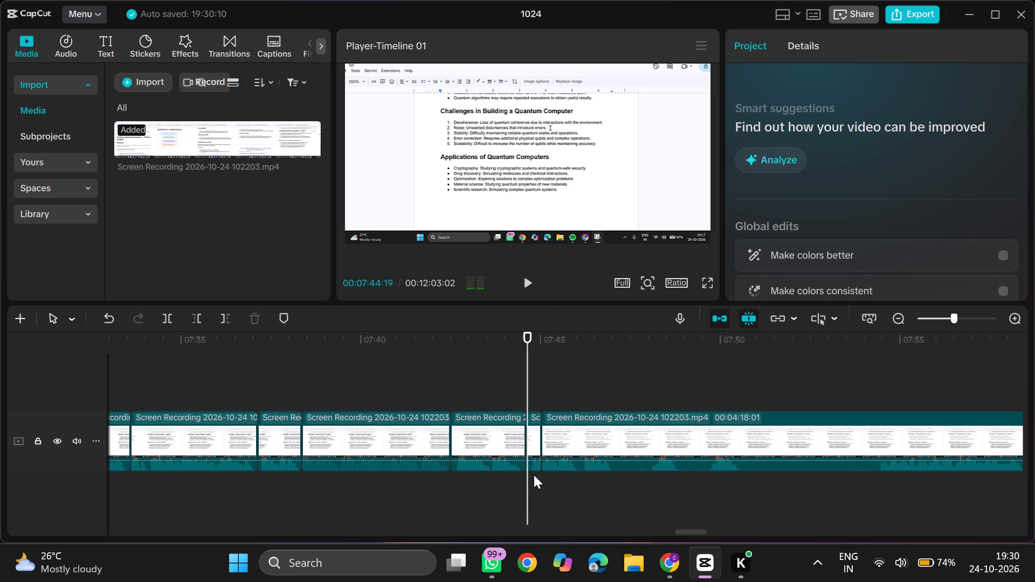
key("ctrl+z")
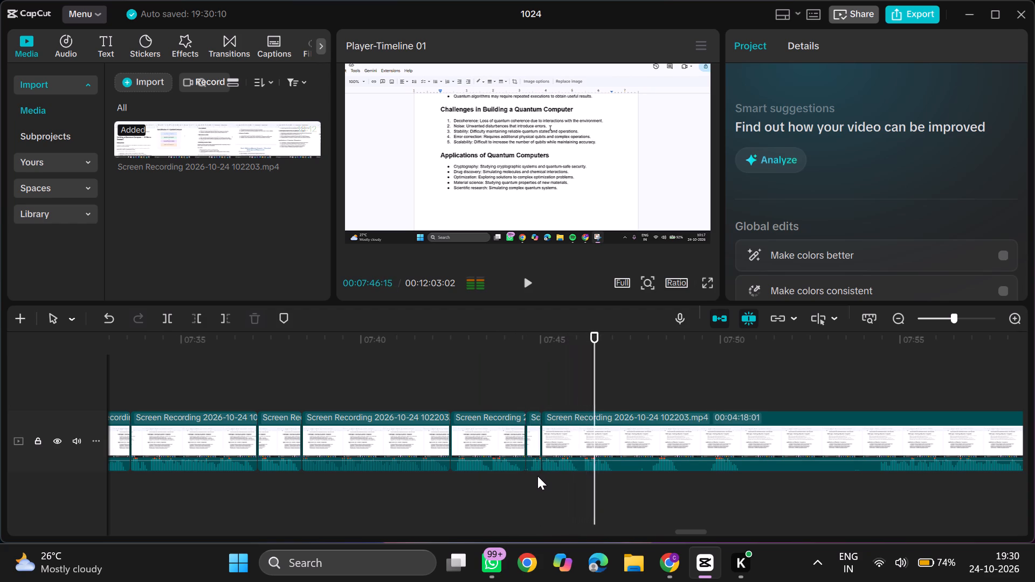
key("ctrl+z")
Split the recording at 00:07:44:18, play on and trim 47 frames off the start of the following clip.
double_click(527, 476)
key("ctrl+b")
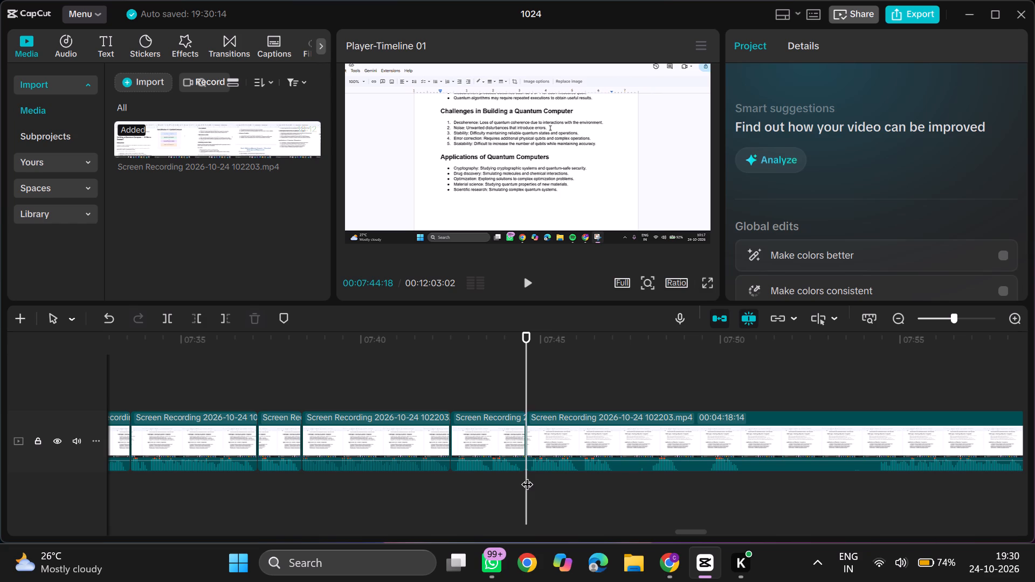
key("space")
scroll(527, 476, "left", 1)
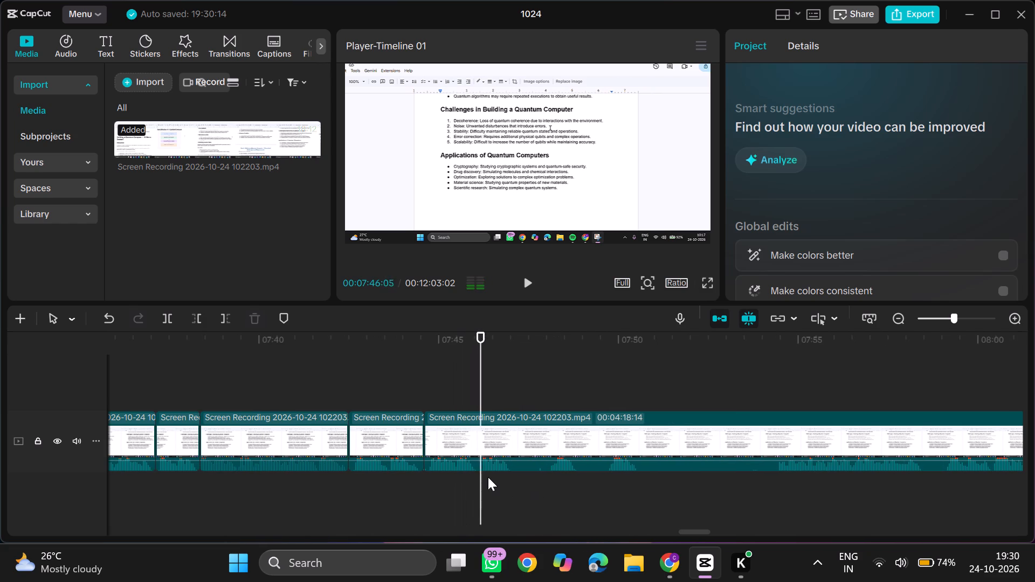
left_click(462, 478)
key("q")
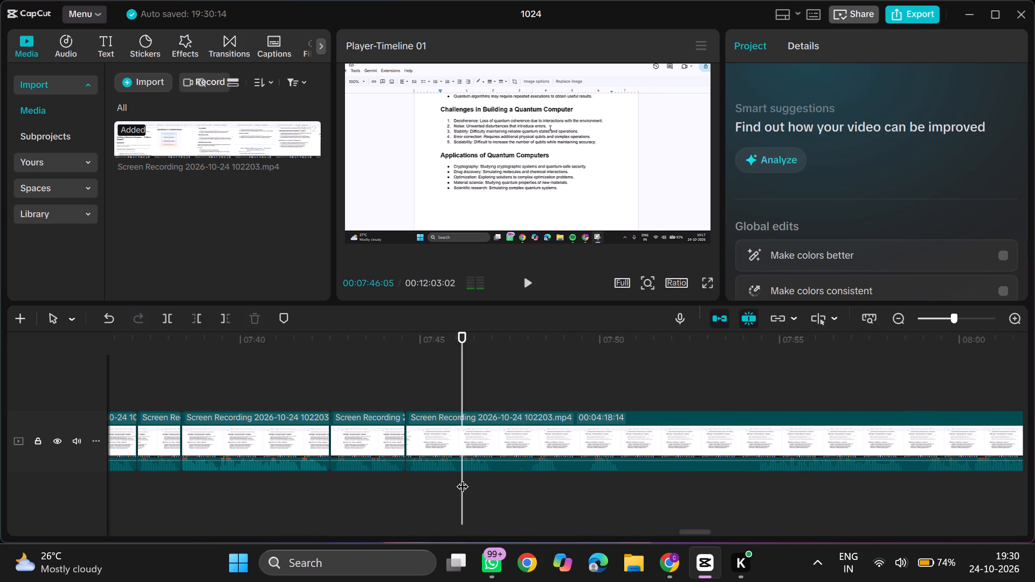
Split the recording at 00:07:45:16, trim 1 second off the start of the following clip and play on.
double_click(439, 473)
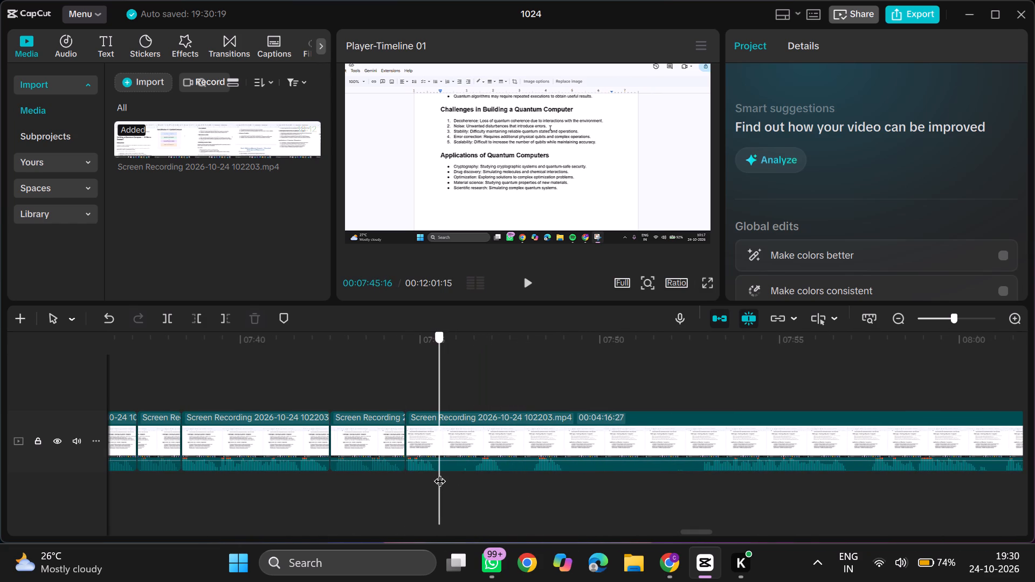
key("ctrl+b")
double_click(475, 476)
type("q")
key("space")
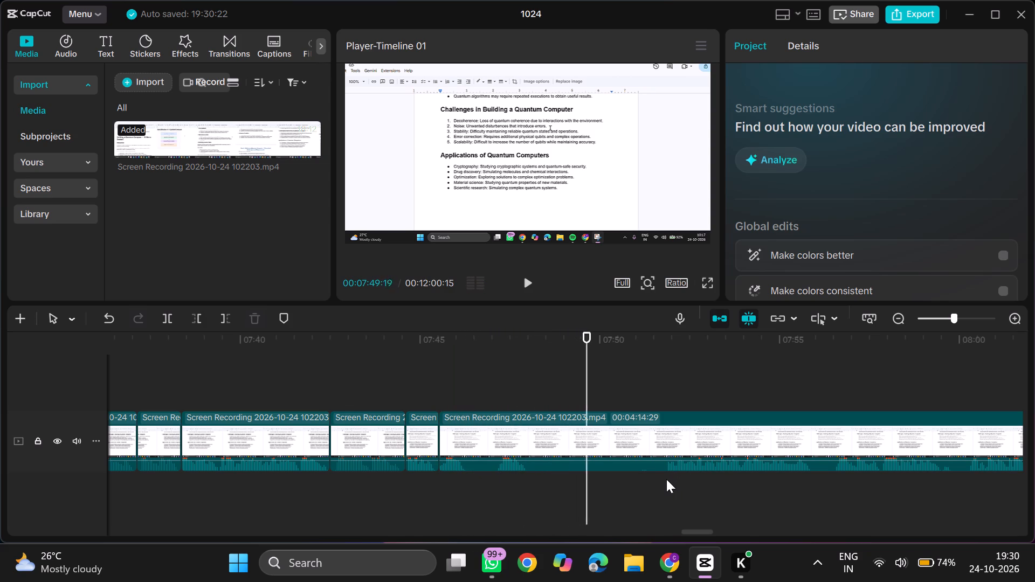
Play on and trim 47 frames off the start of the long clip at 00:07:45:16.
key("space")
key("space")
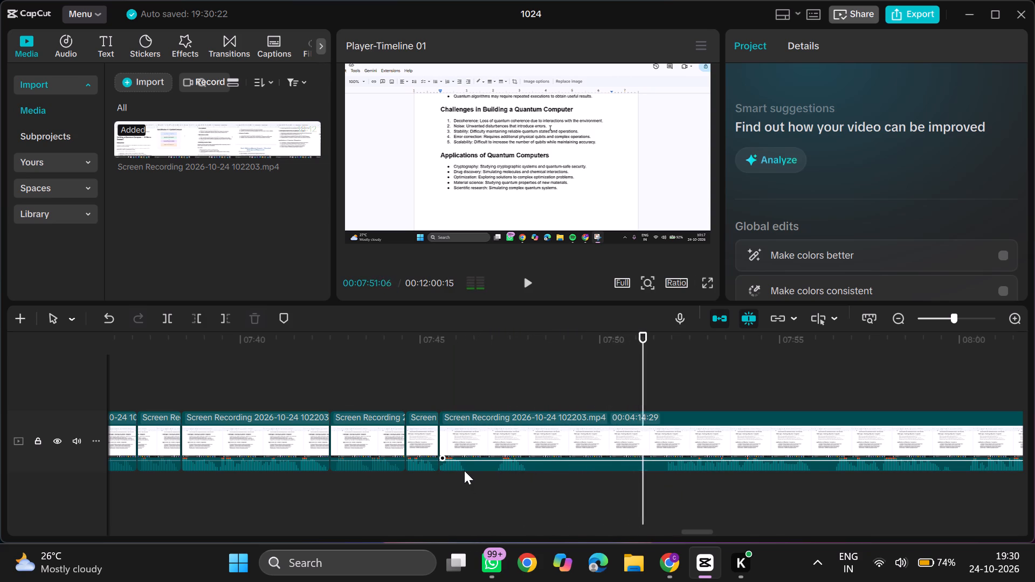
left_click(495, 472)
key("q")
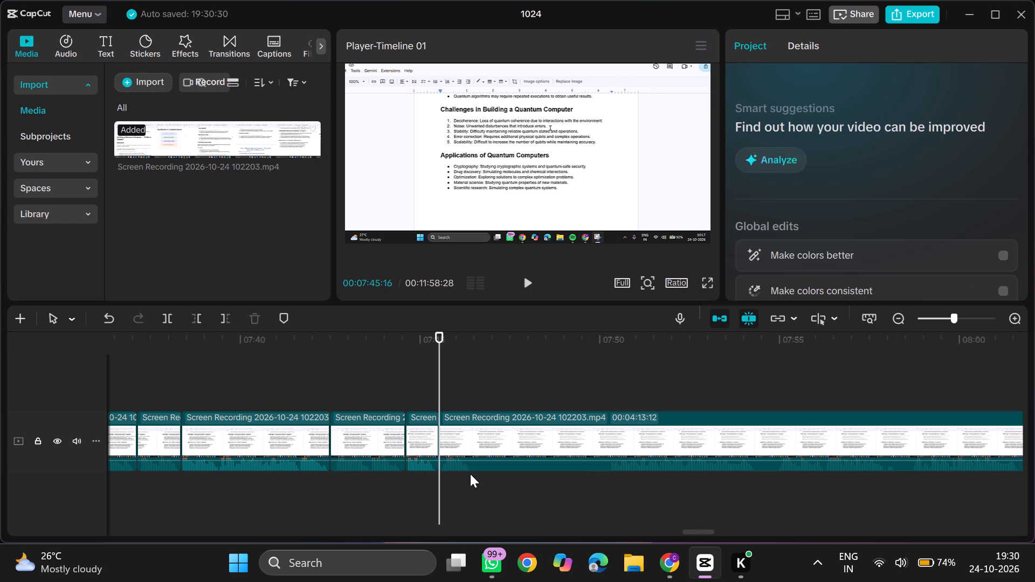
Split the recording at 00:07:46:12, trim the following clip's start up to 00:07:50:07 and play on.
double_click(471, 479)
left_click_drag(471, 479, 470, 483)
key("ctrl+b")
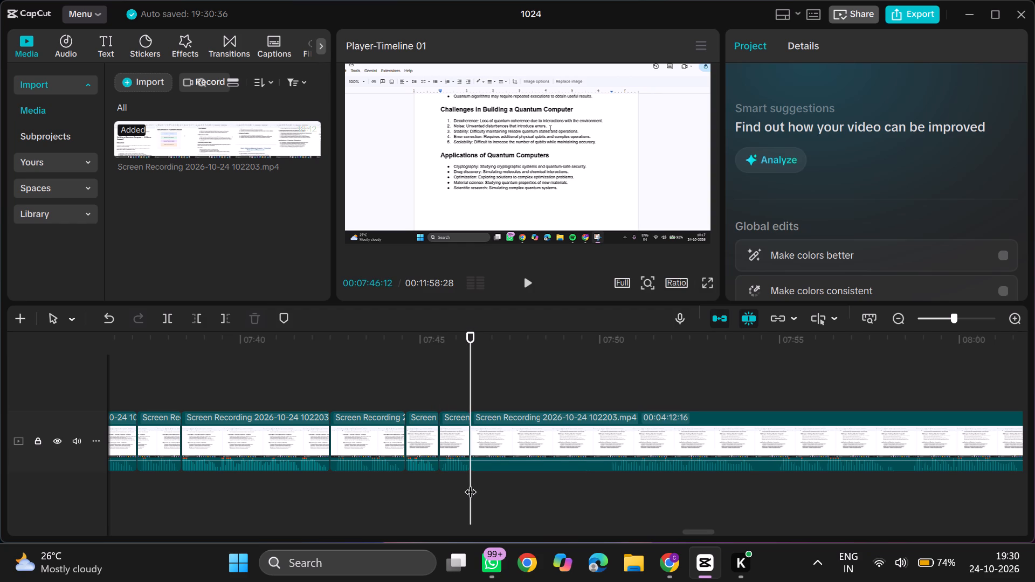
double_click(605, 476)
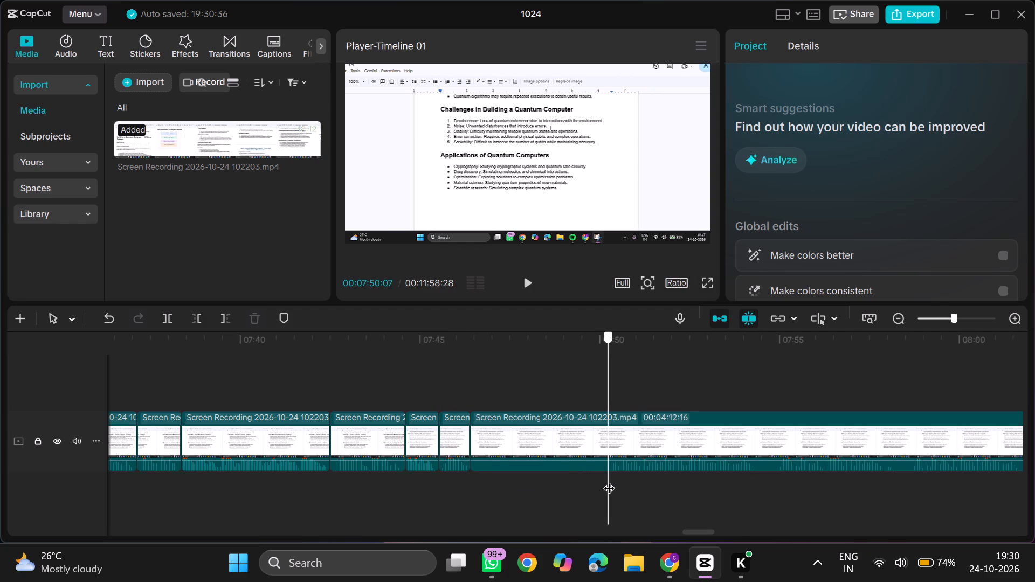
type("q")
key("space")
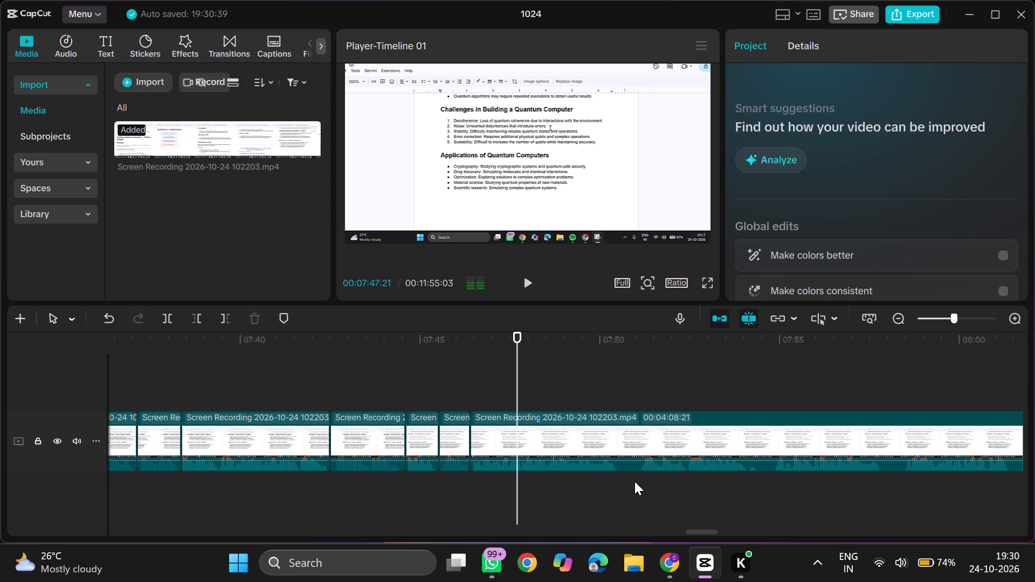
Split the recording at 00:07:50:15 and trim the following clip's start twice, by 16 frames and by about 3.7 seconds, playing in between.
left_click(618, 478)
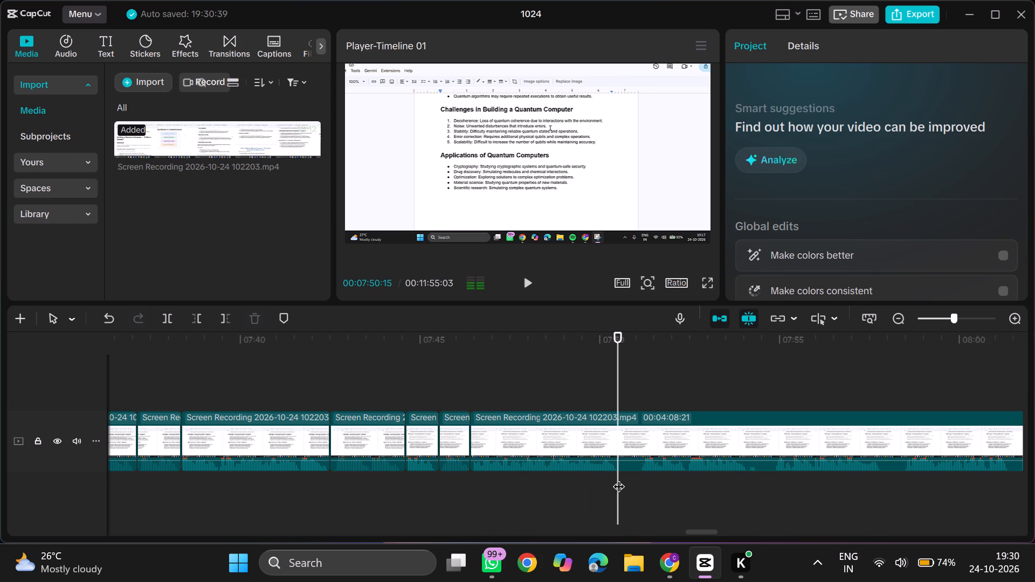
key("ctrl+b")
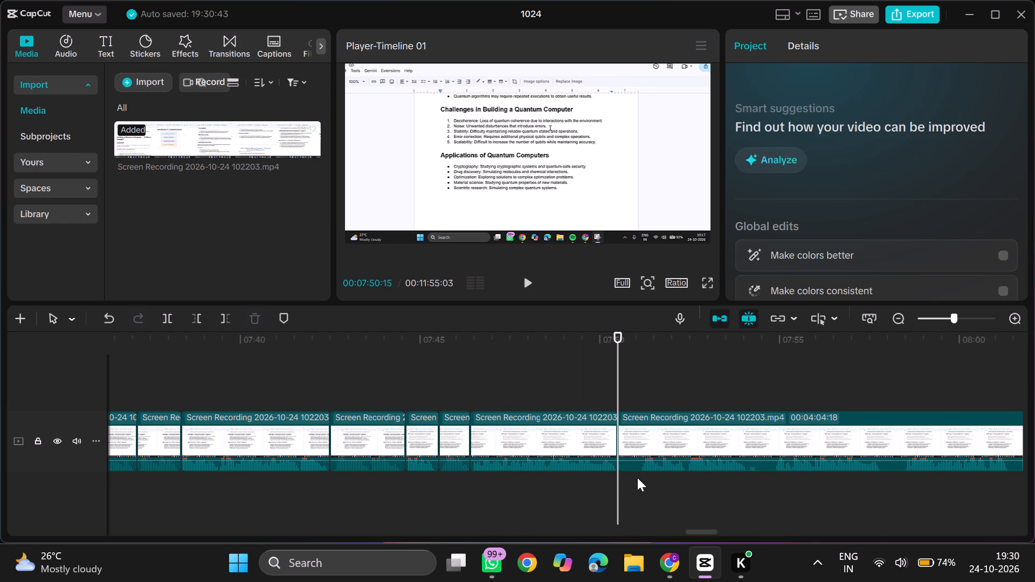
double_click(637, 477)
type("q")
key("space")
scroll(637, 477, "left", 1)
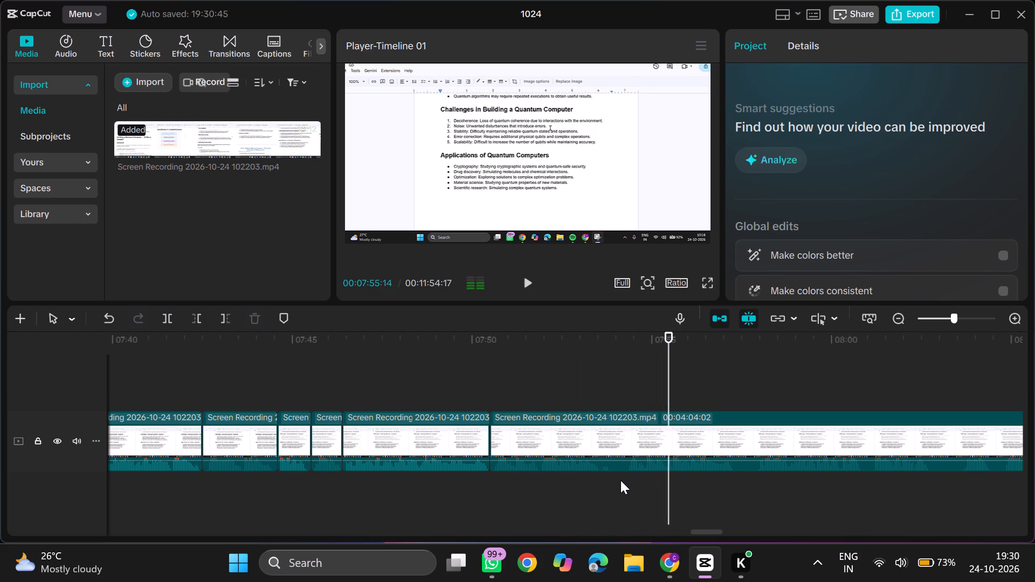
left_click(624, 475)
key("q")
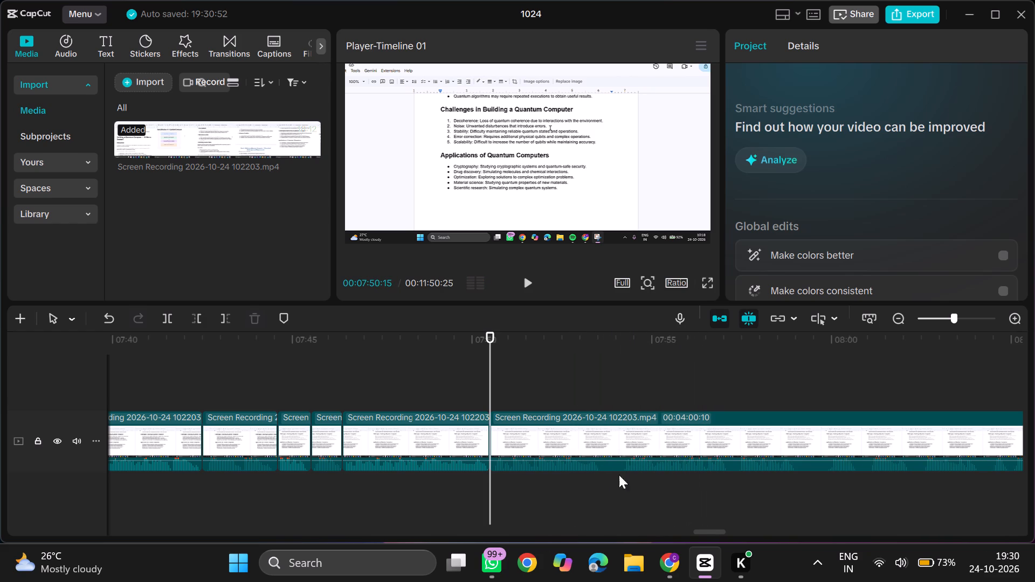
Replay and delete the clip between 00:07:46:12 and 00:07:50:15.
left_click(342, 477)
key("space")
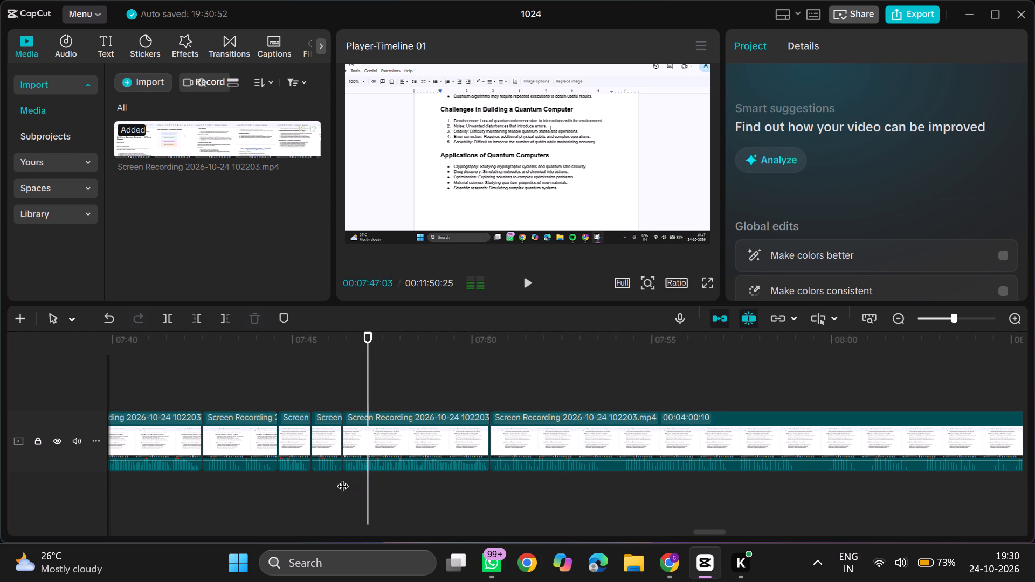
left_click(430, 450)
key("BackSpace")
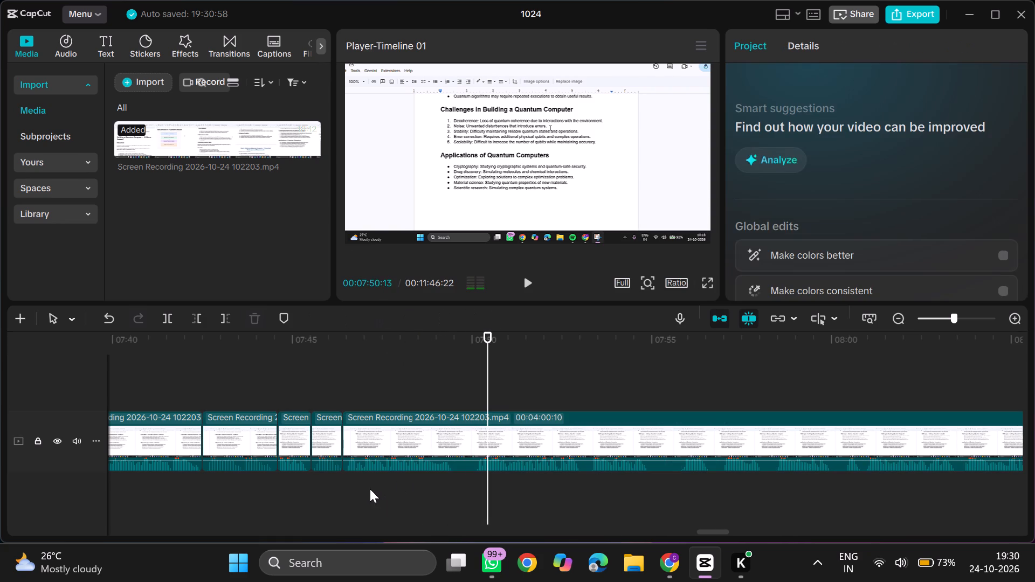
Play the new join, split the recording at 00:07:49:18, trim 14 frames off the following clip's start and play on.
left_click(365, 489)
key("space")
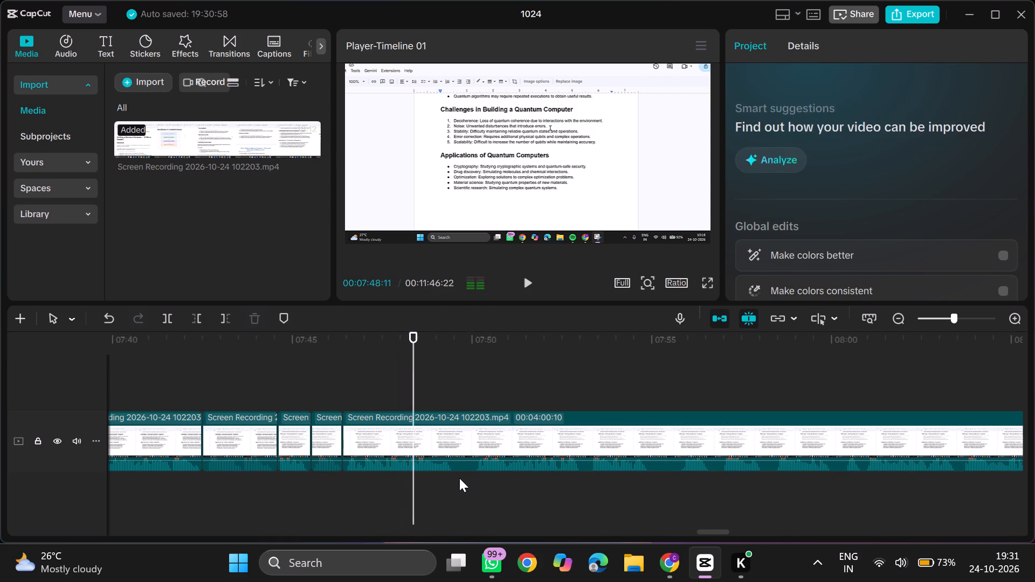
left_click(457, 476)
key("ctrl+b")
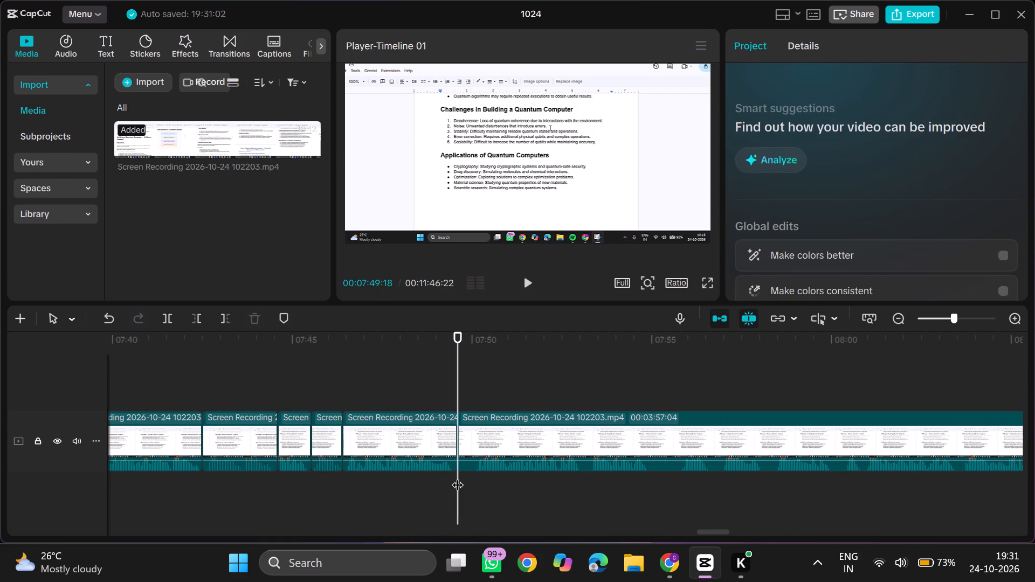
left_click(474, 478)
type("q")
key("space")
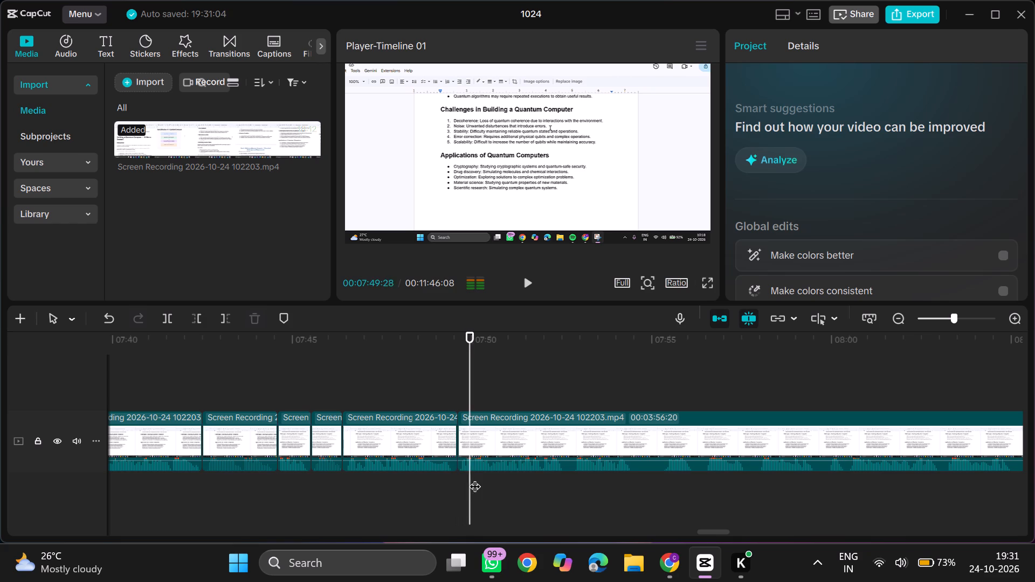
Split the recording at 00:07:52:17, trim 8 frames off the start of the following clip and play on.
scroll(474, 478, "left", 1)
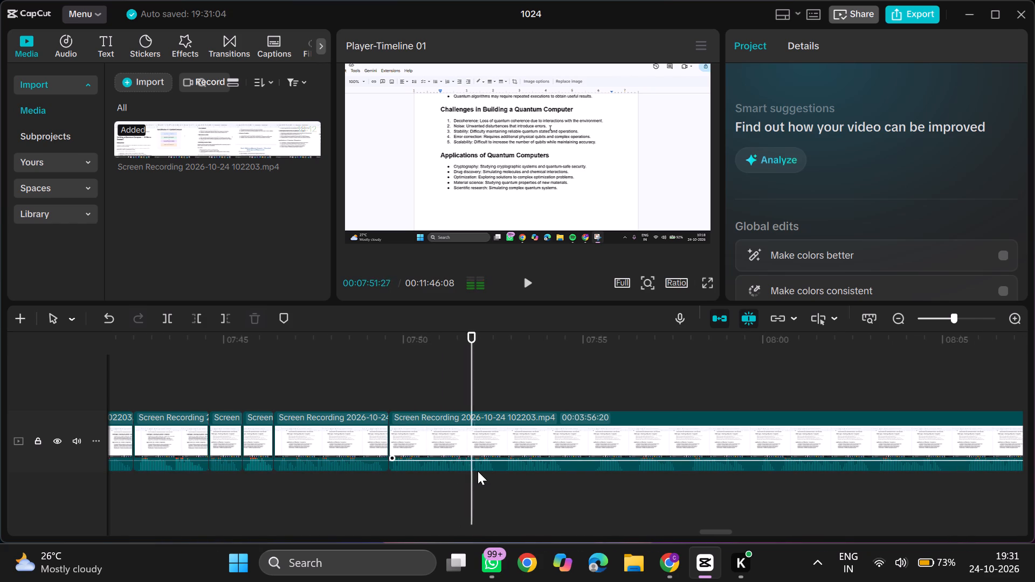
left_click(495, 472)
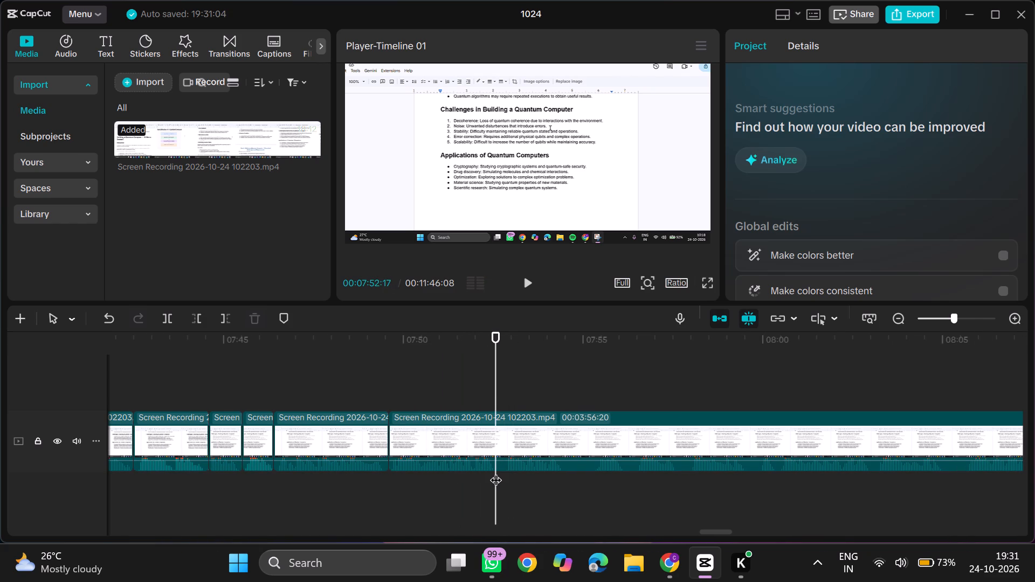
key("ctrl+b")
double_click(506, 477)
type("q")
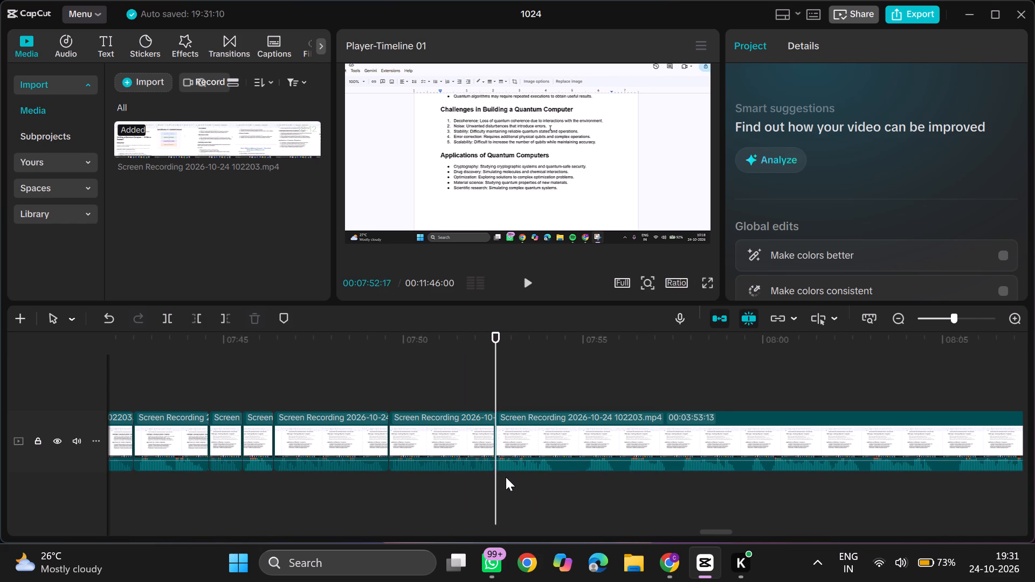
key("space")
Replay the section after 00:07:52:17 and trim 2.5 seconds off the start of the long clip there.
scroll(506, 477, "left", 1)
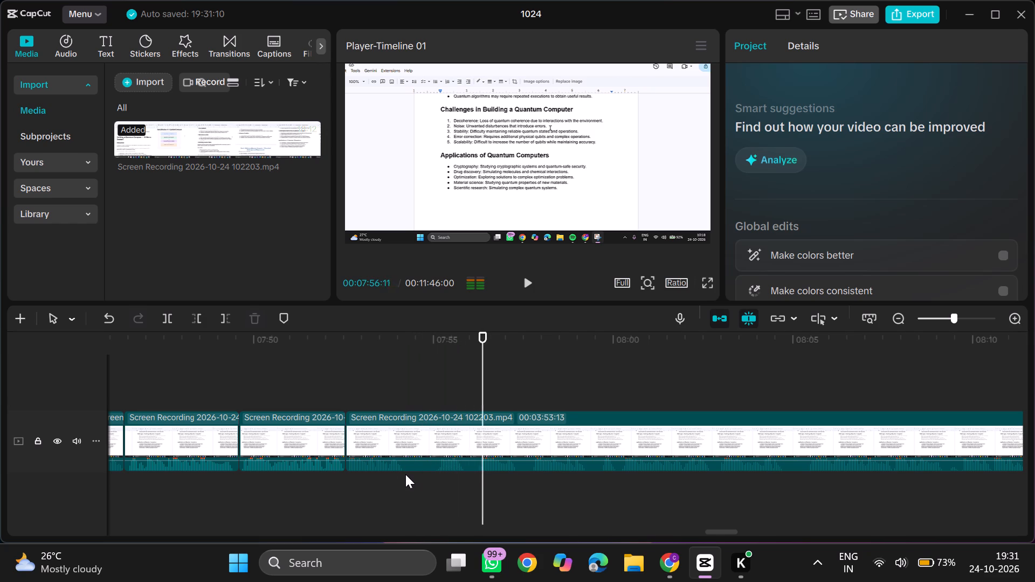
triple_click(405, 474)
left_click_drag(405, 474, 364, 475)
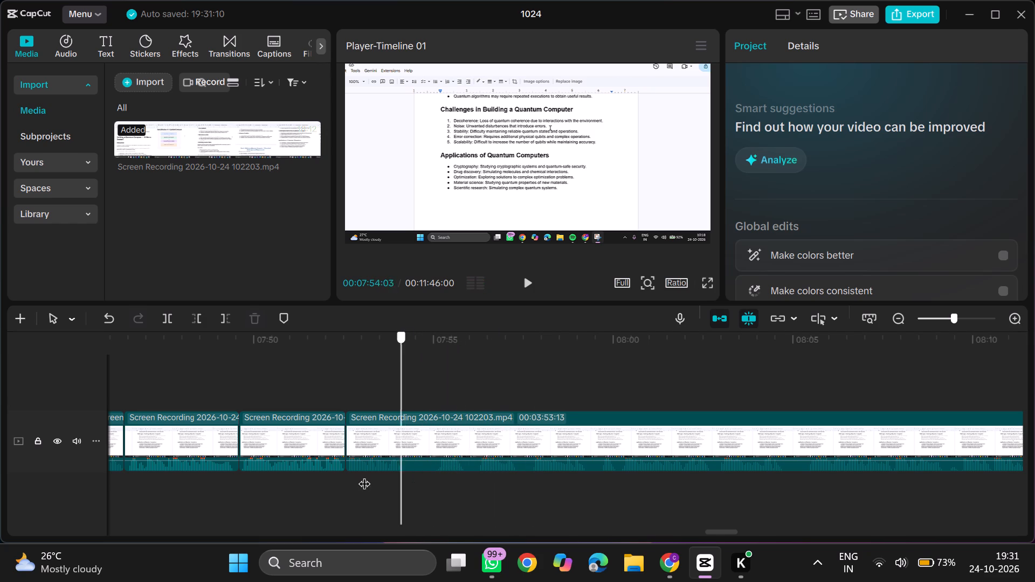
left_click_drag(364, 475, 322, 483)
key("space")
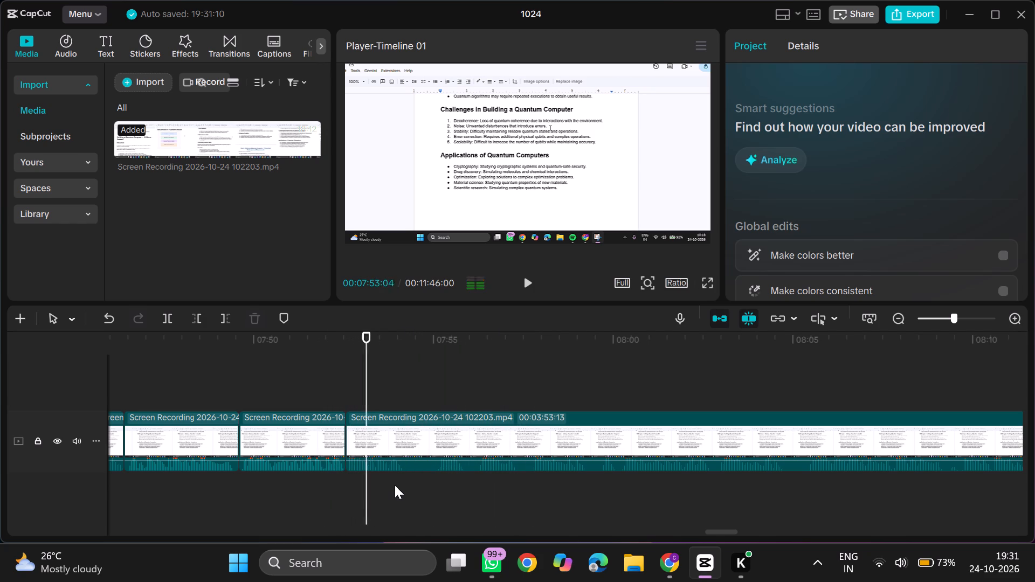
left_click(402, 475)
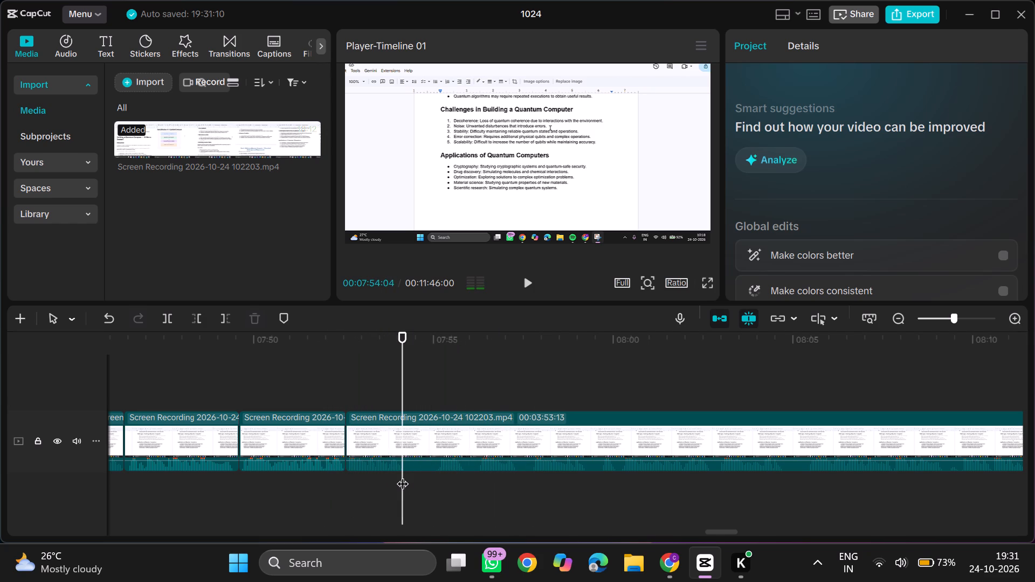
left_click(288, 478)
key("space")
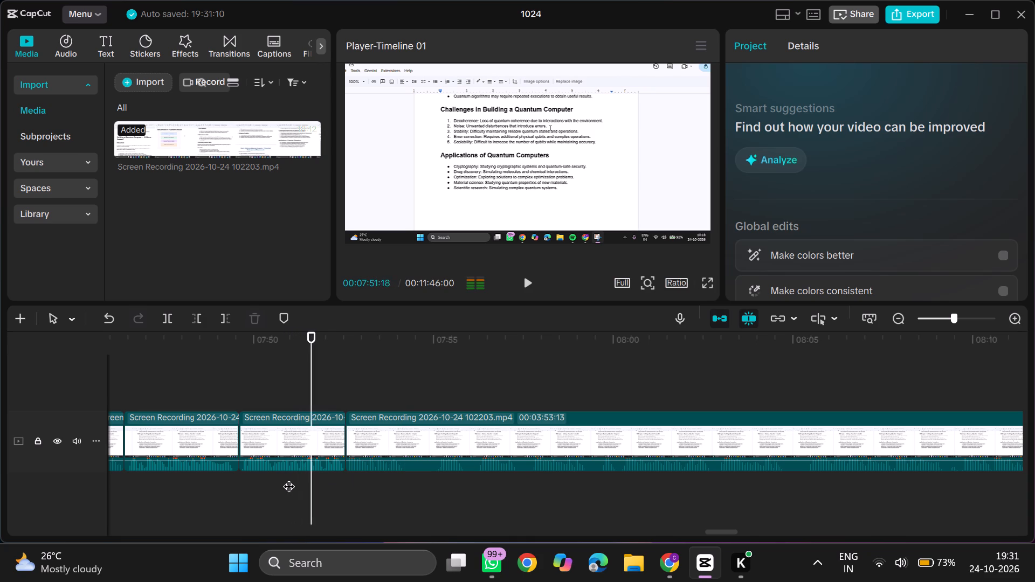
left_click(441, 479)
key("space")
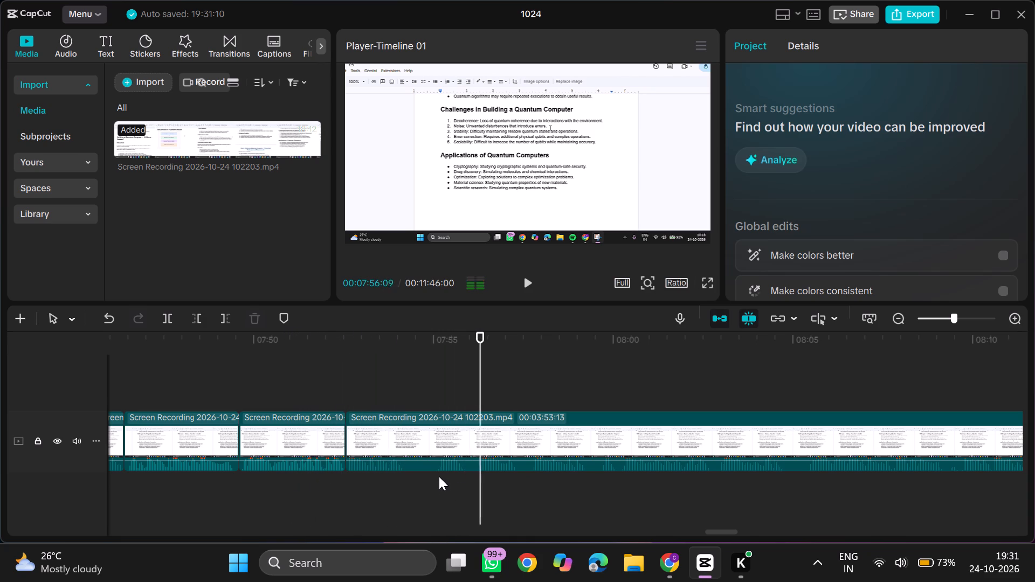
left_click(436, 476)
key("q")
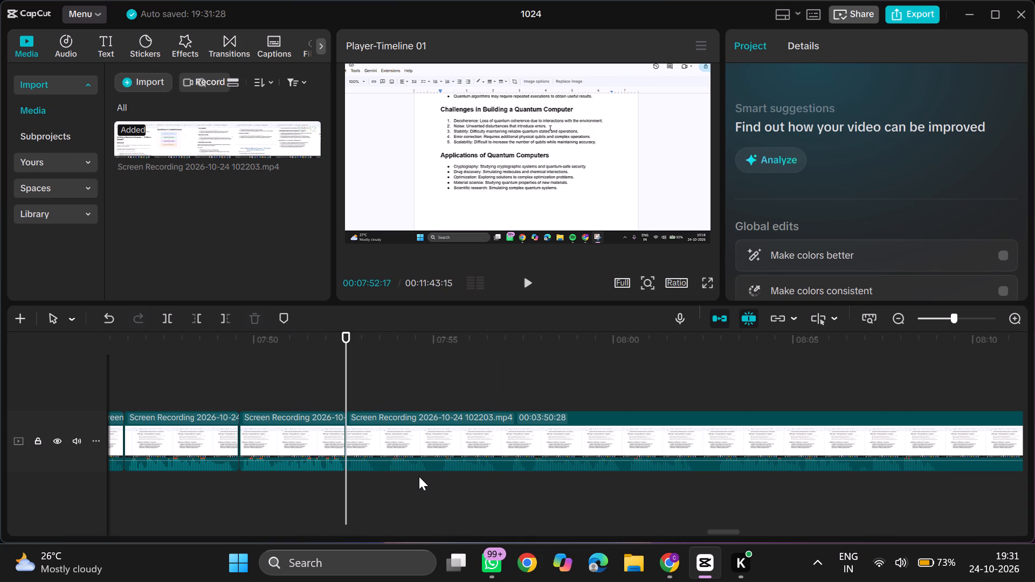
Split the recording at 00:07:53:23 and delete the short piece between 00:07:52:17 and the split.
double_click(389, 476)
key("ctrl+b")
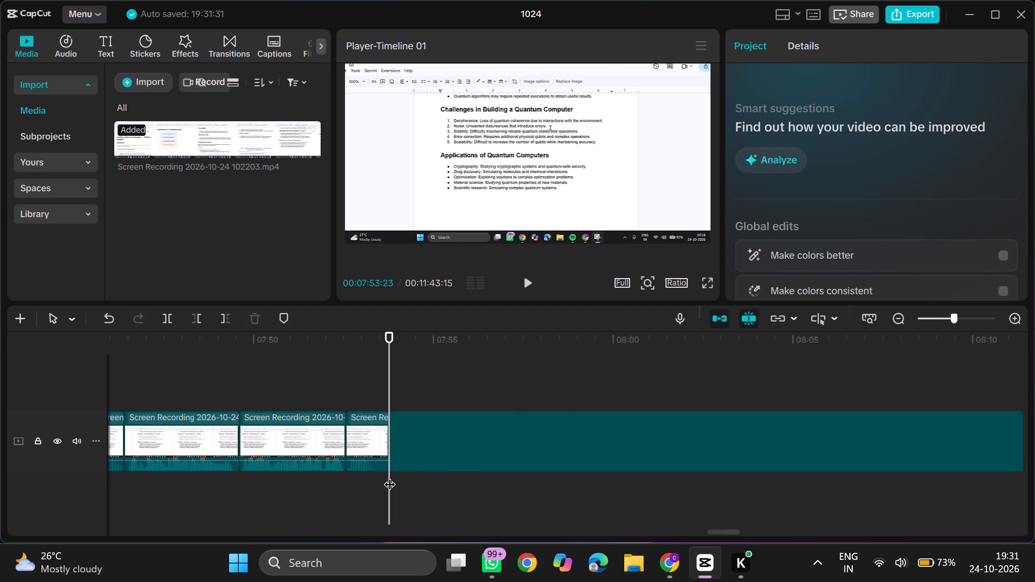
left_click(384, 467)
key("BackSpace")
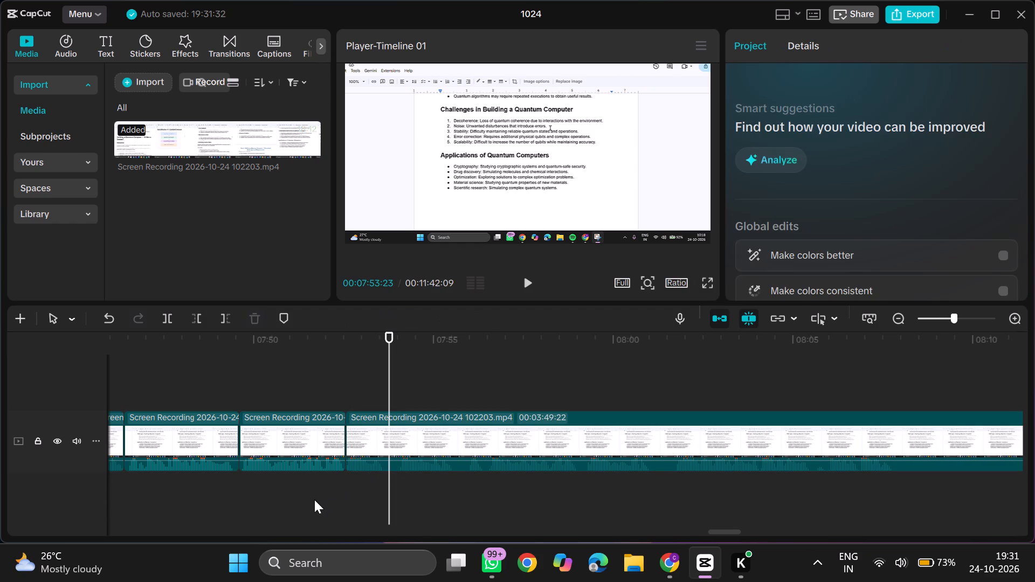
Play the new join, split the recording at about 00:07:53:20, trim 11 frames off the following clip's start and play on.
left_click(314, 500)
key("space")
scroll(314, 500, "left", 1)
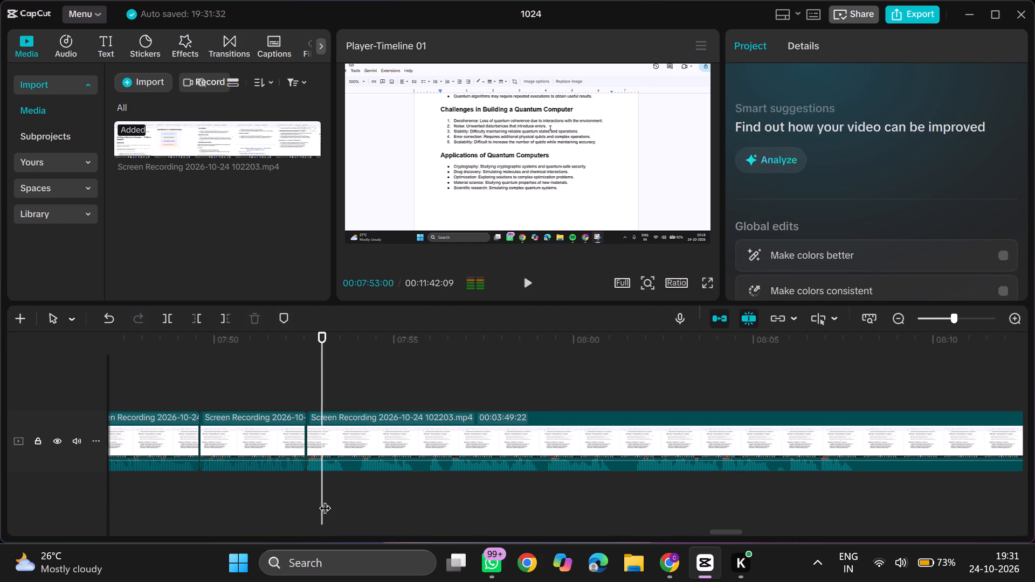
left_click(346, 477)
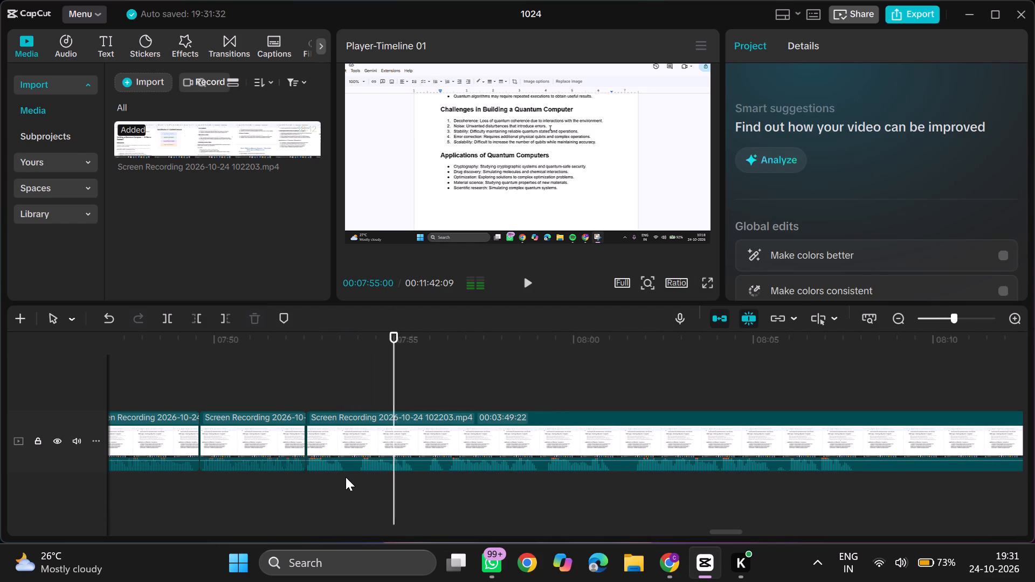
key("ctrl+b")
double_click(360, 478)
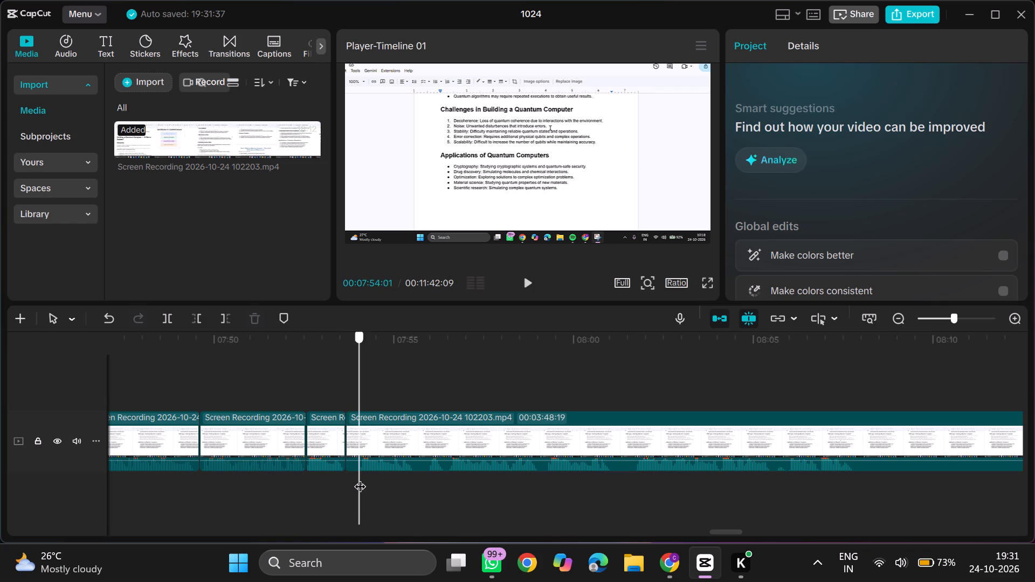
type("q")
key("space")
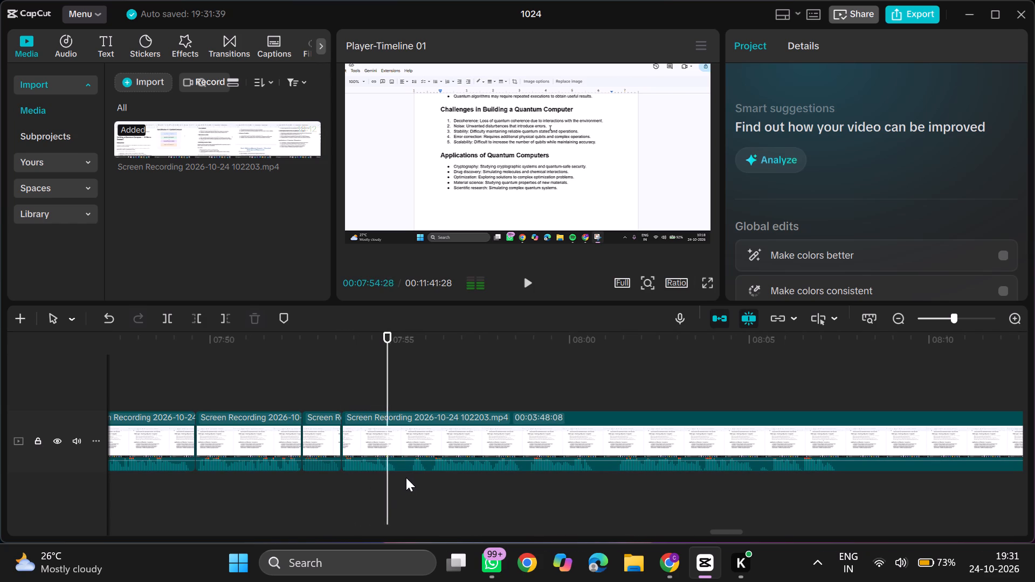
Split the recording at 00:07:55:07 and trim the following clip's start twice, by 10 and 18 frames, playing after each trim.
left_click(398, 474)
key("ctrl+b")
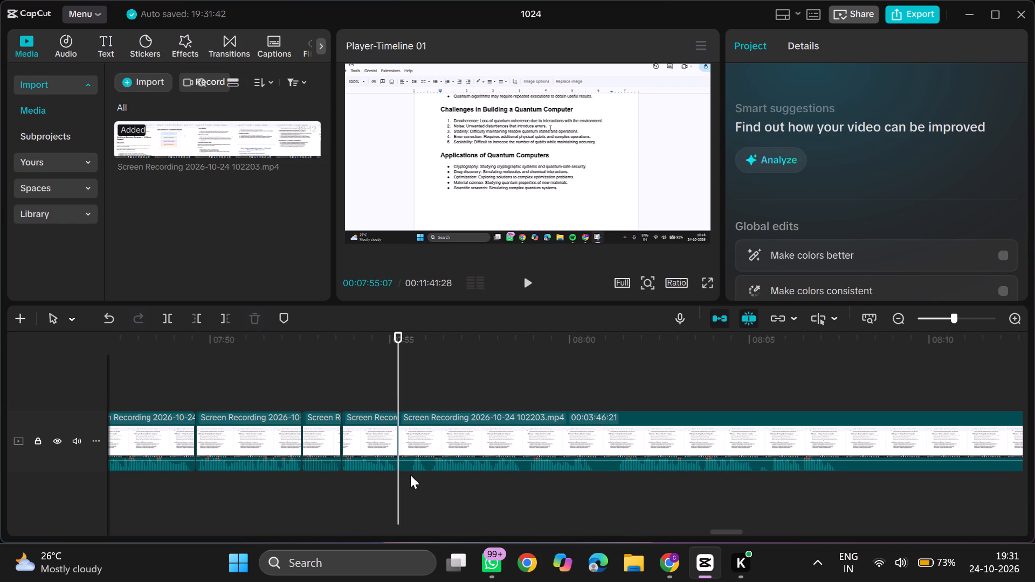
double_click(410, 475)
type("q")
key("space")
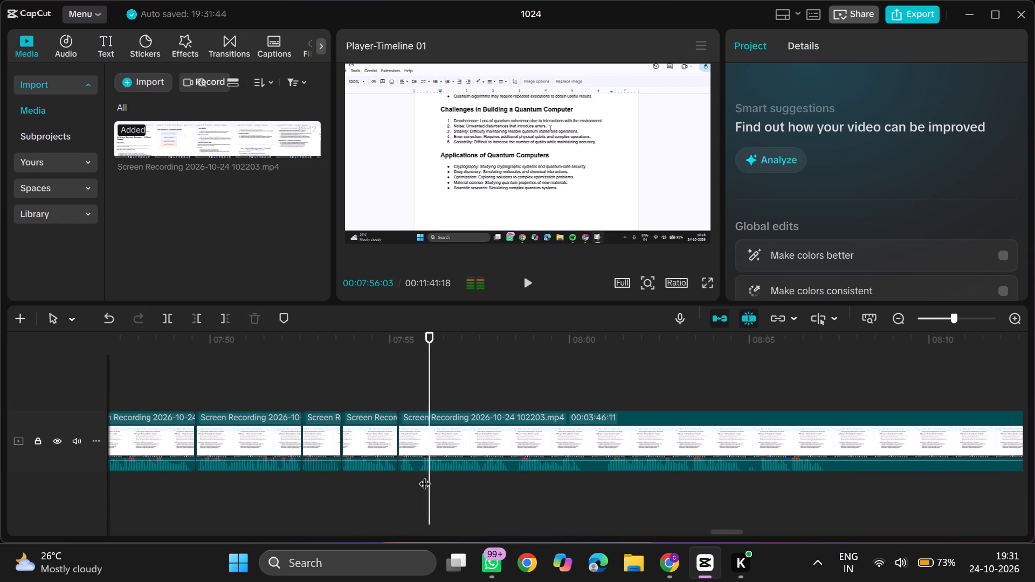
scroll(424, 475, "up", 5, "ctrl")
left_click(408, 474)
type("q")
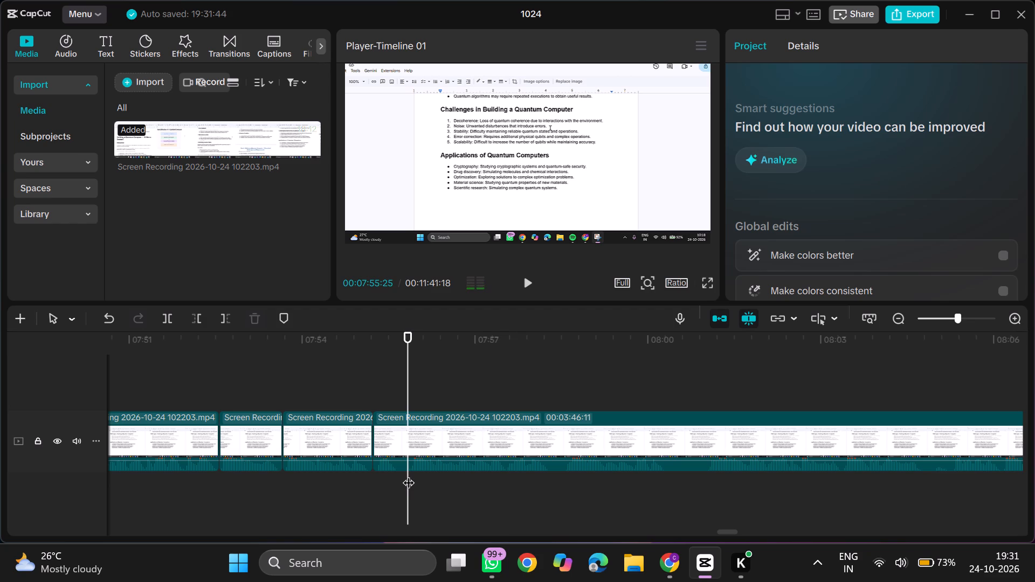
key("space")
Split the recording at 00:07:57:23, trim 6 frames off the following clip's start and play on.
scroll(408, 474, "down", 2, "ctrl")
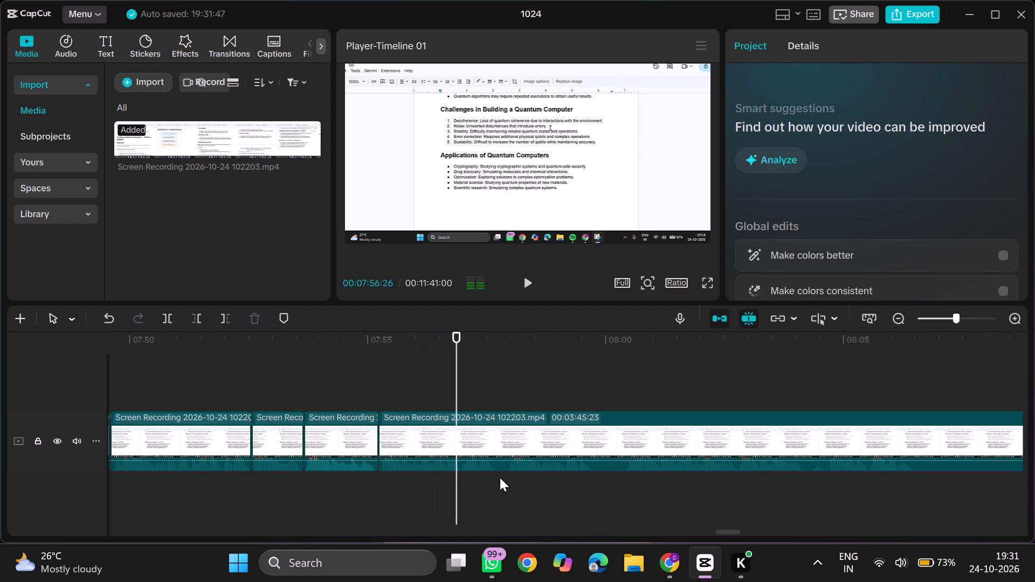
left_click(499, 477)
key("ctrl+b")
left_click(509, 476)
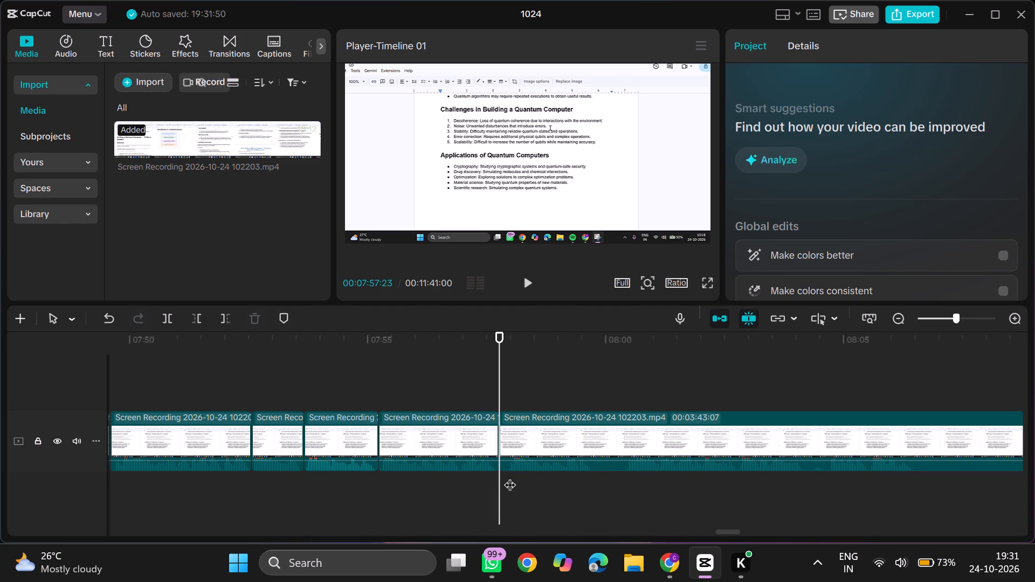
type("q")
key("space")
Split the recording at 00:07:59:16, trim 19 frames off the following clip's start and play on.
double_click(579, 475)
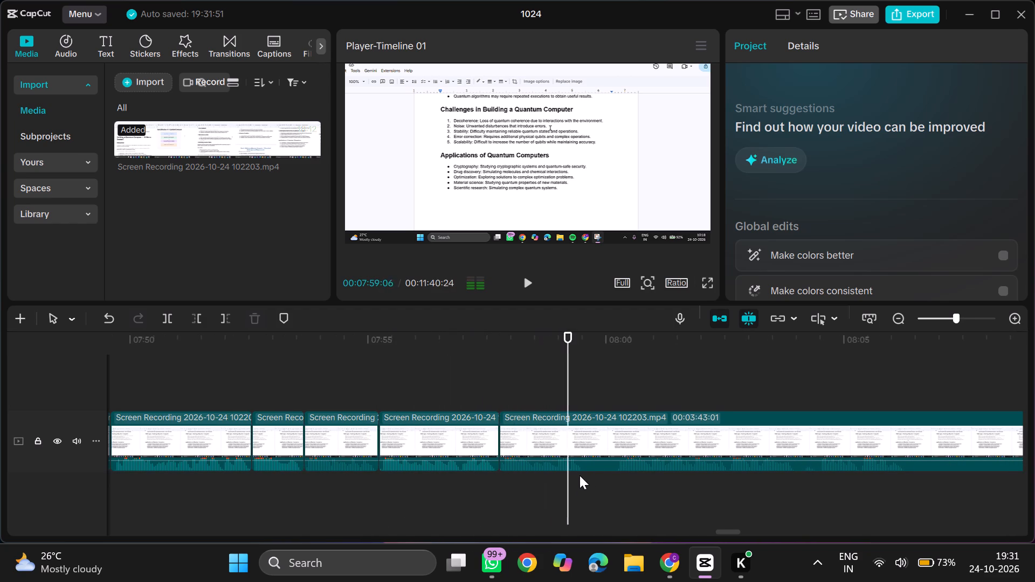
key("ctrl+b")
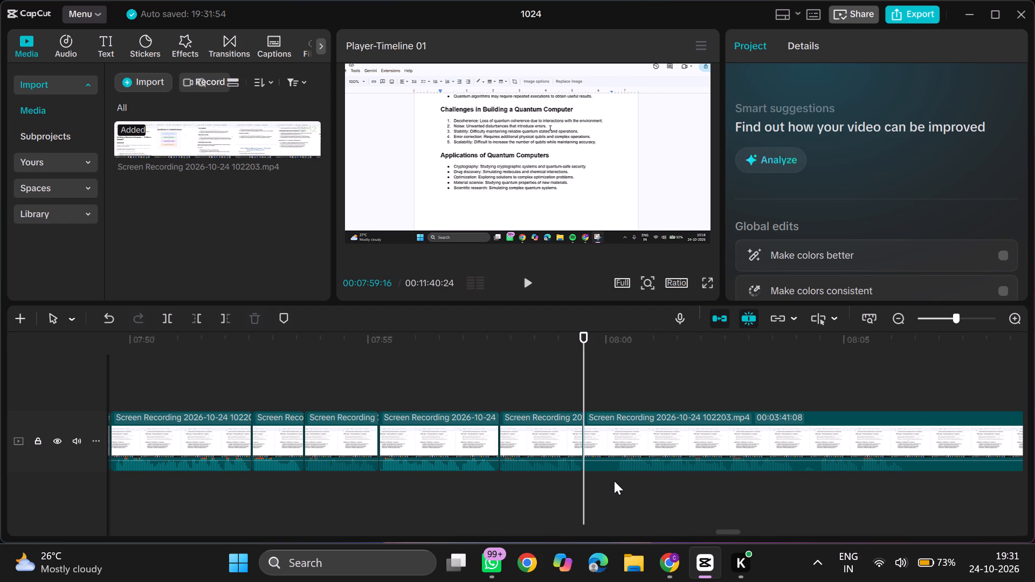
double_click(614, 480)
type("q")
key("space")
Split the recording at 00:08:03:14, trim 13 frames off the following clip's start and play on.
scroll(614, 480, "down", 2, "ctrl")
scroll(614, 480, "left", 1)
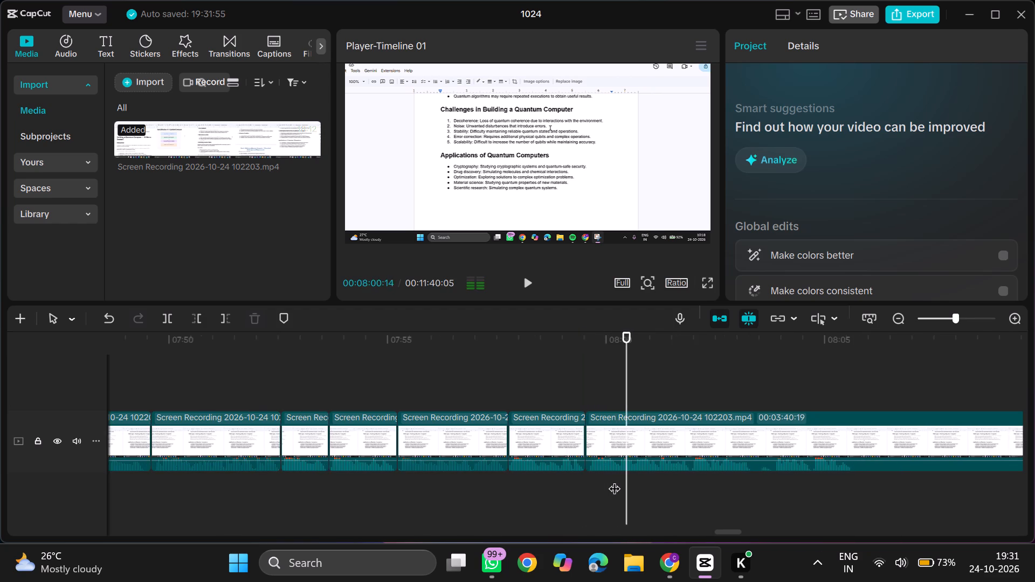
scroll(614, 480, "left", 1)
scroll(584, 479, "down", 2, "ctrl")
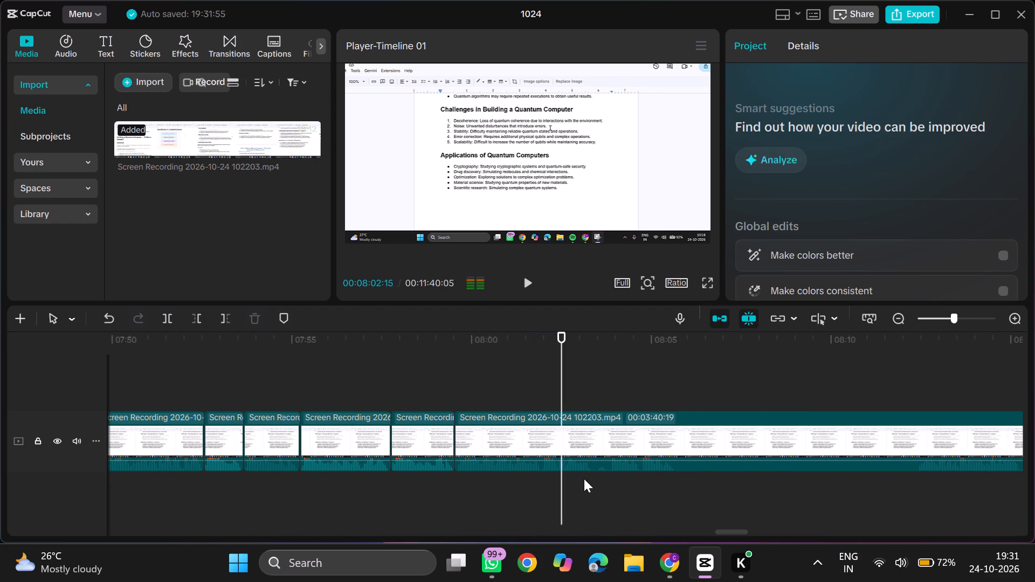
double_click(596, 475)
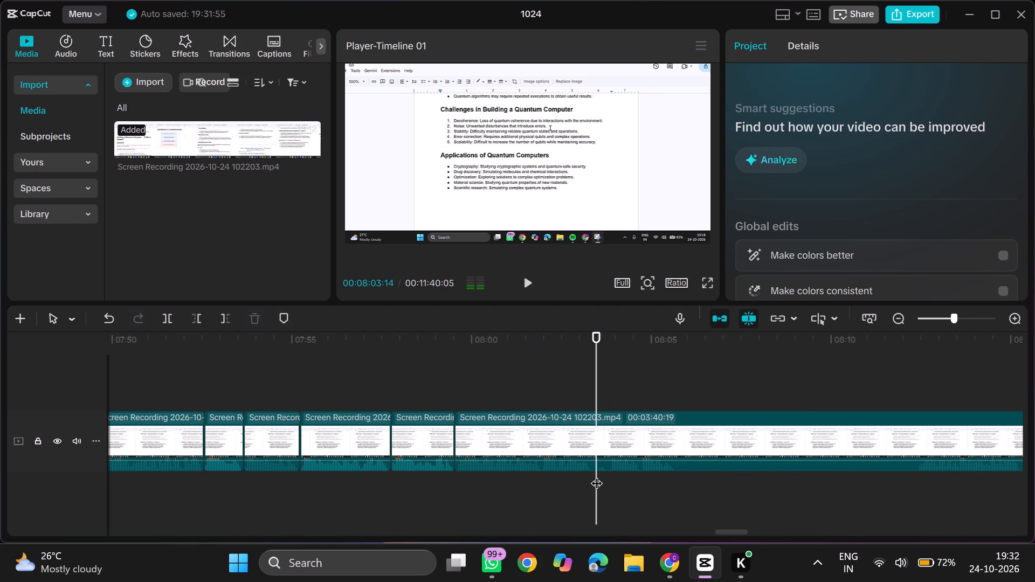
key("ctrl+b")
double_click(612, 475)
type("q")
key("space")
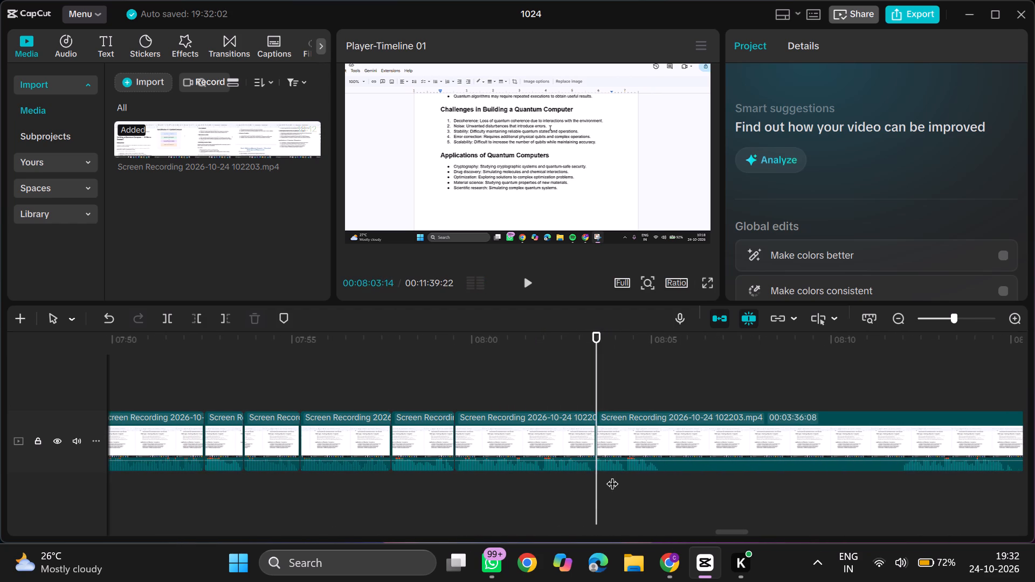
Split the recording at about 00:08:05:07, trim about 6.7 seconds off the following clip's start and play on.
left_click(659, 476)
key("ctrl+b")
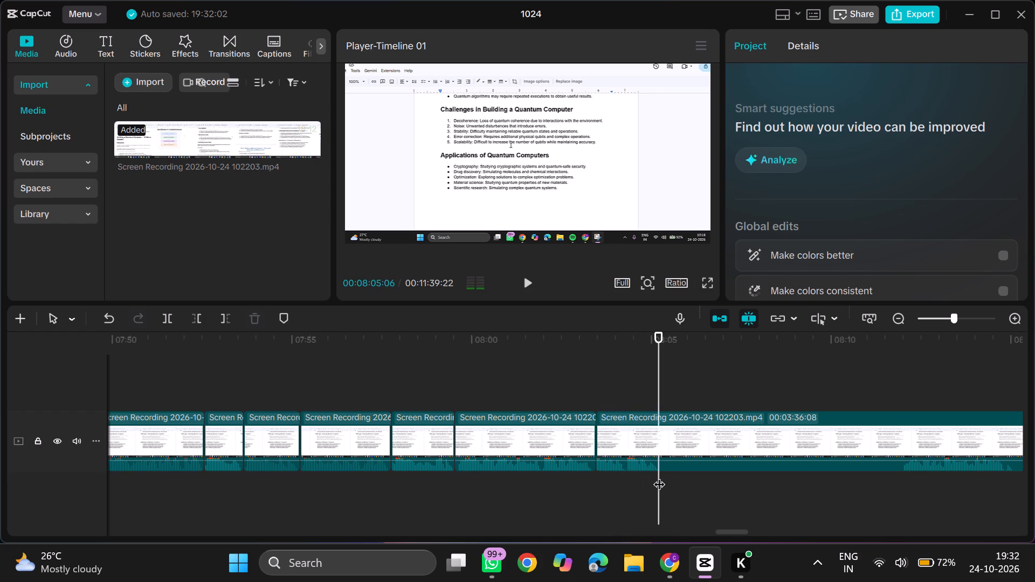
left_click(901, 479)
type("q")
key("space")
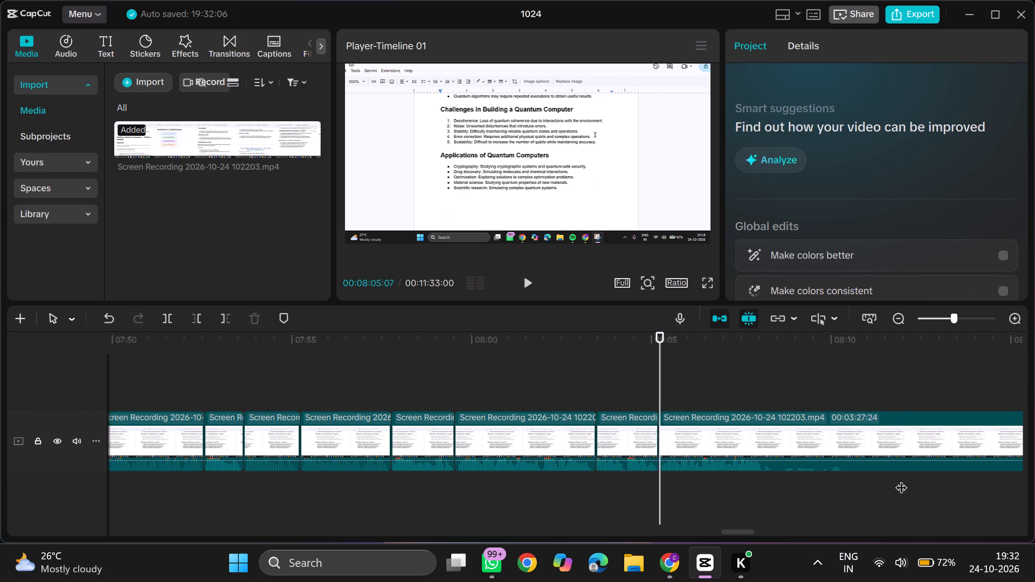
Split the recording at 00:08:08:11 and trim the following clip's start twice, by about 7.6 seconds and 6 frames, replaying the join between trims.
scroll(901, 479, "left", 1)
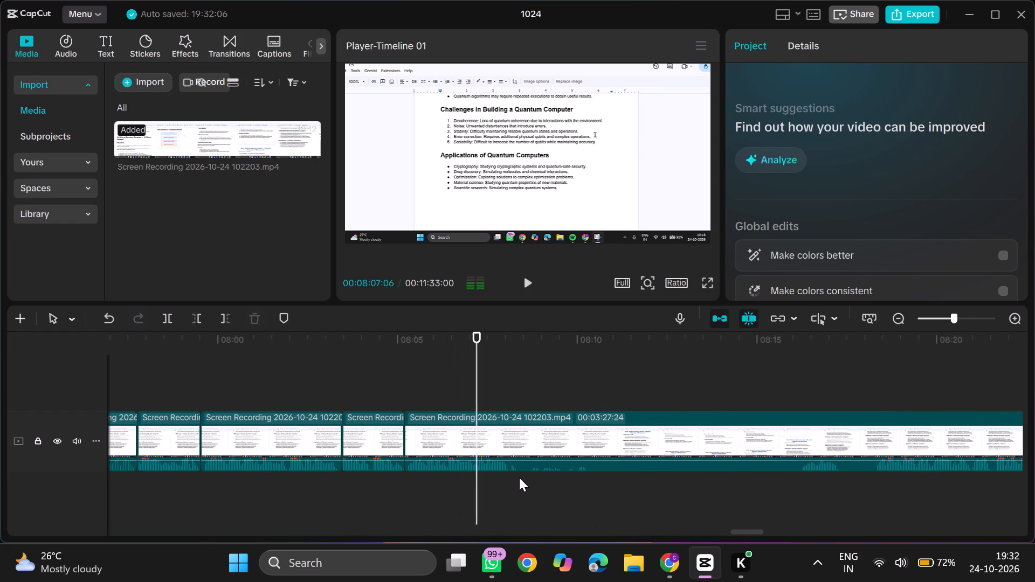
left_click(519, 477)
key("ctrl+b")
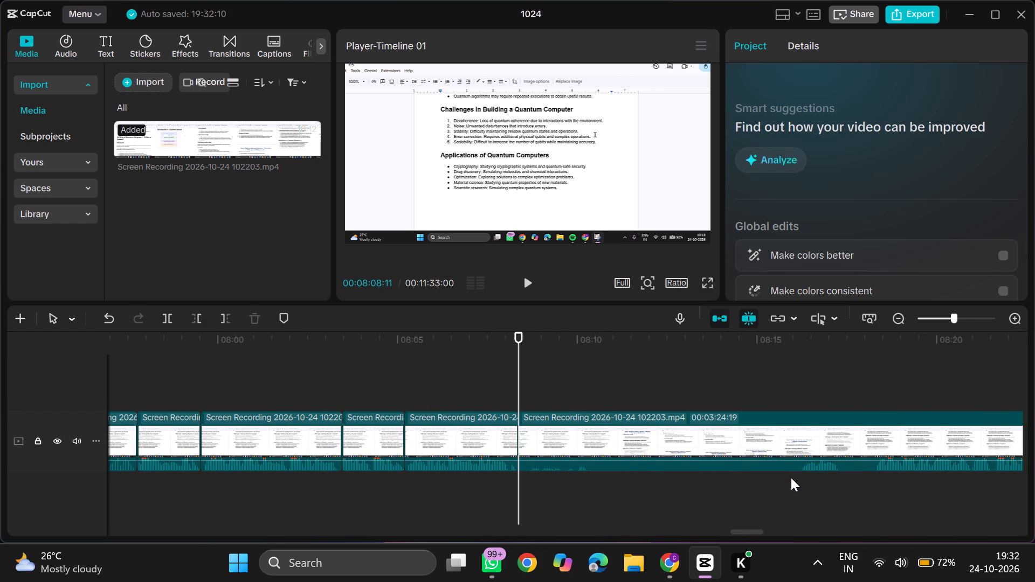
left_click(791, 477)
type("q")
key("space")
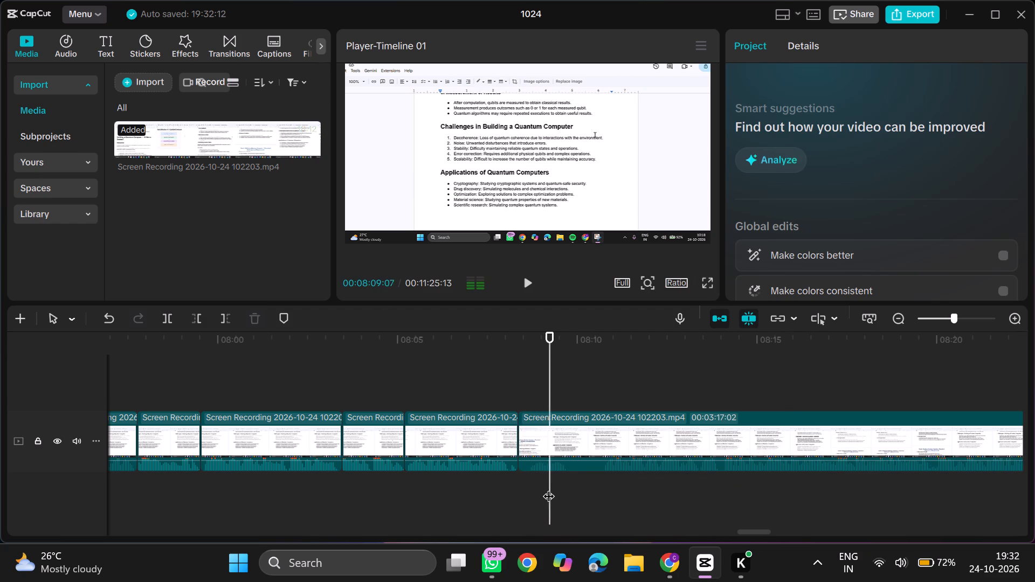
left_click(418, 482)
key("space")
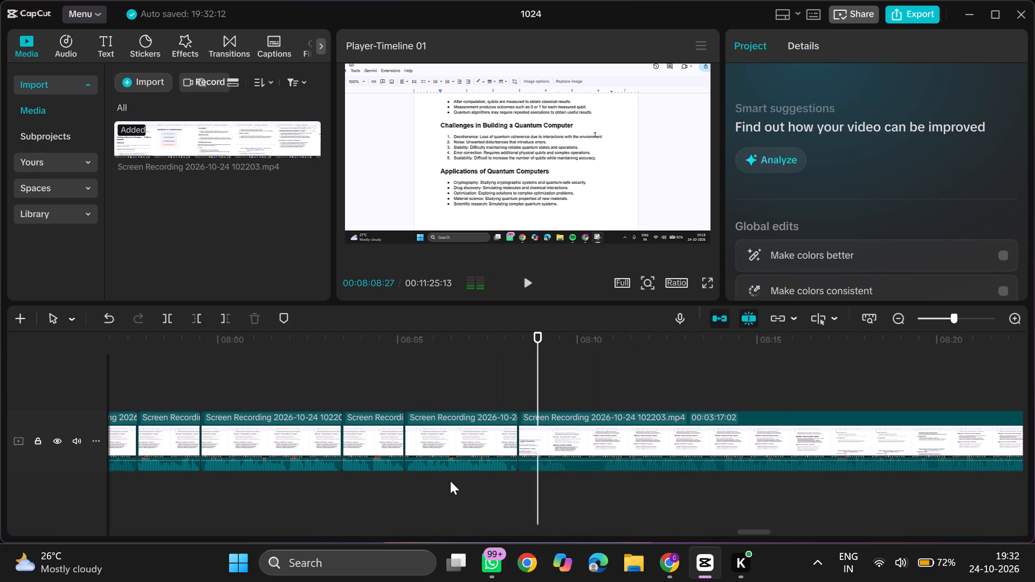
left_click(526, 475)
key("q")
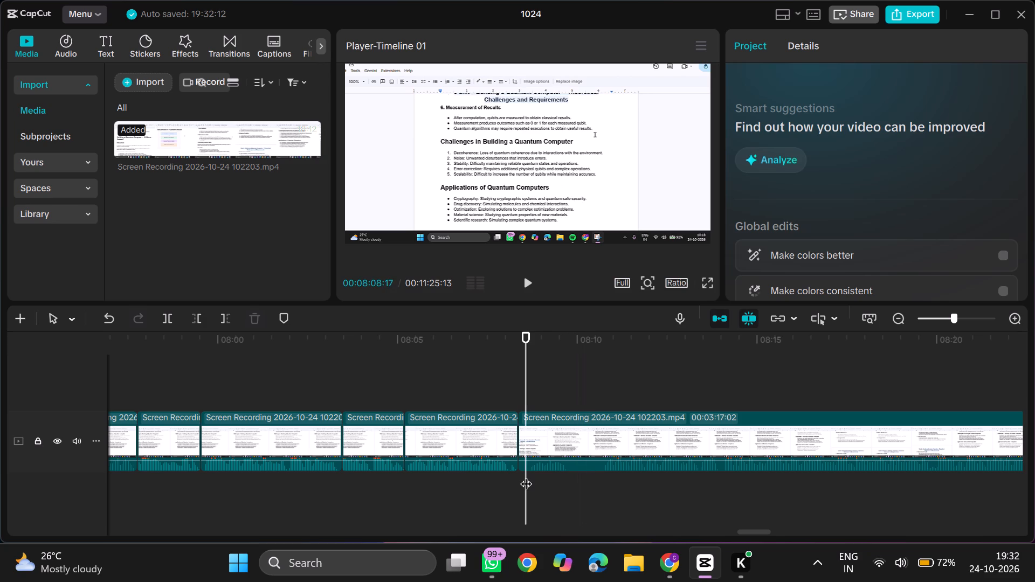
Split the recording at 00:08:09:20, trim 25 frames off the following clip's start and play on.
double_click(565, 476)
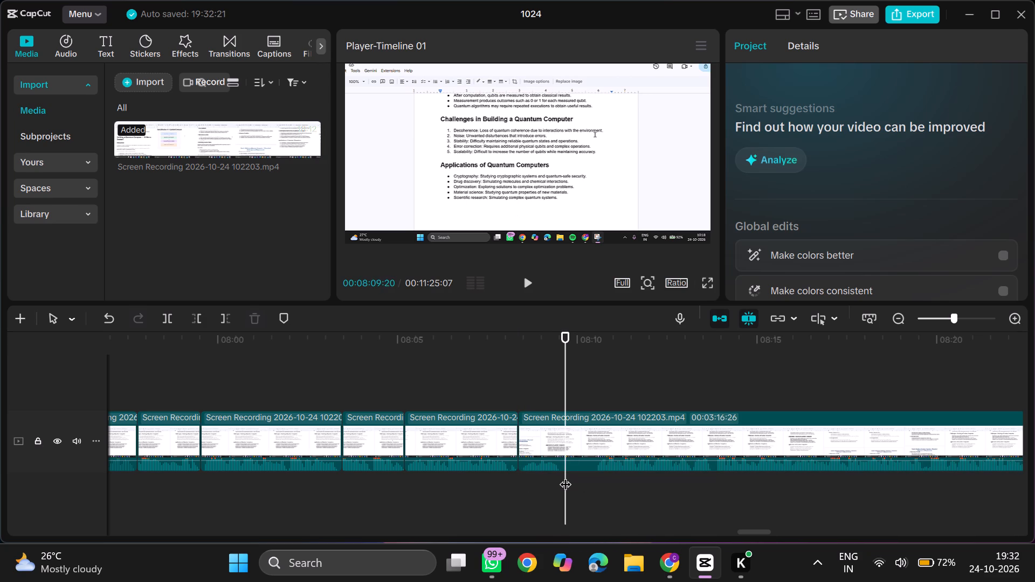
key("ctrl+b")
left_click(596, 477)
type("q")
key("space")
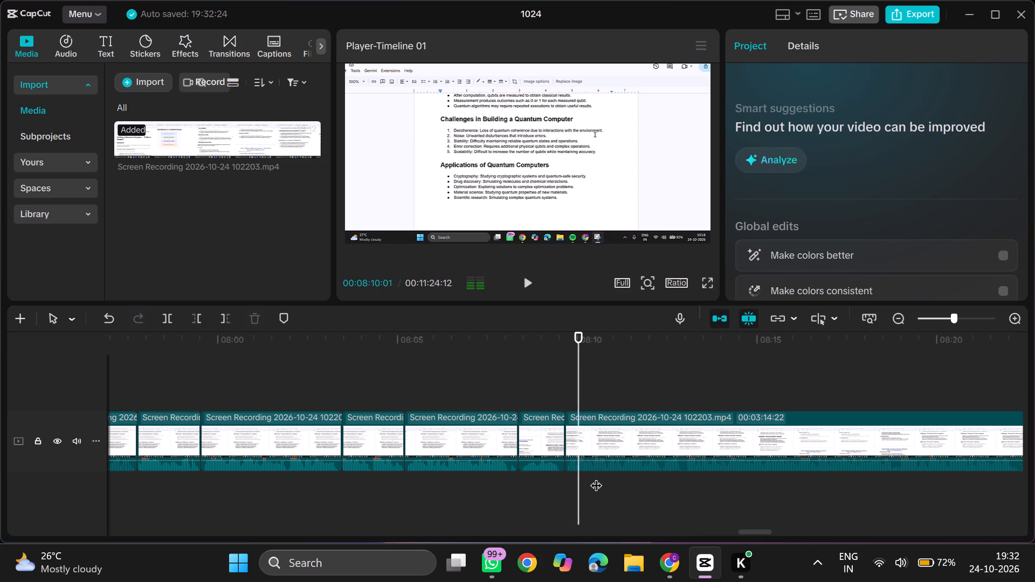
Listen through to about 00:08:24, split the recording at 00:08:20:10, trim 2 seconds off the following clip's start and play on.
scroll(559, 469, "down", 2, "ctrl")
scroll(623, 474, "left", 1)
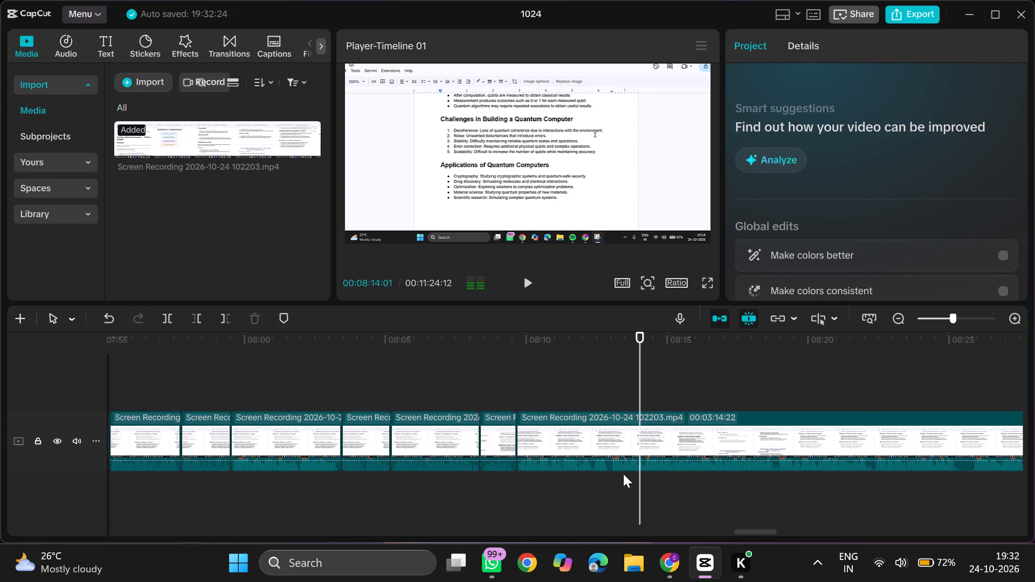
scroll(623, 474, "left", 1)
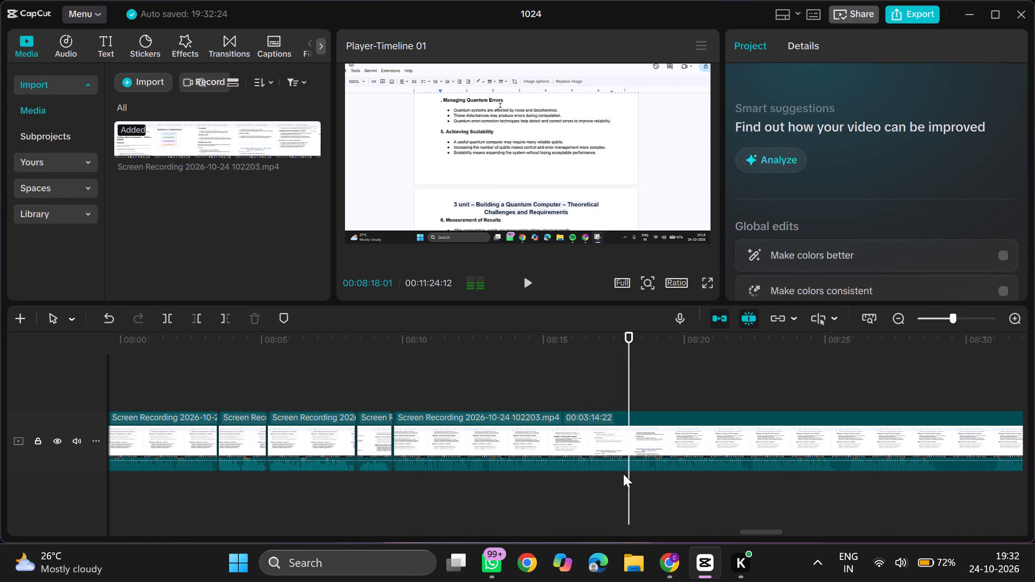
scroll(623, 474, "left", 1)
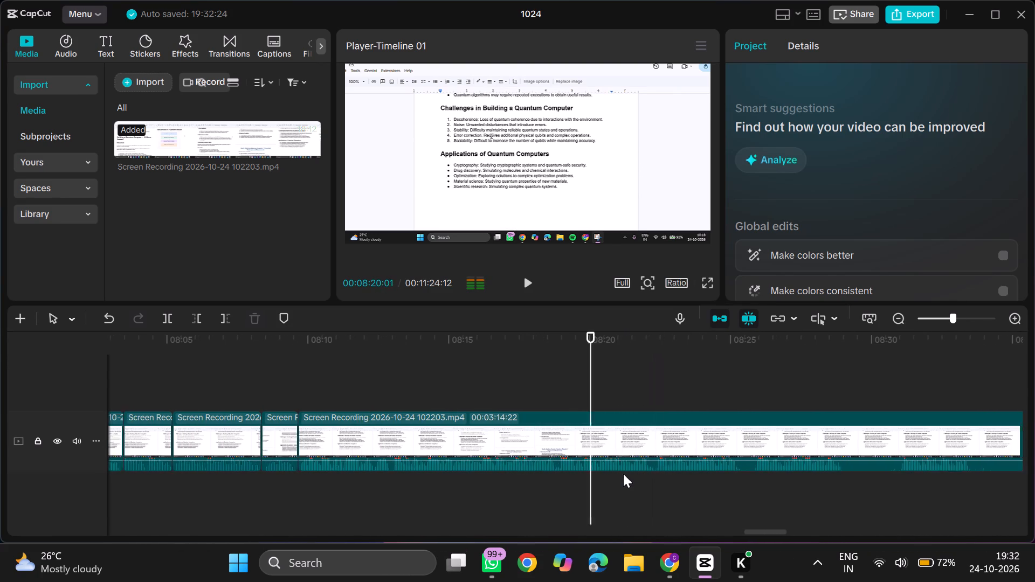
scroll(623, 474, "left", 1)
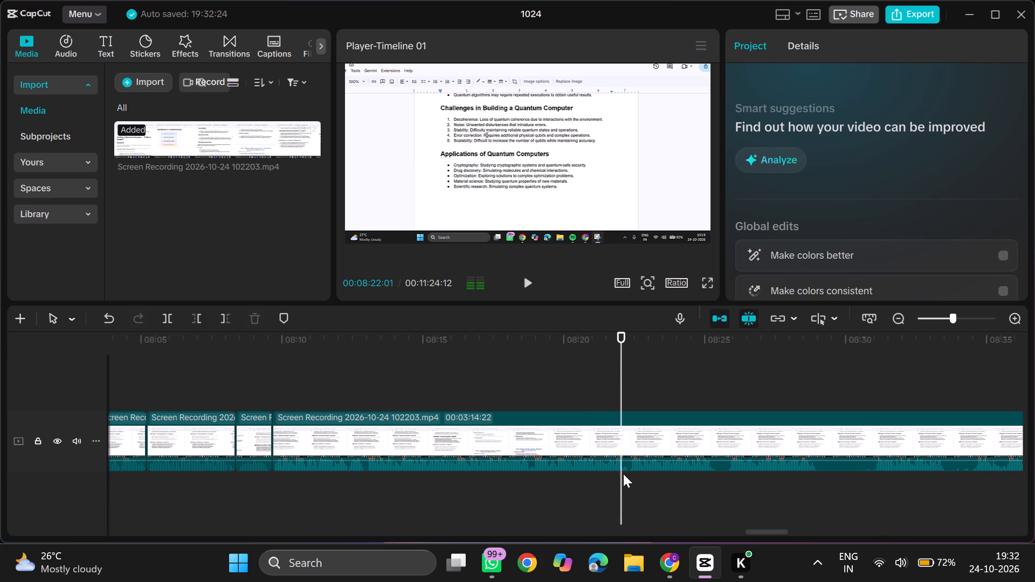
left_click(573, 480)
key("space")
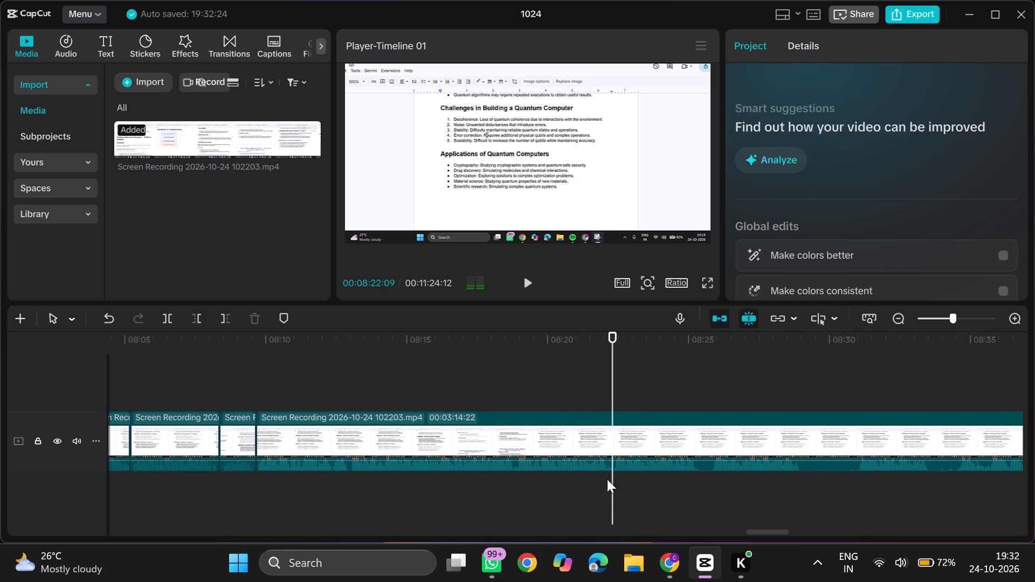
left_click(554, 481)
key("space")
key("space")
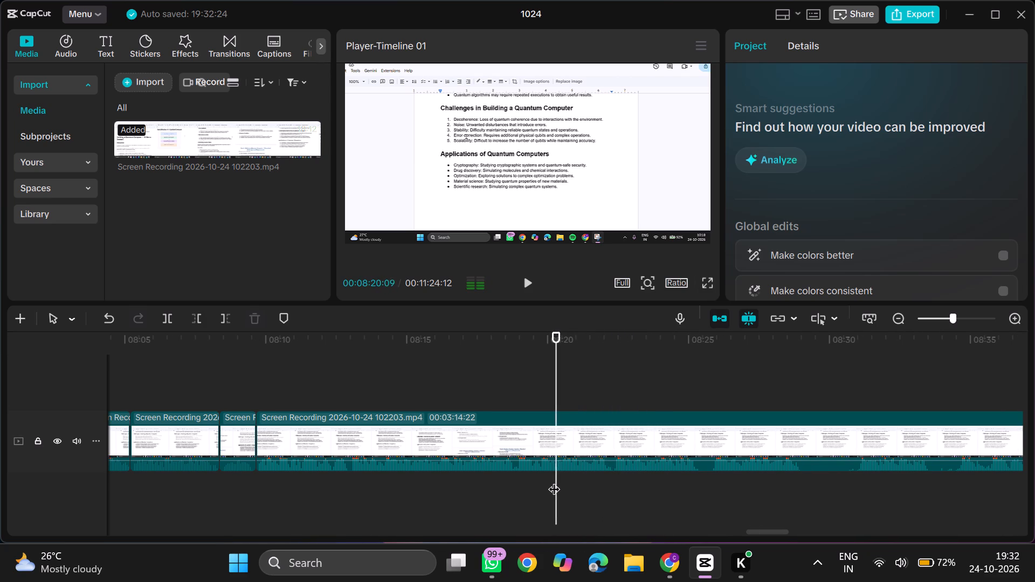
left_click(553, 476)
left_click_drag(553, 476, 557, 477)
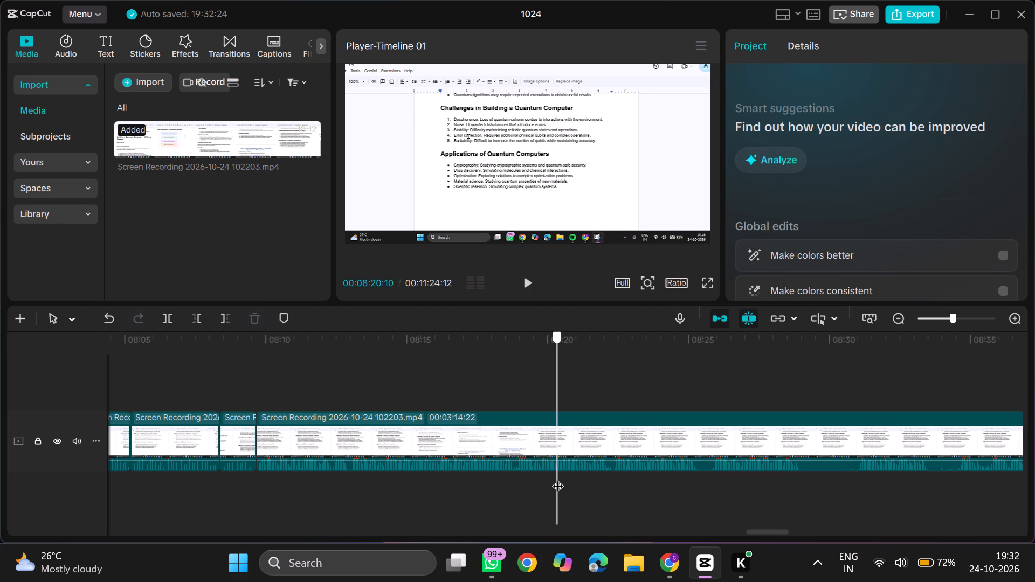
key("ctrl+b")
double_click(613, 475)
type("q")
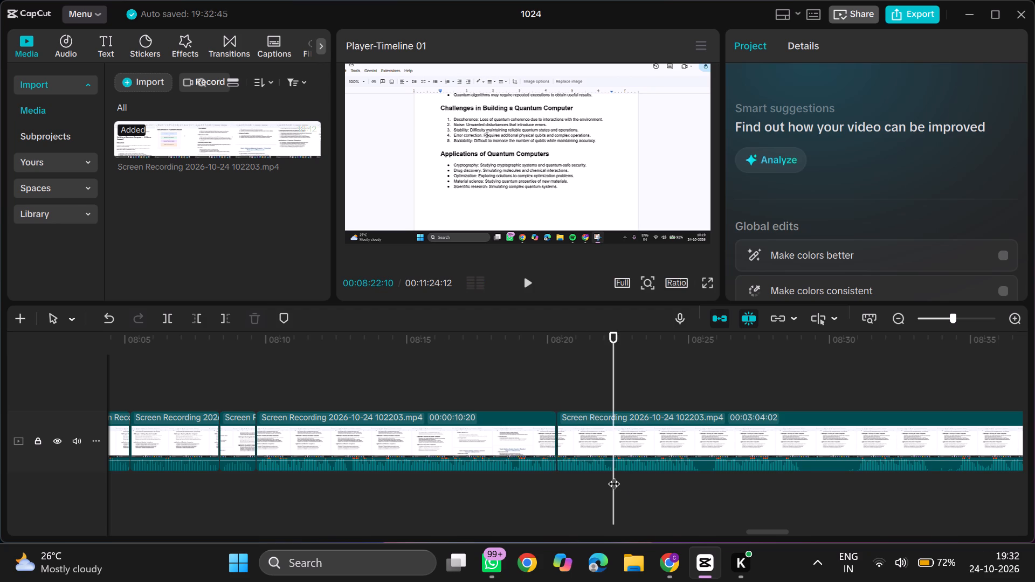
key("space")
Replay across the join near 00:08:20:10 and trim about 3.4 seconds off the start of the long clip after it.
scroll(613, 475, "down", 2, "ctrl")
triple_click(553, 480)
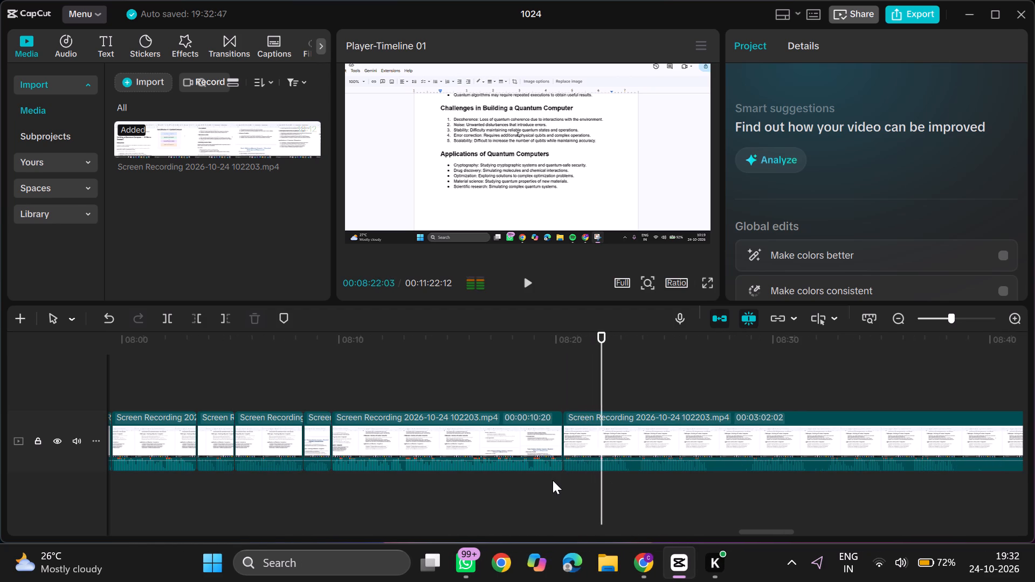
left_click_drag(553, 480, 510, 487)
key("space")
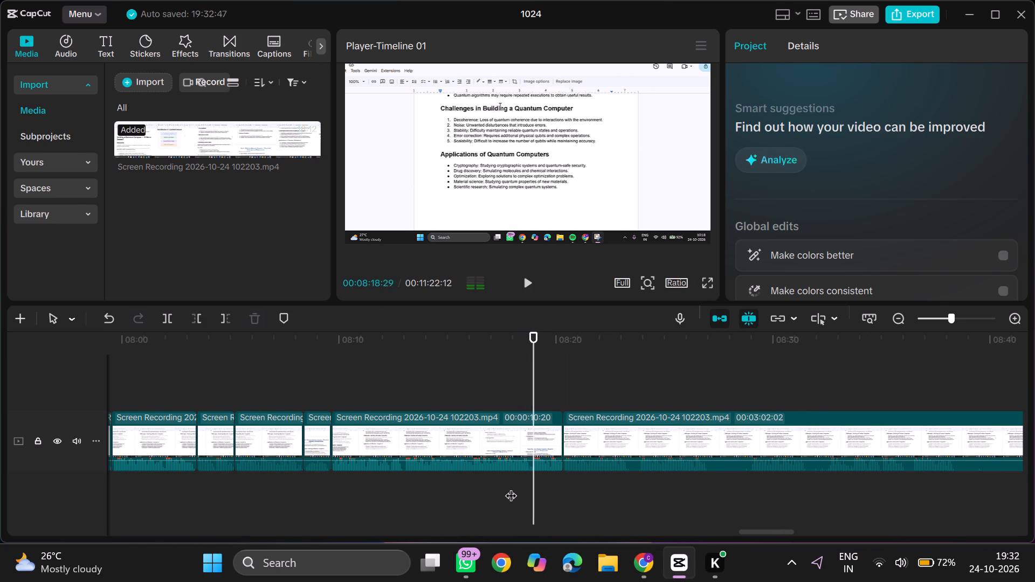
scroll(510, 487, "down", 1, "ctrl")
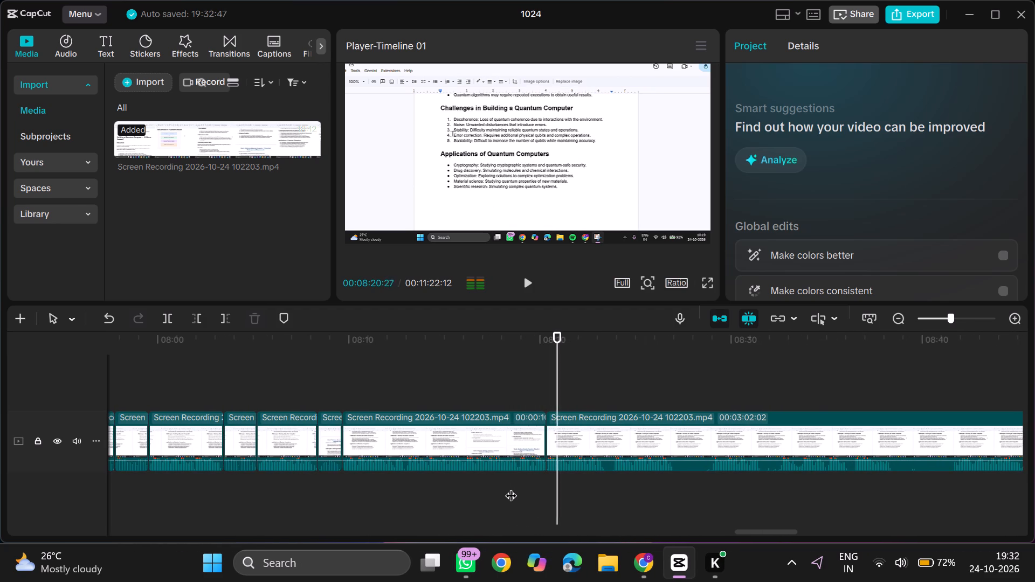
left_click(605, 473)
key("space")
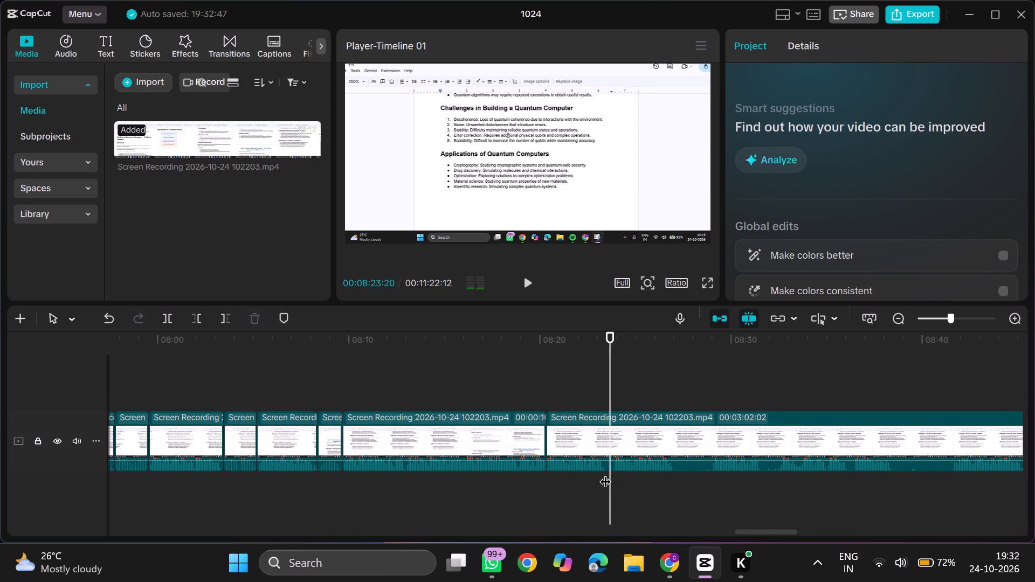
left_click(611, 474)
type("q")
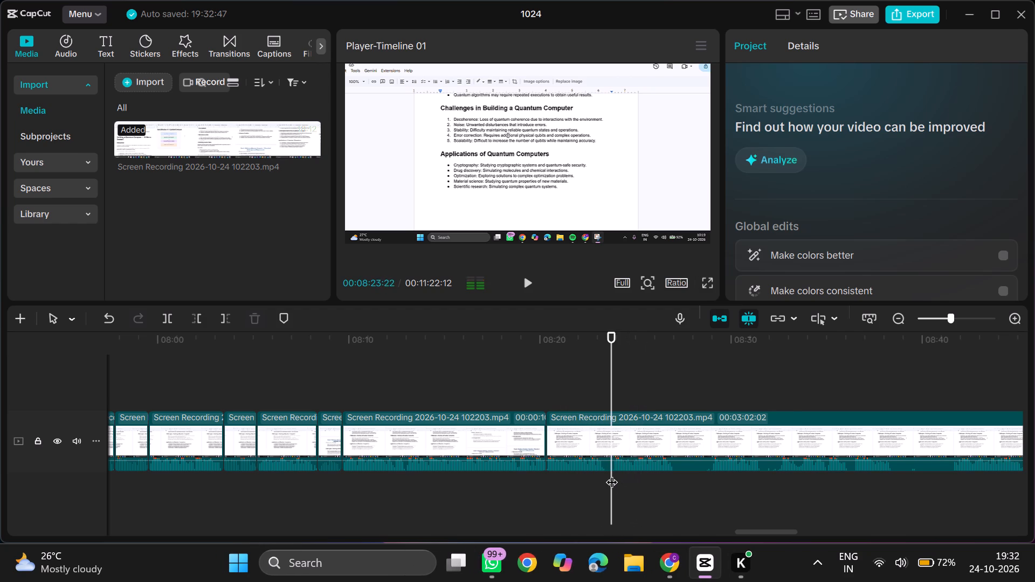
key("space")
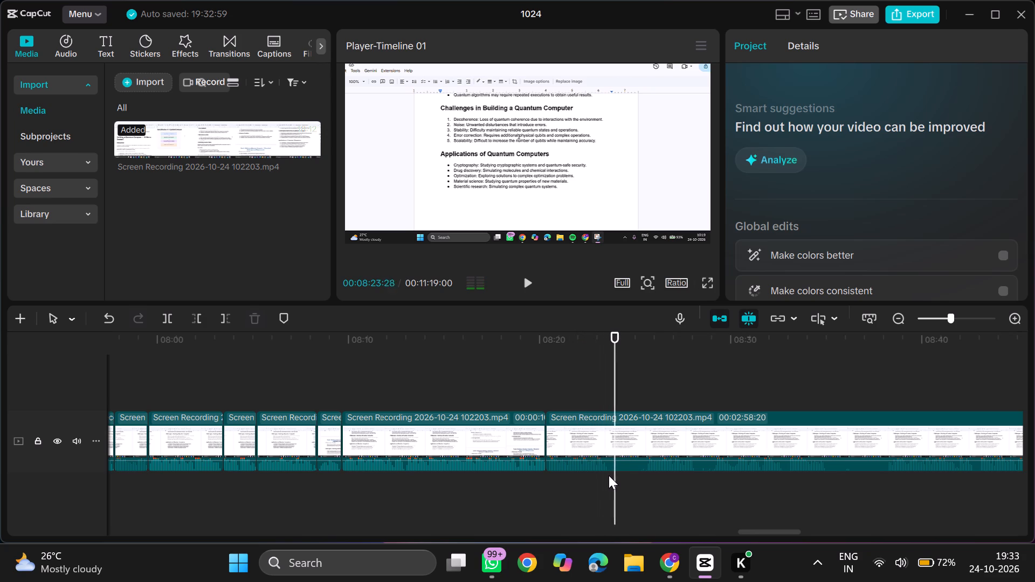
Split the recording at 00:08:23:21, trim about 1.7 seconds off the following clip's start and play on.
triple_click(618, 483)
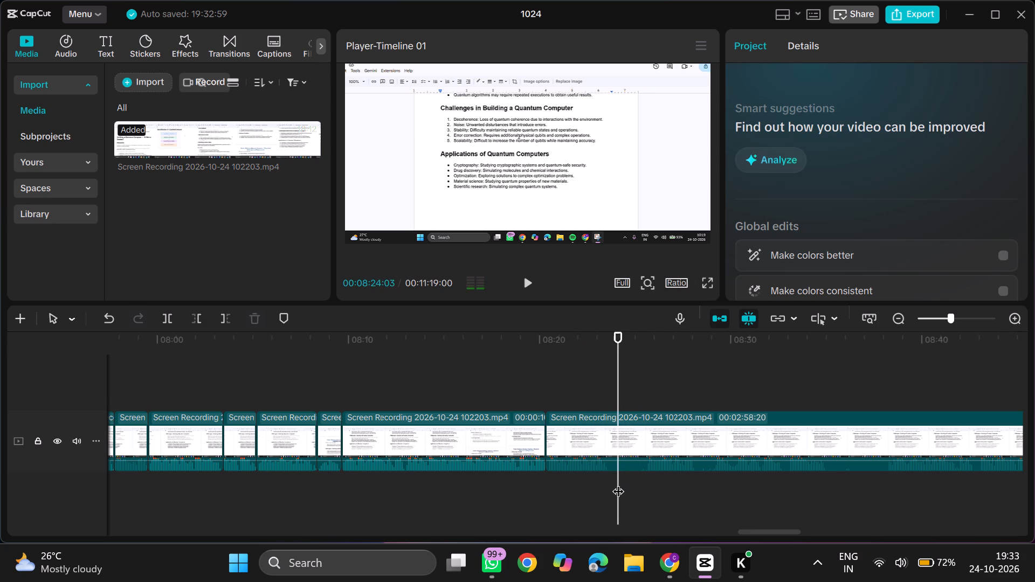
left_click_drag(618, 483, 609, 488)
left_click(609, 488)
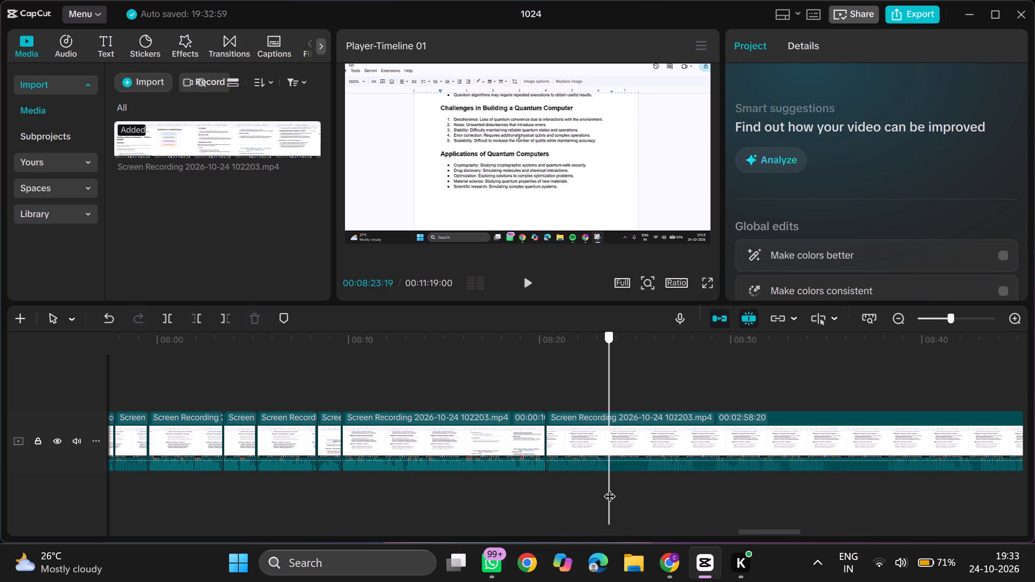
key("ctrl+b")
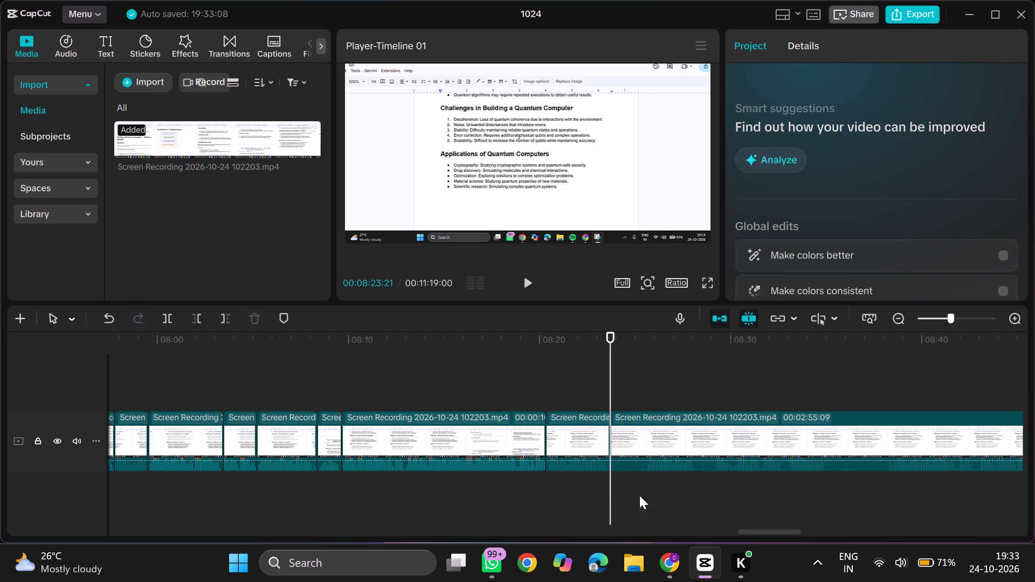
double_click(643, 473)
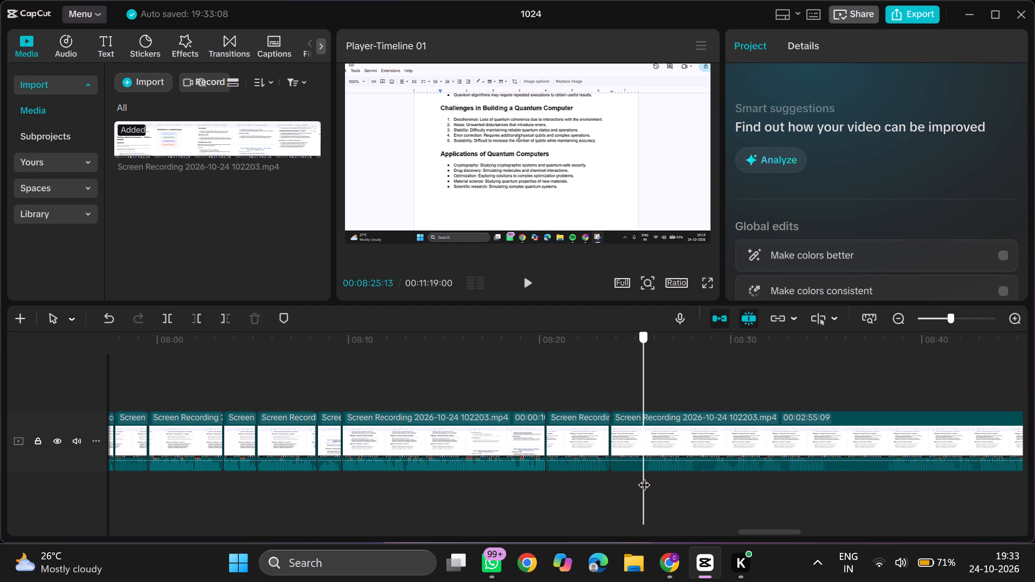
type("q")
key("space")
Split the recording at 00:08:26:15, trim 22 frames off the following clip's start and play on.
scroll(644, 476, "left", 1)
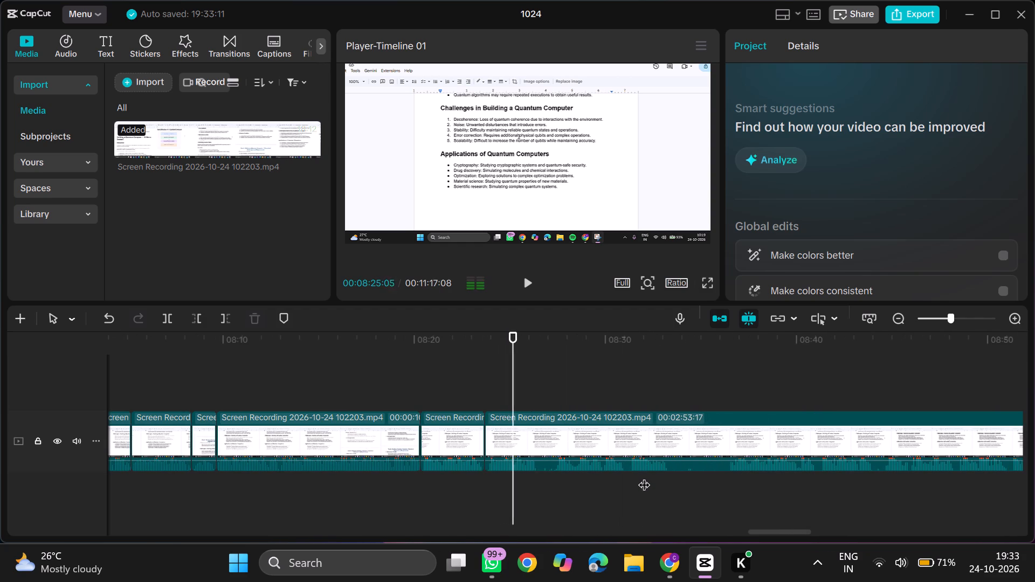
left_click(539, 472)
key("ctrl+b")
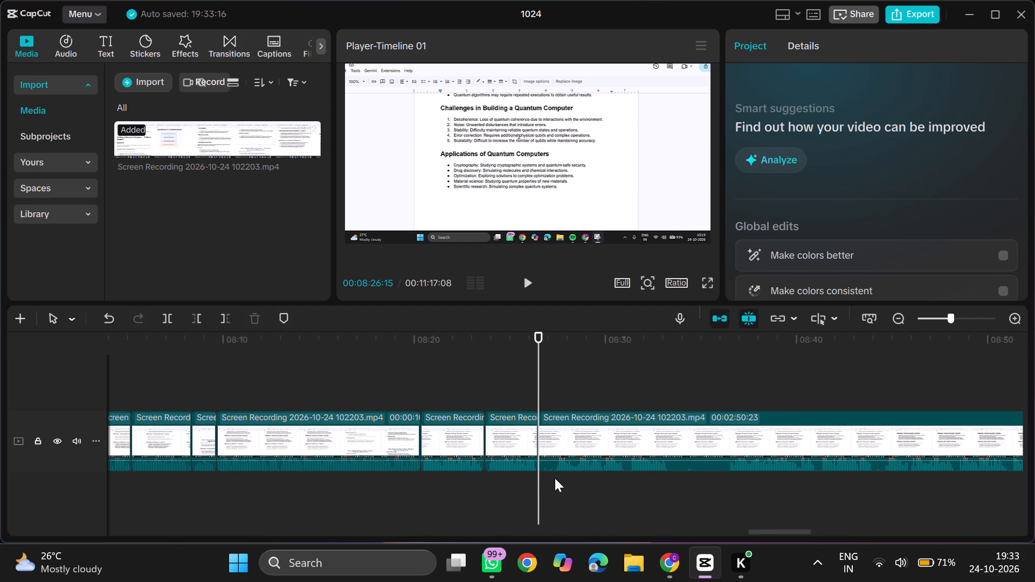
left_click(553, 475)
type("q")
key("space")
Split the recording at 00:08:30:12, play past the cut, trim 6 frames off the following clip's start and play on.
scroll(553, 475, "down", 3, "ctrl")
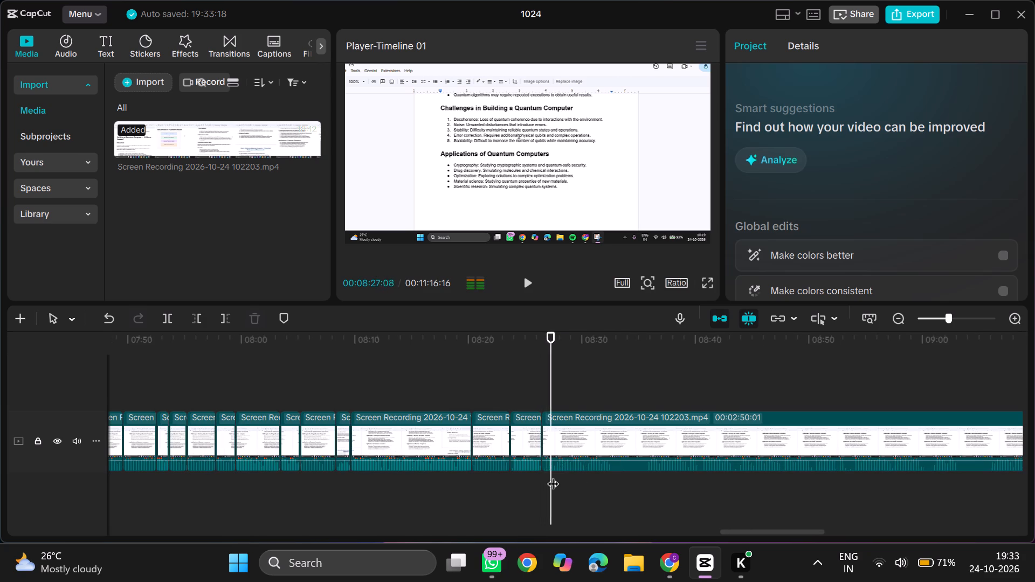
scroll(604, 474, "up", 3, "ctrl")
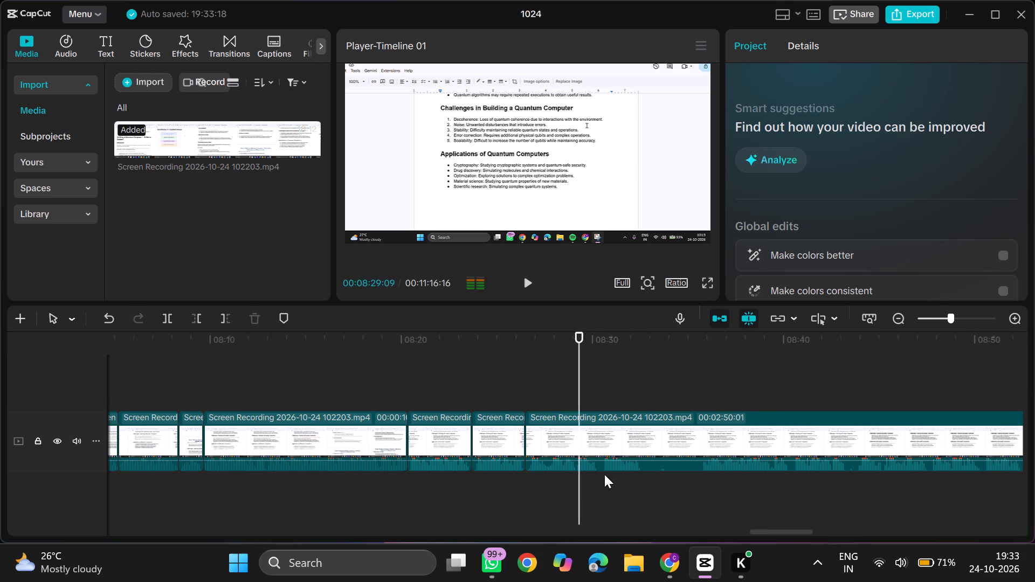
left_click(600, 472)
key("ctrl+b")
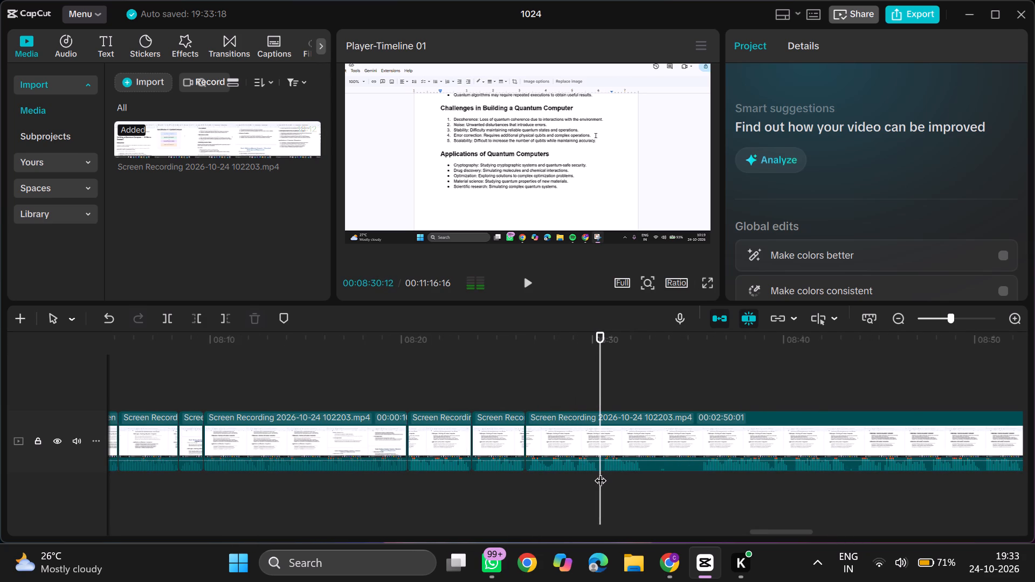
left_click(600, 472, "ctrl")
key("space")
scroll(600, 472, "up", 6, "ctrl")
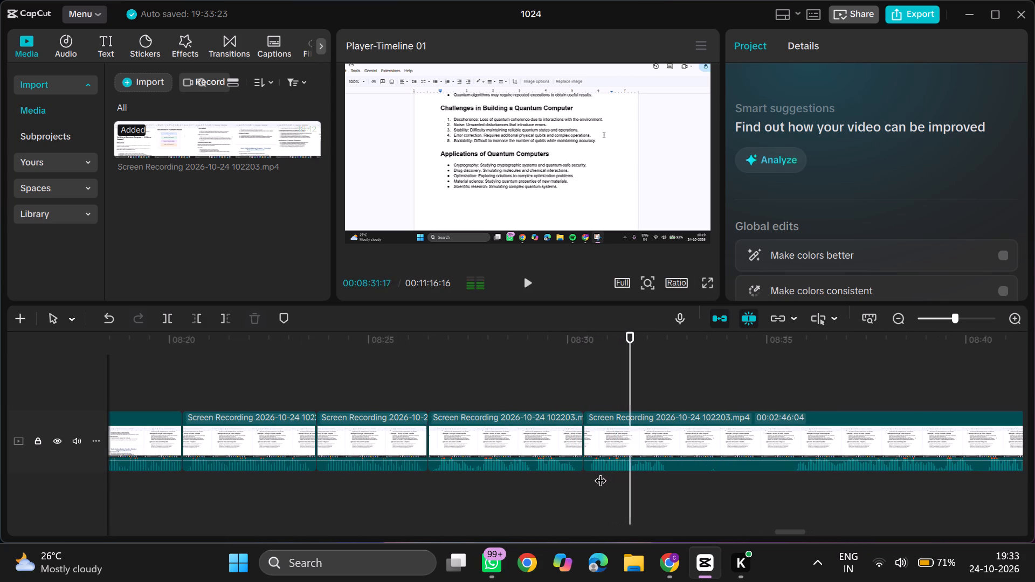
left_click(592, 472)
type("q")
key("space")
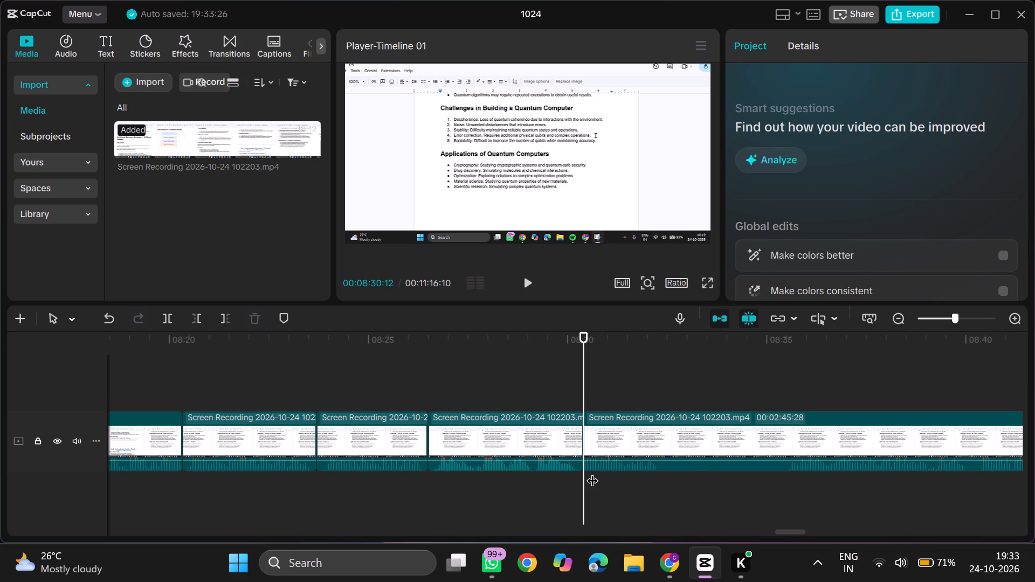
Split the recording at 00:08:32:10 and move the playhead to 00:08:35:14 in the following clip.
double_click(661, 475)
key("b")
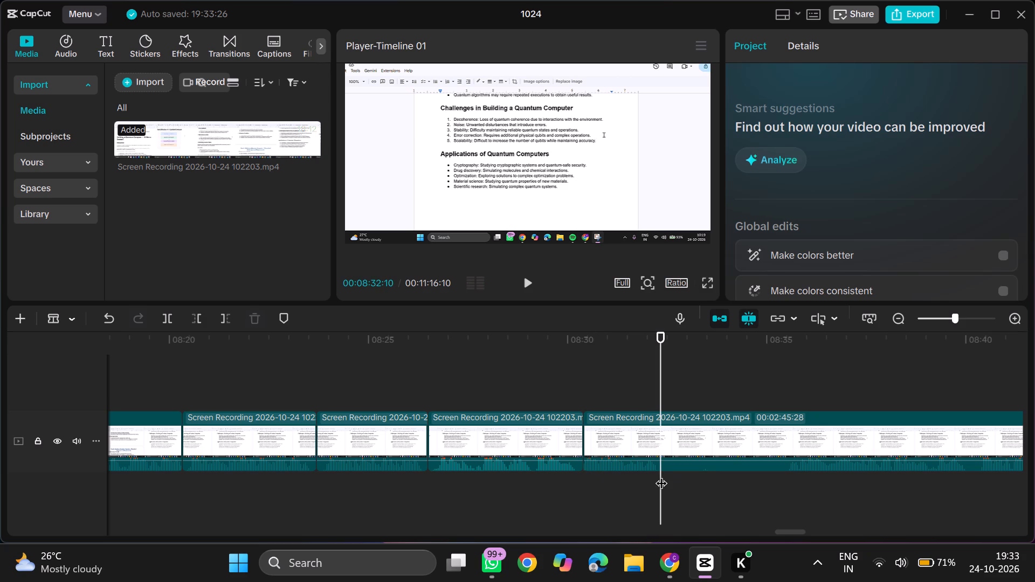
key("ctrl+b")
key("a")
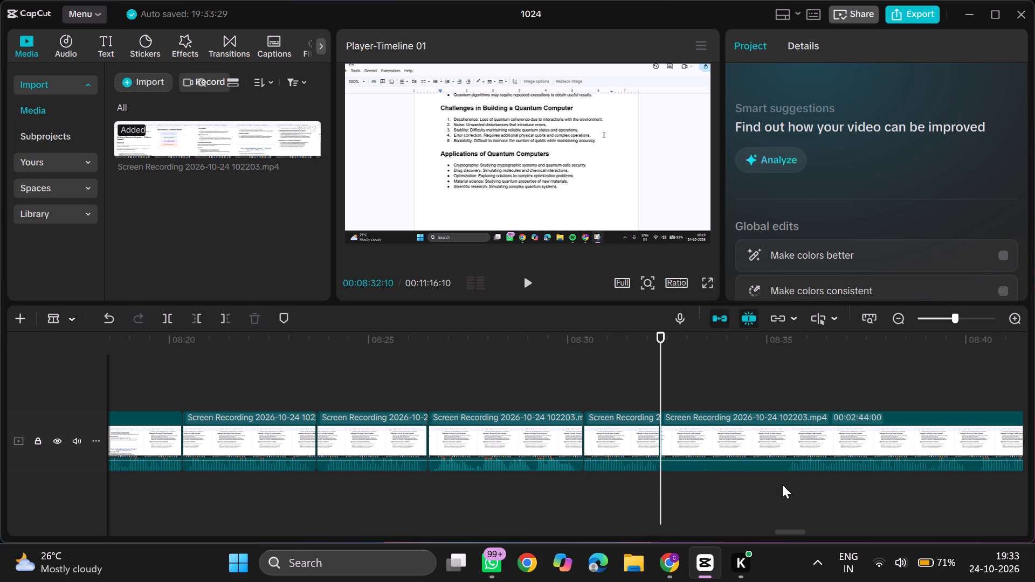
double_click(785, 485)
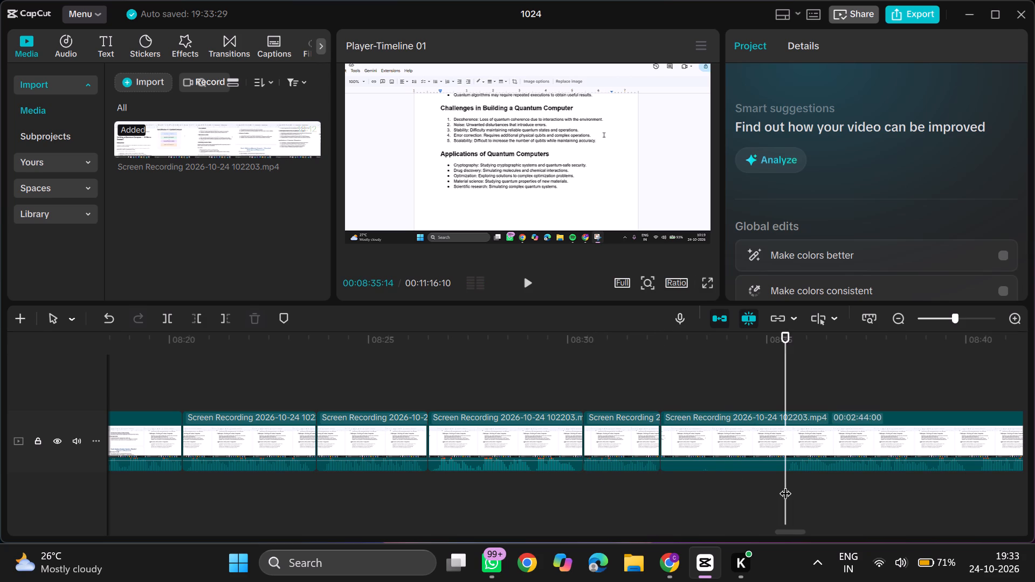
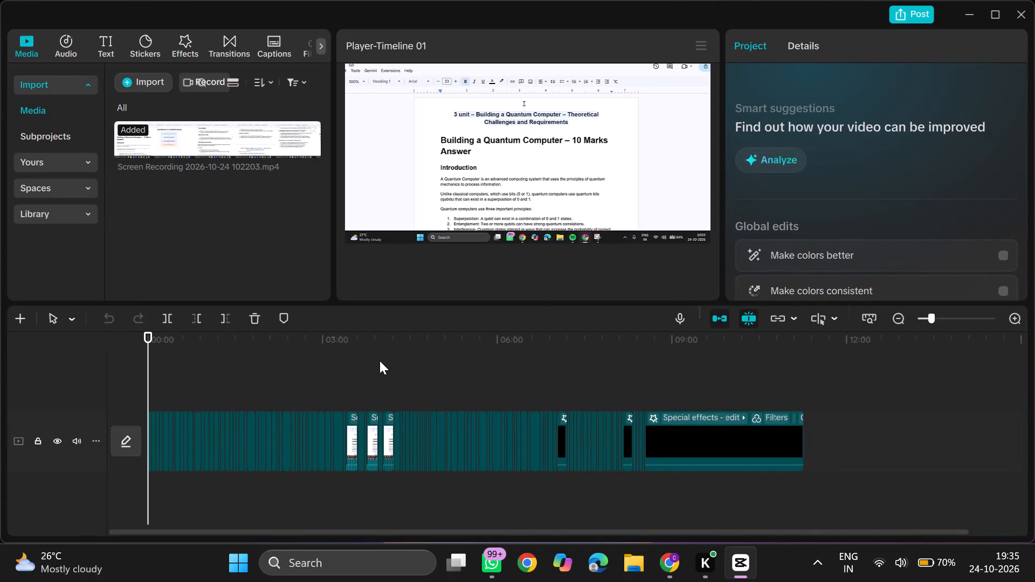
Review the timeline from about 07:46 and delete the short clip between about 08:05 and 08:08.
left_click(603, 495)
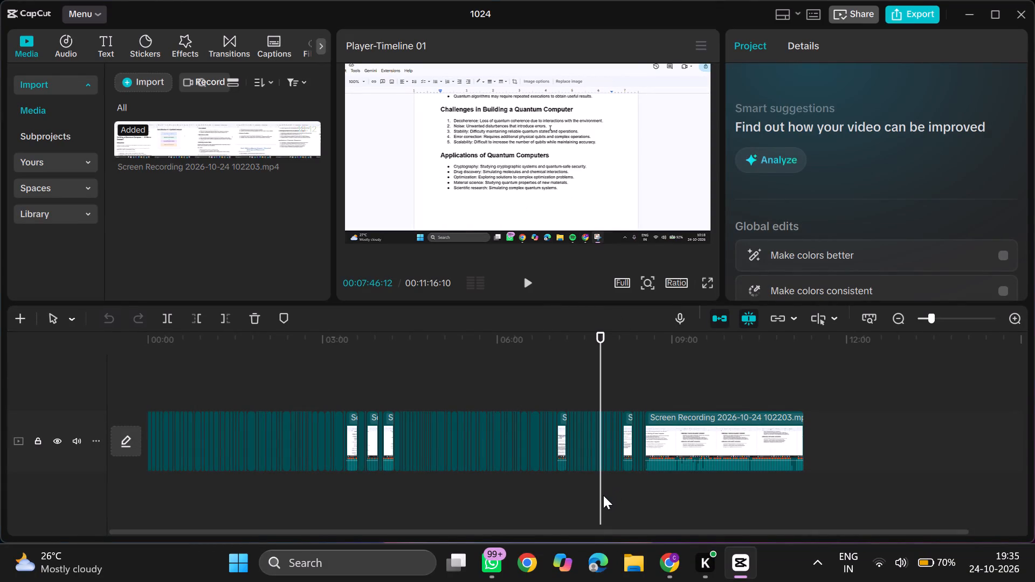
scroll(603, 495, "up", 14, "ctrl")
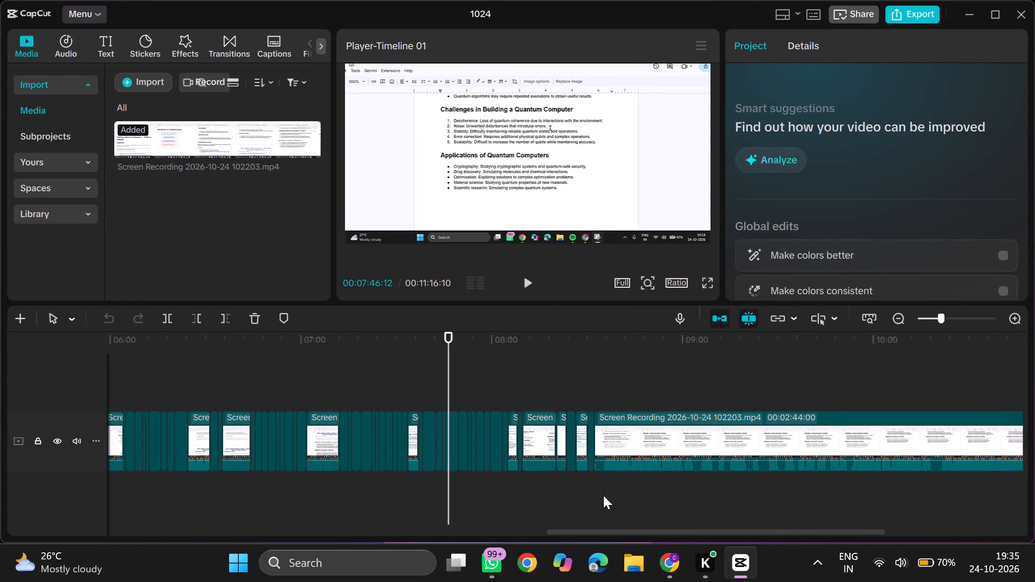
scroll(603, 495, "up", 3, "ctrl")
scroll(603, 495, "left", 1)
scroll(603, 495, "up", 5, "ctrl")
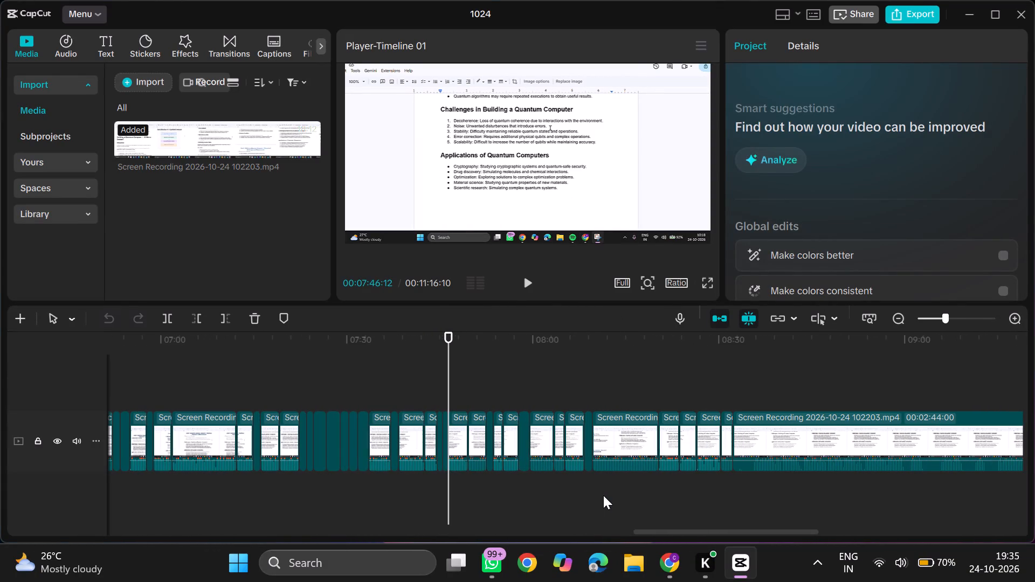
key("space")
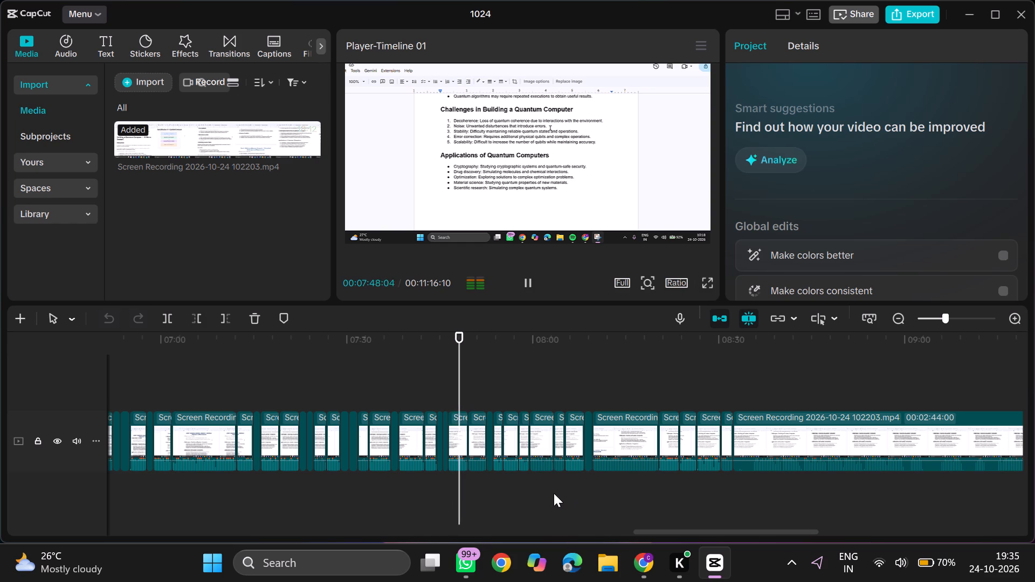
left_click(553, 493)
key("space")
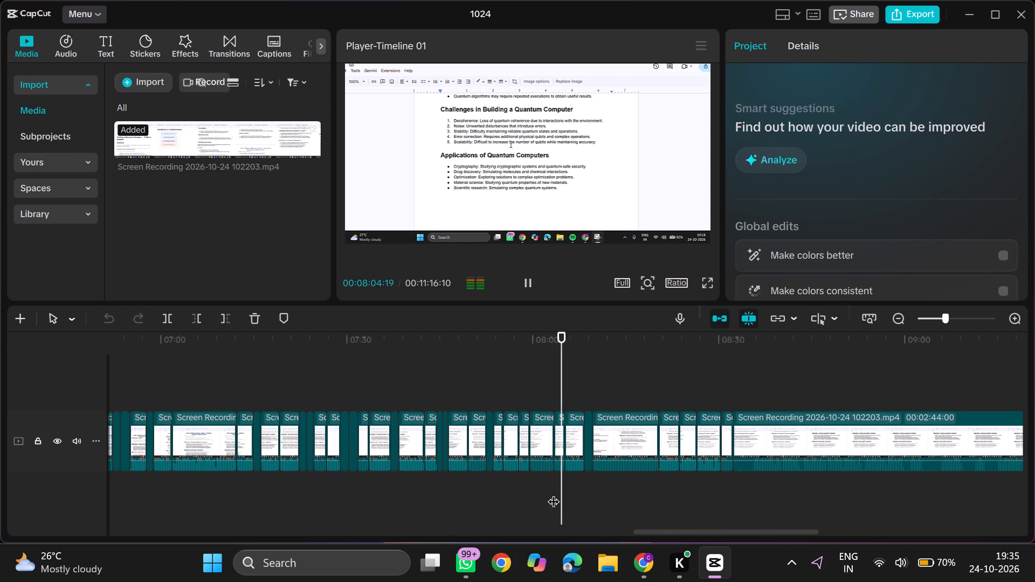
scroll(553, 493, "up", 8, "ctrl")
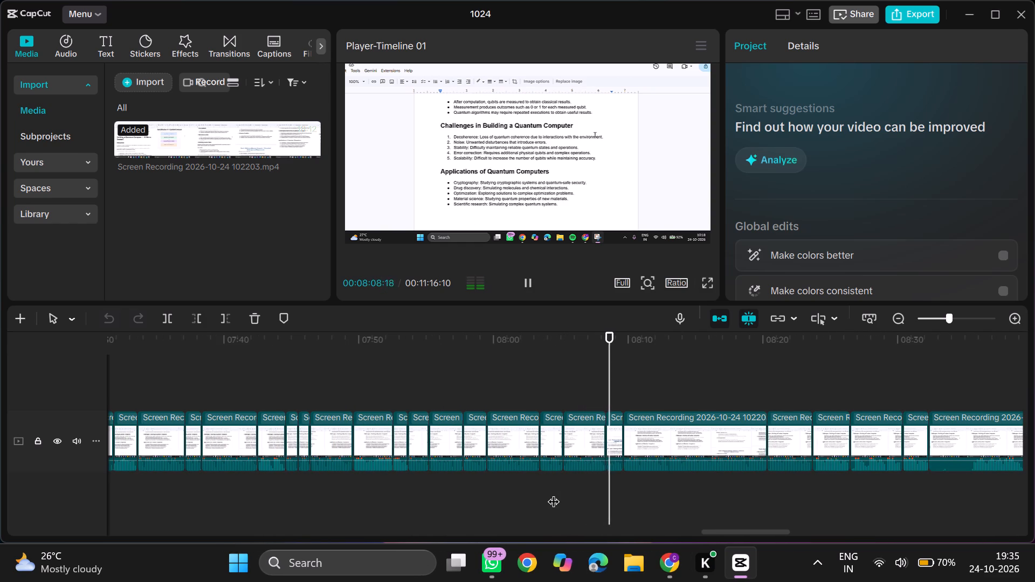
left_click(578, 453)
key("BackSpace")
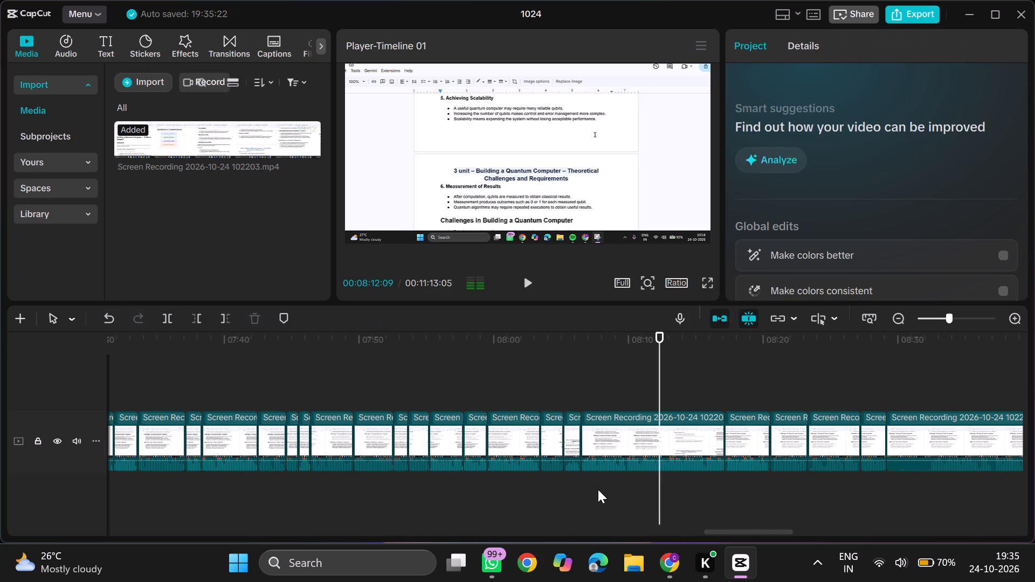
Play the timeline from about 08:02 to about 08:29 to check the latest cut and the clips that follow.
left_click(530, 488)
key("space")
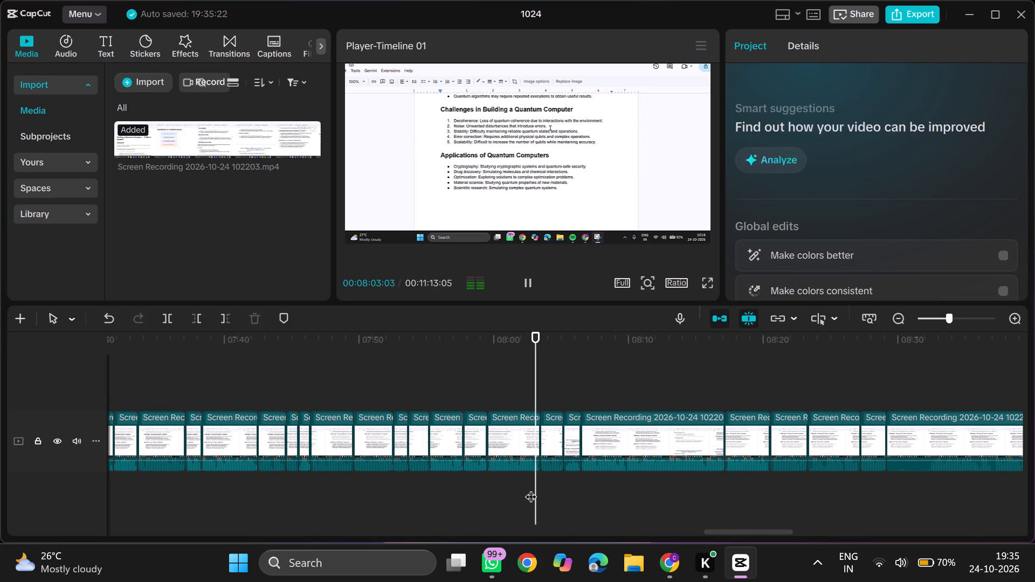
scroll(530, 488, "up", 10, "ctrl")
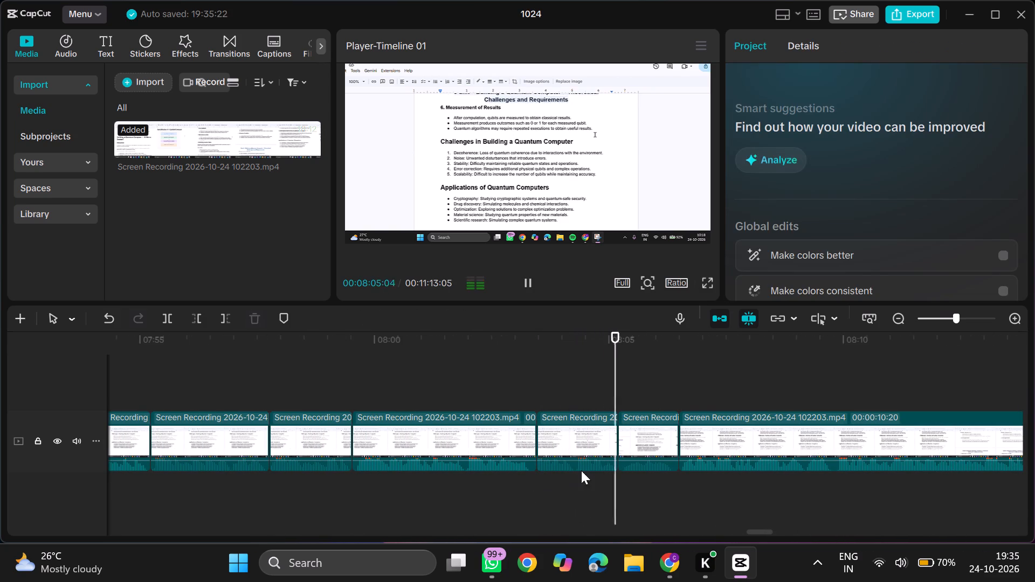
scroll(618, 465, "down", 2, "ctrl")
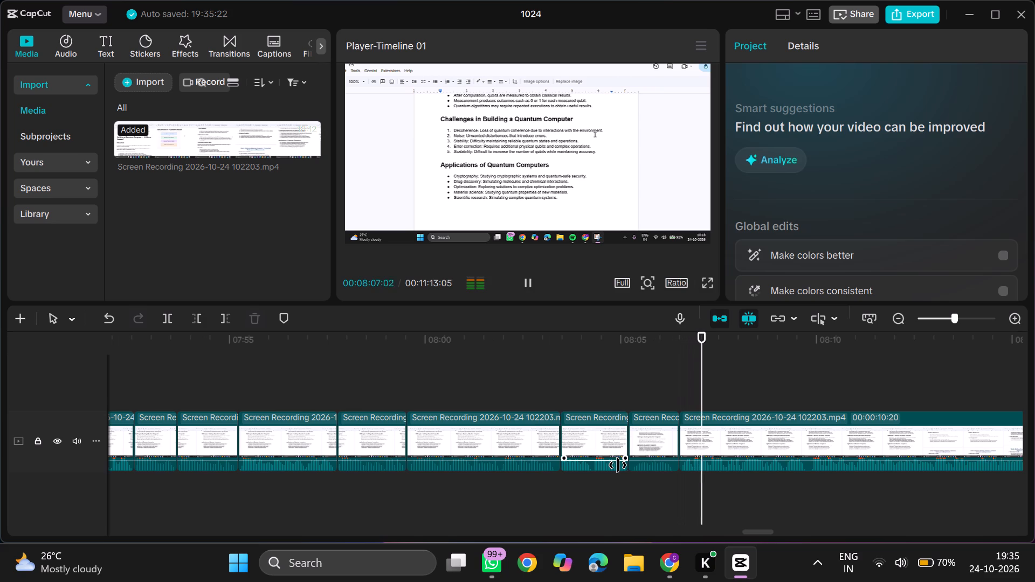
scroll(618, 465, "left", 1)
scroll(647, 468, "down", 2, "ctrl")
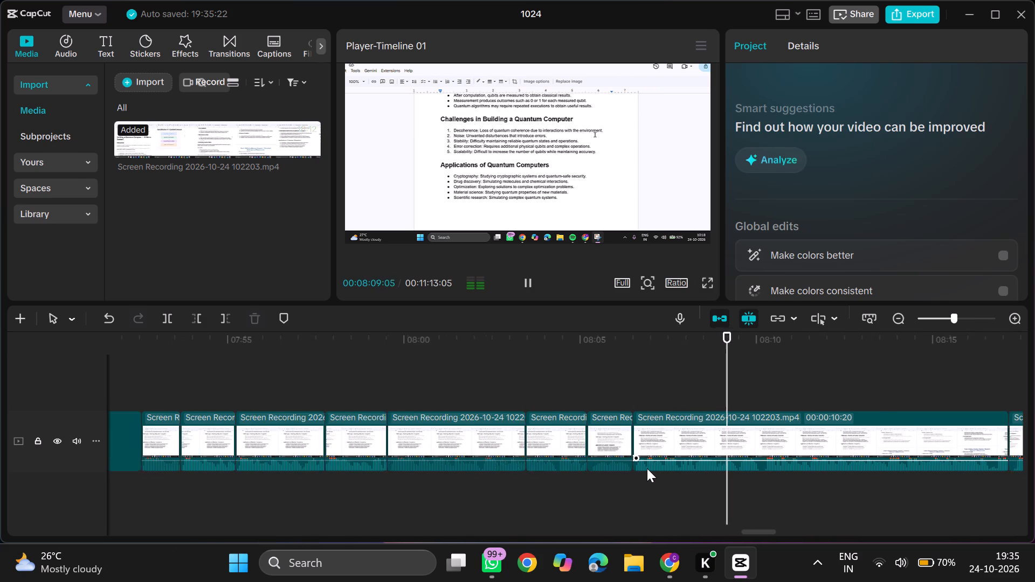
scroll(647, 468, "down", 1, "ctrl")
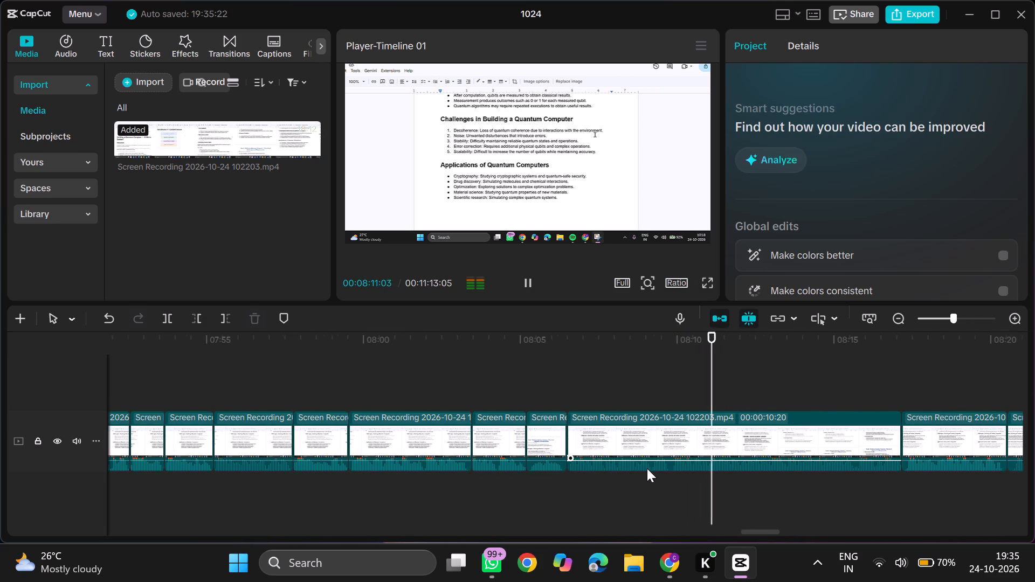
left_click(685, 449)
scroll(685, 449, "left", 1)
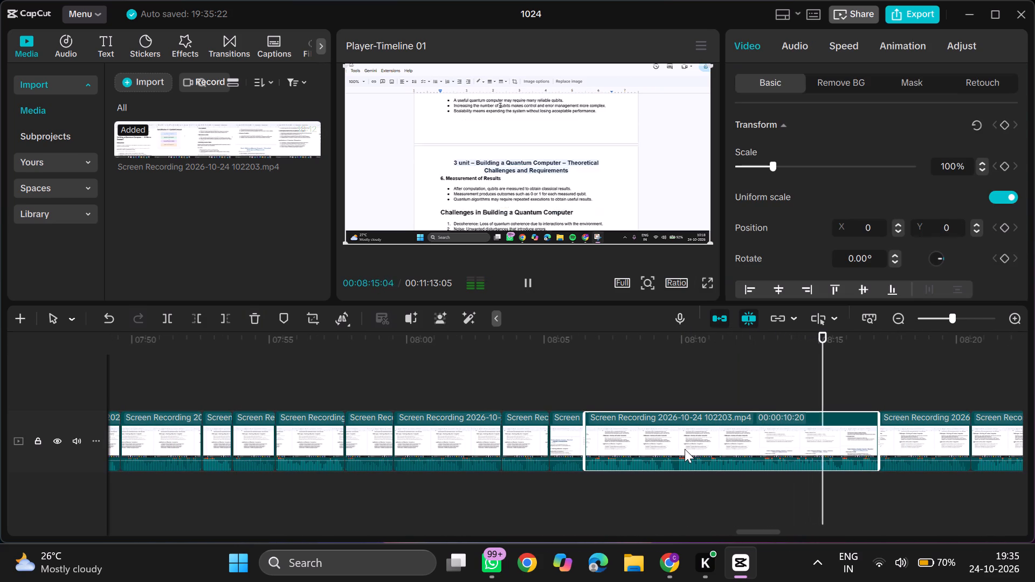
scroll(685, 449, "left", 1)
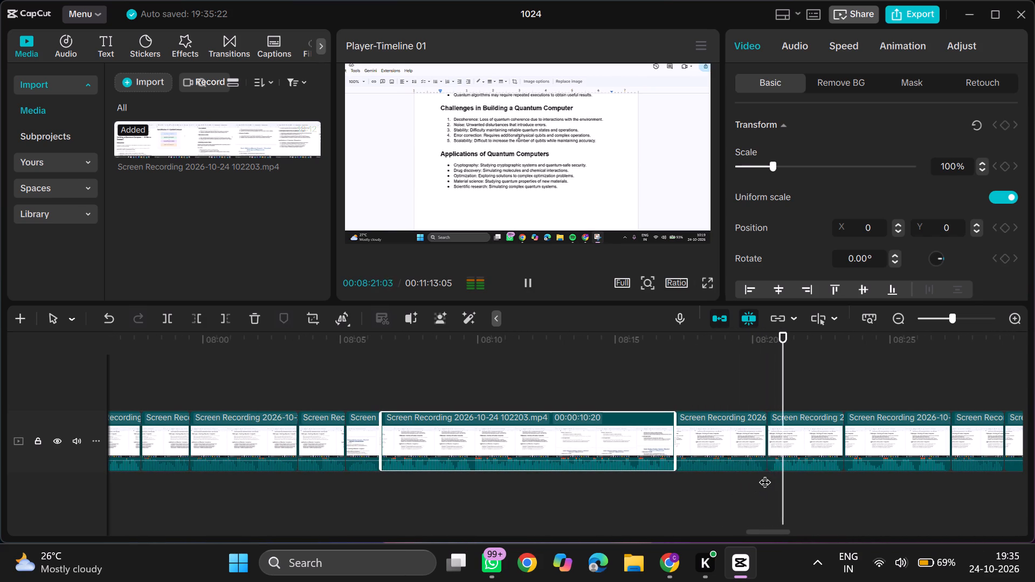
scroll(764, 474, "left", 1)
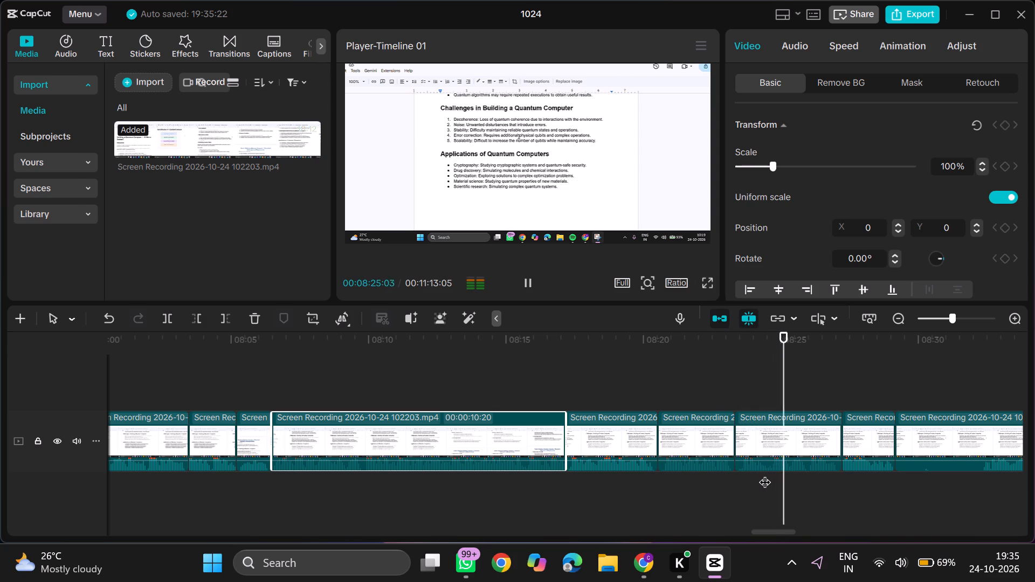
scroll(764, 474, "left", 1)
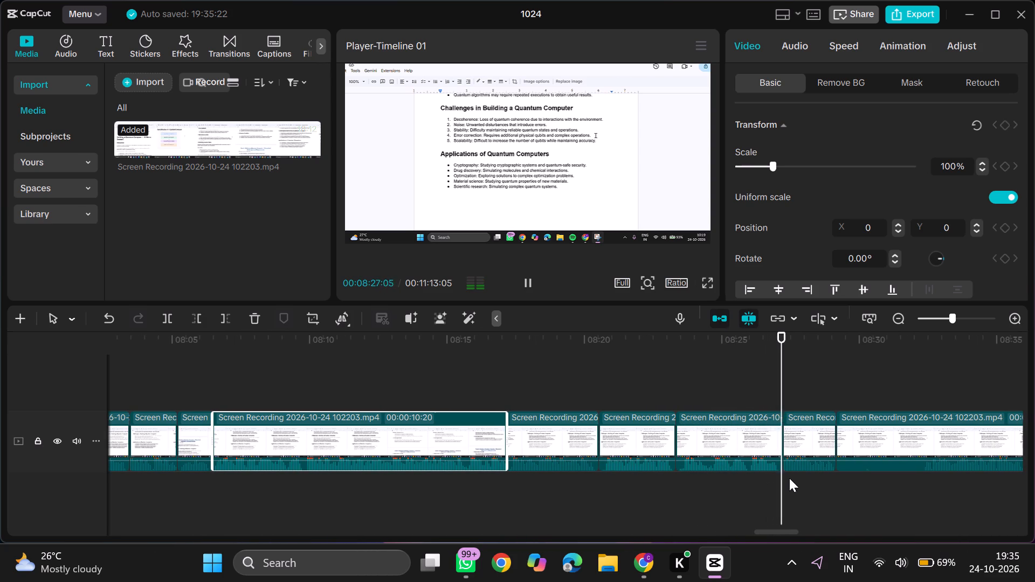
scroll(803, 478, "left", 1)
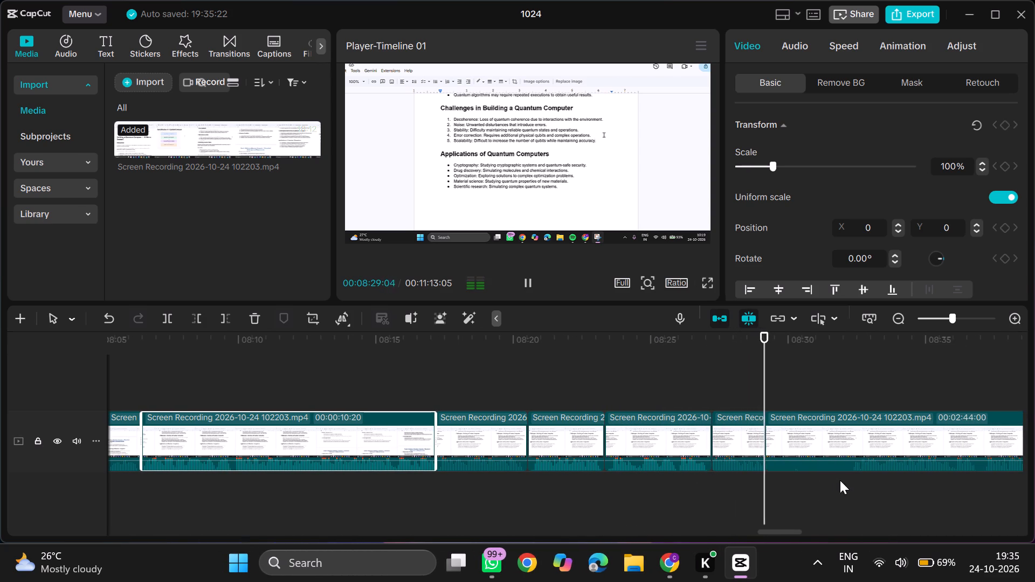
Trim off the beginning of the long final clip up to about 08:32.
left_click(848, 480)
type("q")
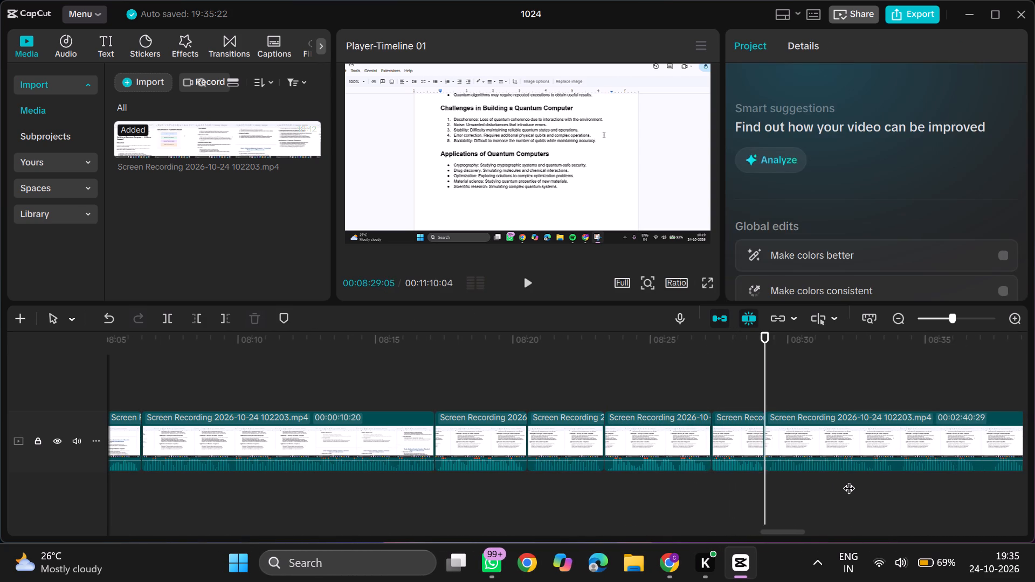
Play the trimmed final clip and split it at 00:08:33:26.
key("space")
scroll(848, 480, "left", 1)
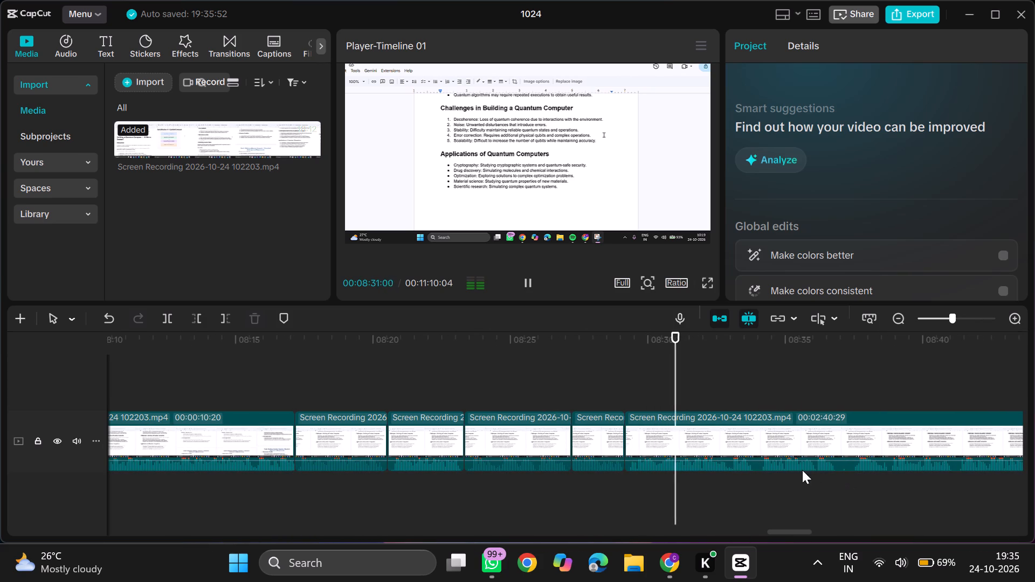
left_click(754, 476)
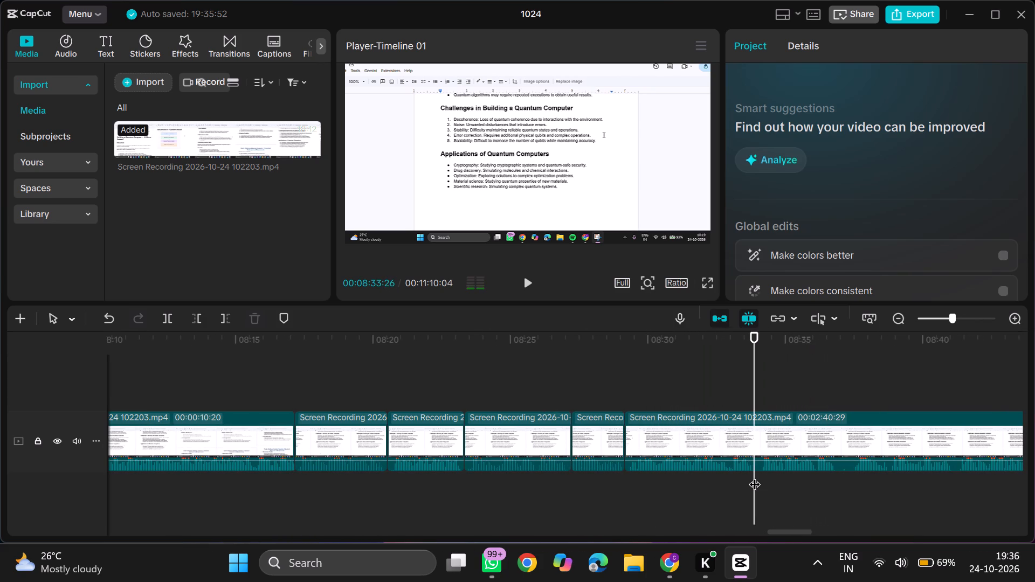
key("ctrl+b")
left_click(784, 473)
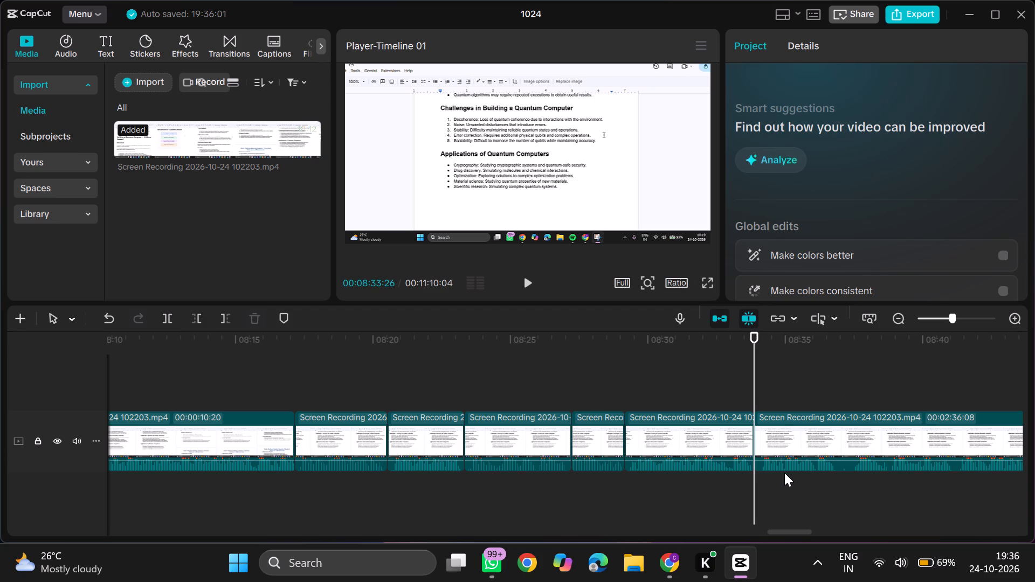
Trim about one second off the beginning of the long final clip and play from the cut.
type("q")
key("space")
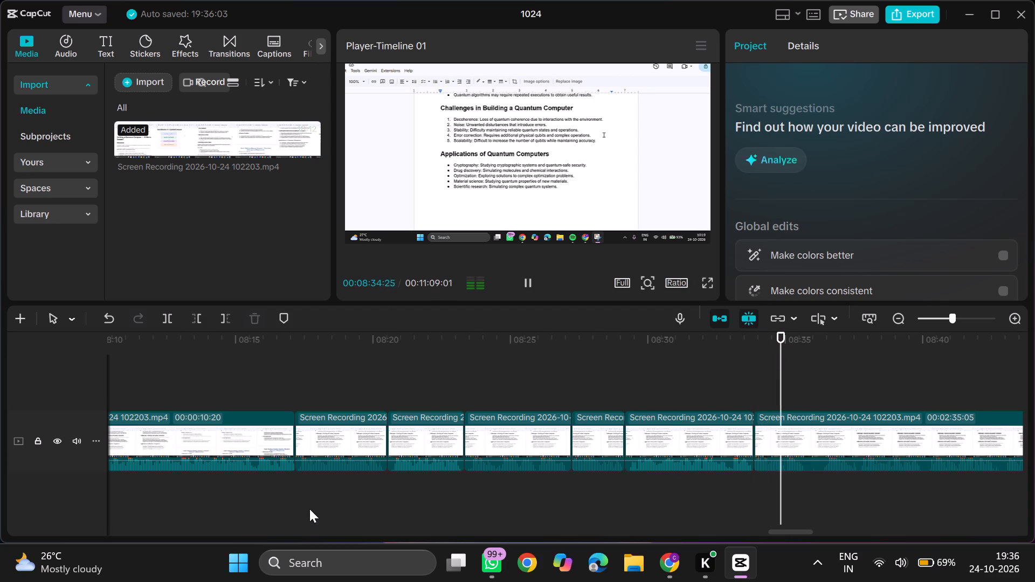
Replay the short clips from about 08:17 to 08:29 and delete the three clips between about 08:17 and 08:27.
left_click(308, 509)
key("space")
scroll(308, 509, "down", 4, "ctrl")
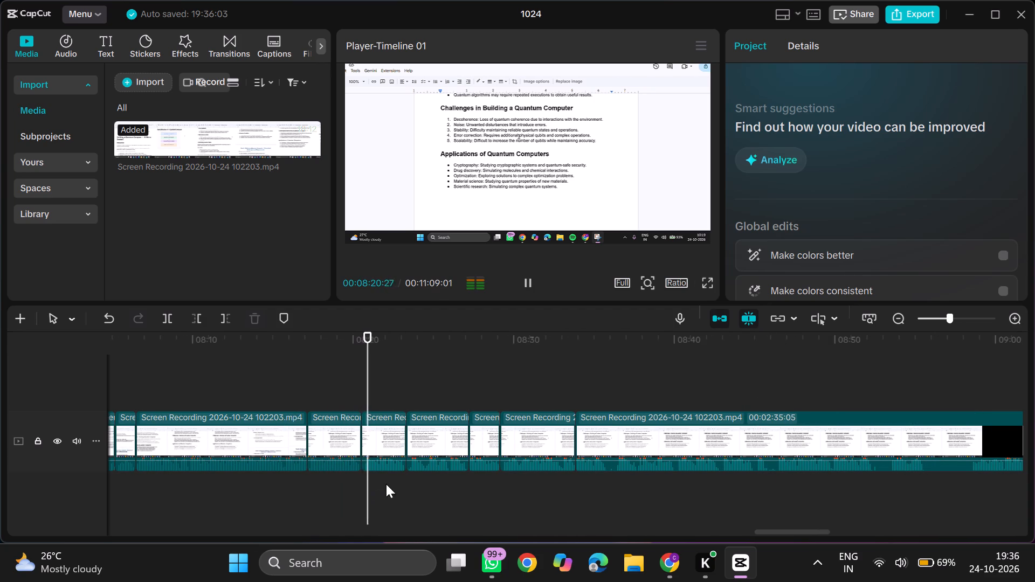
left_click(483, 478)
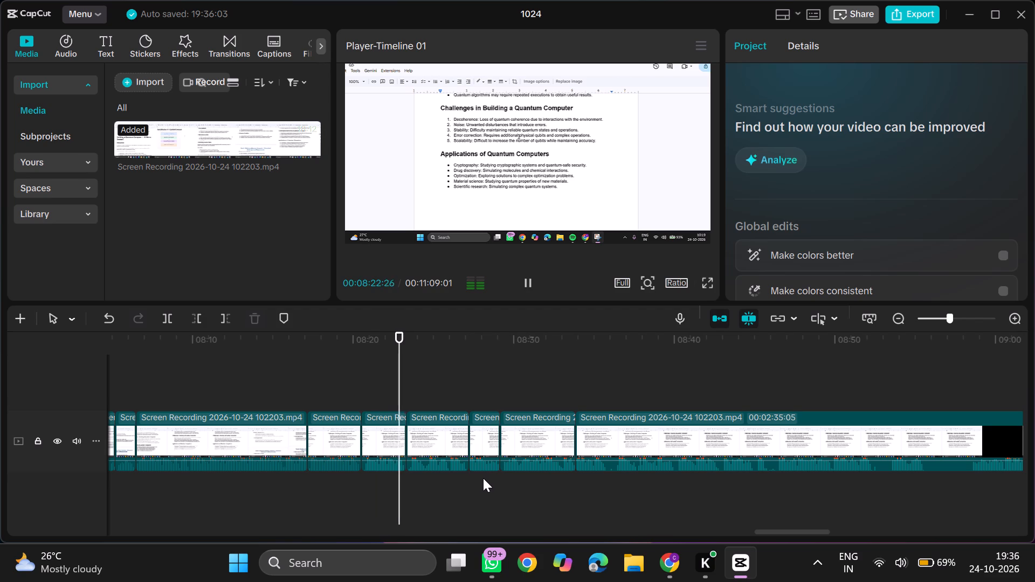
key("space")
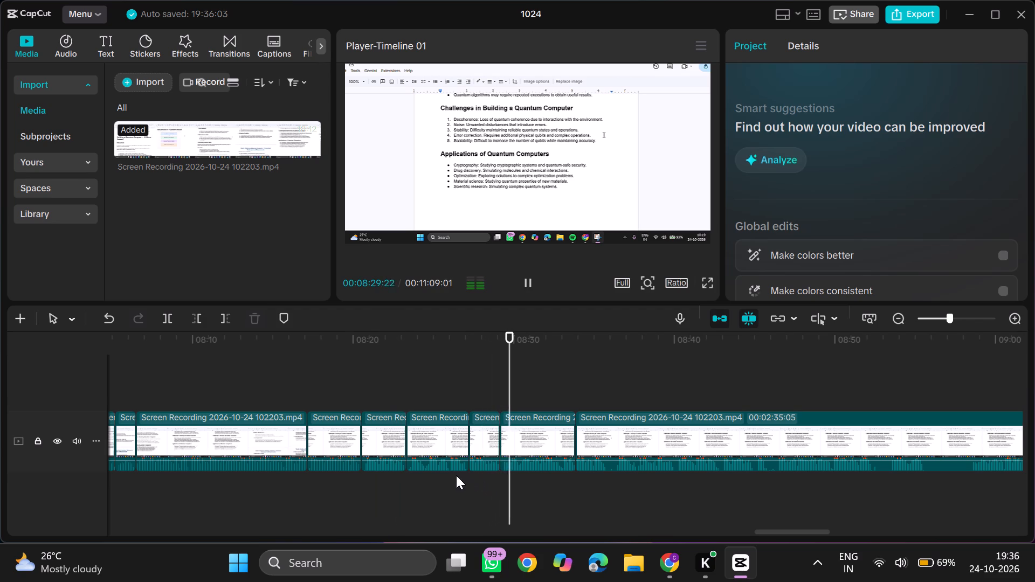
left_click_drag(456, 475, 350, 458)
key("BackSpace")
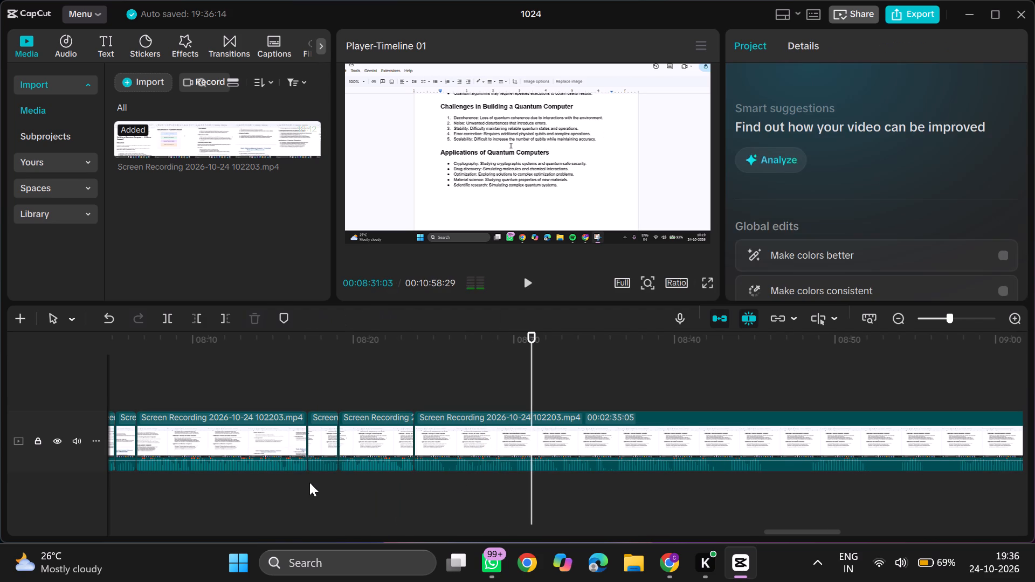
Play the timeline from about 08:14 to 08:26:10 to check the new join and the beginning of the long final clip.
left_click(309, 482)
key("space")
scroll(309, 482, "down", 3, "ctrl")
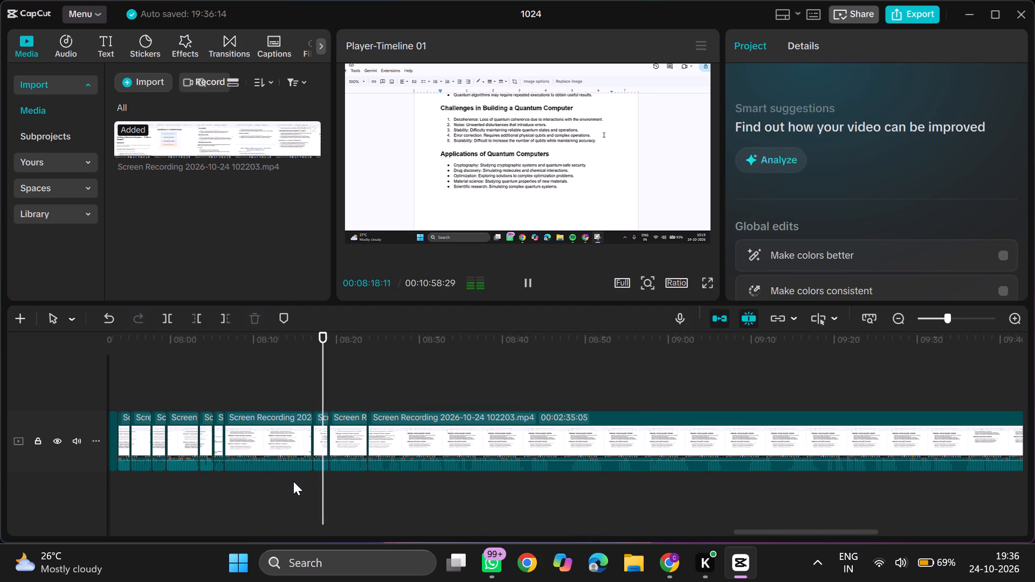
left_click(293, 481)
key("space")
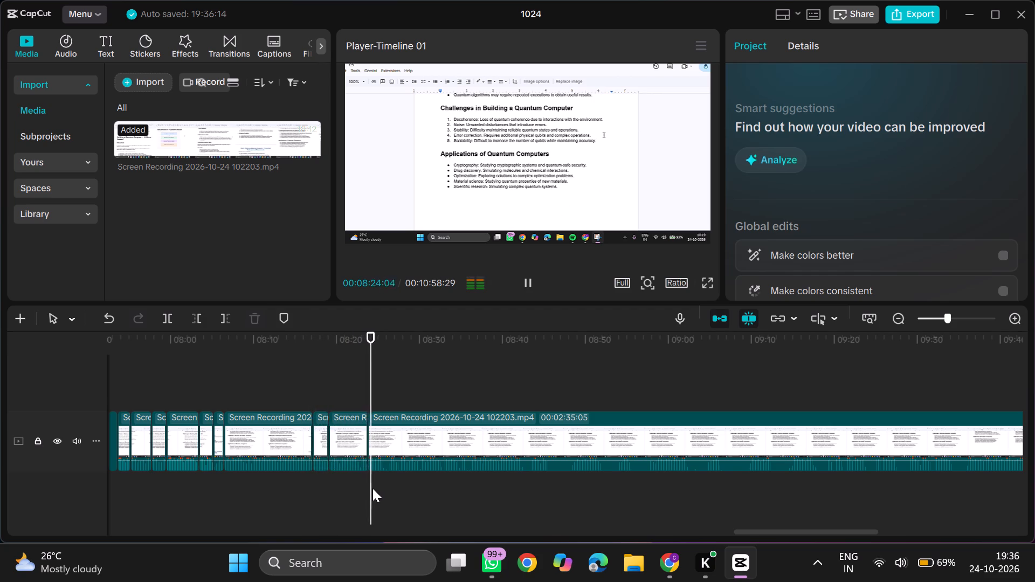
scroll(372, 488, "up", 11, "ctrl")
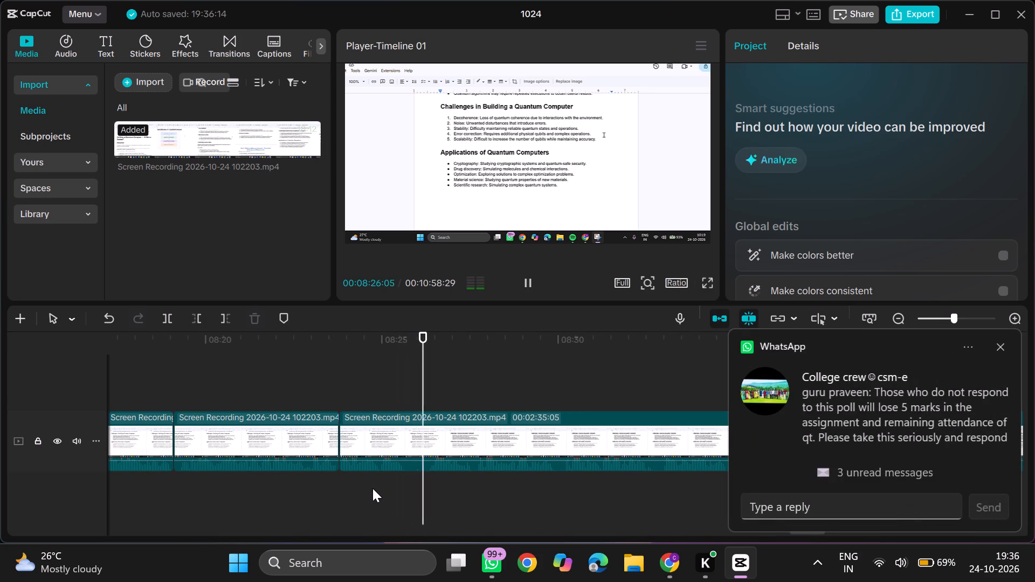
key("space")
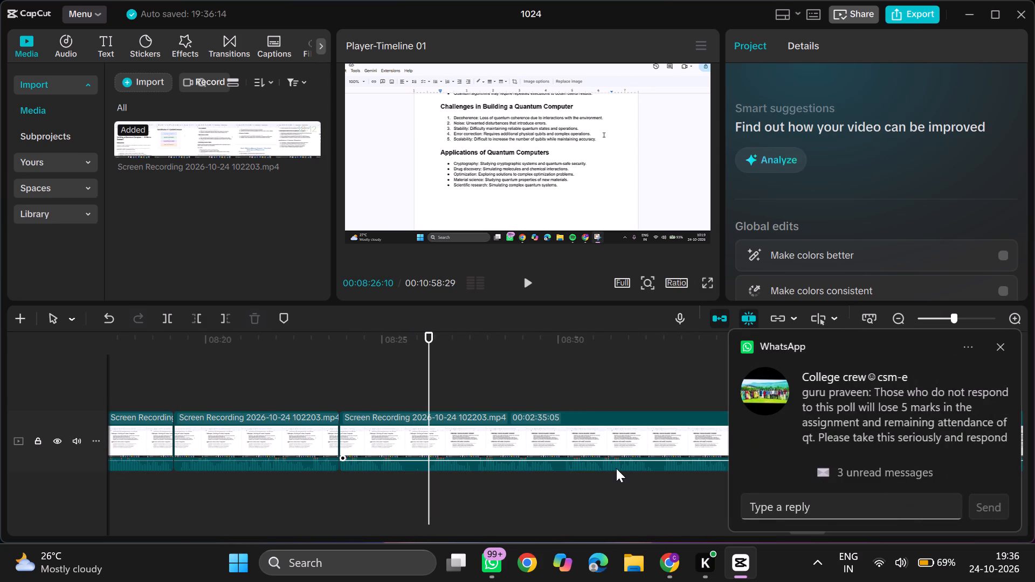
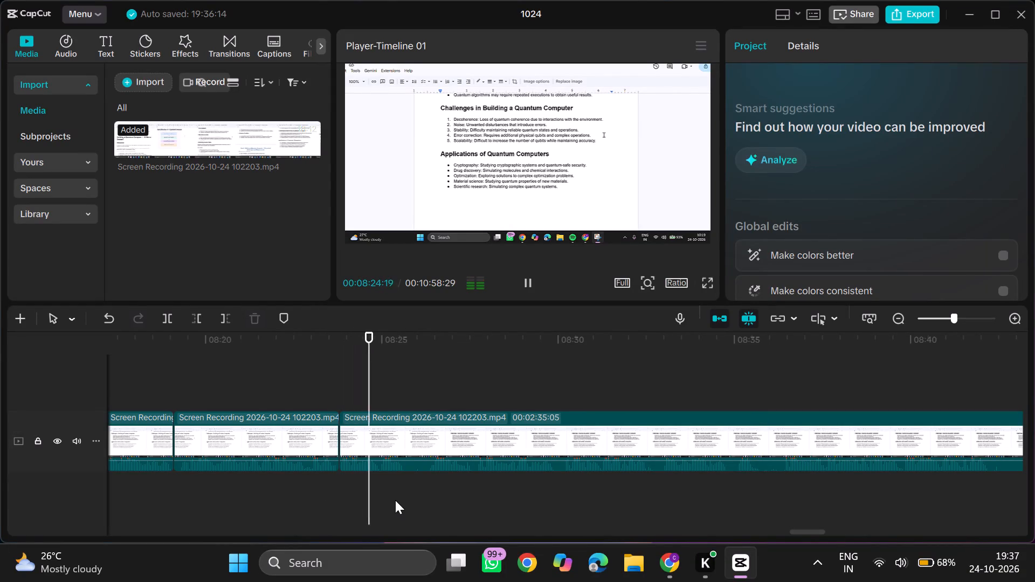
Split the long final clip at 00:08:25:21 and trim about half a second off the start of the part after the split.
left_click(406, 478)
key("ctrl+b")
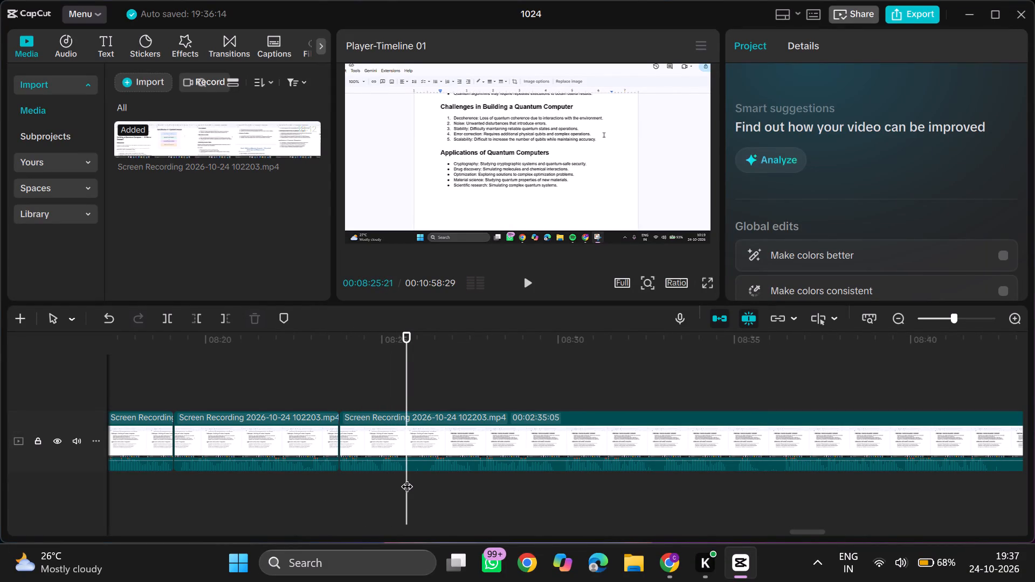
left_click(426, 478)
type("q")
Play the timeline from the new cut at about 08:25 to about 08:31 to check the trimmed final clip.
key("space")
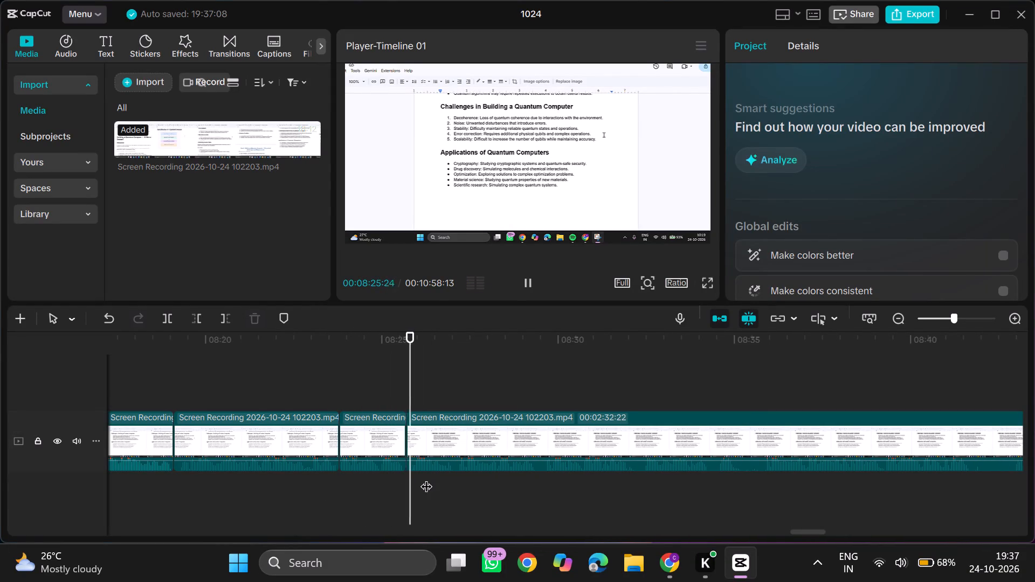
scroll(426, 478, "down", 2, "ctrl")
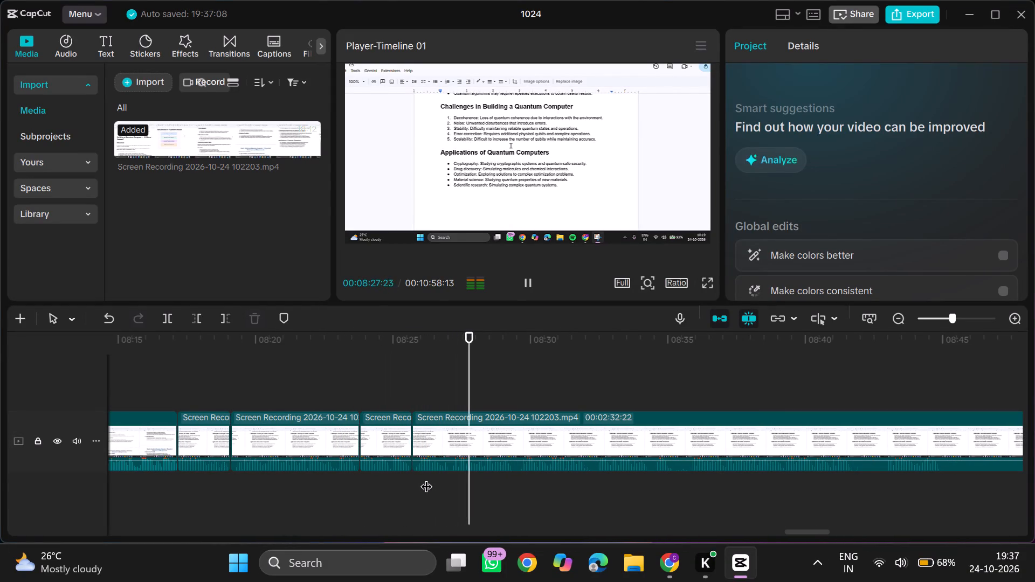
scroll(450, 479, "down", 2, "ctrl")
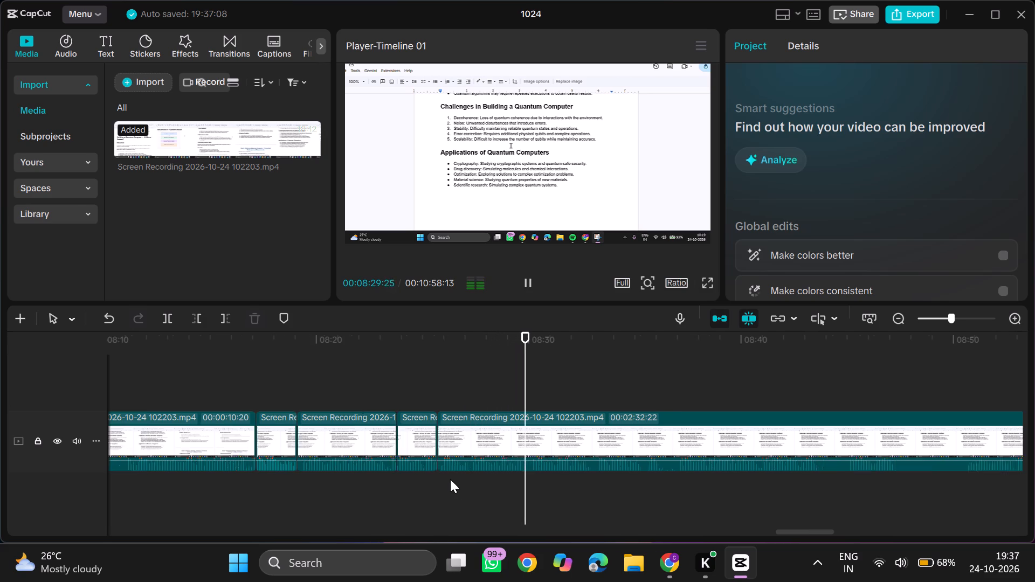
scroll(450, 479, "left", 1)
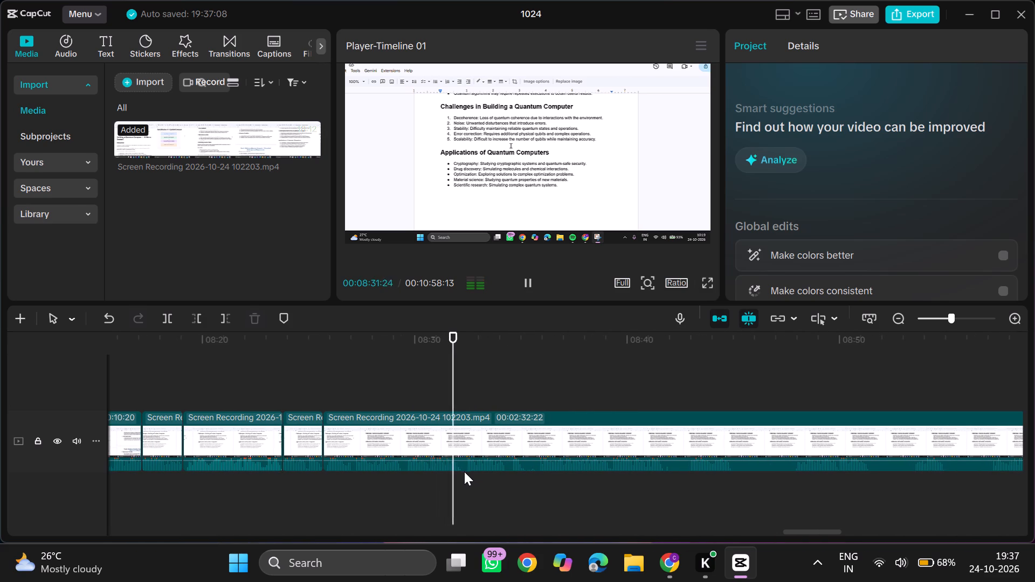
Trim off the beginning of the long final clip up to 00:08:35:26.
scroll(463, 476, "down", 2, "ctrl")
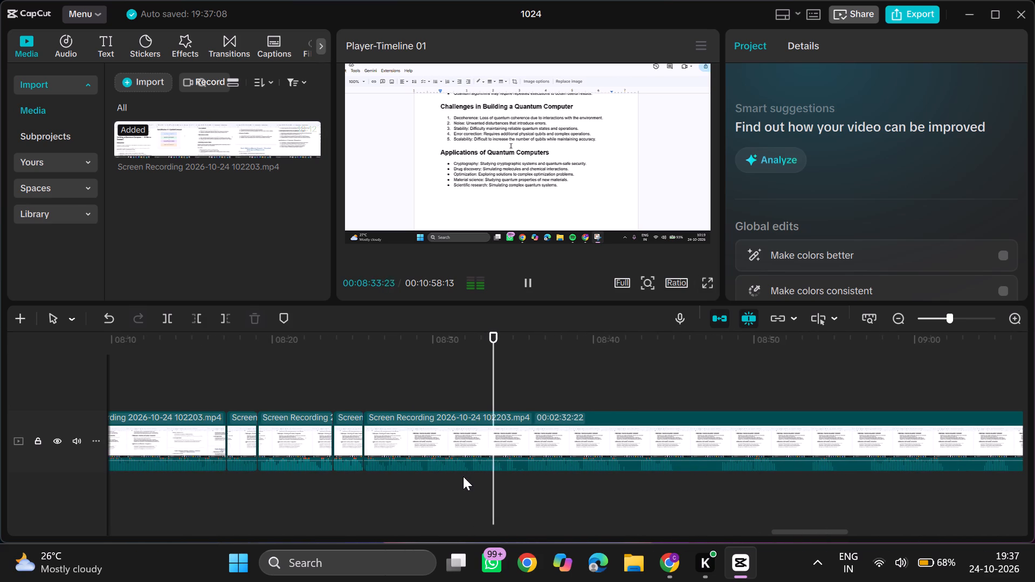
scroll(502, 482, "up", 2, "ctrl")
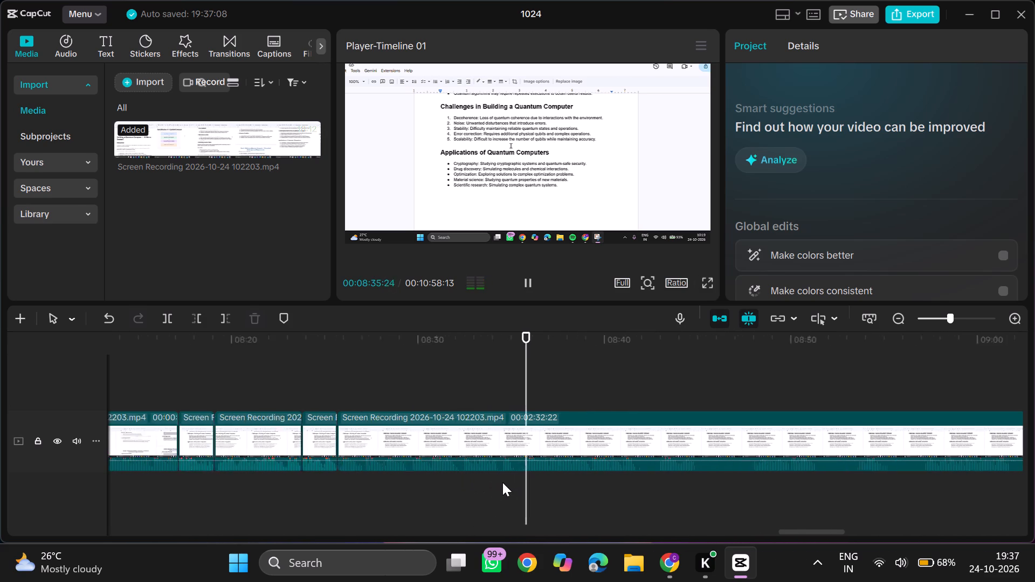
scroll(502, 482, "up", 3, "ctrl")
left_click(489, 475)
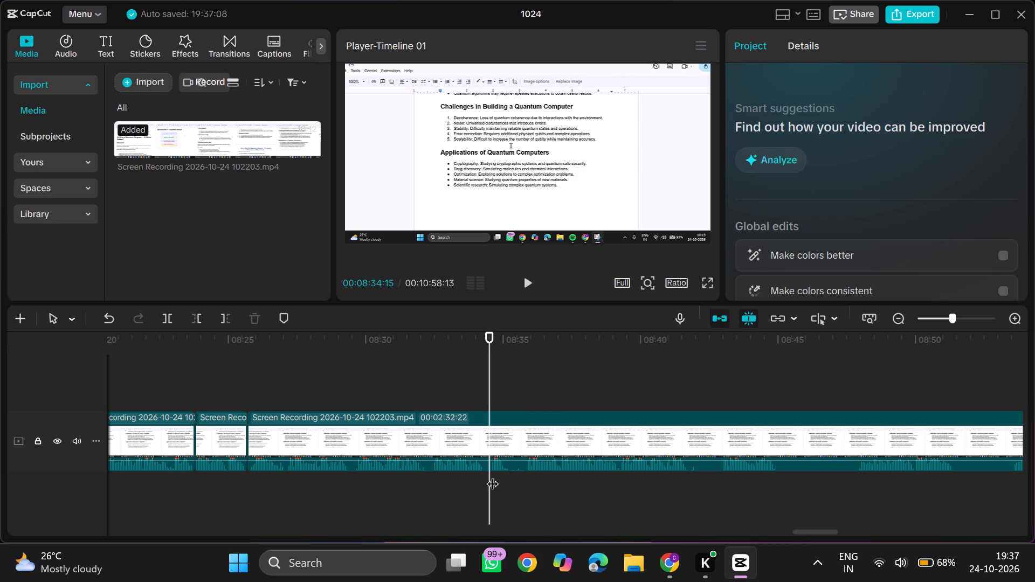
triple_click(529, 477)
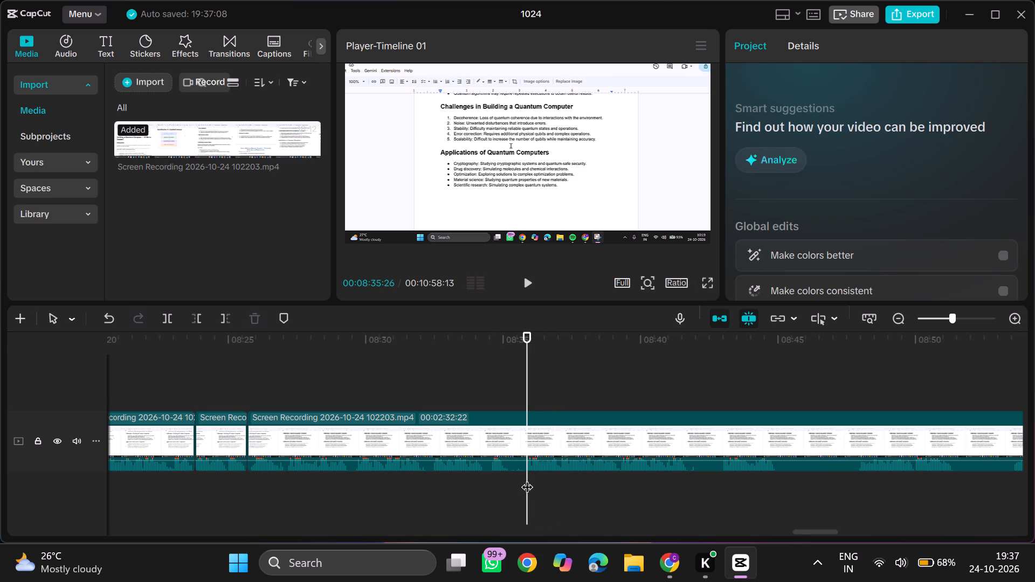
type("q")
Play the final clip, split it at 00:08:31:19 and trim about 1 second off the start of the part after the split.
key("space")
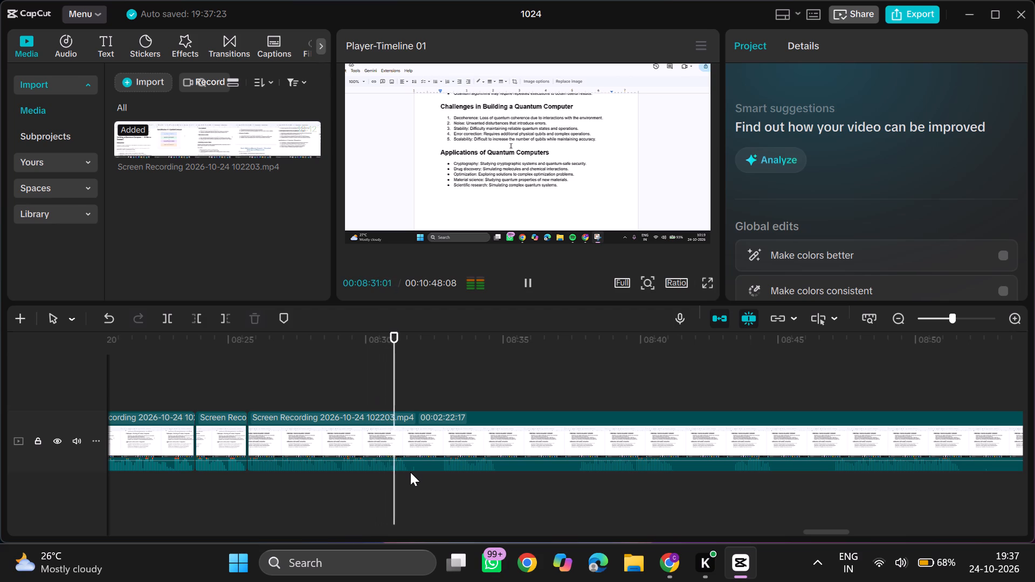
left_click(410, 472)
key("ctrl+b")
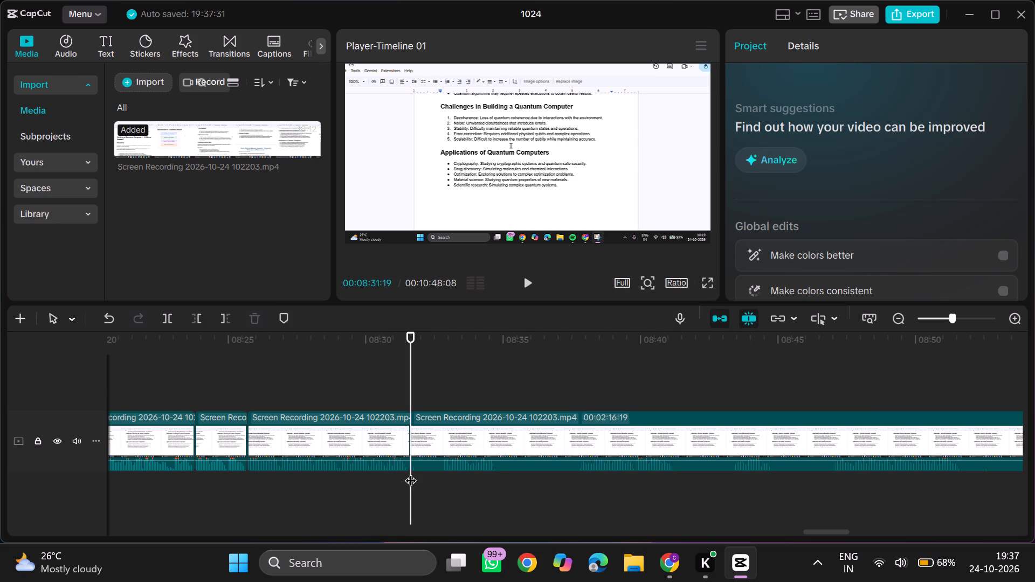
left_click(444, 473)
type("q")
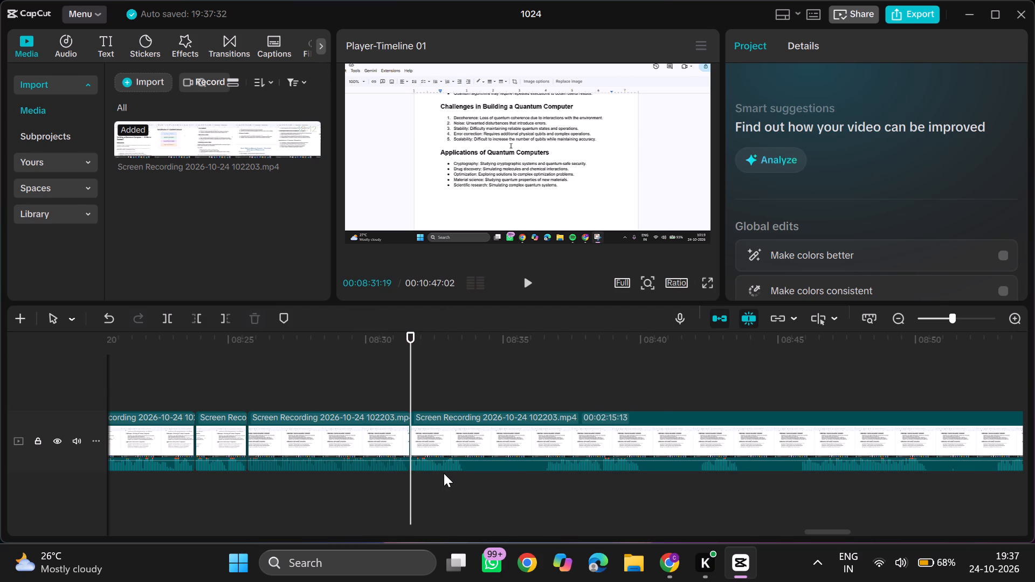
Split the final clip at 00:08:33:17 and trim about 3 seconds off the start of the part after it.
key("space")
left_click(464, 473)
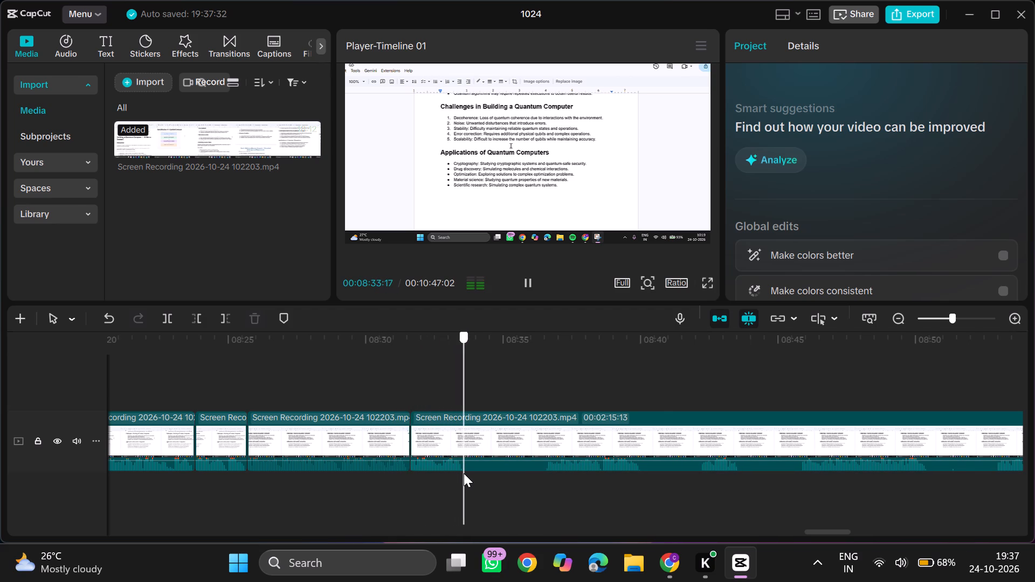
left_click(464, 473)
key("ctrl+b")
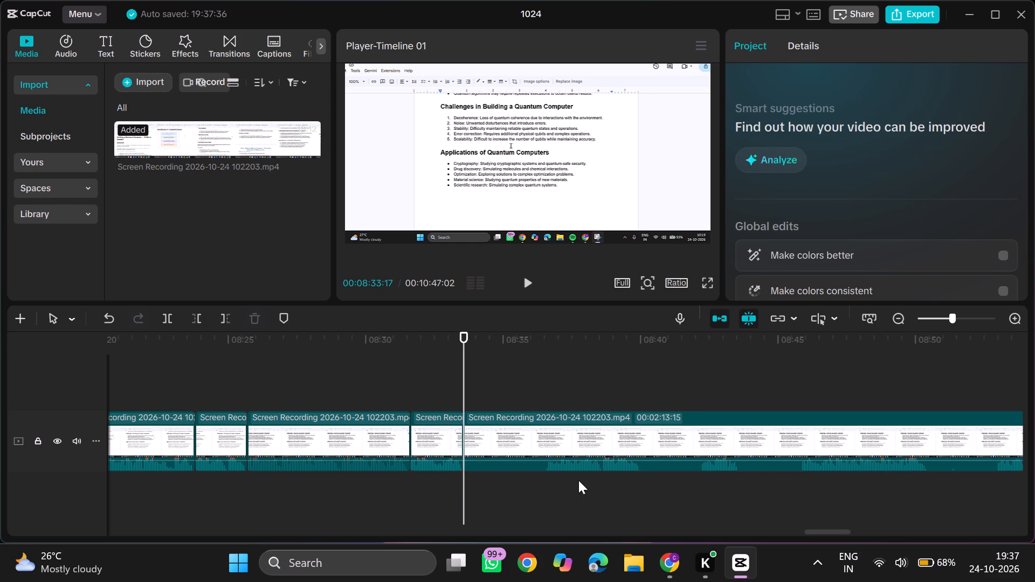
double_click(546, 475)
type("q")
Split the final clip at 00:08:37:02 and trim the start of the remaining part up to 00:08:39:02.
key("space")
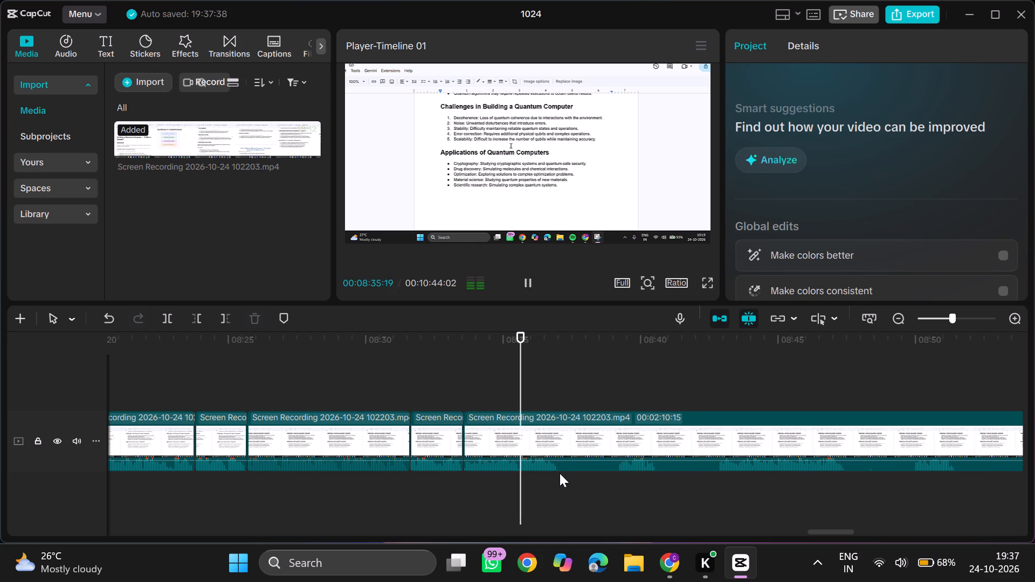
left_click(560, 473)
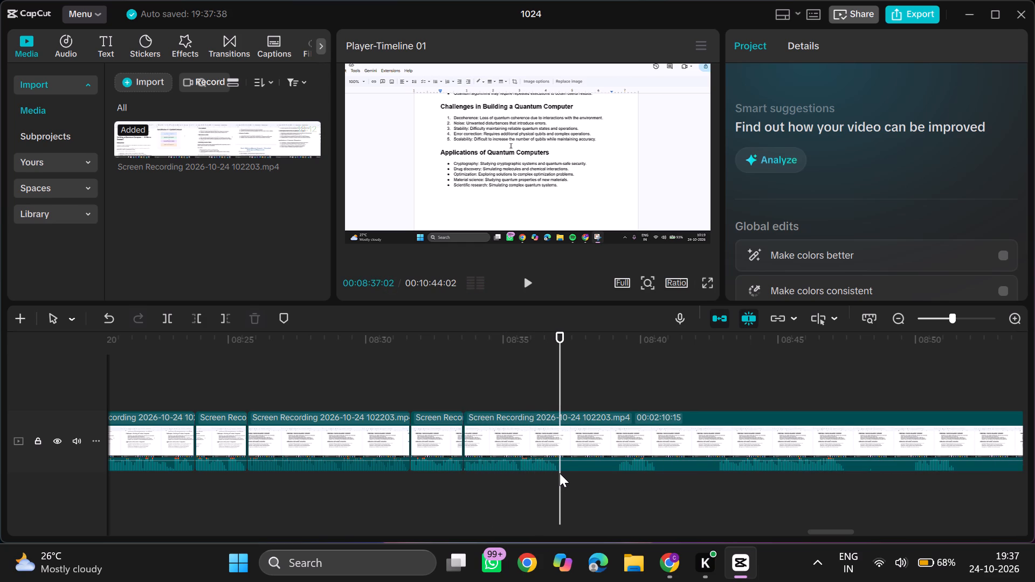
key("ctrl+b")
left_click(615, 473)
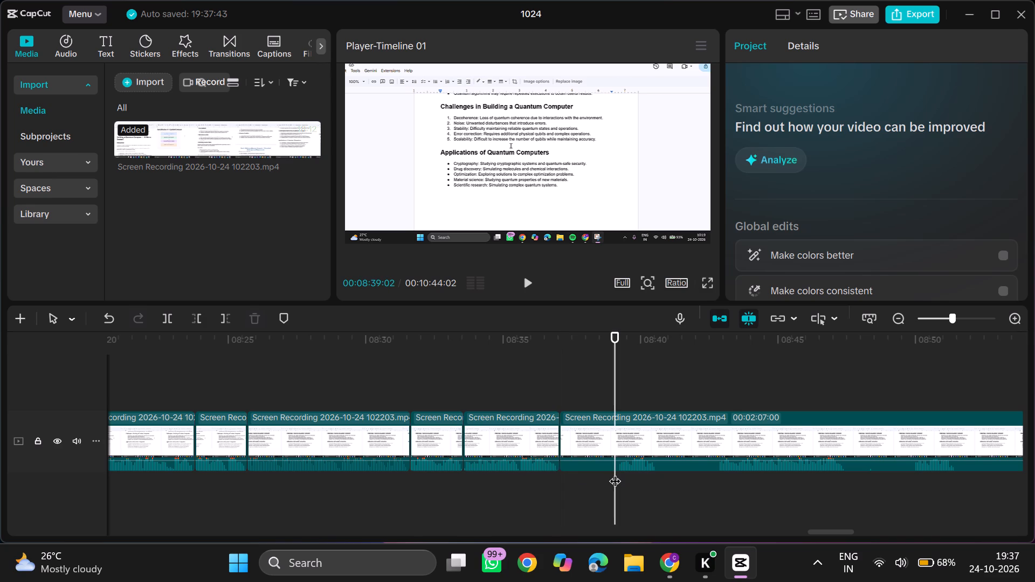
type("q")
Split the final clip at 00:08:38:22 and trim about 2 seconds off the start of the part after it.
key("space")
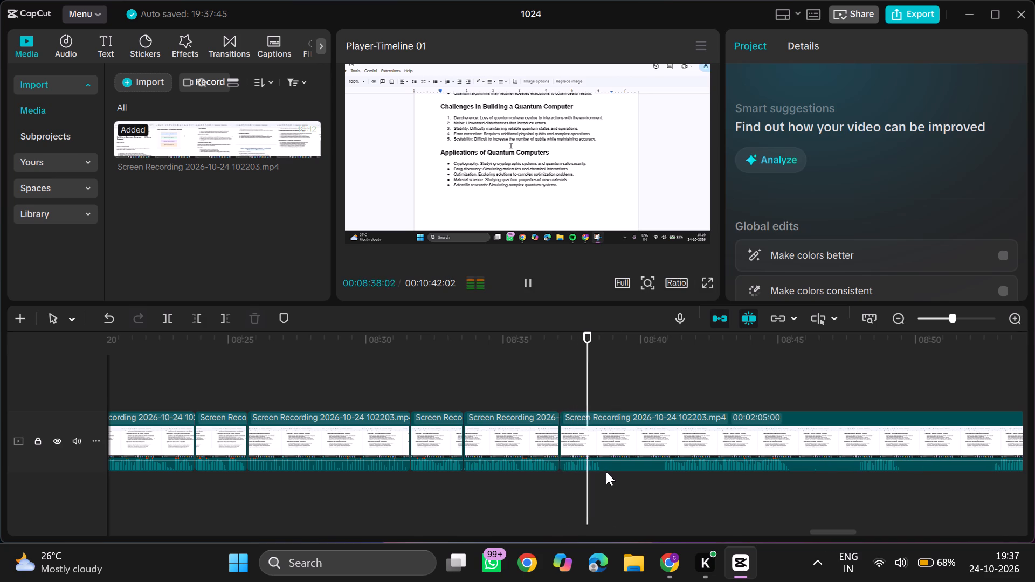
left_click(605, 472)
key("ctrl+b")
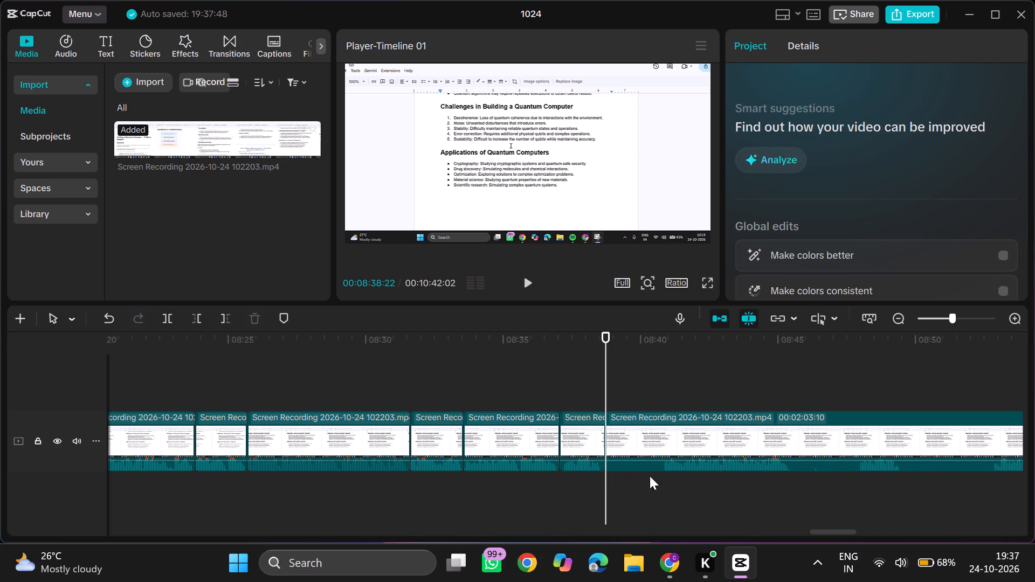
left_click(660, 473)
type("q")
Play on, split the final clip at 00:08:43:17 and trim the start of the remaining part up to about 08:46.
key("space")
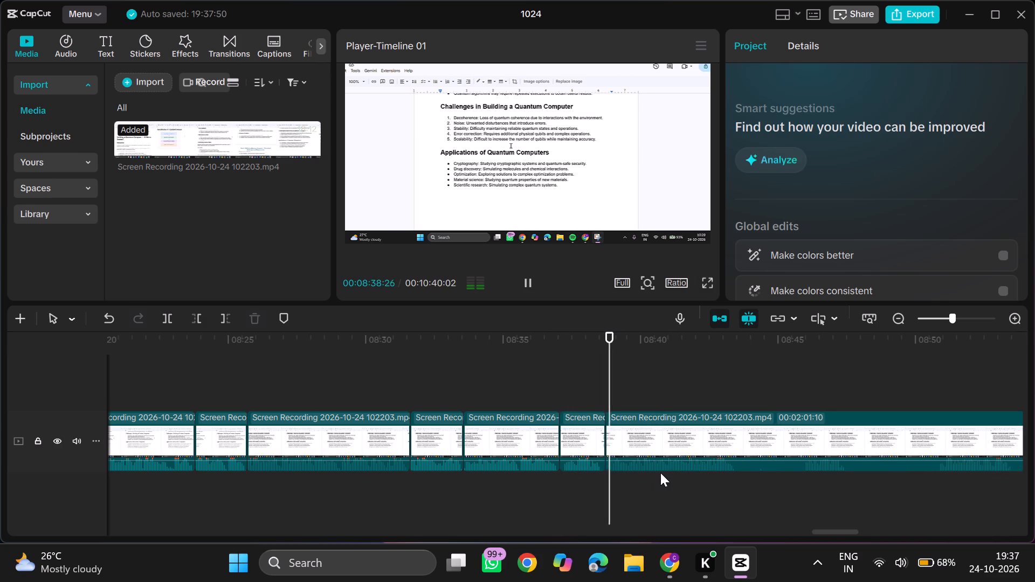
left_click(732, 479)
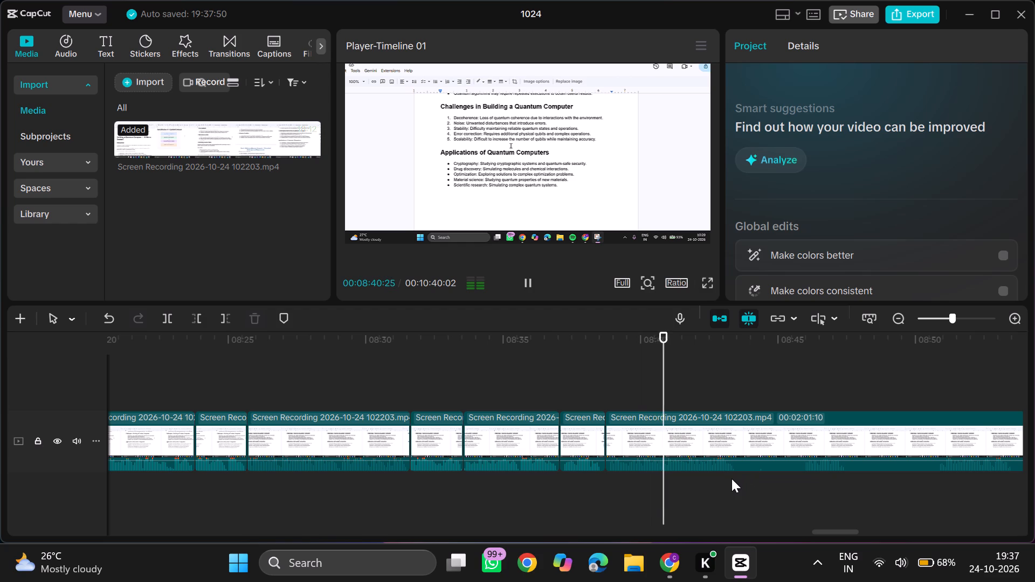
left_click_drag(735, 479, 692, 480)
key("space")
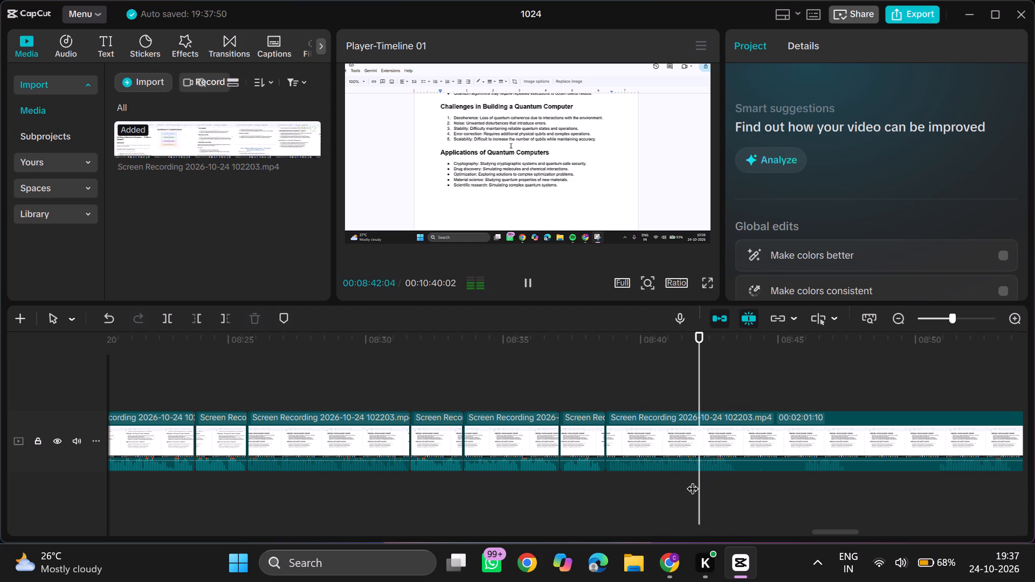
double_click(737, 469)
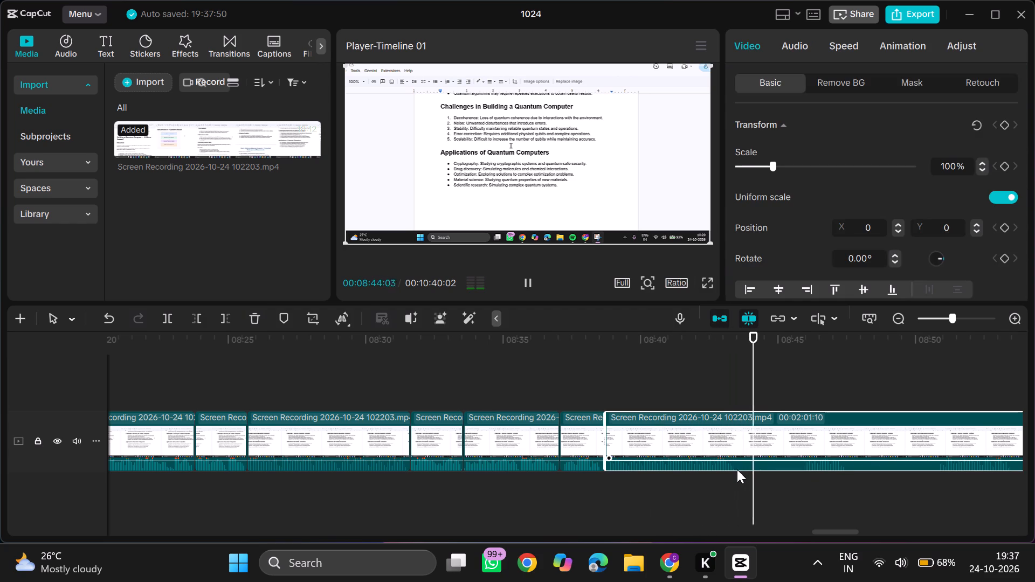
left_click(739, 478)
key("ctrl+b")
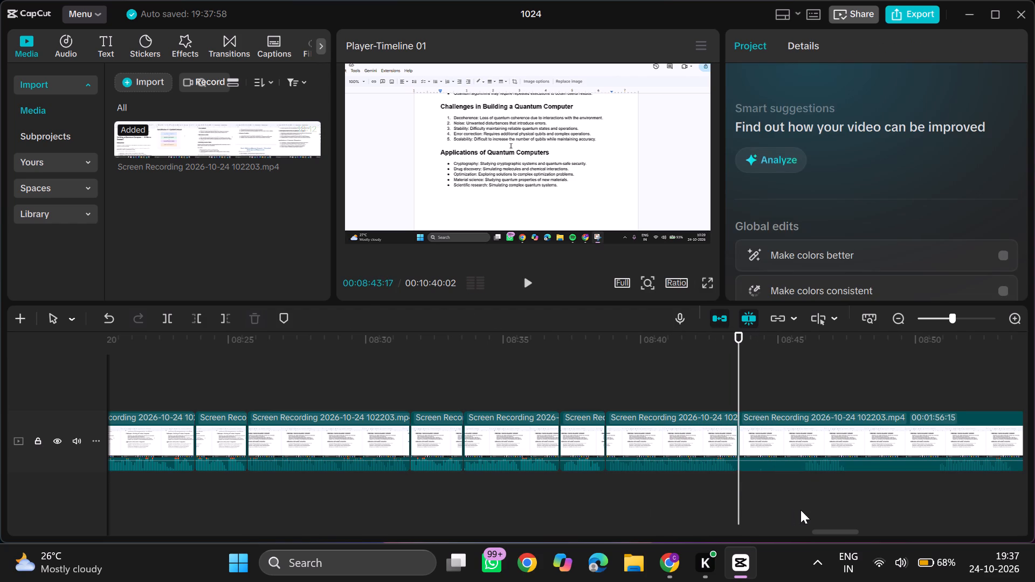
left_click(804, 483)
type("q")
Play the trimmed final clip and split it at 00:08:45:04.
key("space")
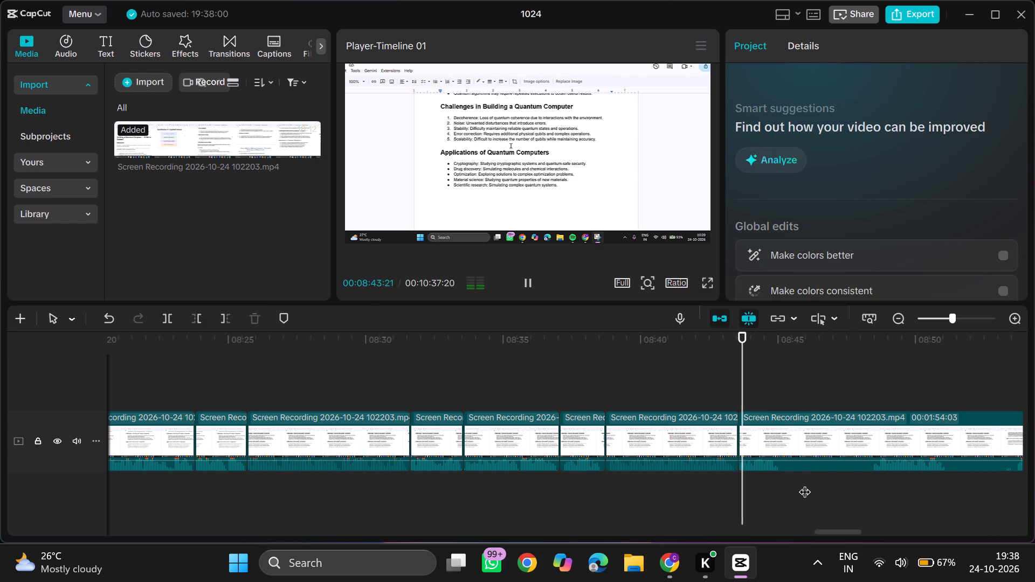
left_click(782, 474)
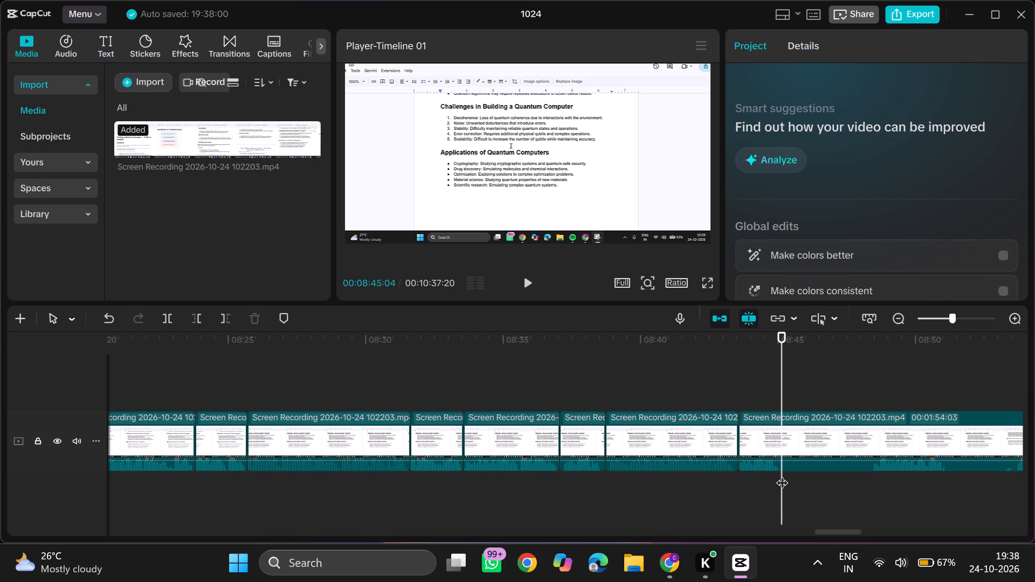
key("ctrl+v")
key("ctrl+b")
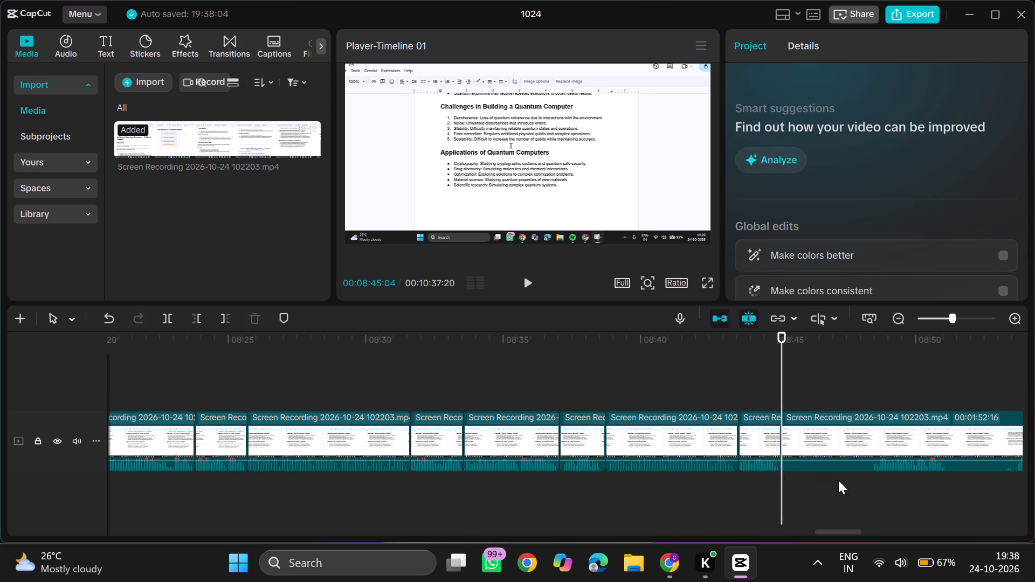
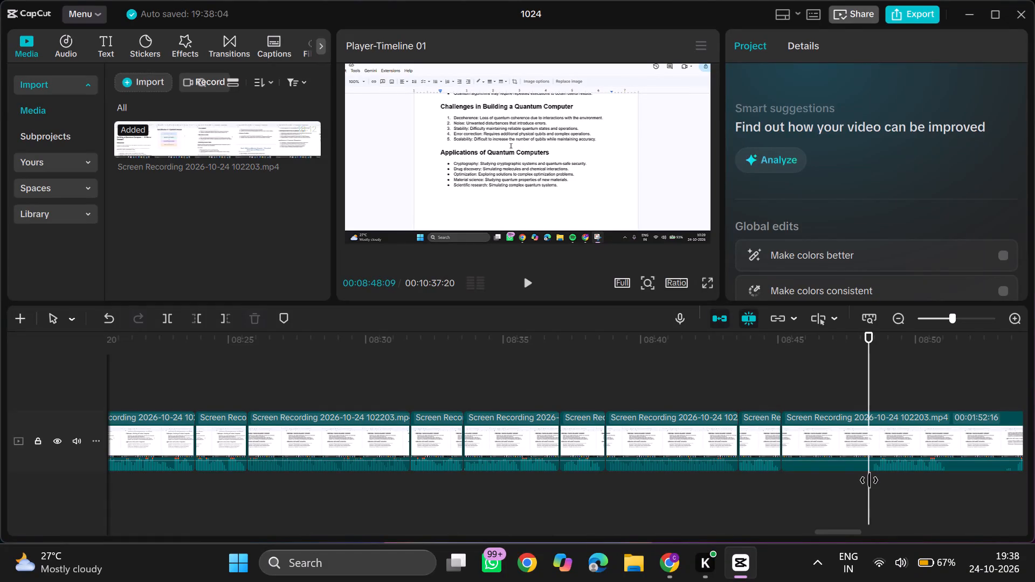
Trim the start of the final clip up to 00:08:48:09.
type("q")
Play on, split the final clip at 00:08:48:00 and trim the start of the remaining part up to 00:08:50:16.
key("space")
scroll(869, 480, "left", 1)
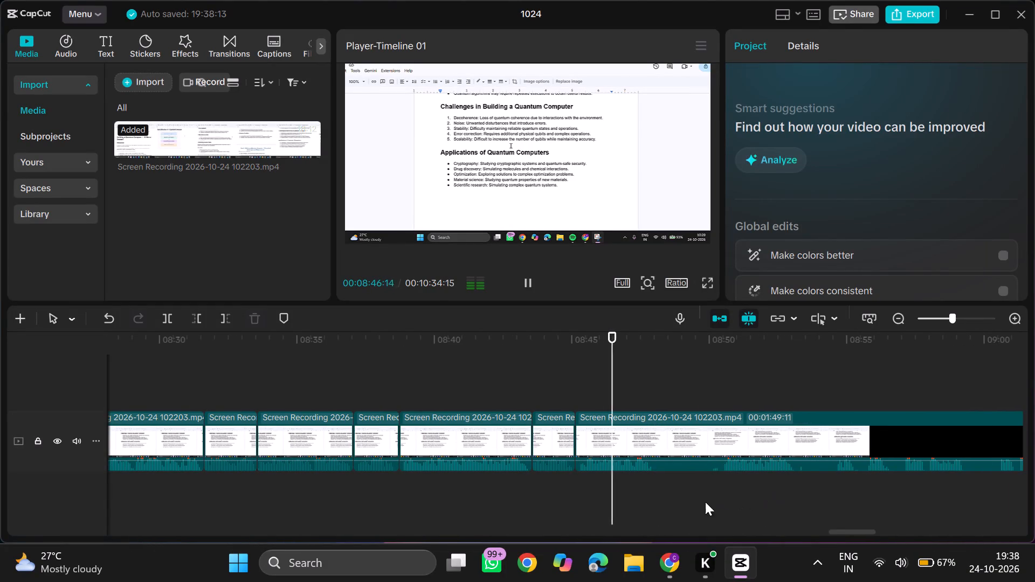
left_click(654, 473)
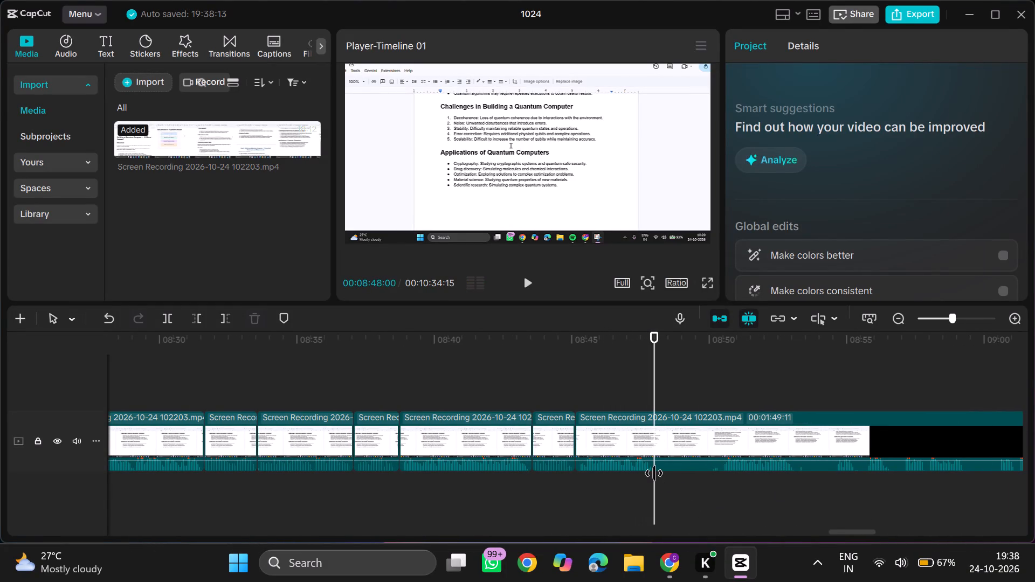
key("ctrl+b")
left_click(723, 481)
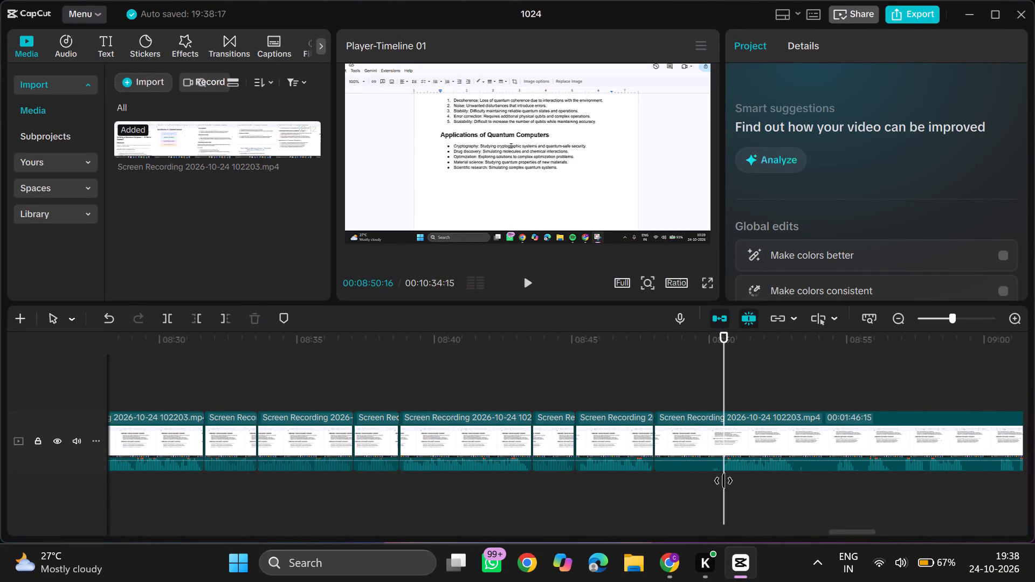
type("q")
Review the trimmed final clip, split it at 00:08:50:21 and trim about 1.3 seconds off the start of the part after it.
key("space")
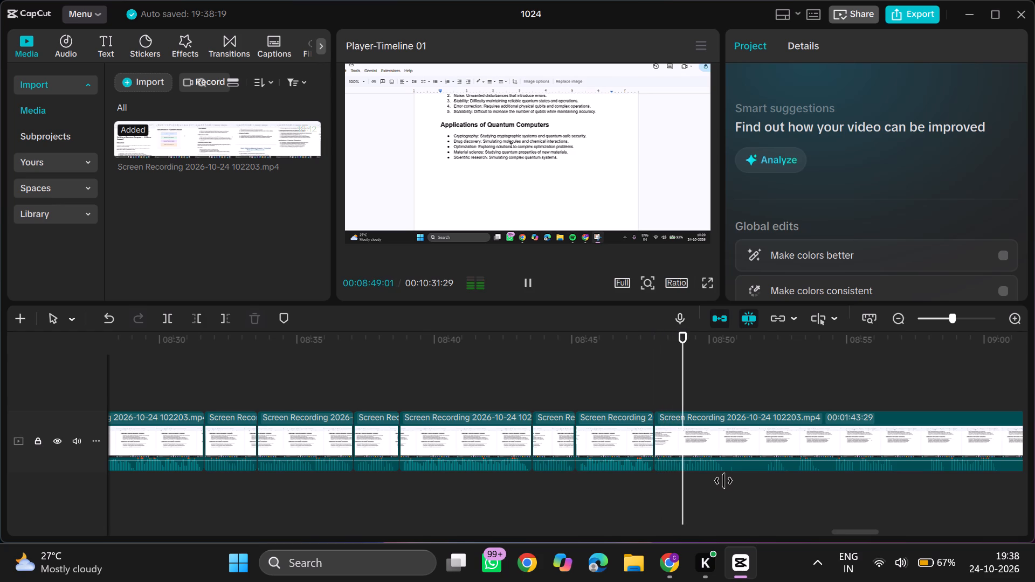
scroll(723, 481, "left", 1)
left_click(554, 473)
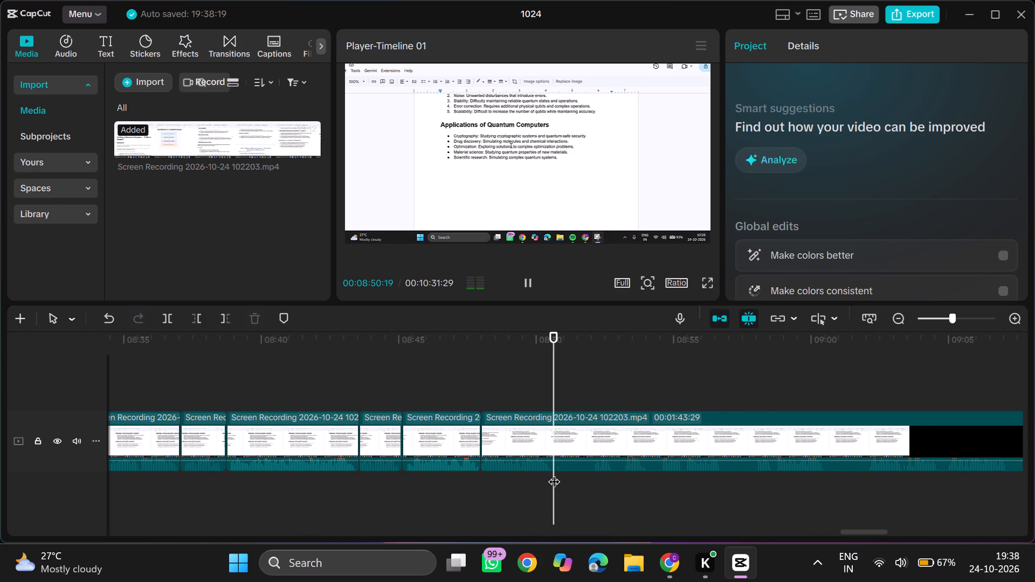
left_click_drag(554, 473, 496, 473)
key("space")
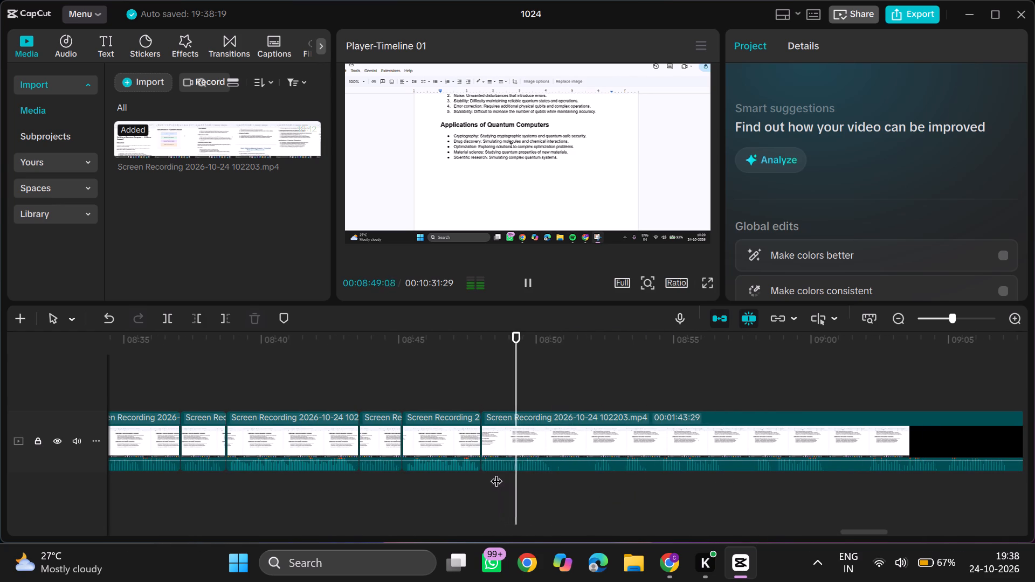
left_click(597, 476)
key("space")
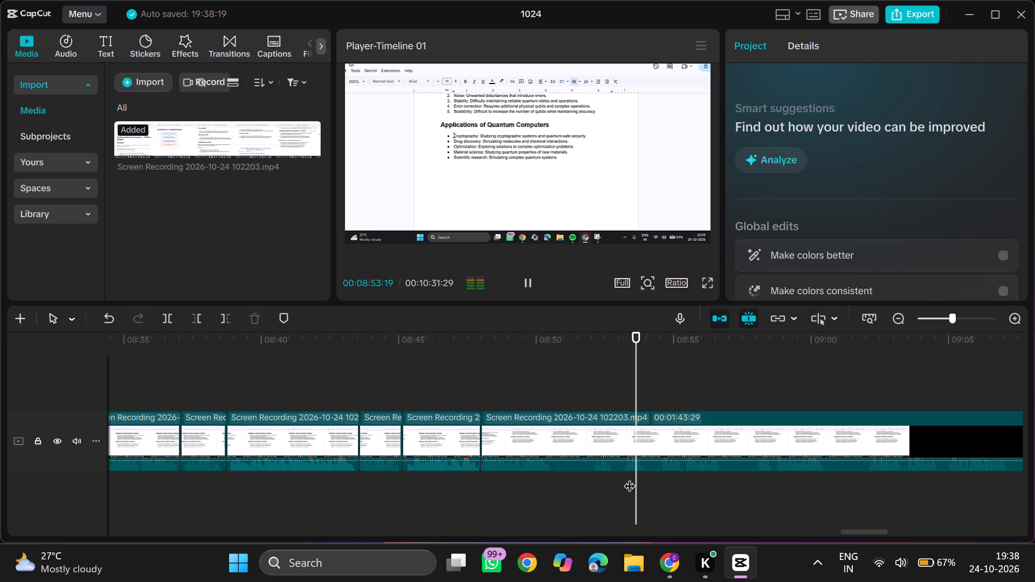
scroll(629, 477, "left", 1)
double_click(513, 473)
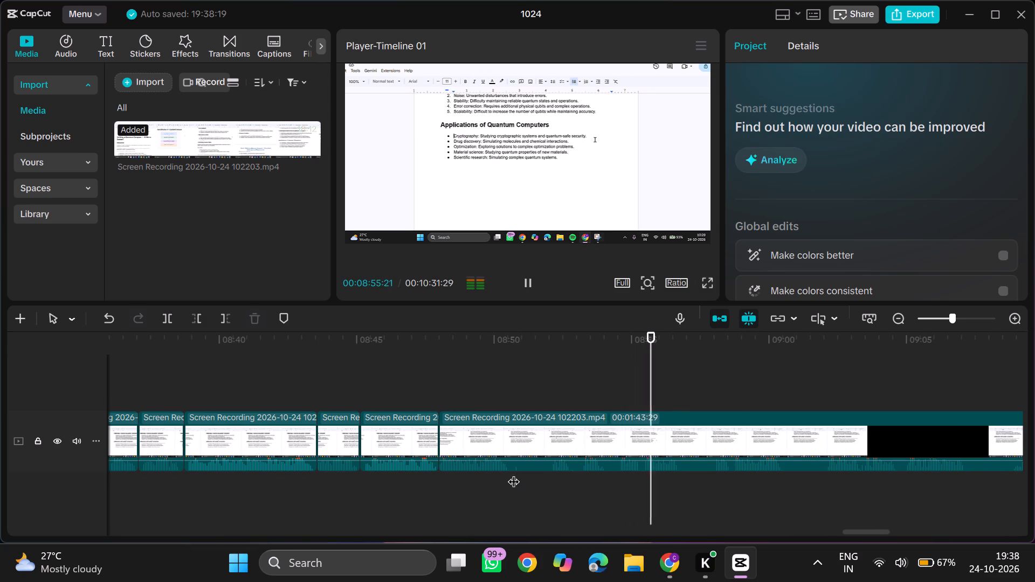
key("ctrl+b")
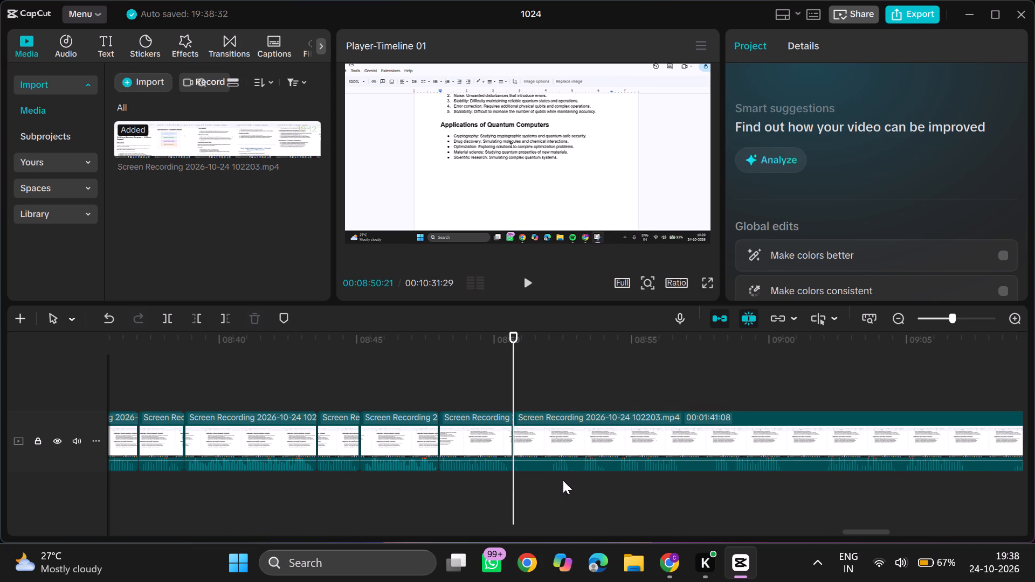
left_click(549, 479)
type("q")
Play the final clip and trim about 1.2 more seconds off its start.
key("space")
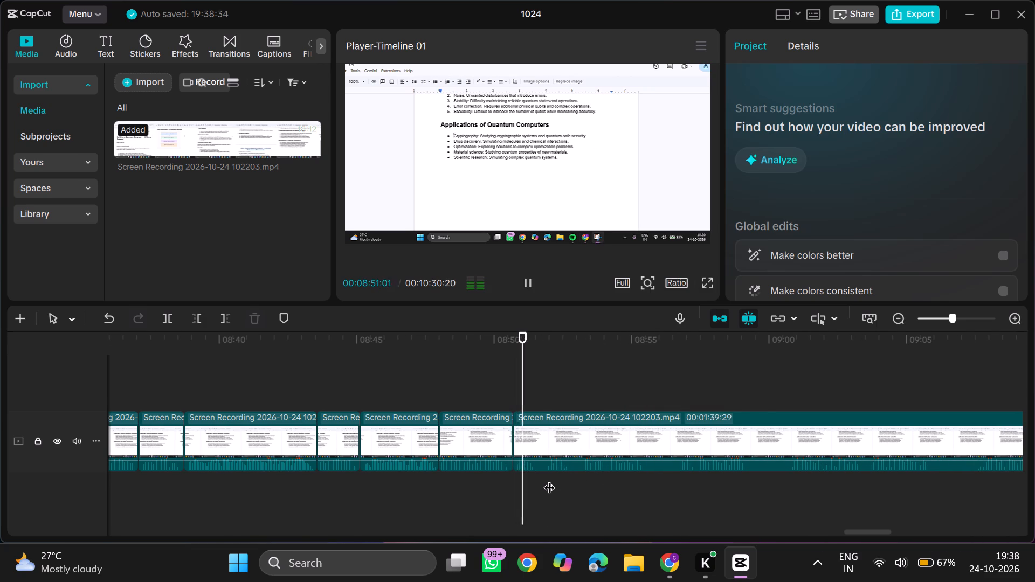
left_click(547, 474)
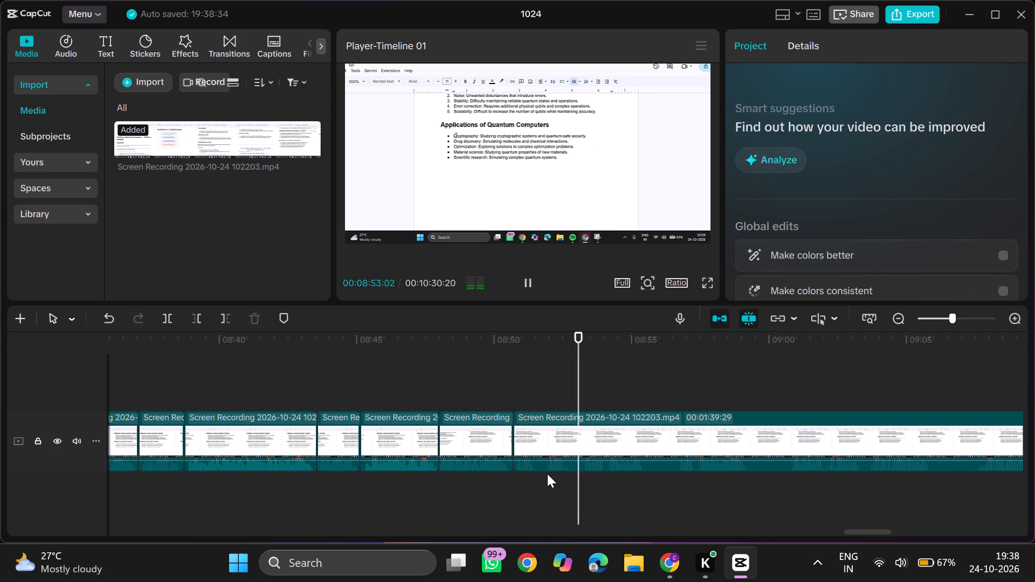
type("q")
Play the final clip, split it at 00:08:51:15 and trim the start of the part after it up to 00:08:51:27.
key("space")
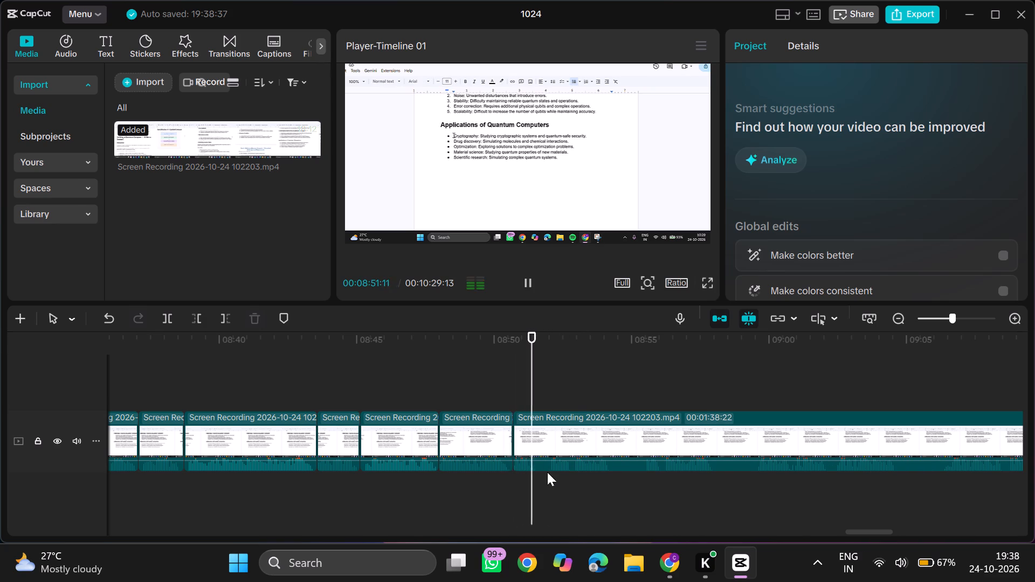
scroll(580, 471, "up", 4, "ctrl")
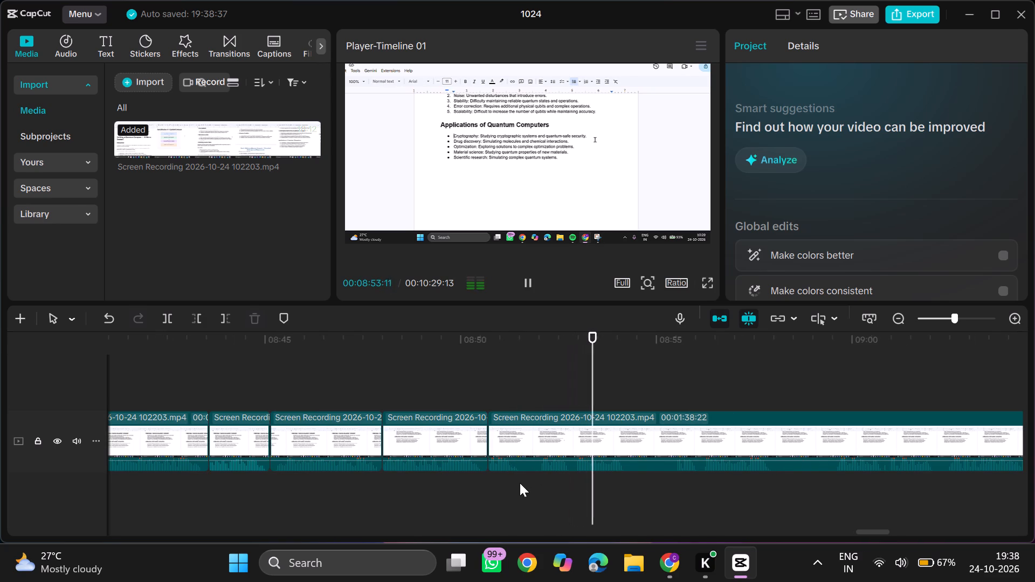
left_click(519, 479)
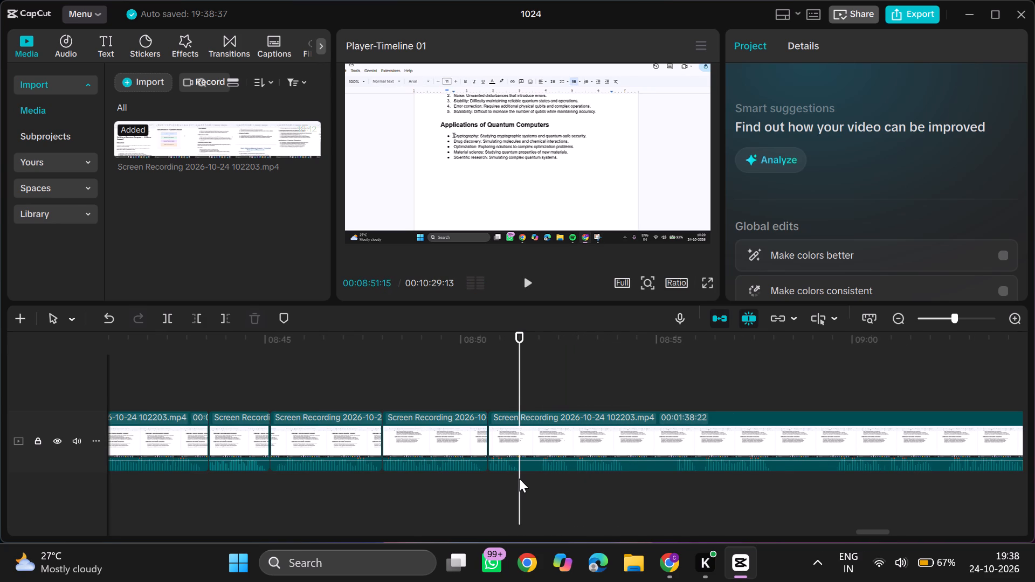
key("ctrl+b")
left_click(535, 476)
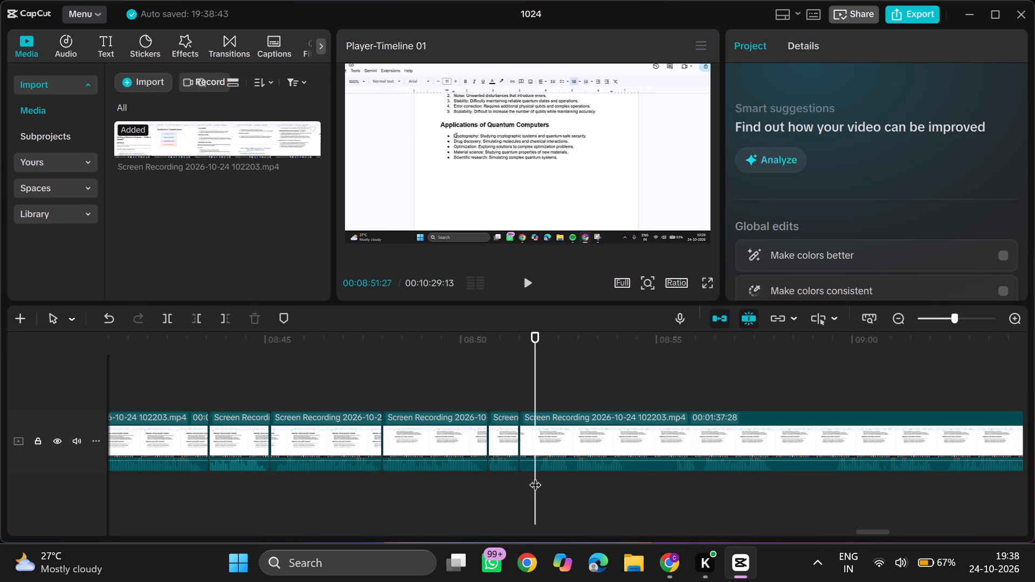
left_click(535, 476)
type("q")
Play on, split the final clip at 00:08:55:22 and 00:08:52:10, and delete the section between the two cuts.
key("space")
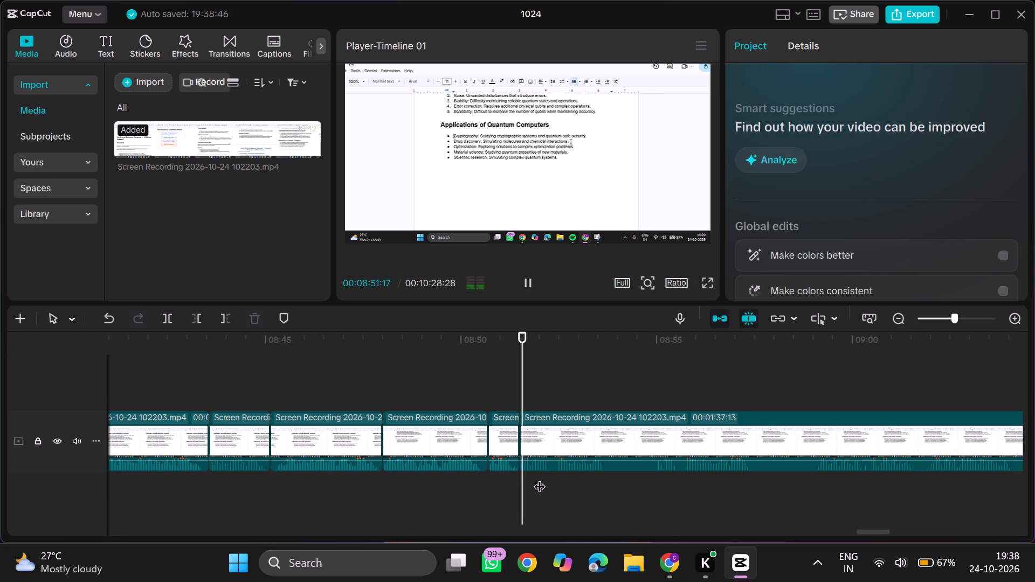
scroll(539, 478, "down", 3, "ctrl")
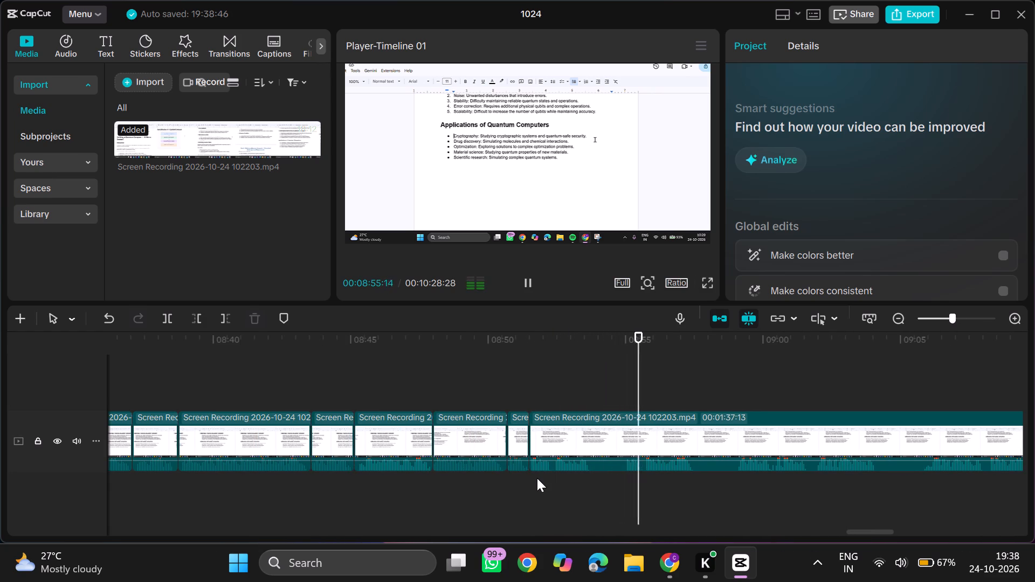
scroll(537, 478, "up", 8, "ctrl")
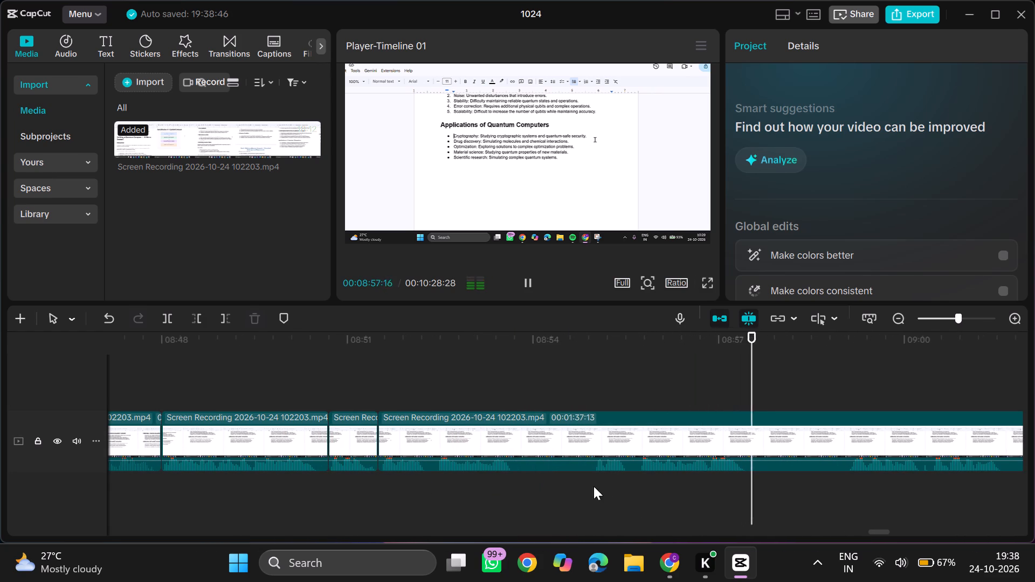
double_click(641, 476)
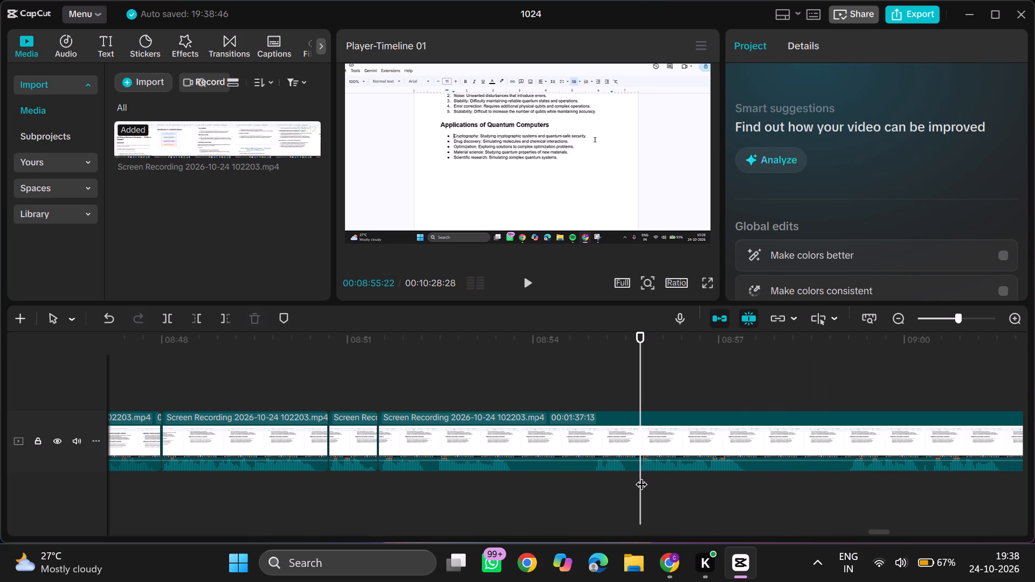
key("ctrl+b")
left_click(430, 478)
key("ctrl+b")
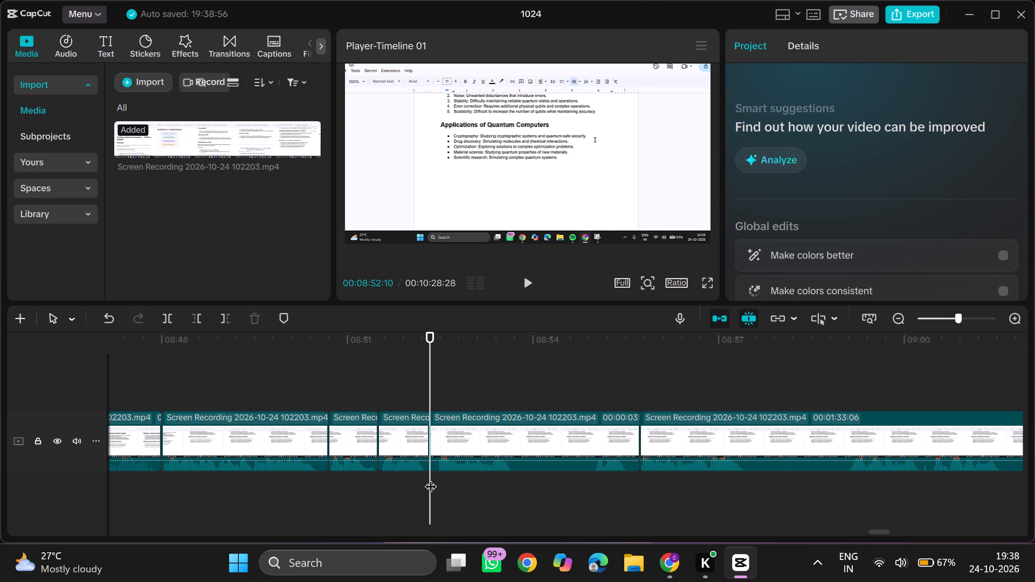
left_click(491, 453)
key("BackSpace")
Review the join, dismiss the WhatsApp notification, split the final clip at 00:08:54:01 and trim about 1.7 seconds off the start of the remaining part.
left_click(372, 482)
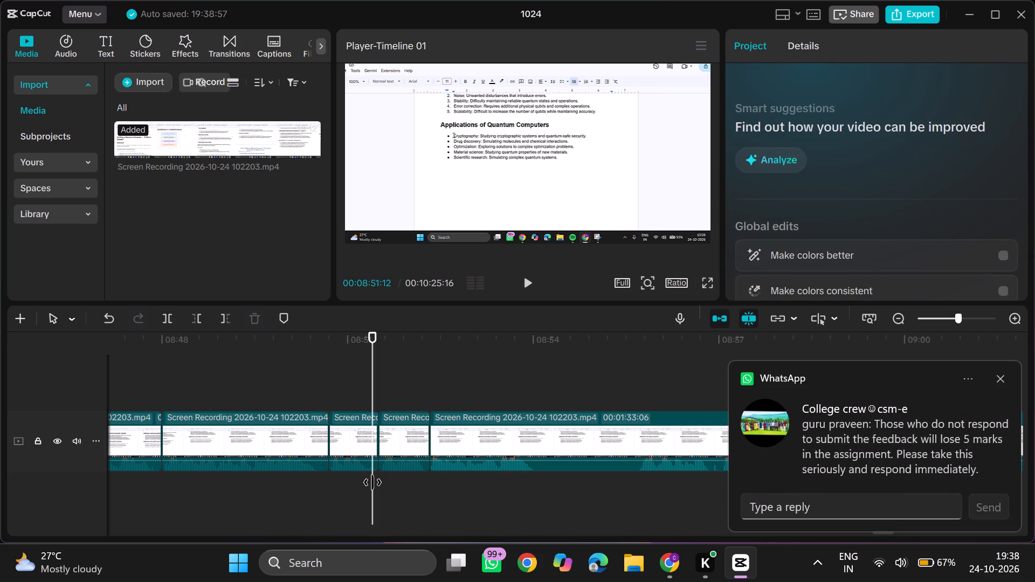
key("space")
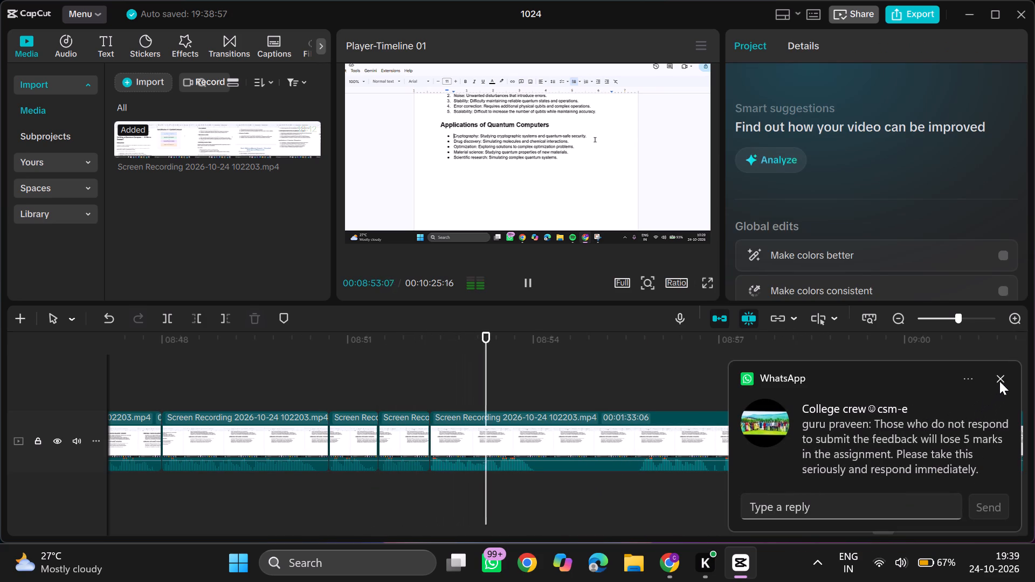
left_click(999, 381)
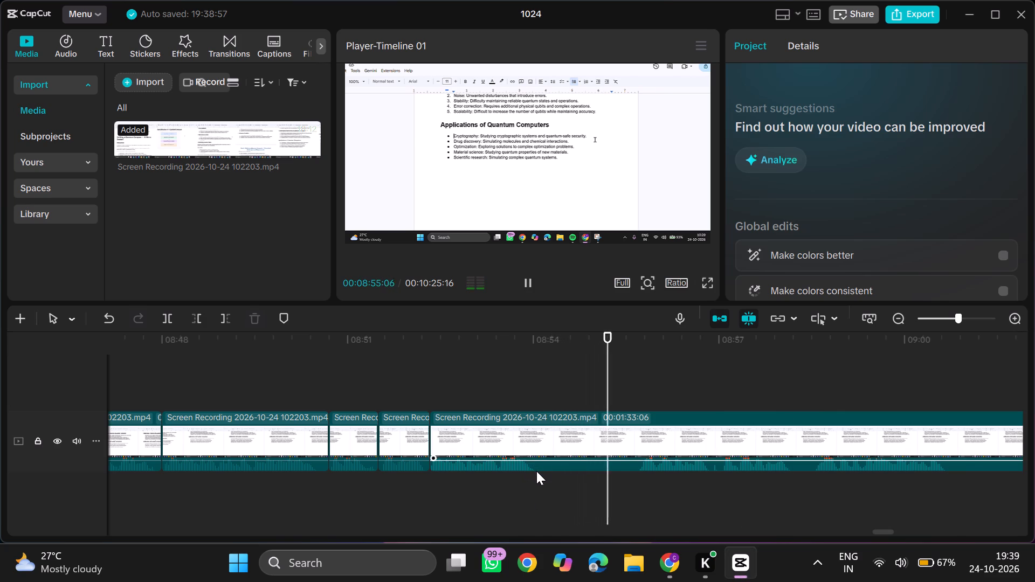
left_click(536, 474)
key("ctrl+b")
left_click(640, 477)
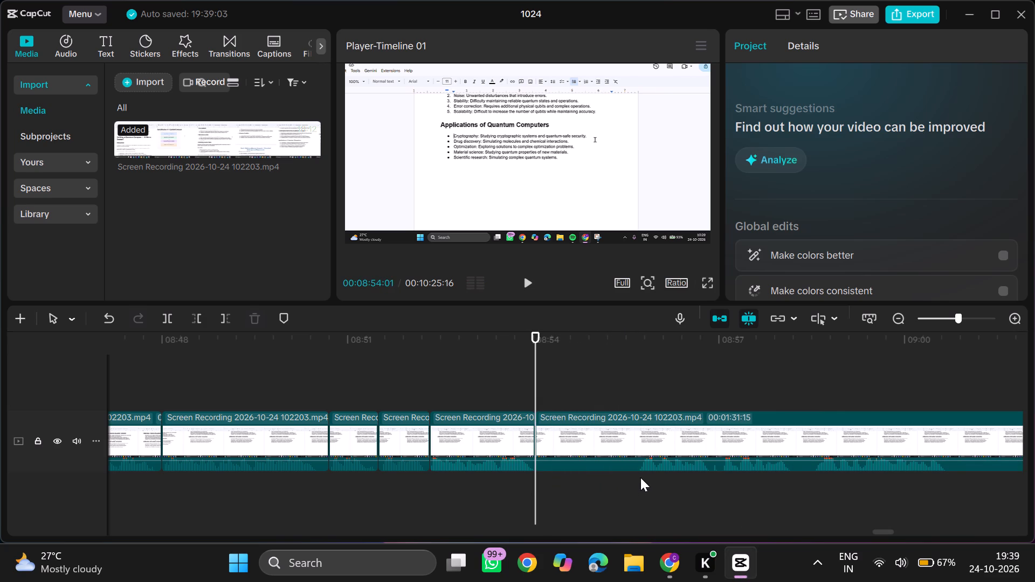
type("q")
Play on, split the final clip at about 00:08:56:14 and trim the start of the part after it up to 00:08:56:25.
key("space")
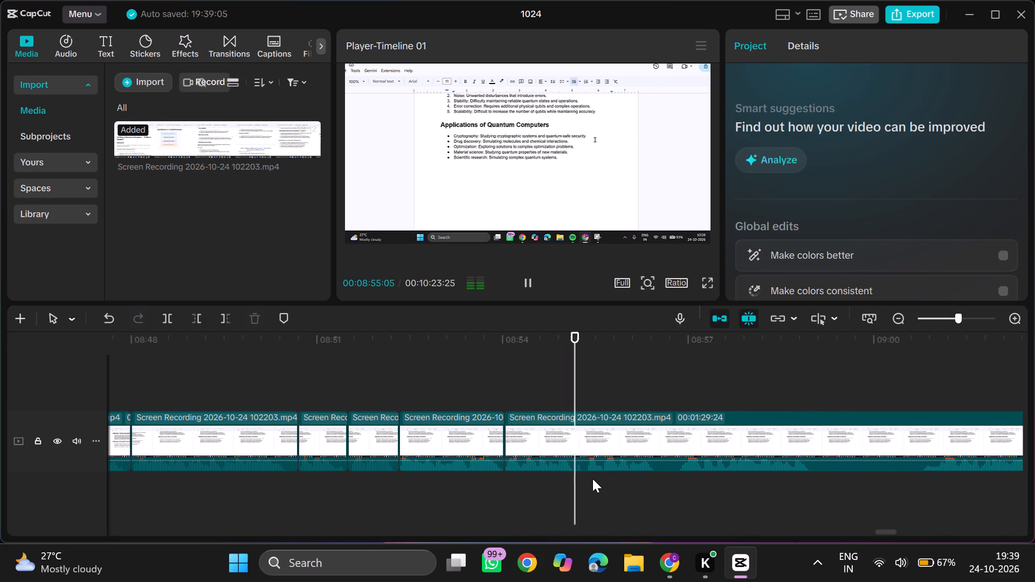
scroll(592, 479, "down", 2, "ctrl")
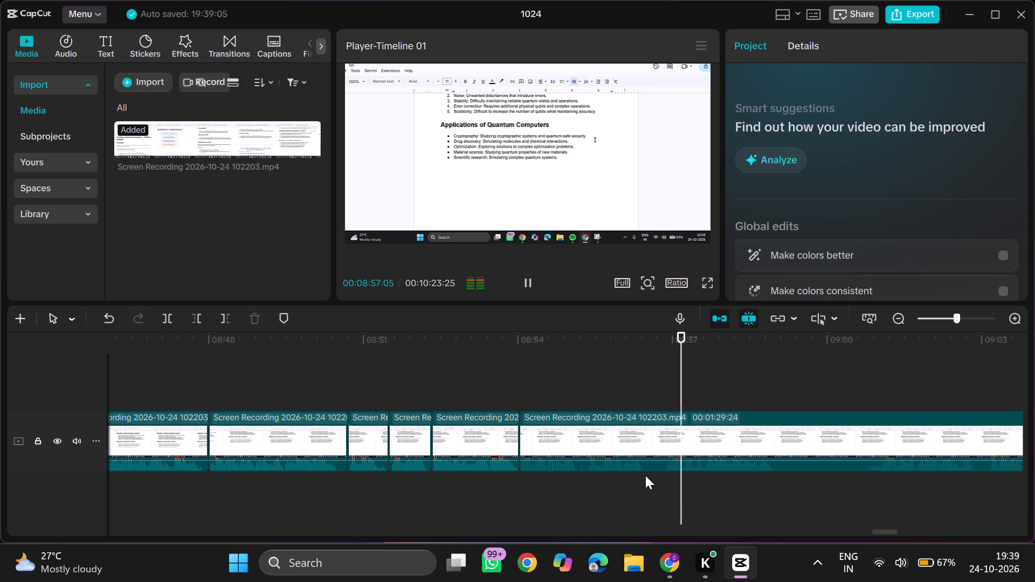
left_click(645, 475)
key("ctrl+b")
left_click(664, 473)
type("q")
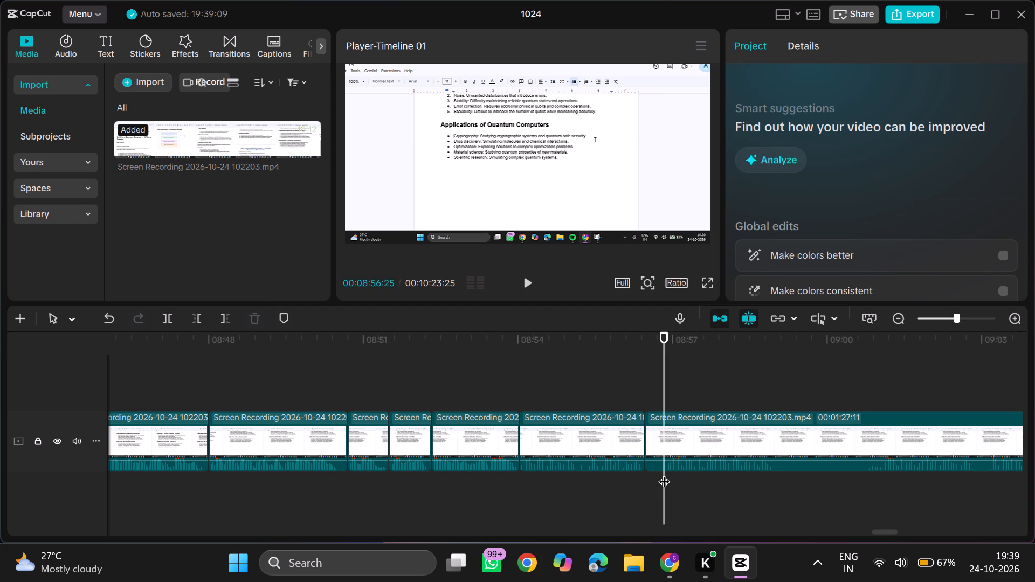
Play on, split the final clip at about 00:08:58:19 and trim the start of the part after it up to 00:09:00:12.
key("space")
scroll(664, 473, "left", 1)
left_click(535, 474)
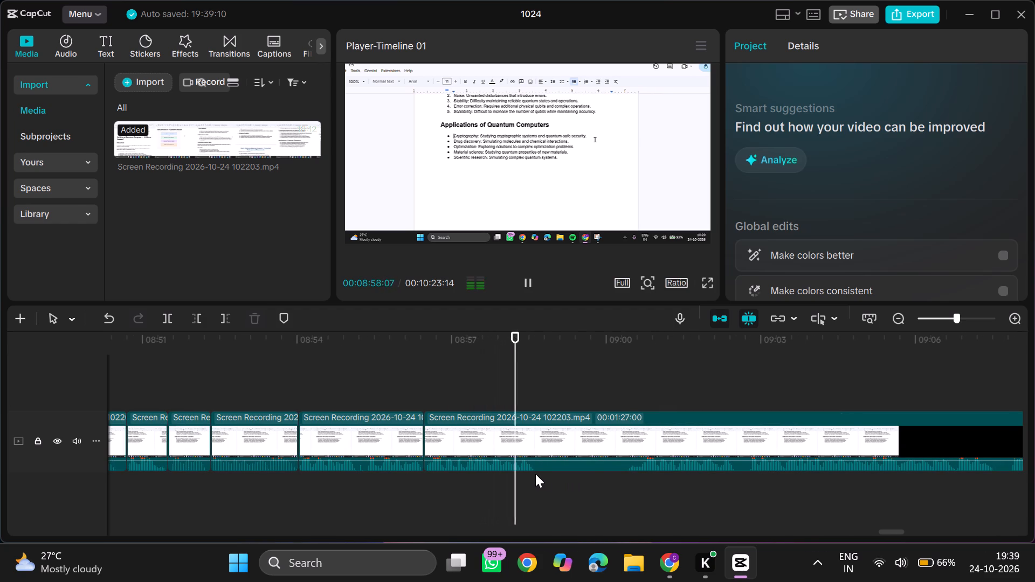
key("ctrl+b")
left_click(627, 473)
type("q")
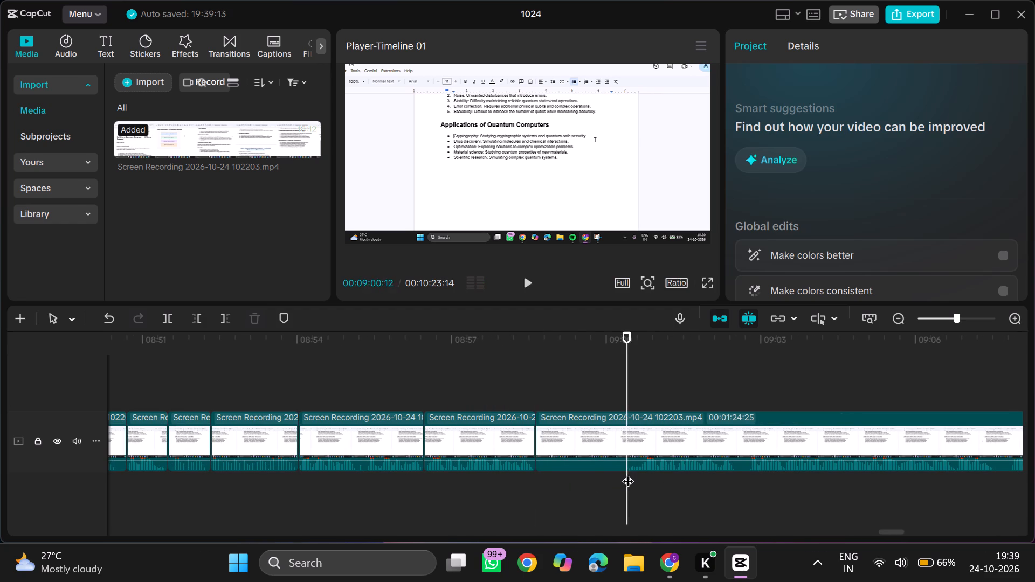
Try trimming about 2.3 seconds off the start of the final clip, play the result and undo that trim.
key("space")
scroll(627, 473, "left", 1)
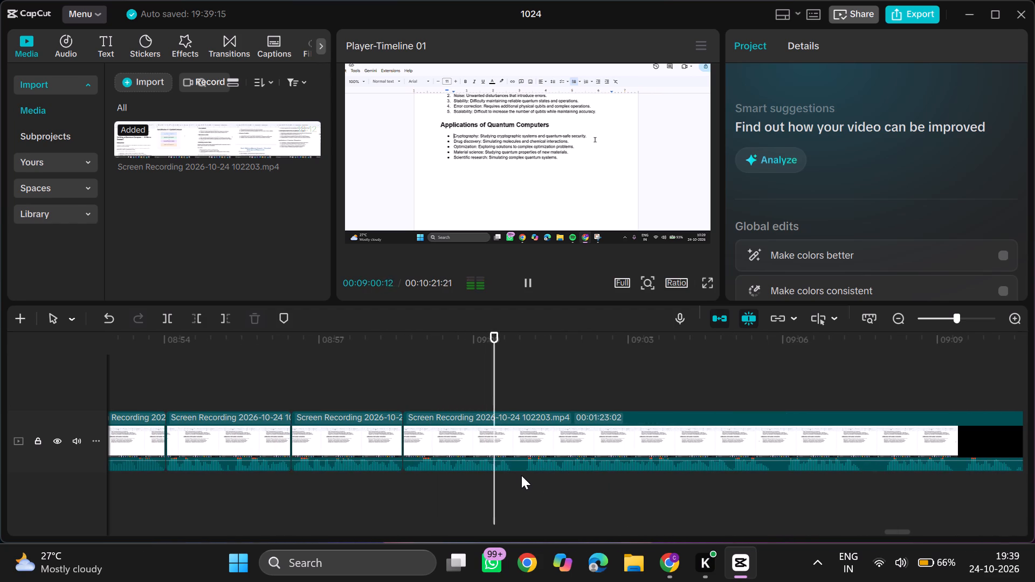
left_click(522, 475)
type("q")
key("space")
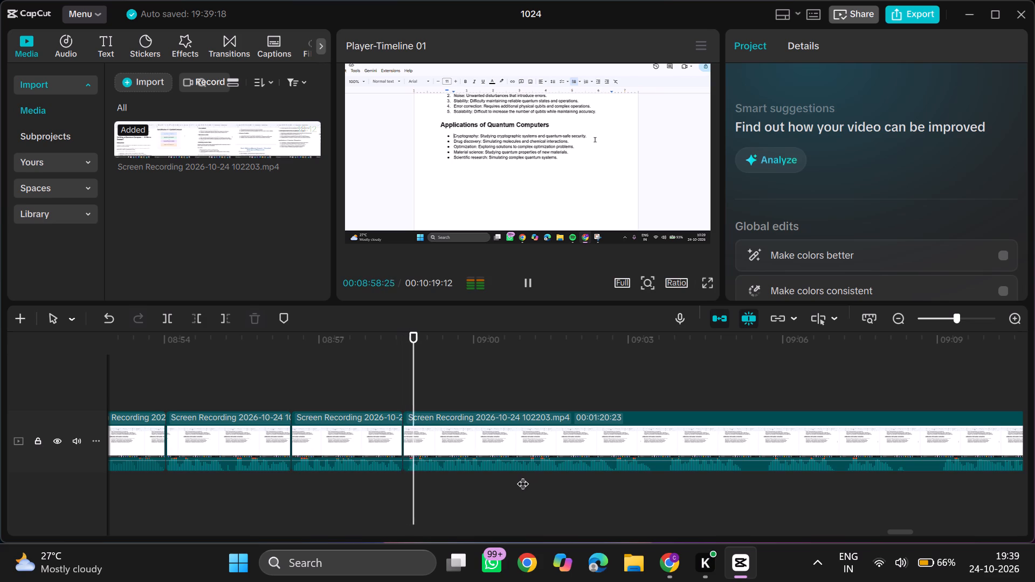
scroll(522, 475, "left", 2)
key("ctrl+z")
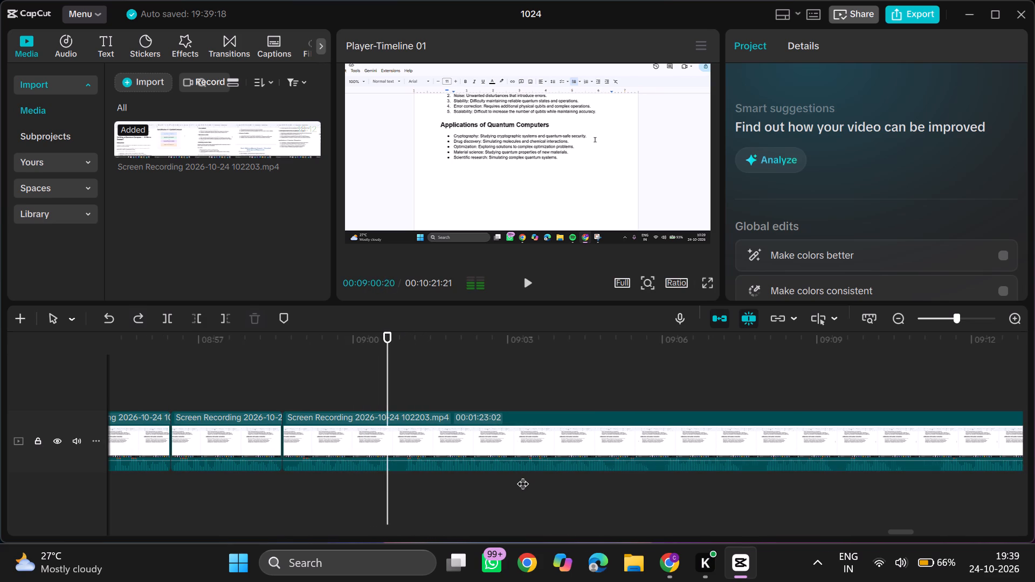
Delete the short clip of about 2.2 seconds just before the final clip.
left_click(253, 455)
key("BackSpace")
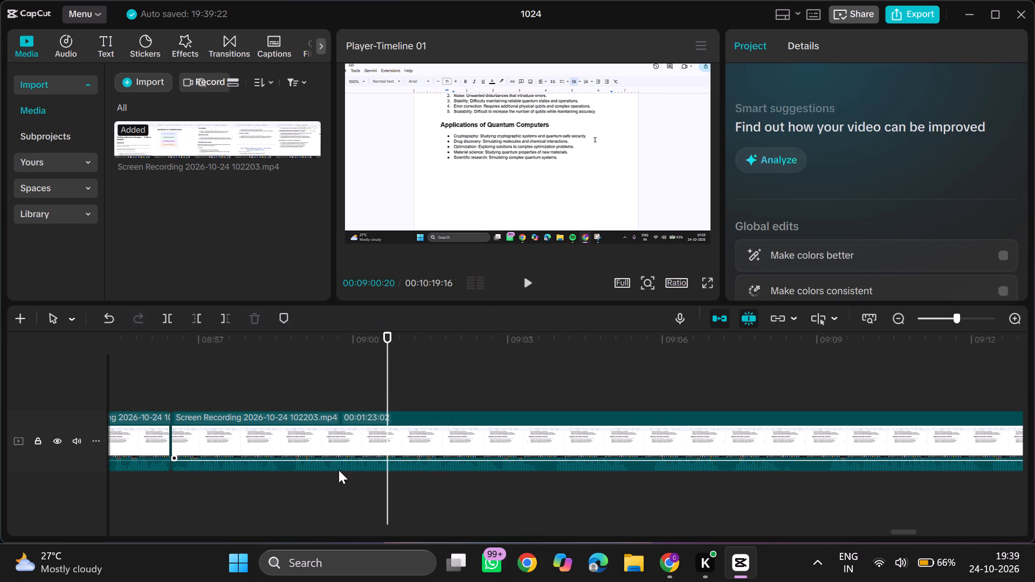
Play the final clip, split it at 00:08:58:18 and trim about 0.2 seconds off the start of the part after it.
left_click(275, 479)
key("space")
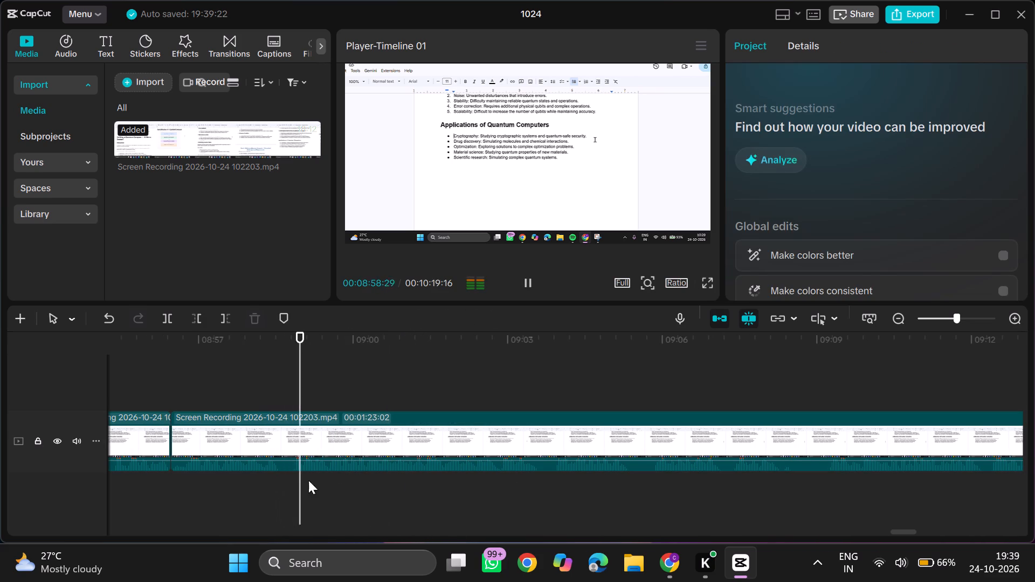
right_click(333, 480)
double_click(281, 473)
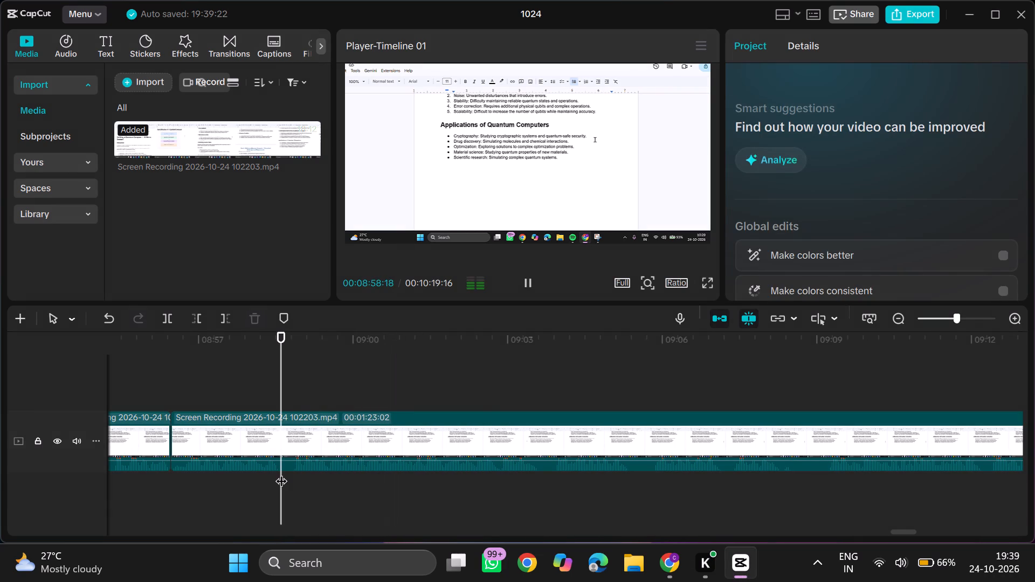
key("ctrl+b")
left_click(291, 475)
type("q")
Play on, split the final clip at 00:09:03:13 and trim about 0.3 seconds off the start of the part after it.
key("space")
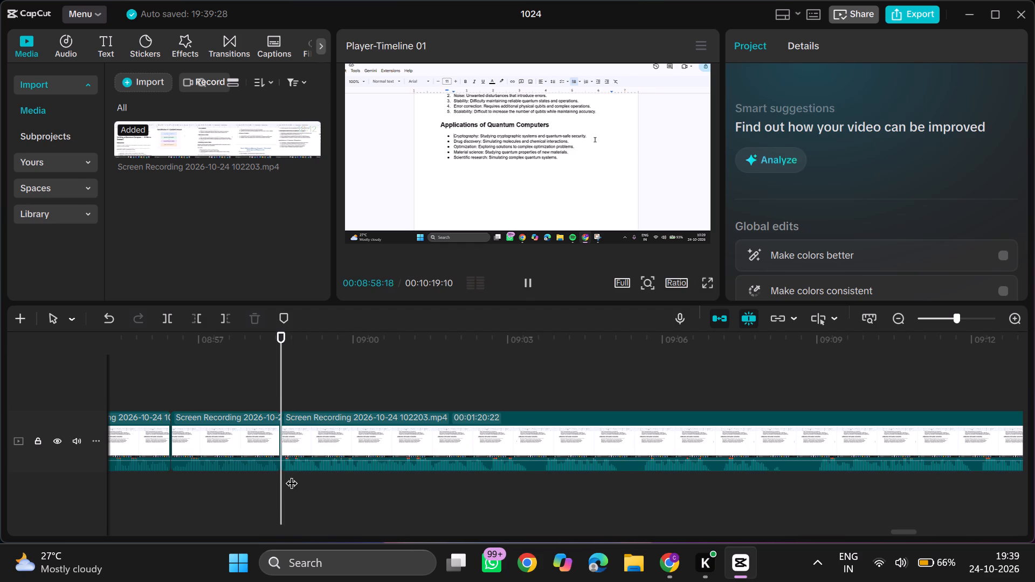
scroll(291, 475, "down", 2, "ctrl")
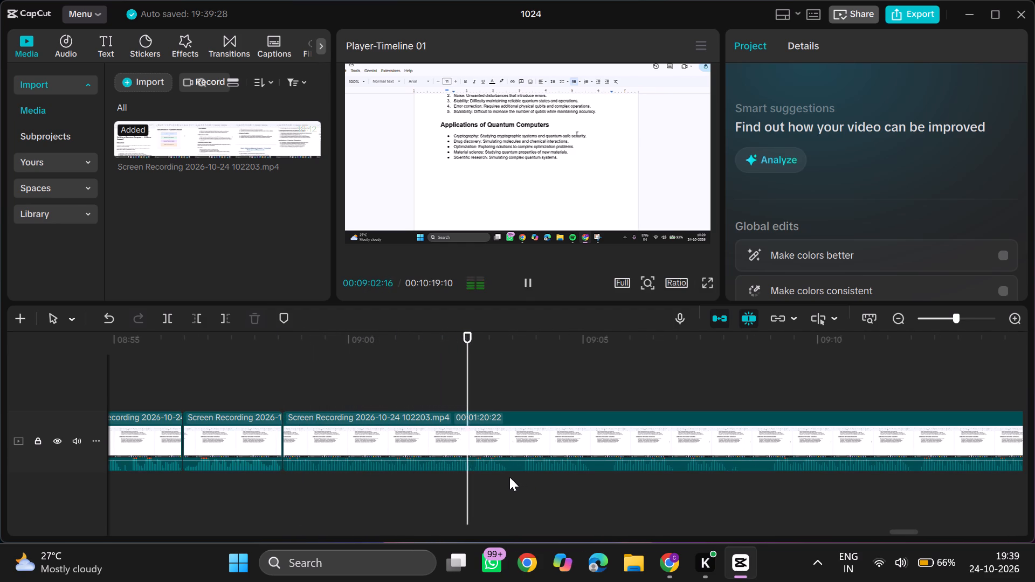
left_click(509, 477)
key("ctrl+b")
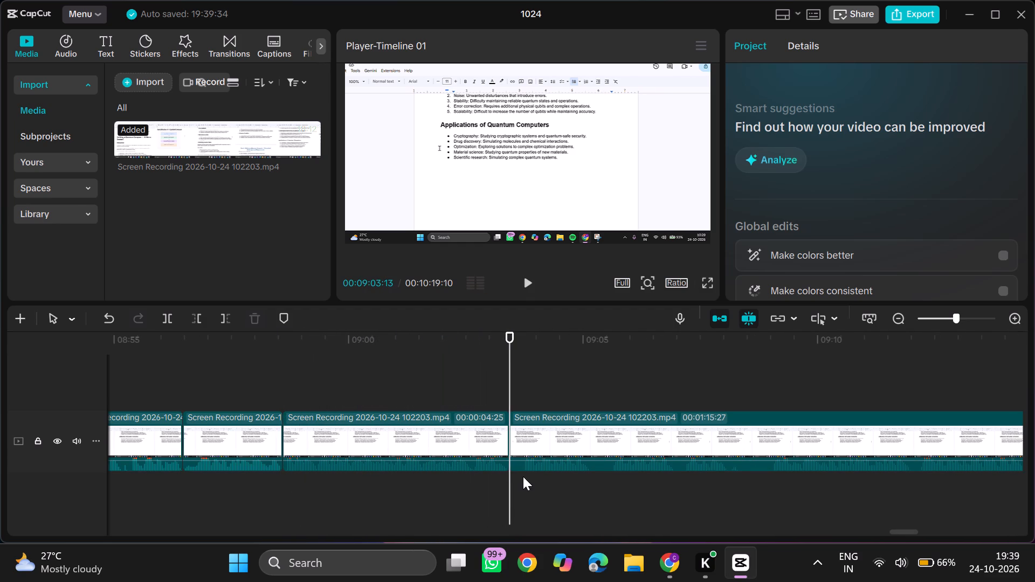
left_click(523, 476)
type("q")
Play the final clip from the new cut and trim about 3.4 seconds off its start.
key("space")
scroll(523, 476, "left", 1)
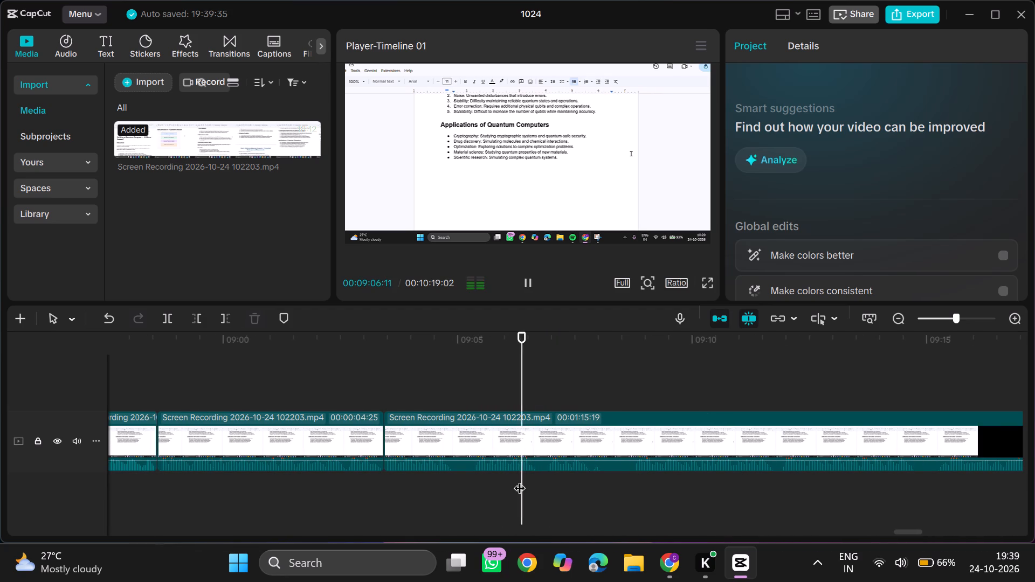
scroll(531, 481, "left", 1)
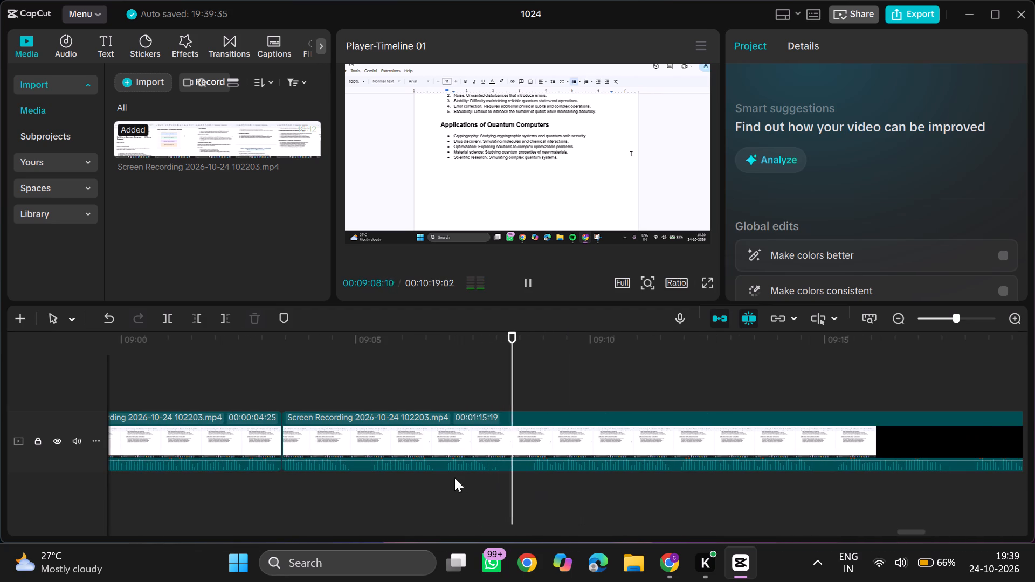
left_click(447, 473)
double_click(441, 476)
key("q")
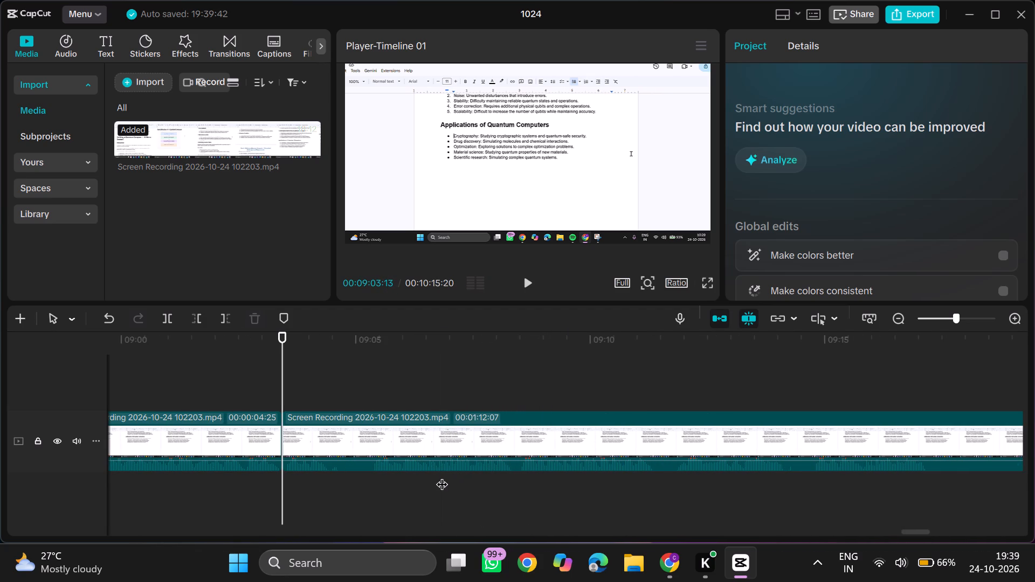
Split the final clip at 00:09:04:13 and trim the start of the remaining part up to 00:09:05:10.
left_click(329, 477)
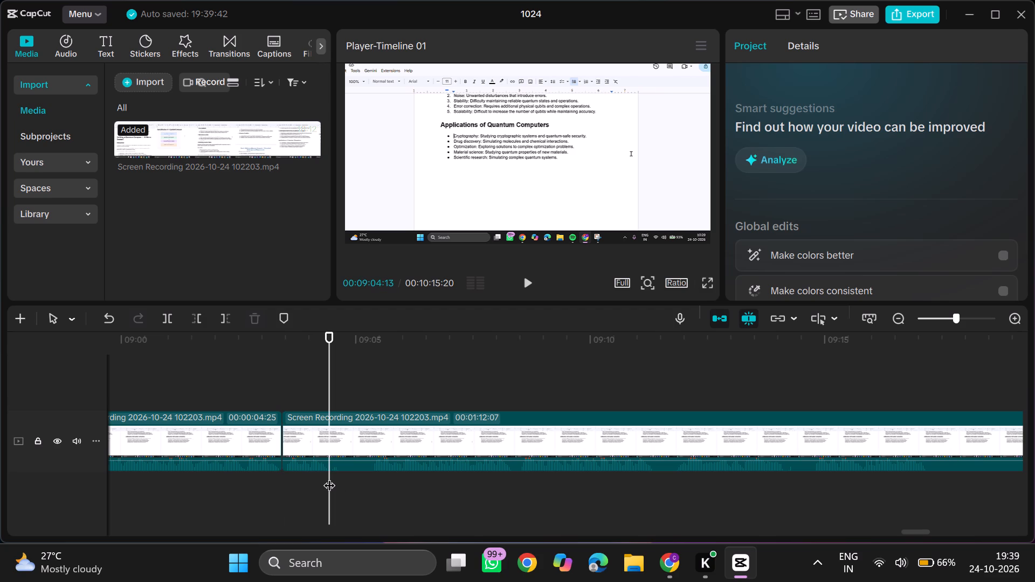
key("ctrl+b")
left_click(372, 475)
type("q")
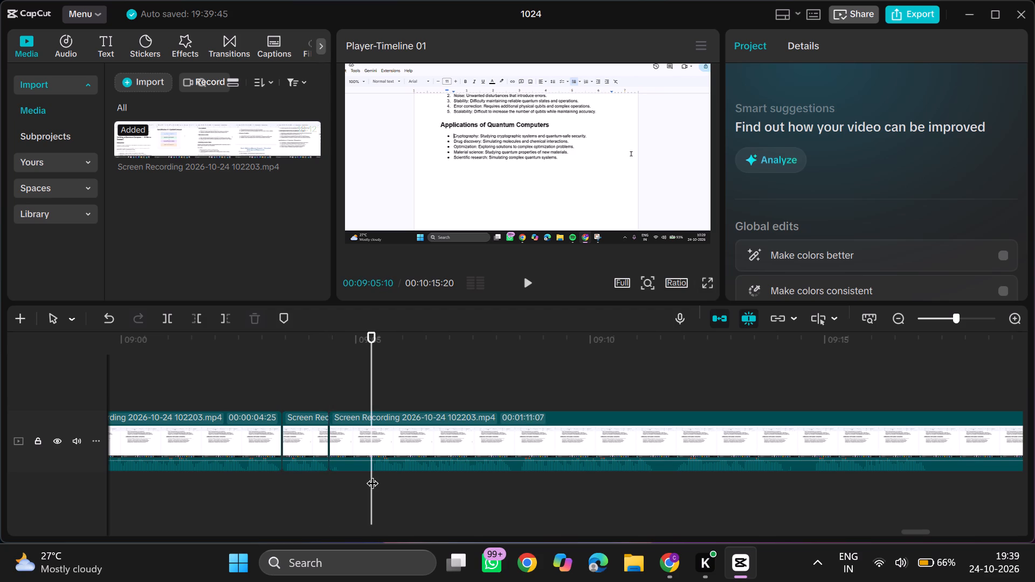
Play on, split the final clip at 00:09:10:17 and trim about 0.3 seconds off the start of the remaining part.
key("space")
scroll(372, 475, "left", 1)
scroll(372, 475, "down", 2, "ctrl")
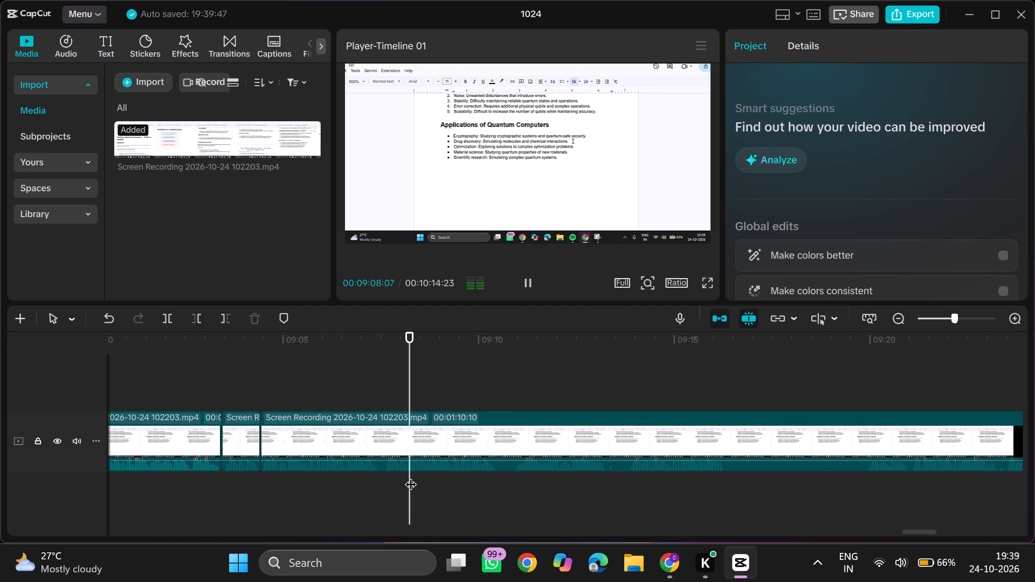
scroll(410, 476, "down", 1, "ctrl")
left_click(493, 476)
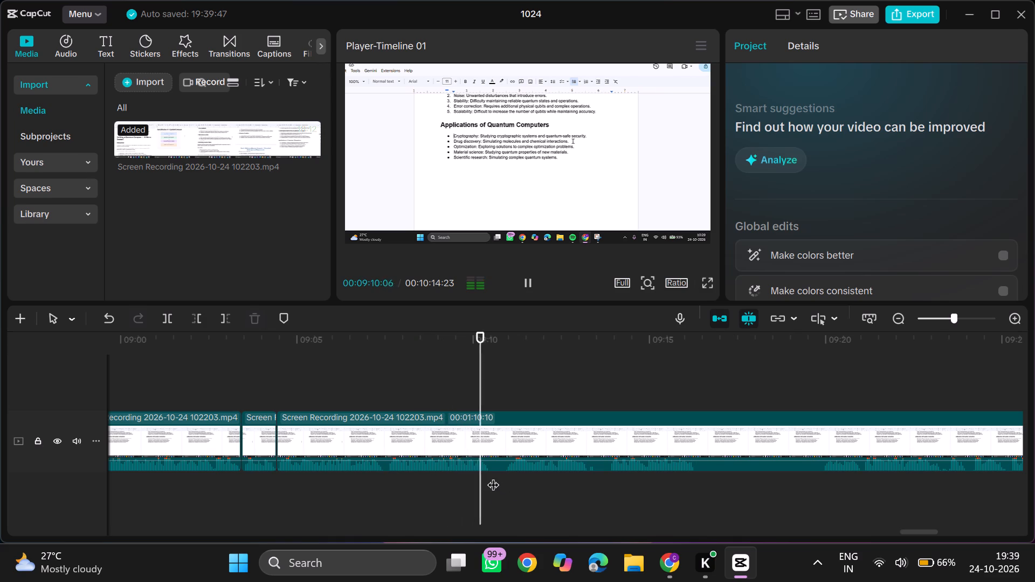
key("ctrl+b")
left_click(502, 477)
type("q")
Play on, split the final clip at 00:09:13:04 and trim about 0.4 seconds off the start of the part after it.
key("space")
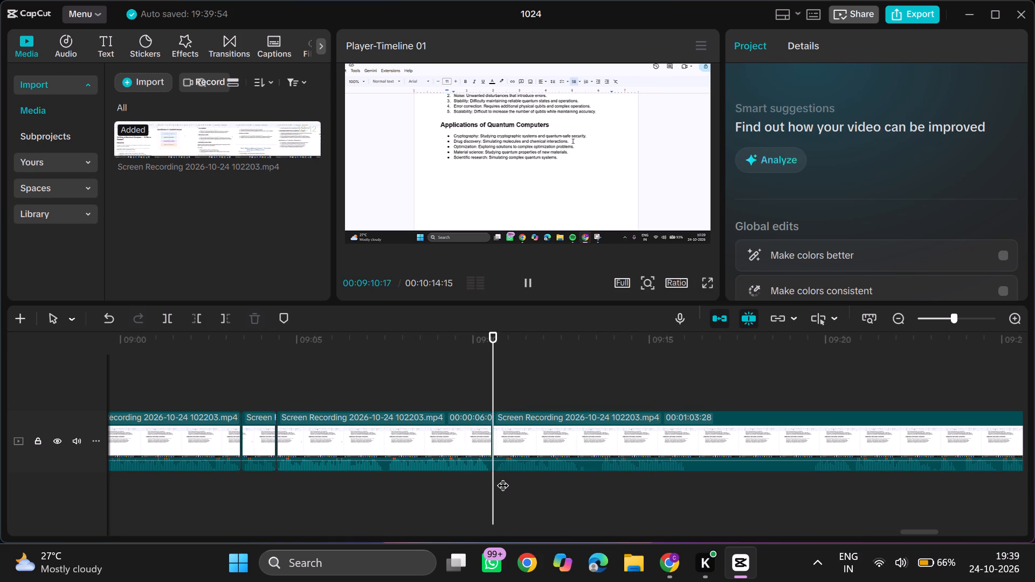
scroll(502, 477, "down", 2, "ctrl")
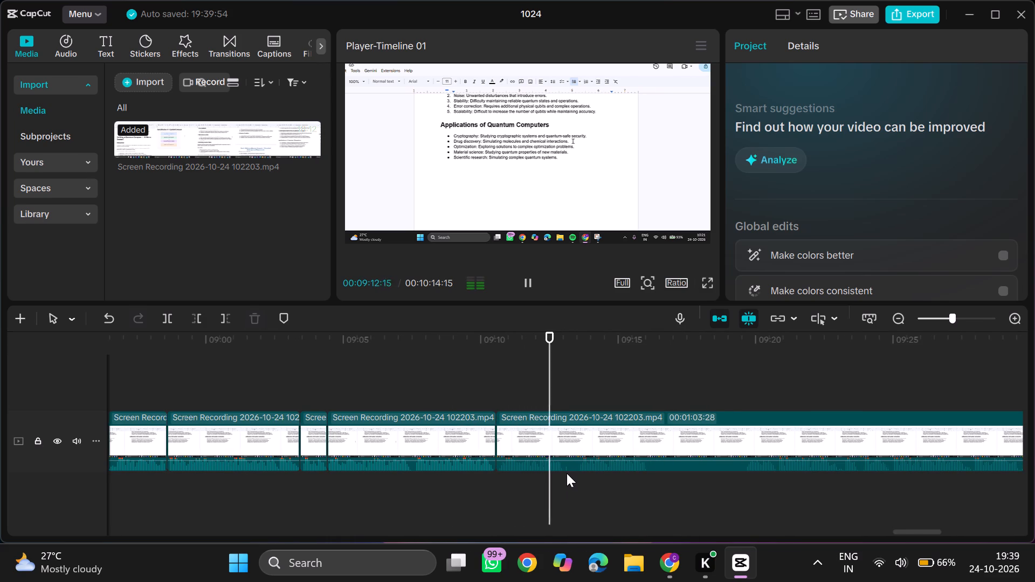
left_click(567, 473)
key("ctrl+b")
left_click(578, 475)
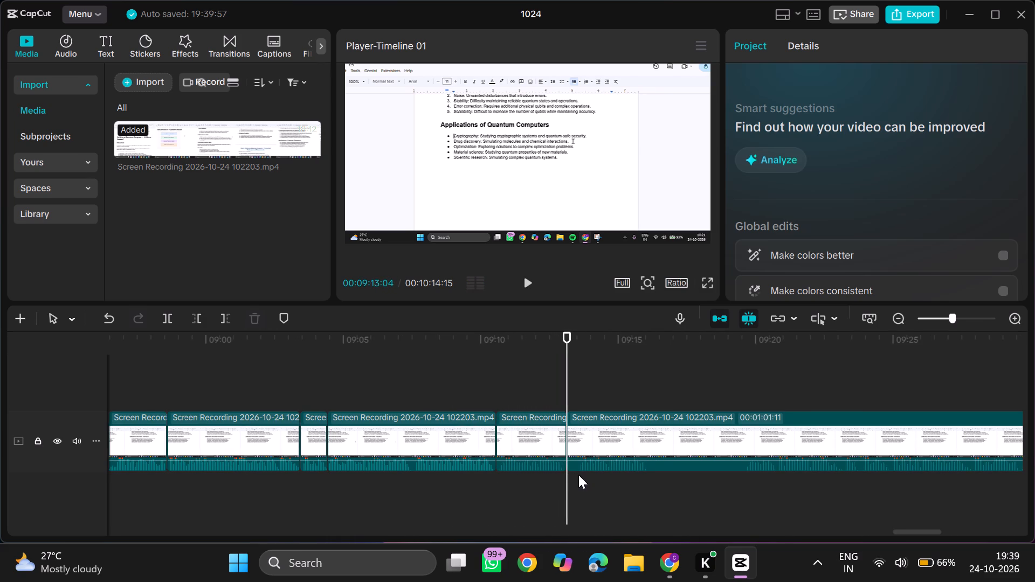
type("q")
Play on, split the final clip at 00:09:15:22 and trim about 3.3 seconds off the start of the remaining part.
key("space")
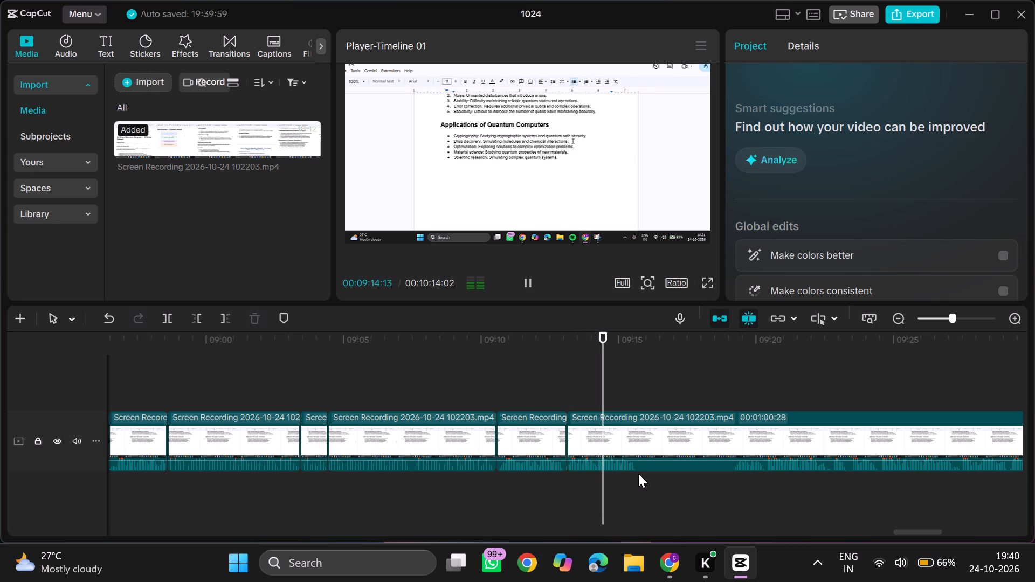
left_click(638, 474)
key("ctrl+b")
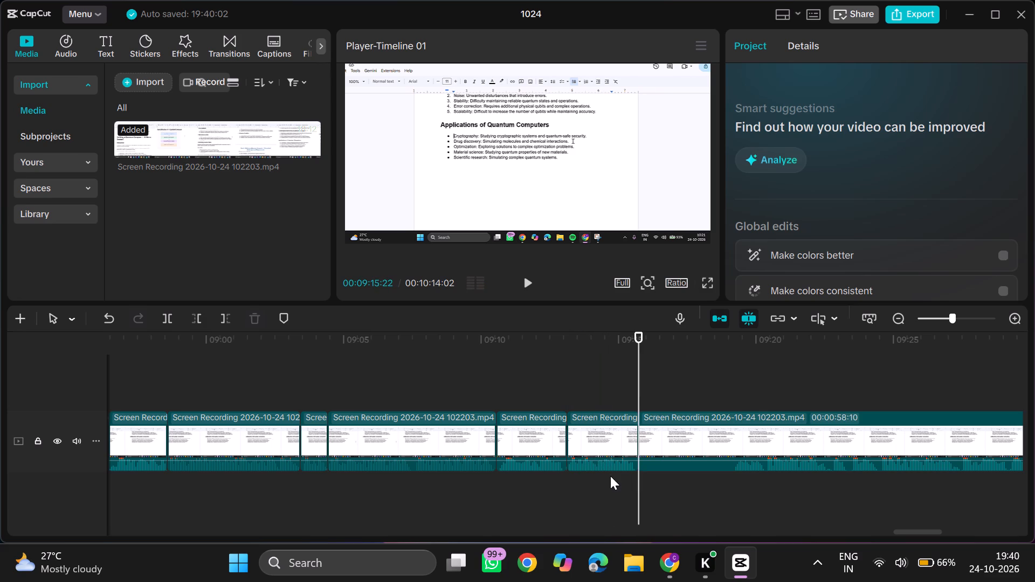
left_click(610, 476)
key("space")
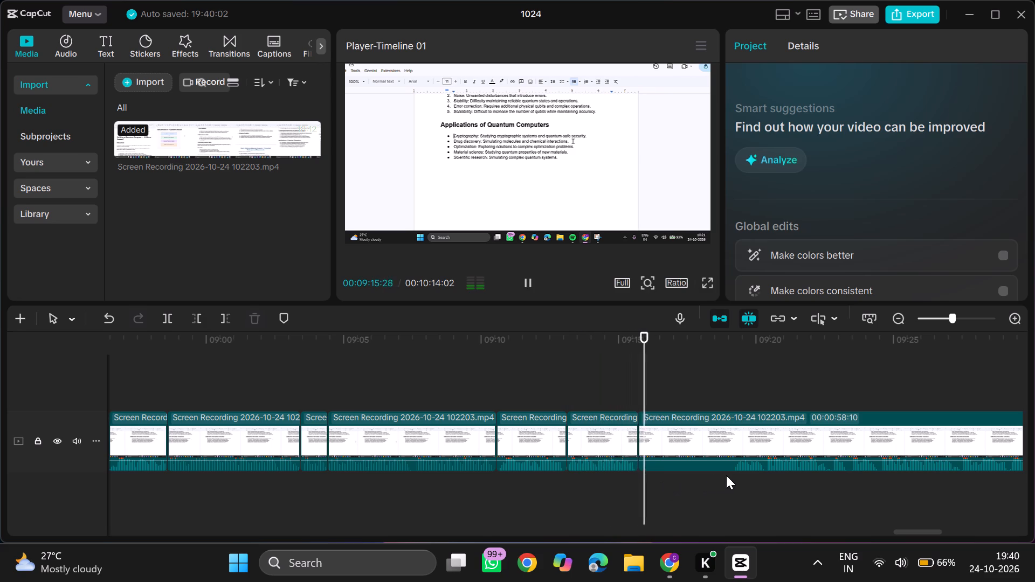
left_click(729, 475)
type("q")
Play on, split the final clip at 00:09:35:16 and trim about 1.4 seconds off the start of the remaining part.
key("space")
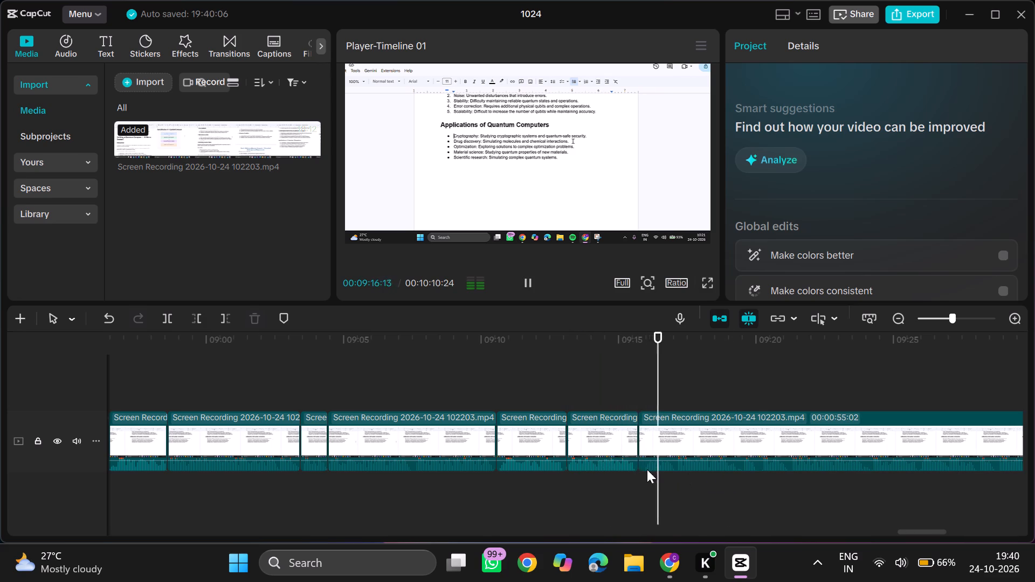
scroll(687, 486, "left", 1)
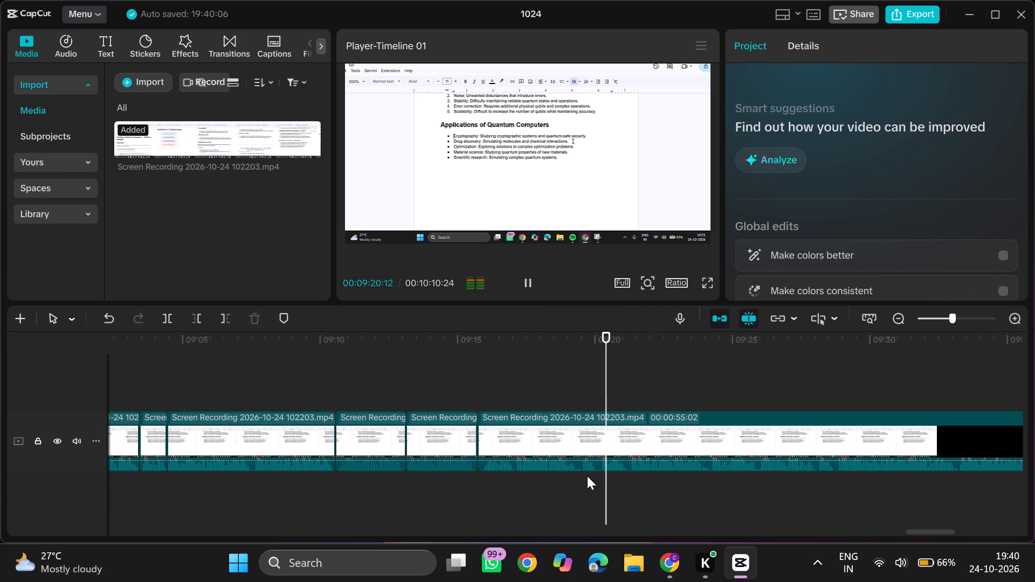
scroll(657, 481, "left", 1)
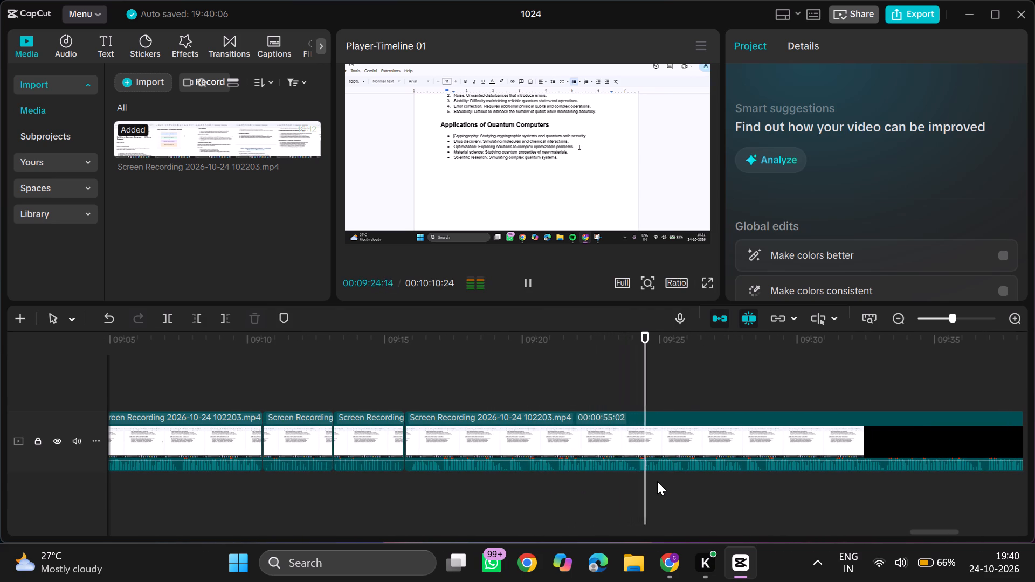
scroll(657, 481, "down", 2, "ctrl")
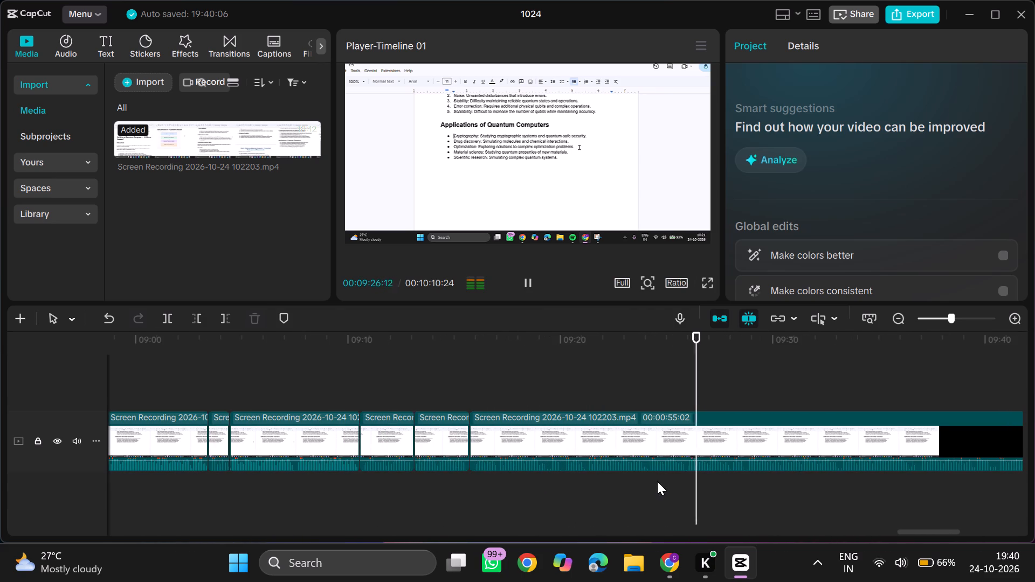
scroll(657, 481, "left", 1)
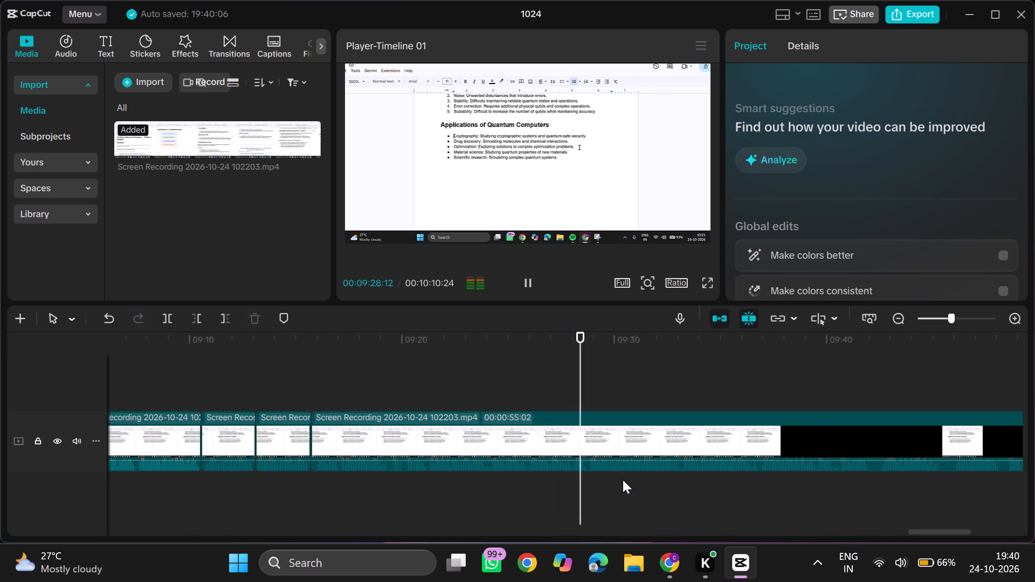
scroll(623, 480, "left", 1)
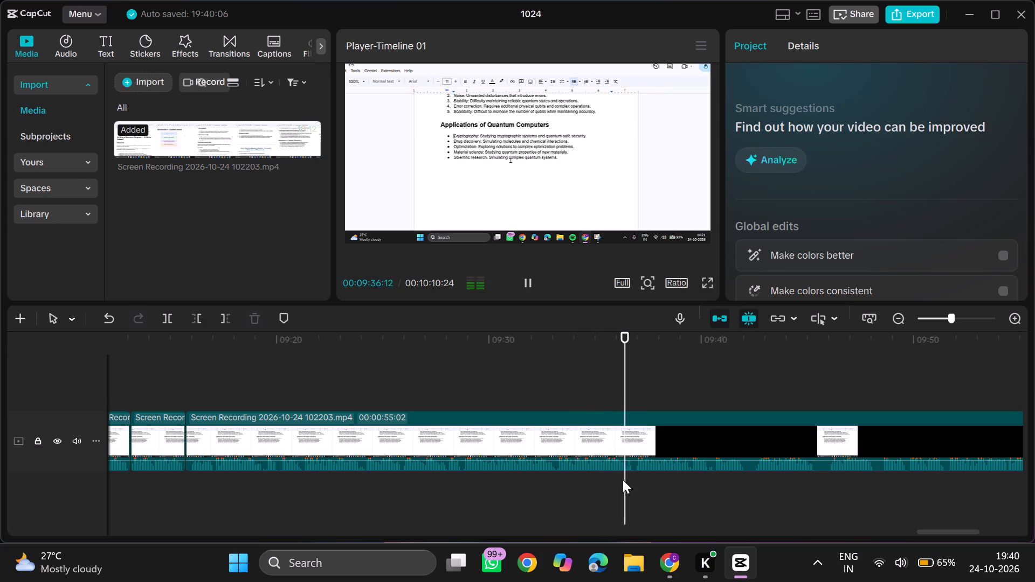
scroll(623, 480, "left", 1)
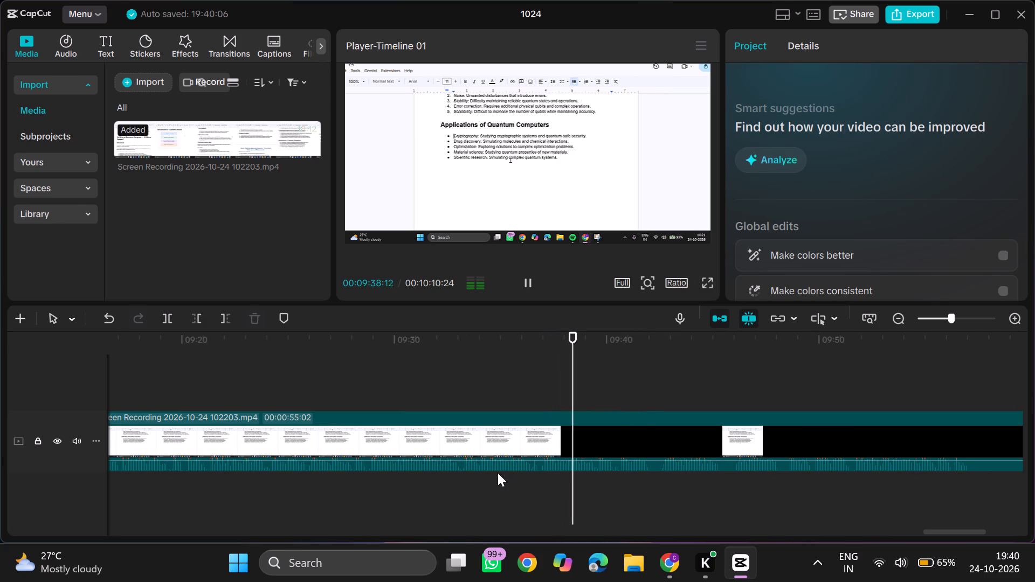
left_click(498, 473)
key("space")
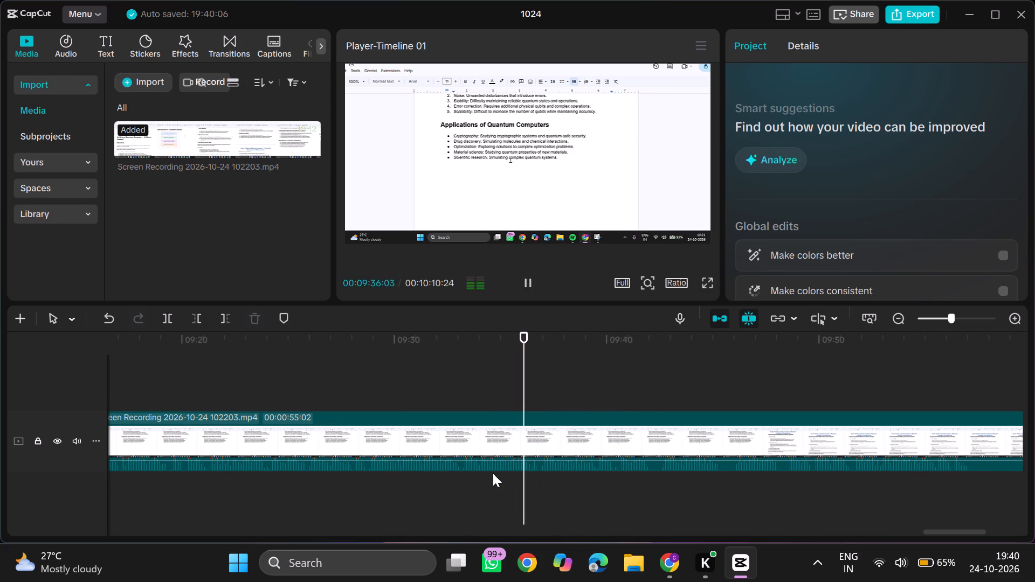
left_click(512, 474)
key("space")
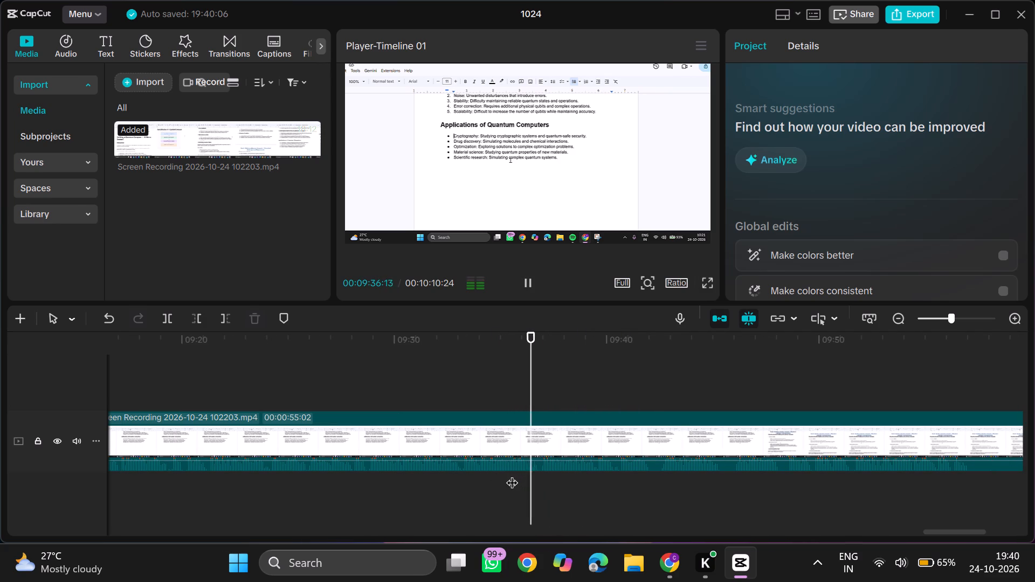
left_click(512, 474)
key("ctrl+b")
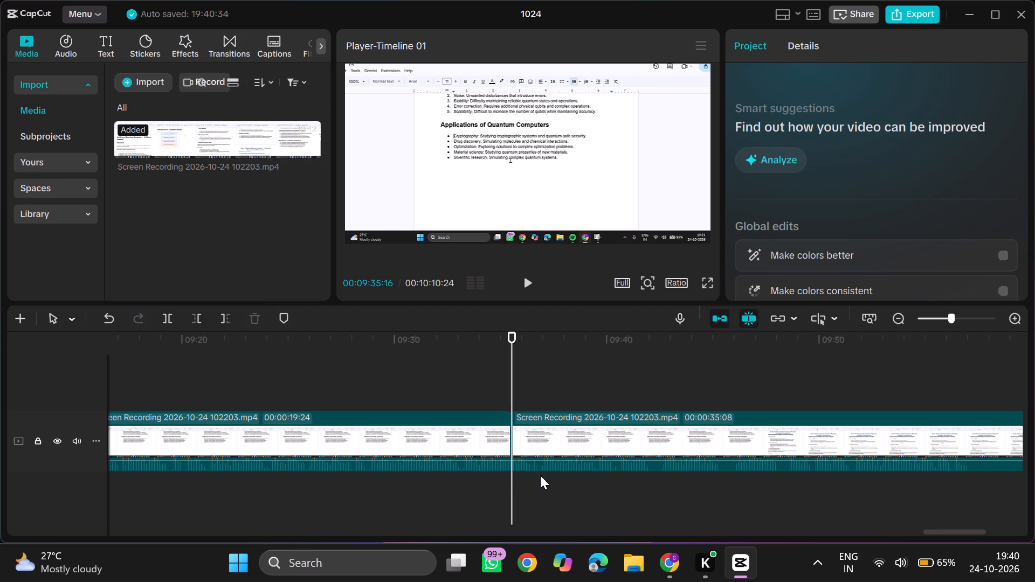
left_click(541, 475)
type("q")
Play on, split the final clip at 00:09:40:25 and trim about 0.5 seconds off the start of the remaining part.
key("space")
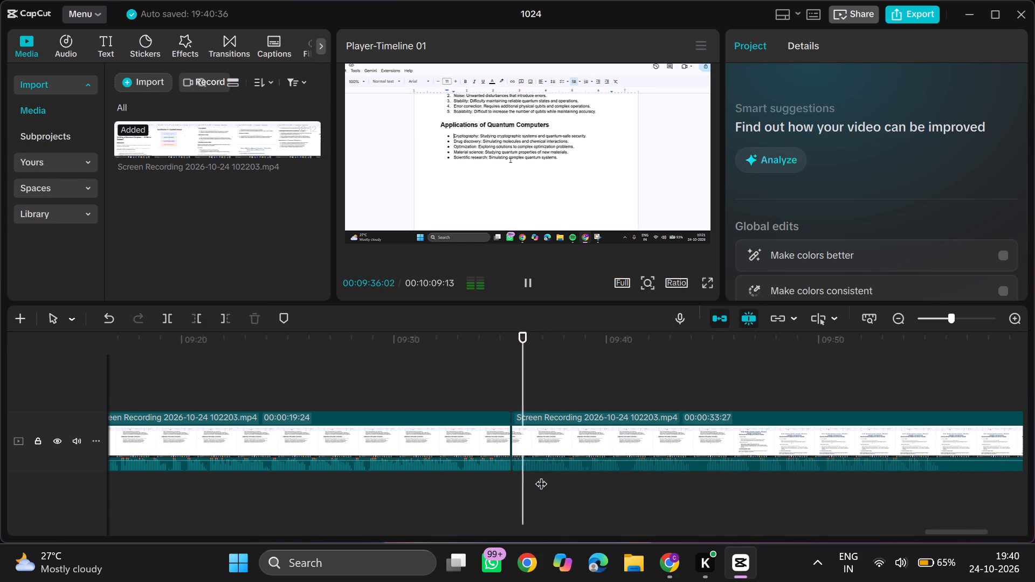
scroll(541, 475, "down", 2, "ctrl")
scroll(546, 476, "left", 1)
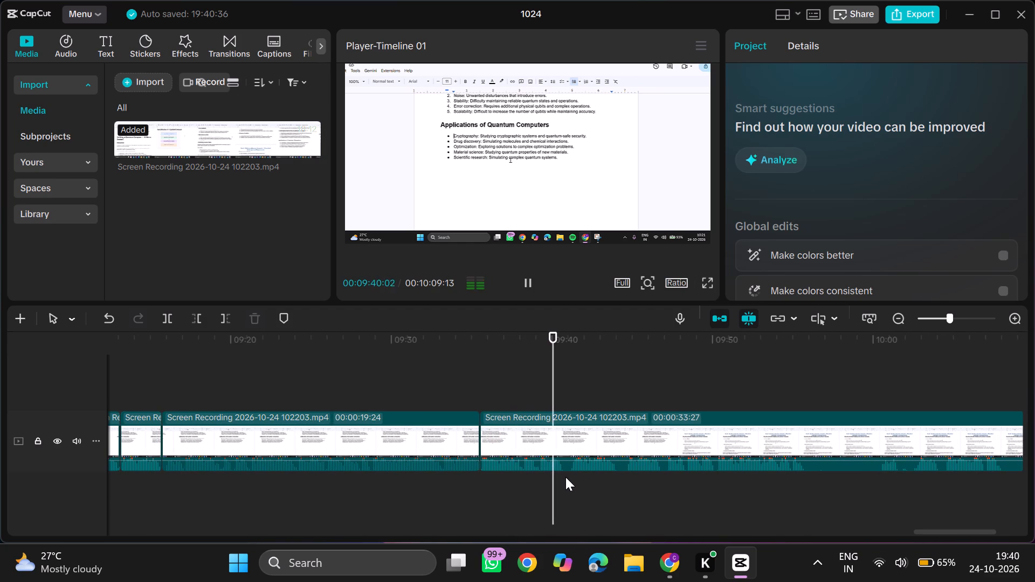
left_click(565, 477)
key("ctrl+b")
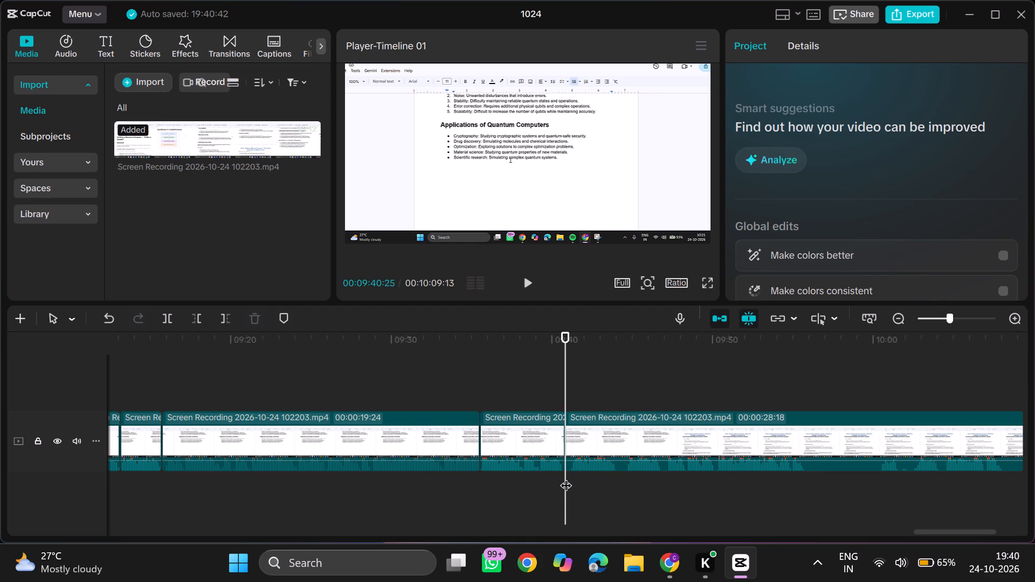
scroll(546, 453, "up", 5, "ctrl")
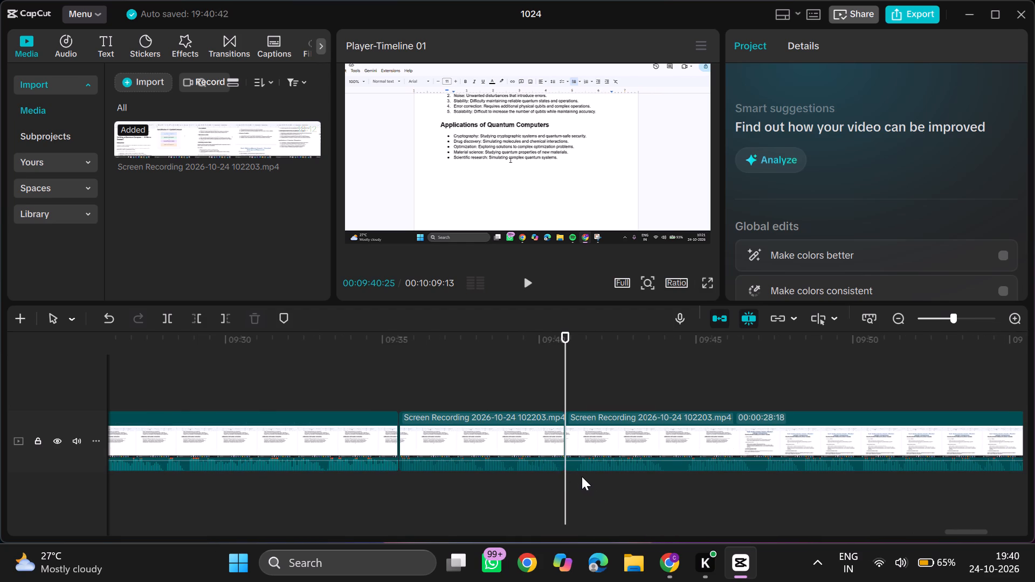
left_click(581, 475)
type("q")
Play on, split the final clip at 00:09:43:17 and trim the start of the remaining part up to 00:09:44:01.
key("space")
scroll(581, 475, "down", 2, "ctrl")
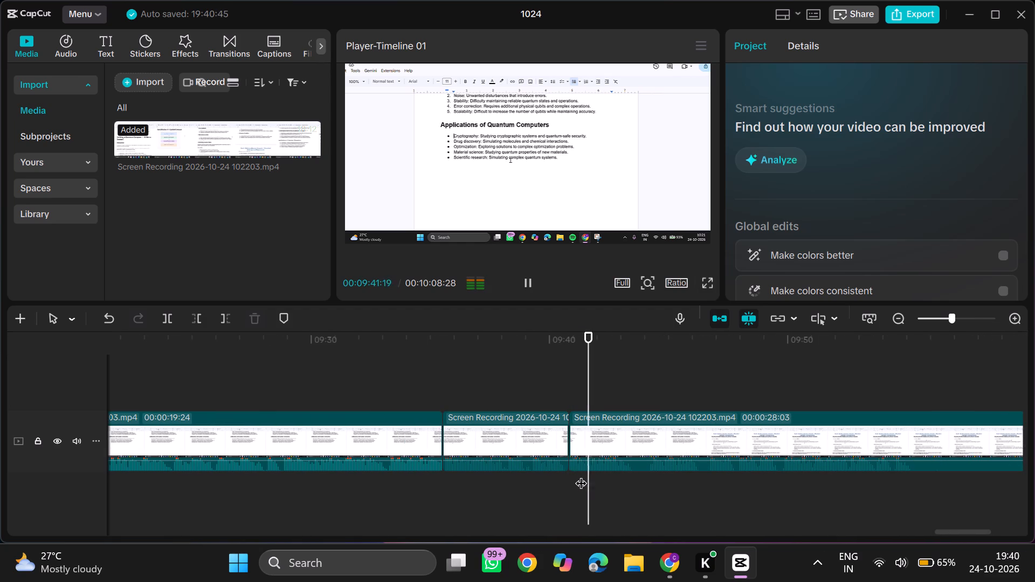
left_click(634, 474)
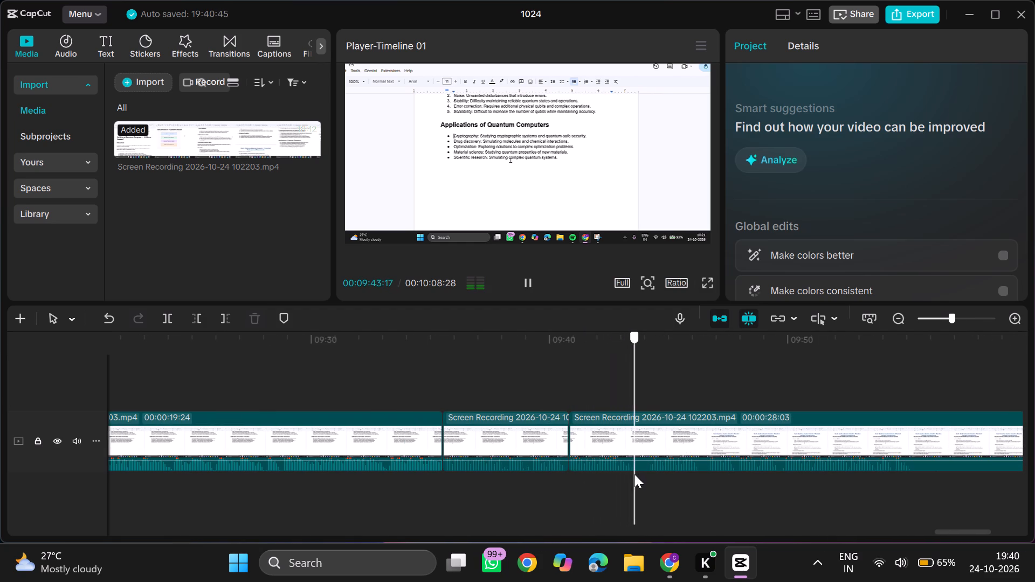
key("ctrl+b")
left_click(646, 475)
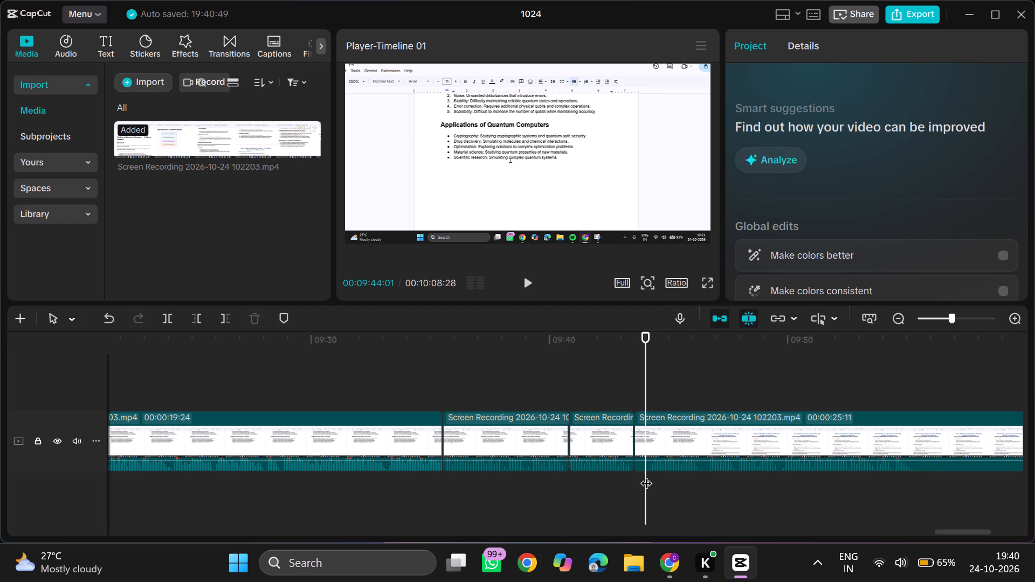
type("q")
Play on, split the final clip at 00:09:45:26 and trim about 0.4 seconds off the start of the remaining part.
key("space")
scroll(646, 475, "down", 3, "ctrl")
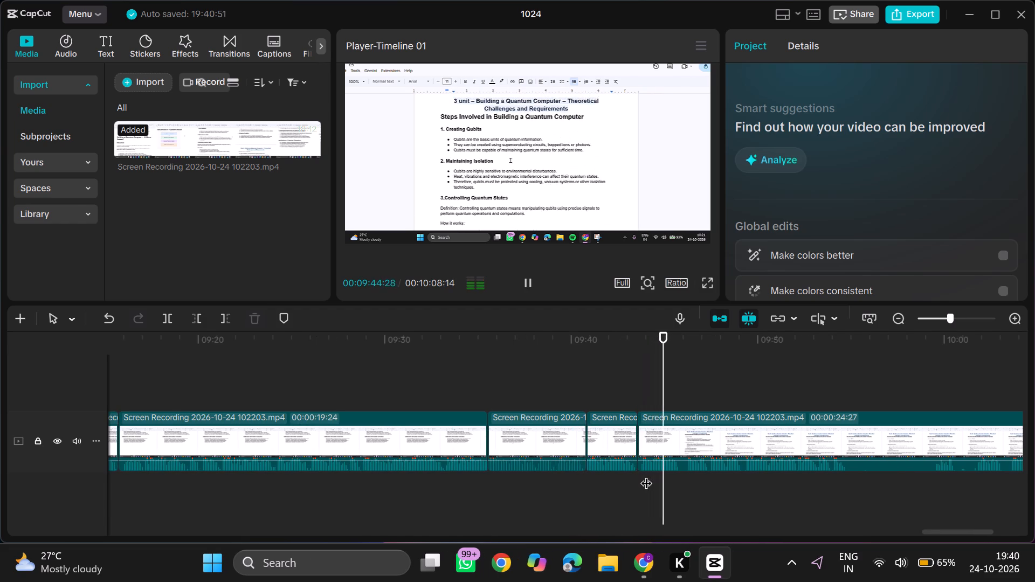
scroll(646, 475, "left", 1)
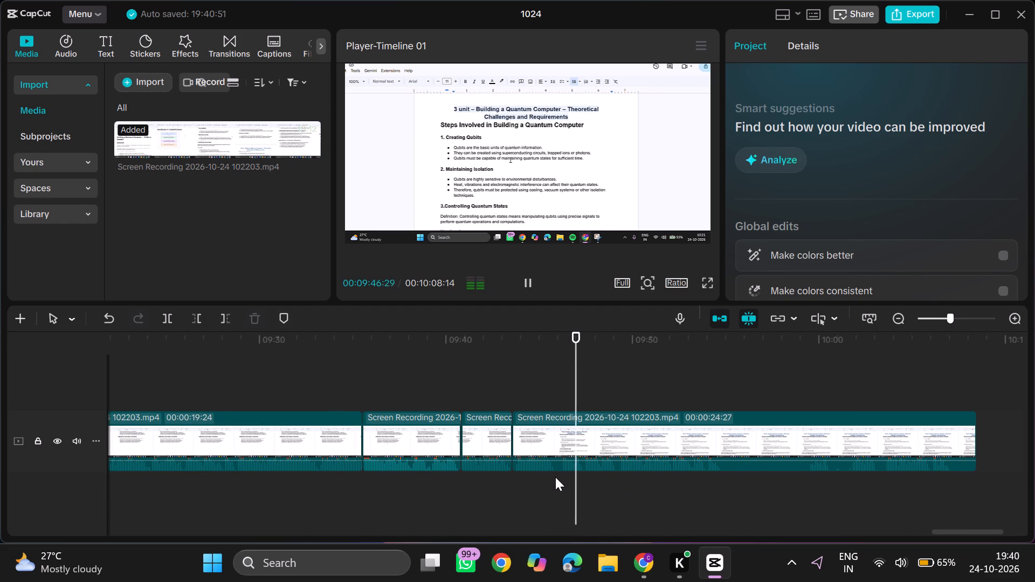
left_click(555, 477)
key("ctrl+b")
scroll(555, 477, "up", 3, "ctrl")
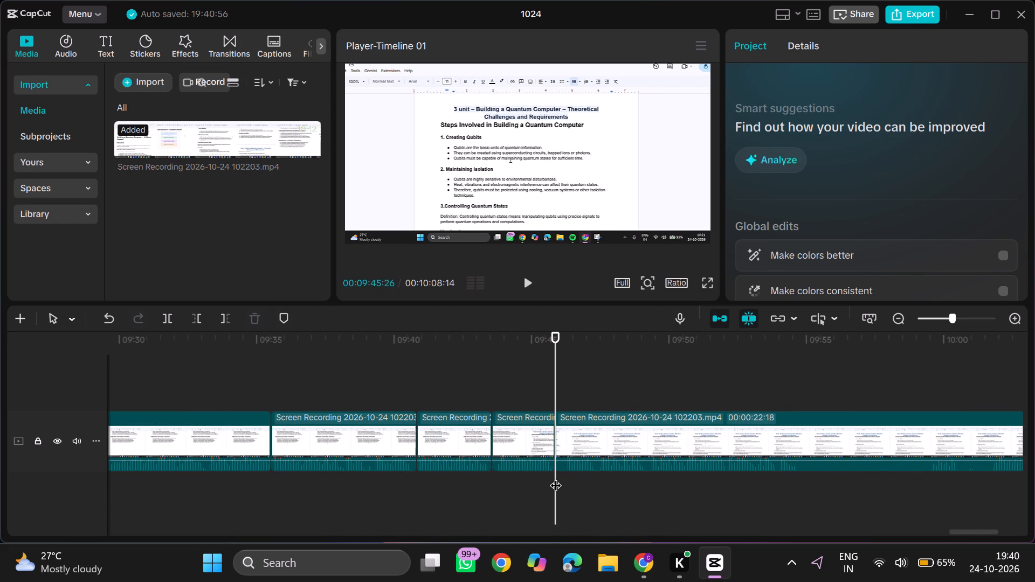
left_click(567, 476)
type("q")
Play on, split the final clip at 00:09:48:22 and trim about 0.3 seconds off the start of the remaining part.
key("space")
scroll(567, 476, "down", 1, "ctrl")
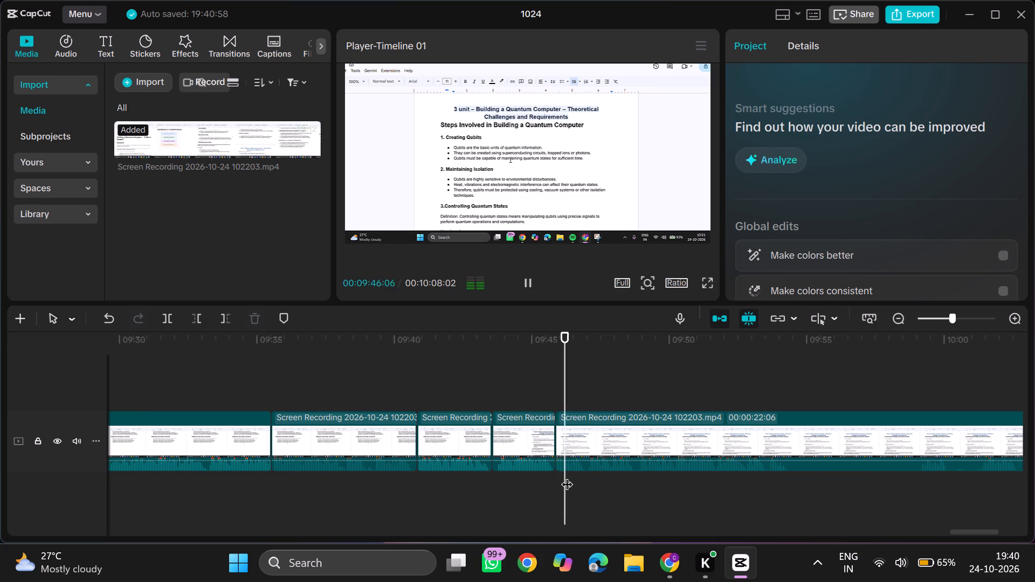
scroll(567, 476, "down", 1, "ctrl")
scroll(584, 474, "up", 6, "ctrl")
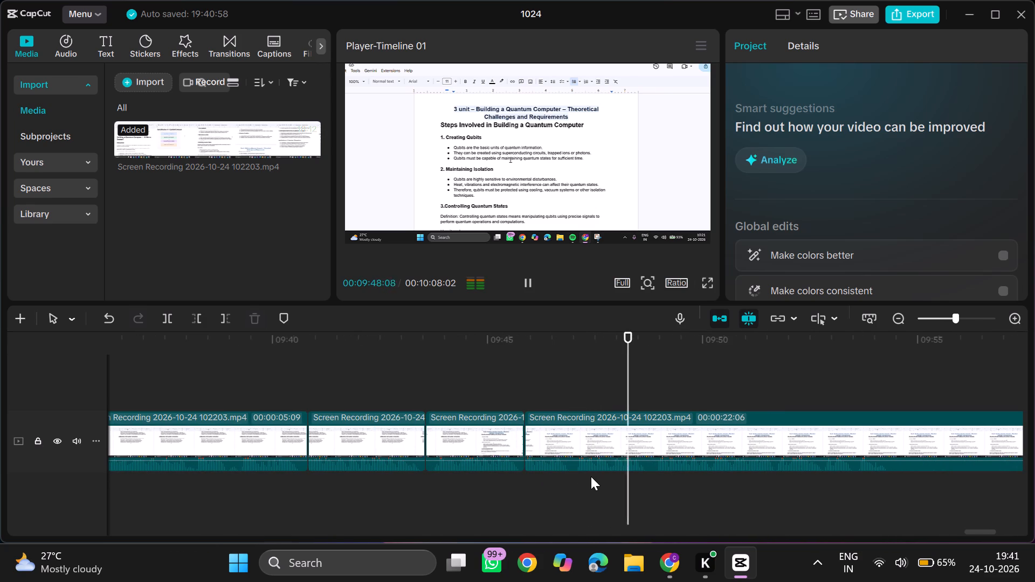
scroll(591, 476, "down", 2, "ctrl")
left_click(647, 475)
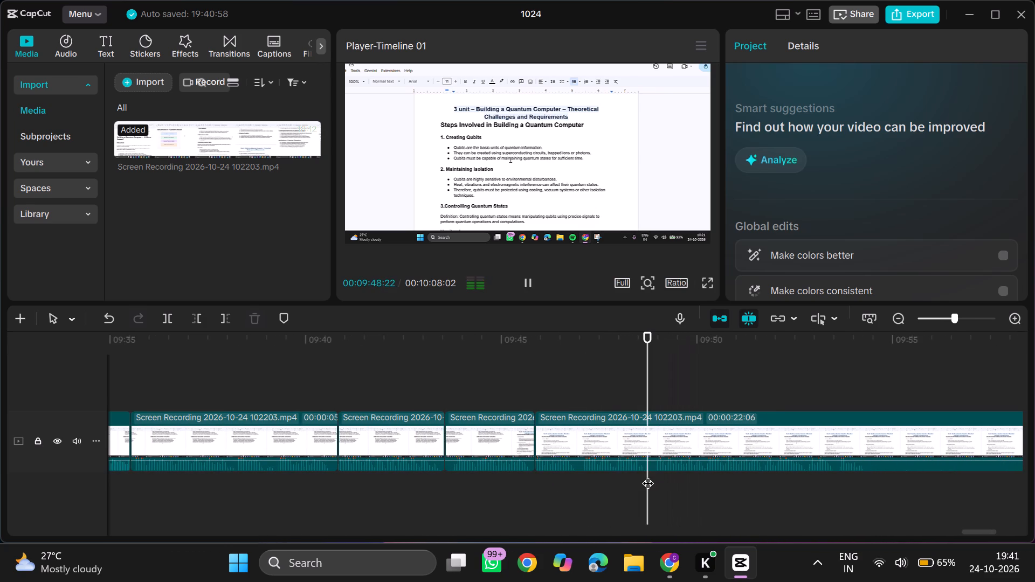
key("ctrl+b")
left_click(658, 475)
type("q")
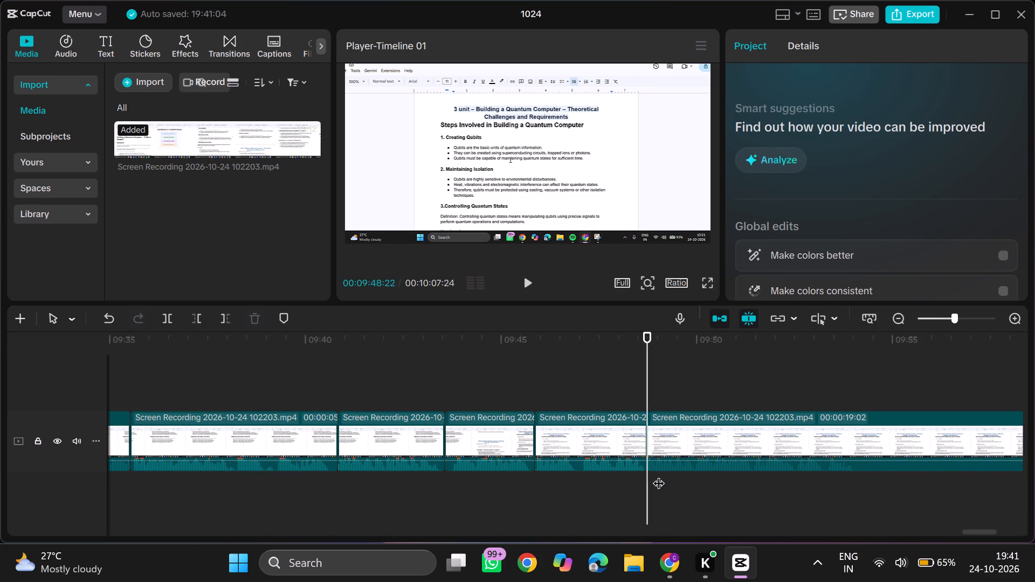
Play on, split the final clip at 00:09:54:03 and trim the start of the remaining part up to 00:09:58:22.
key("space")
scroll(658, 475, "down", 3, "ctrl")
scroll(658, 475, "left", 1)
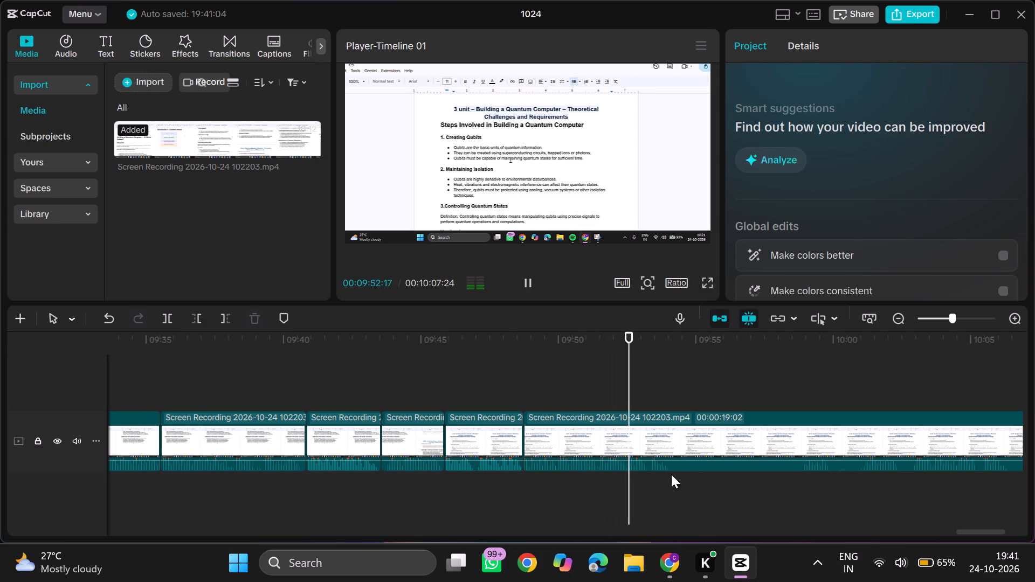
left_click(671, 474)
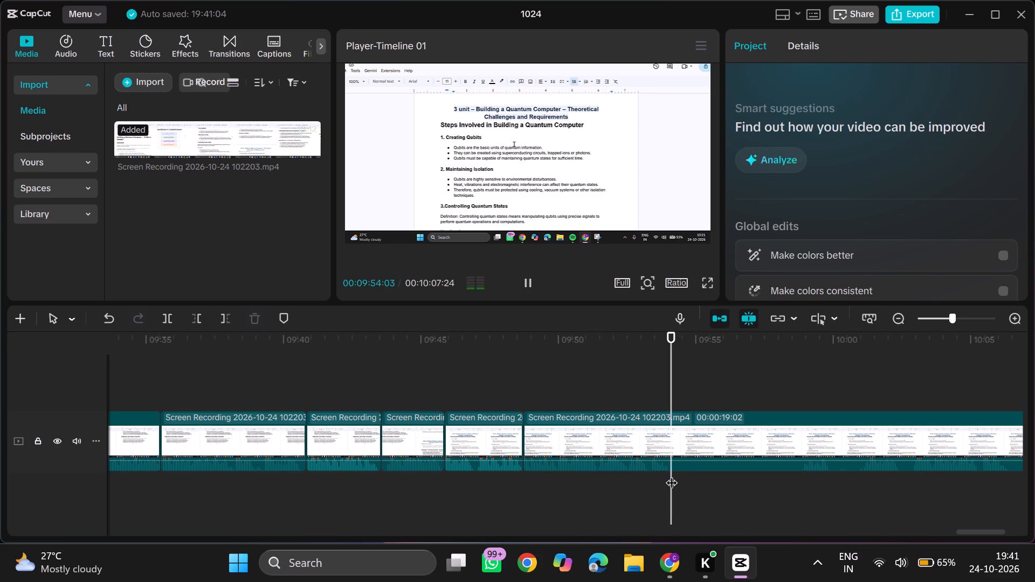
key("ctrl+b")
left_click(806, 479)
key("space")
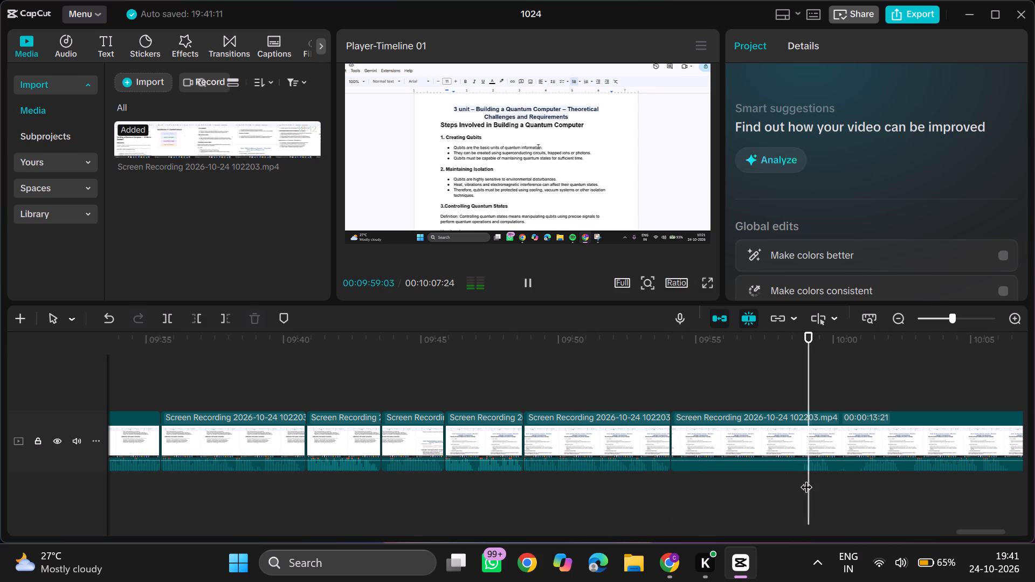
scroll(806, 479, "left", 1)
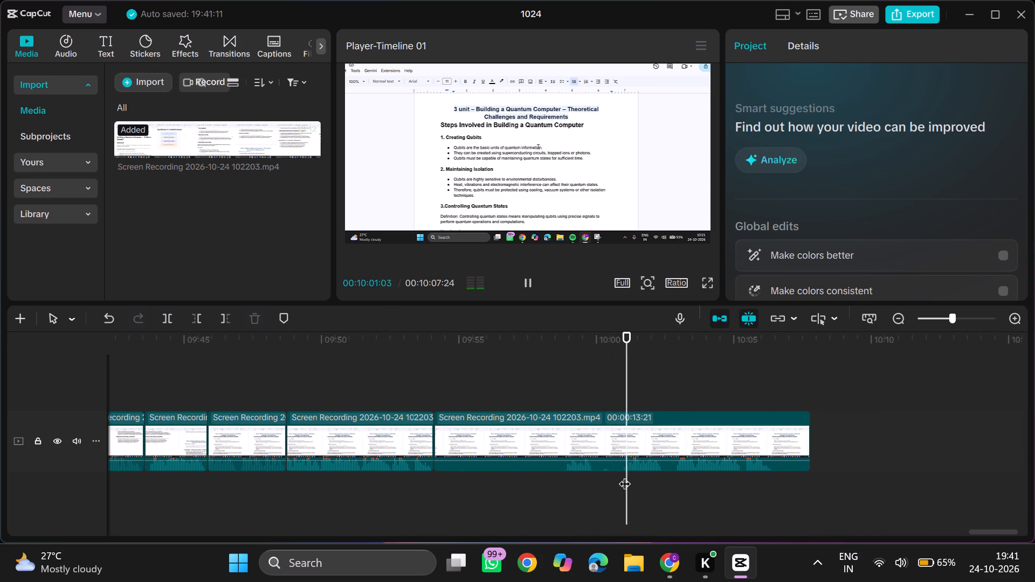
double_click(562, 477)
type("q")
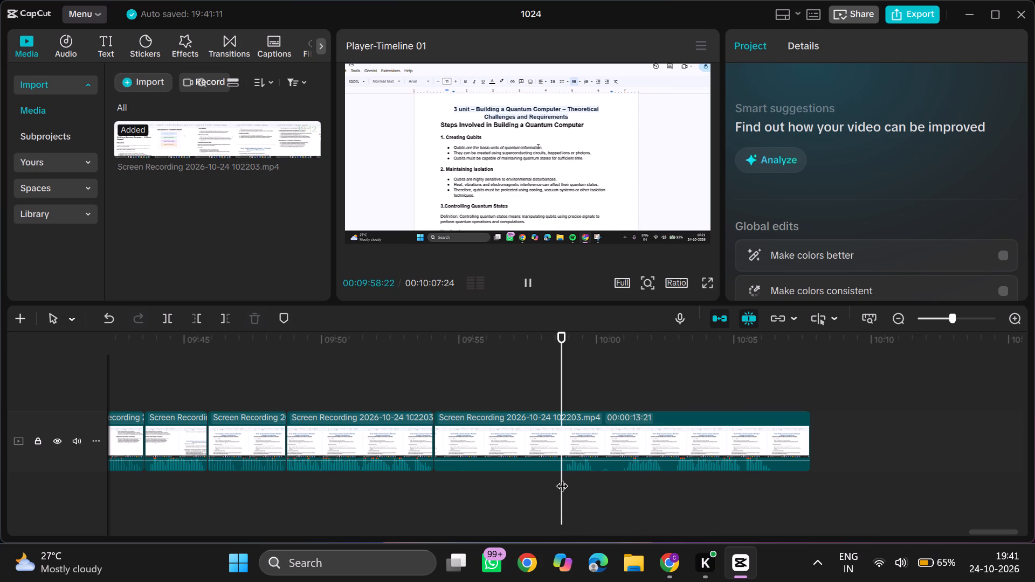
Play on, split the final clip at 00:09:55:09 and trim about 0.9 seconds off the start of the remaining part.
key("space")
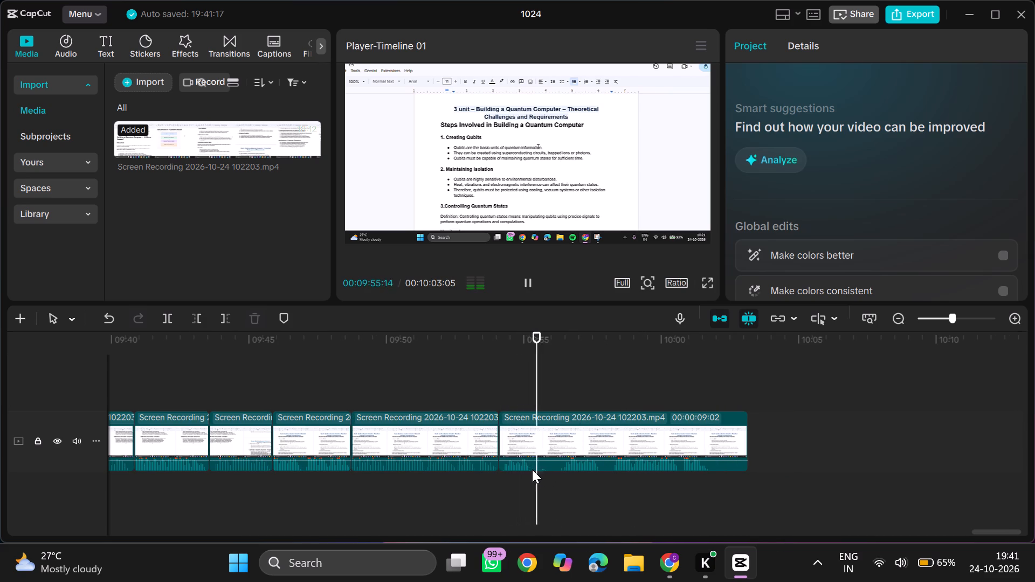
left_click(532, 469)
double_click(532, 474)
key("ctrl+b")
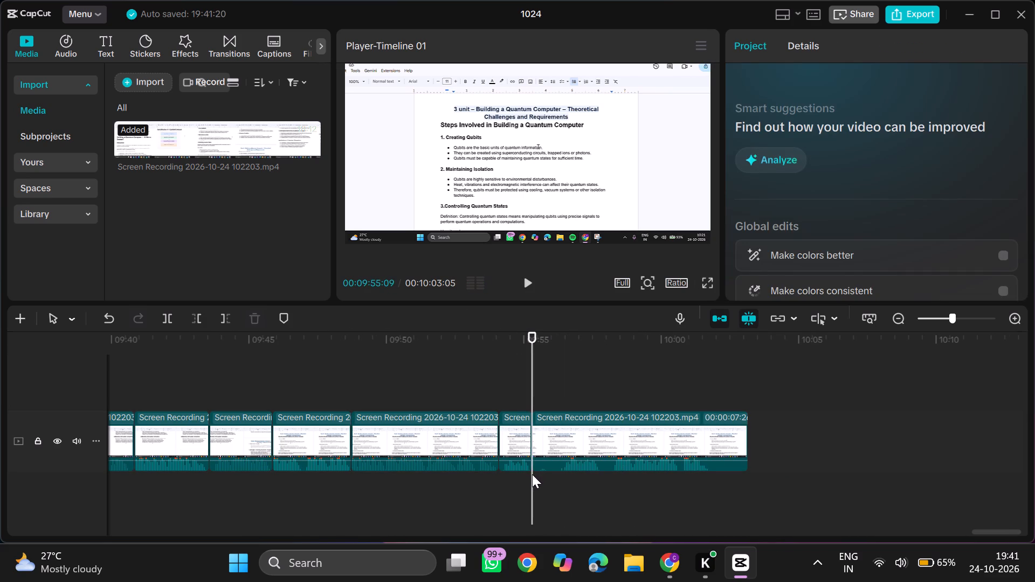
left_click(557, 477)
type("q")
Play on, split the final clip at 00:09:56:29 and trim about 0.2 seconds off the start of the remaining part.
key("space")
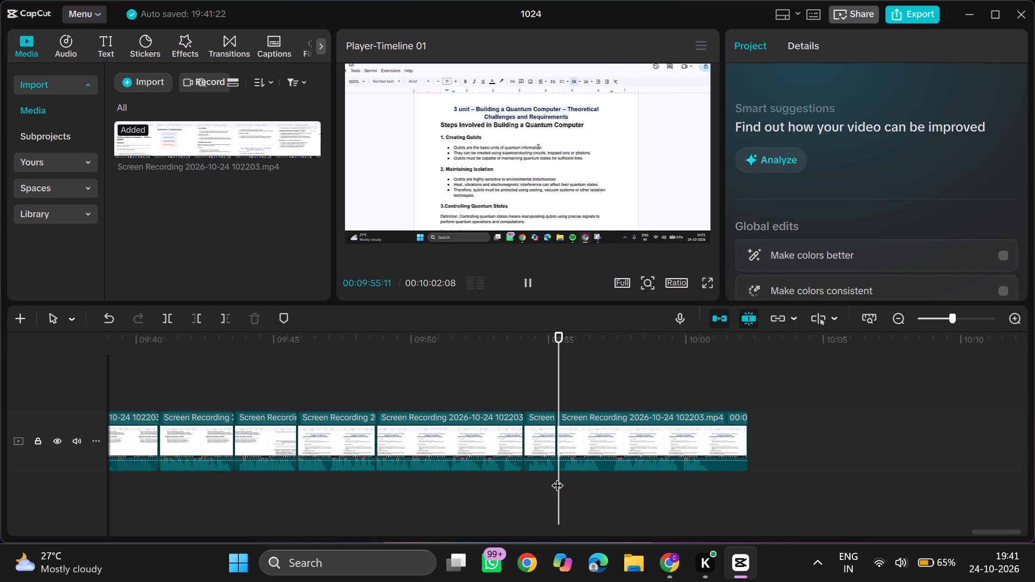
left_click(603, 474)
key("ctrl+b")
double_click(609, 474)
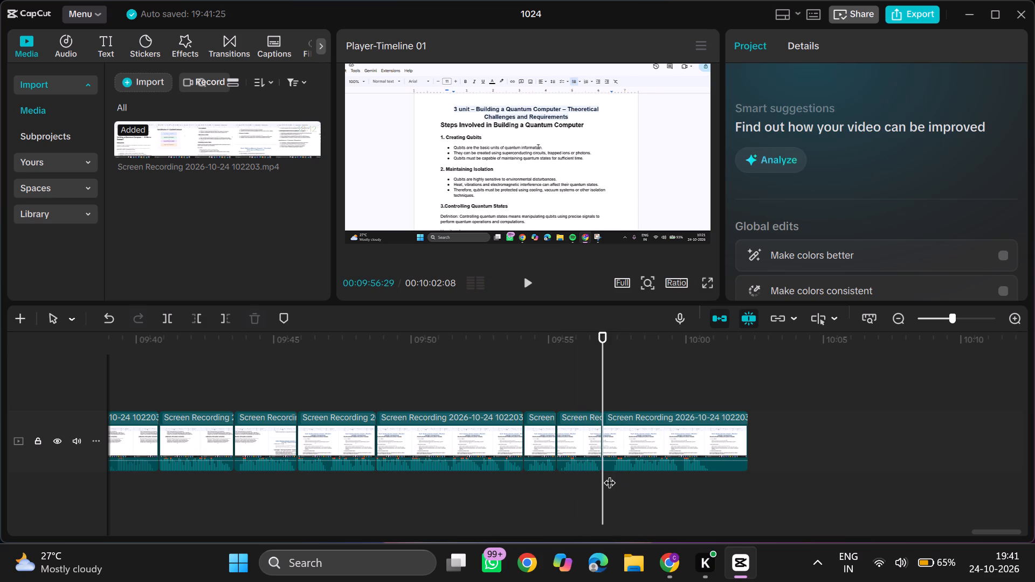
type("q")
Play on and trim the end of the final clip back to 00:10:00:23.
key("space")
scroll(609, 474, "left", 3)
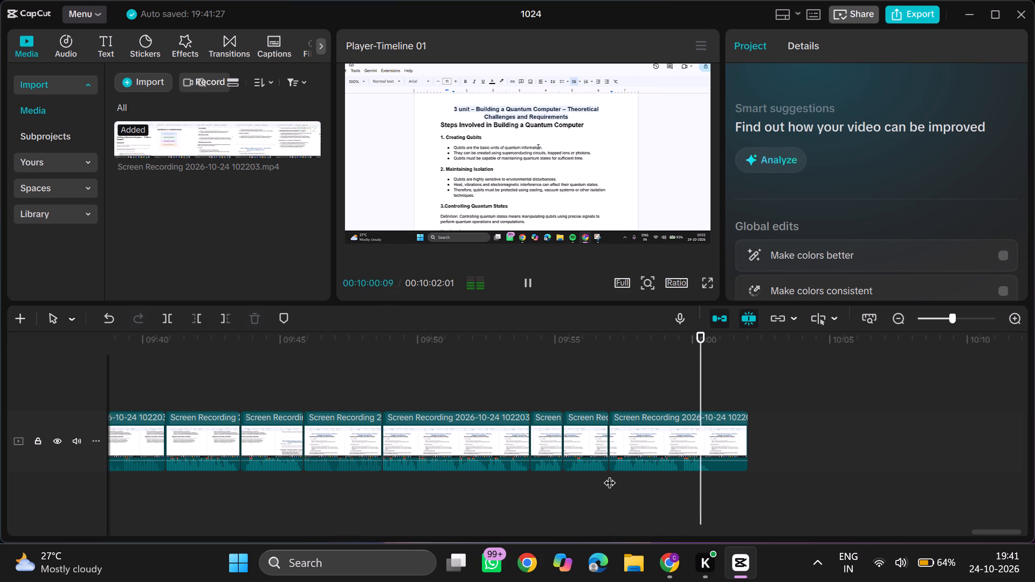
scroll(609, 474, "left", 1)
left_click(713, 477)
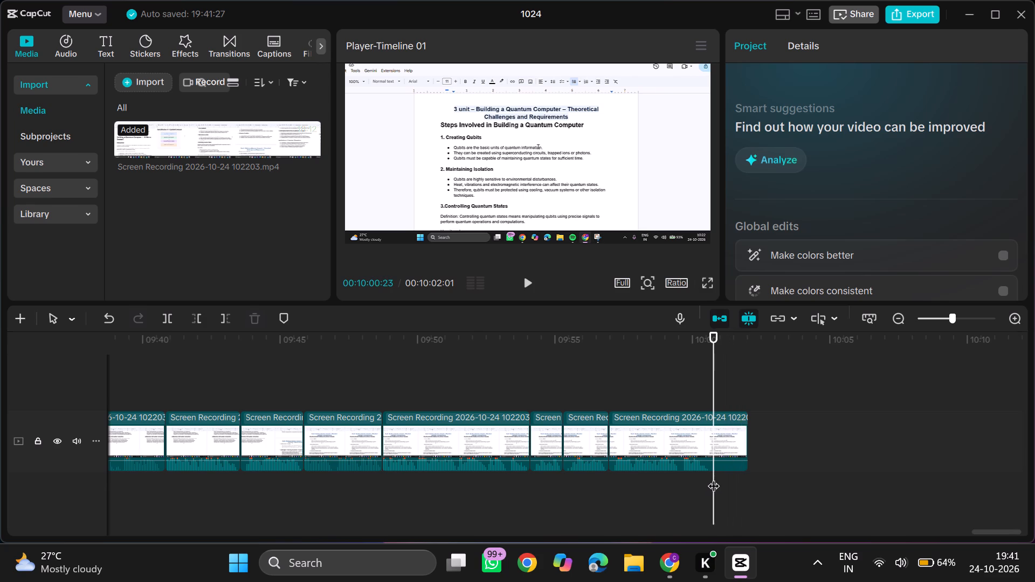
key("w")
left_click(713, 477)
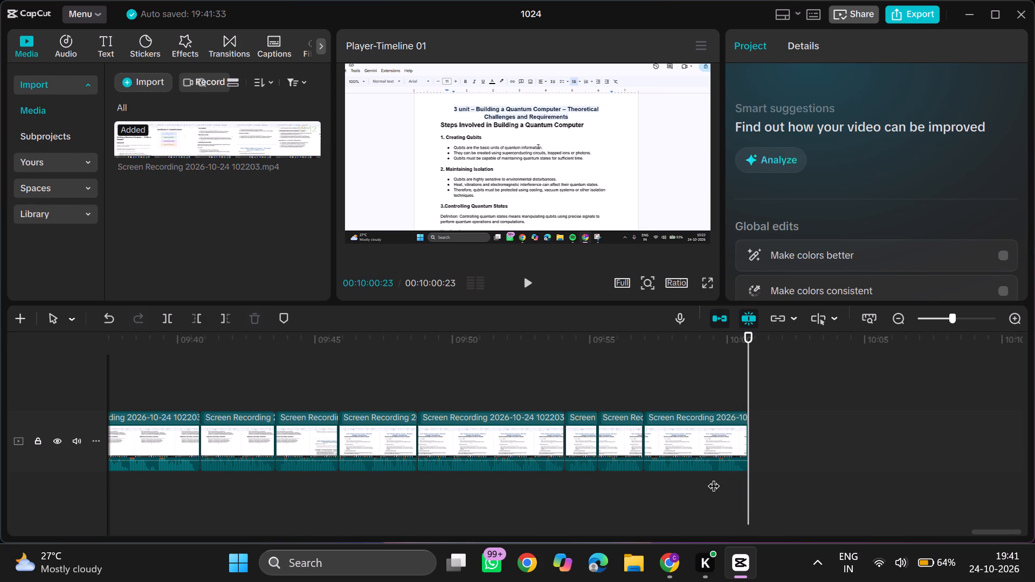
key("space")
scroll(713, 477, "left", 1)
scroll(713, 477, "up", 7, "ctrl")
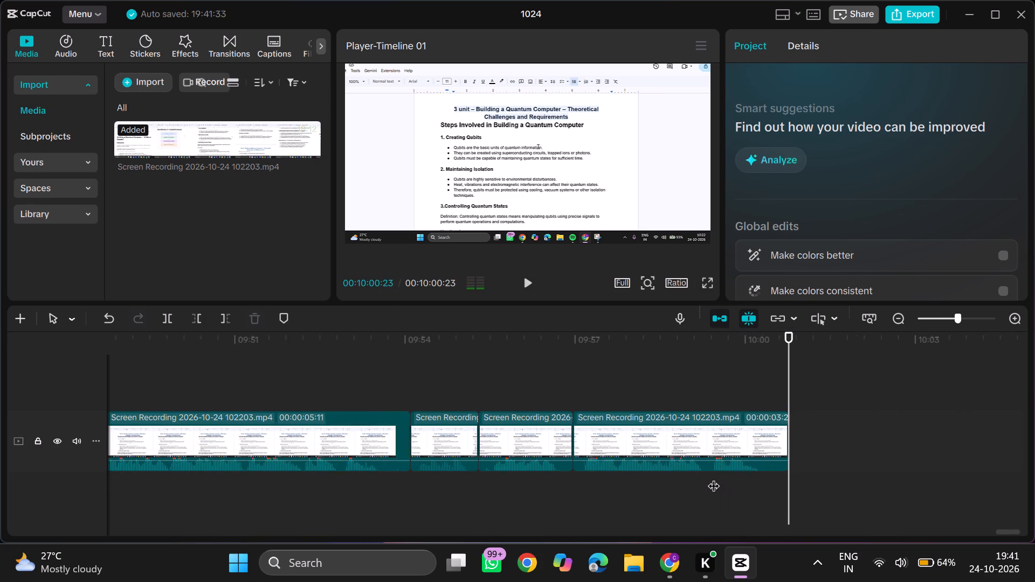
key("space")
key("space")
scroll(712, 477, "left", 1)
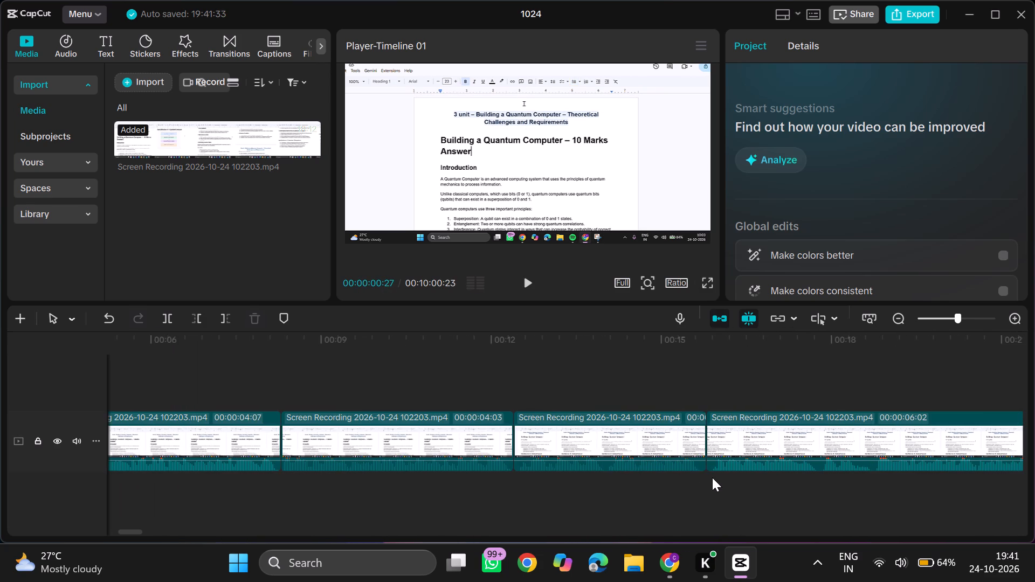
Split the final clip at 00:09:59:15 and trim about 5 frames off the start of the remaining part.
scroll(712, 477, "down", 13, "ctrl")
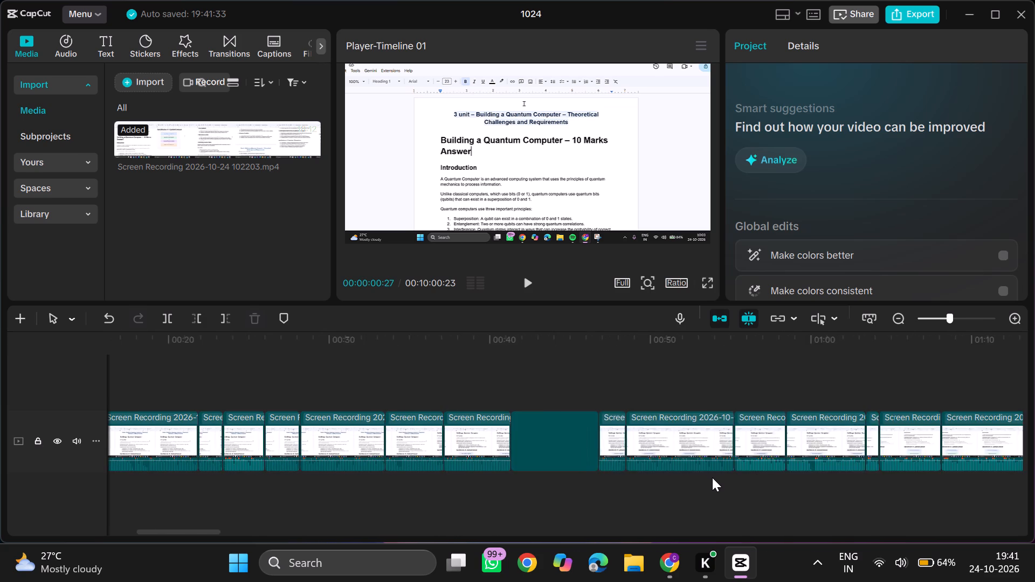
scroll(712, 477, "down", 2, "ctrl")
scroll(712, 477, "left", 16)
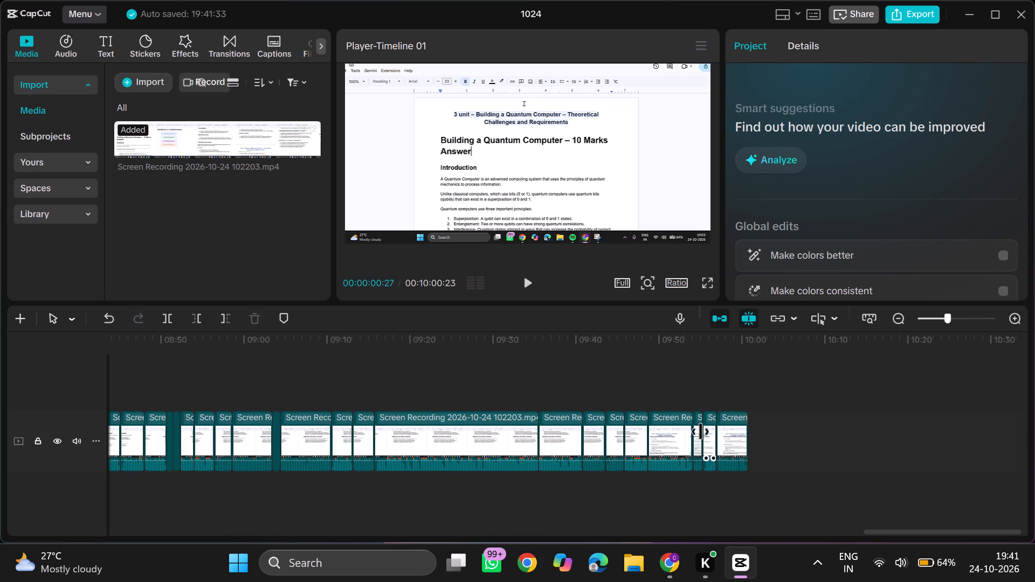
scroll(762, 438, "up", 7, "ctrl")
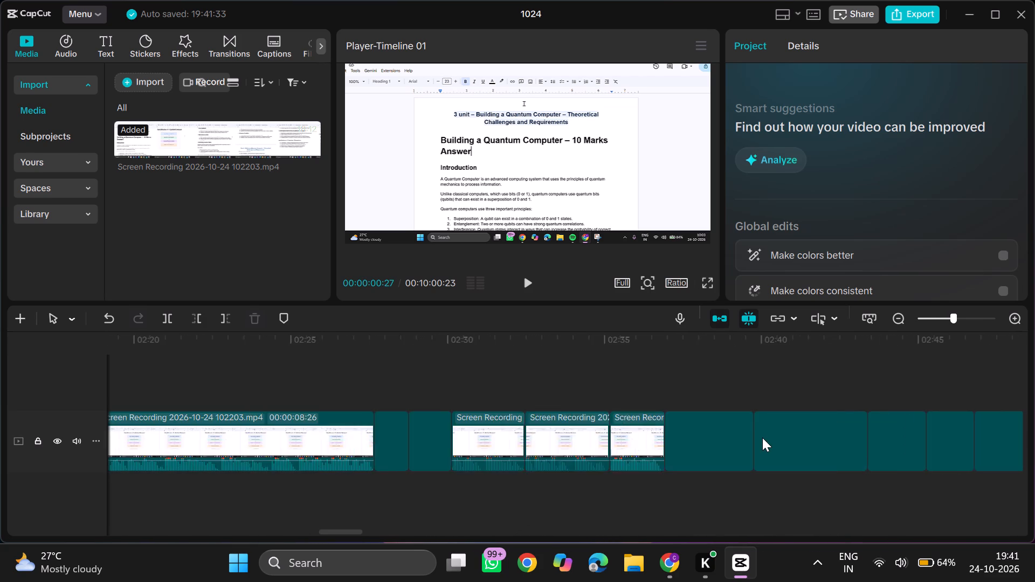
scroll(762, 438, "up", 1, "ctrl")
scroll(762, 438, "left", 17)
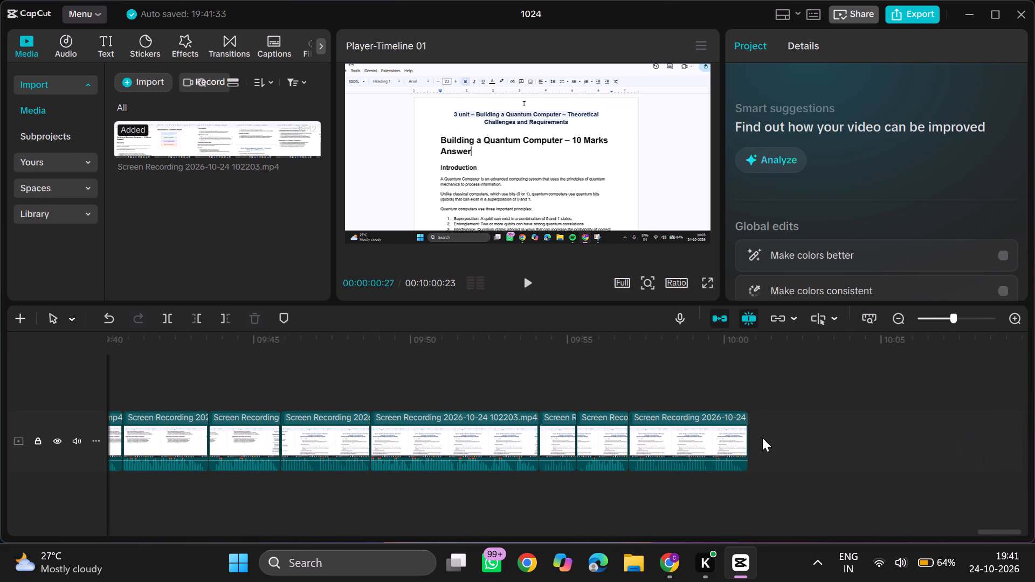
scroll(762, 438, "left", 2)
scroll(625, 480, "up", 7, "ctrl")
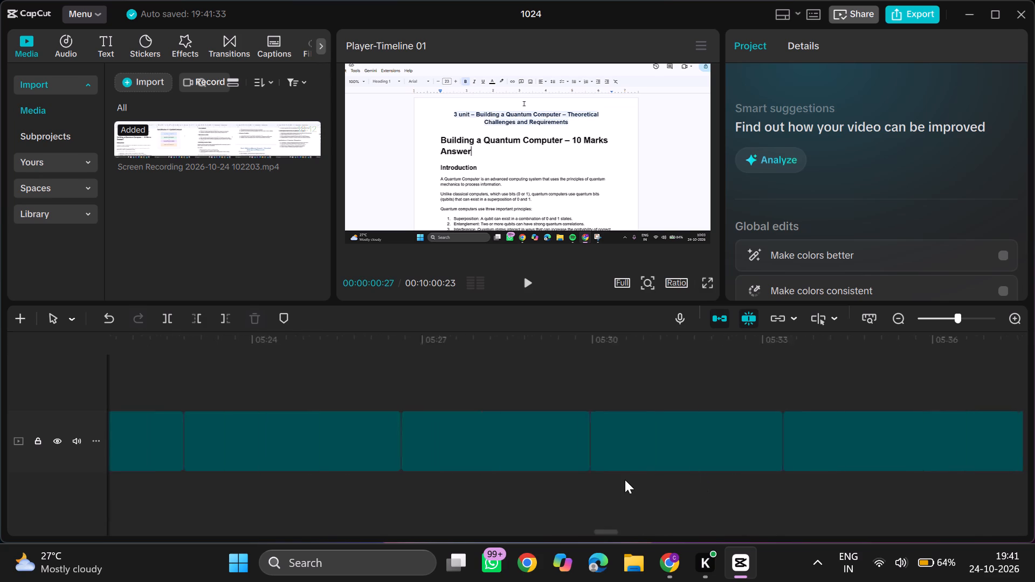
scroll(685, 483, "left", 13)
scroll(685, 483, "left", 17)
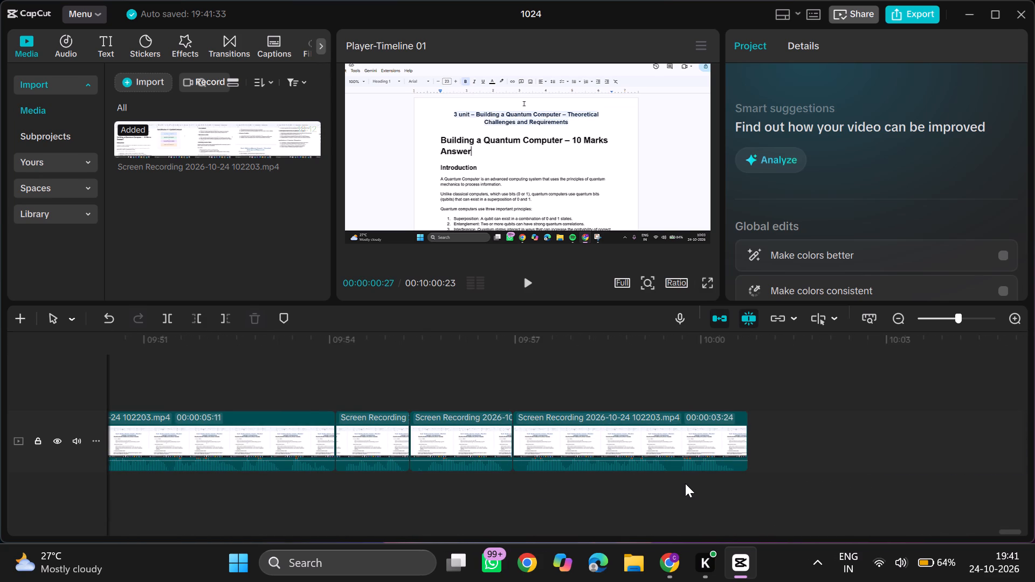
scroll(685, 483, "left", 3)
double_click(671, 481)
key("ctrl+b")
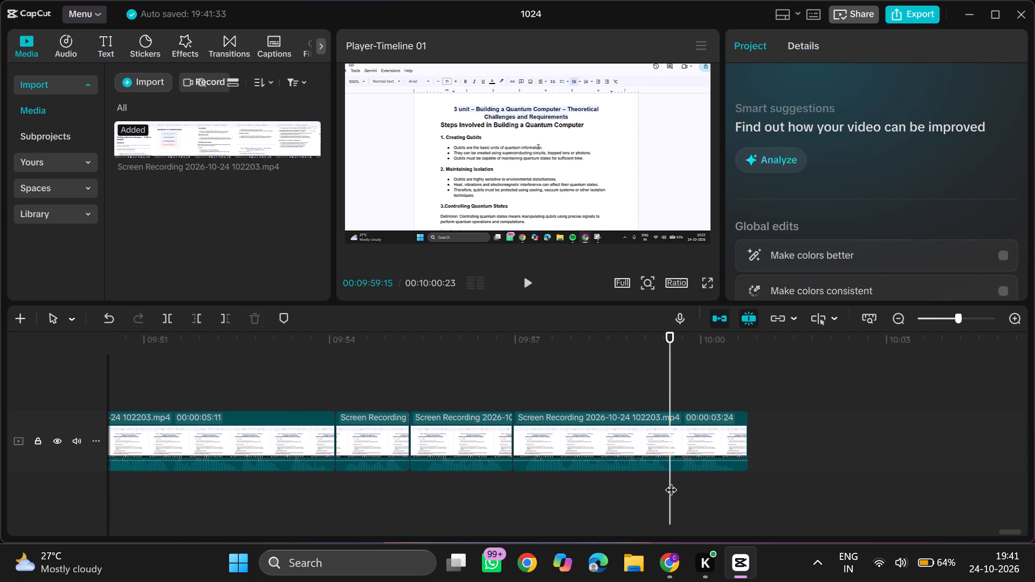
left_click(679, 474)
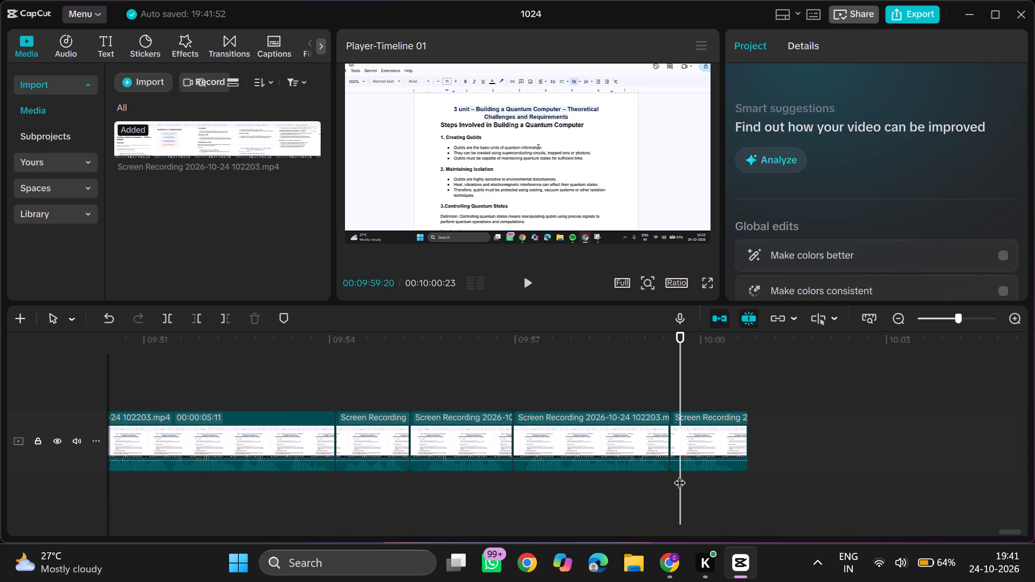
key("q")
Trim the starts of the clips beginning at 00:09:56:29, 00:09:55:09 and 00:09:54:03 by about 5, 8 and 3 frames.
left_click(533, 472)
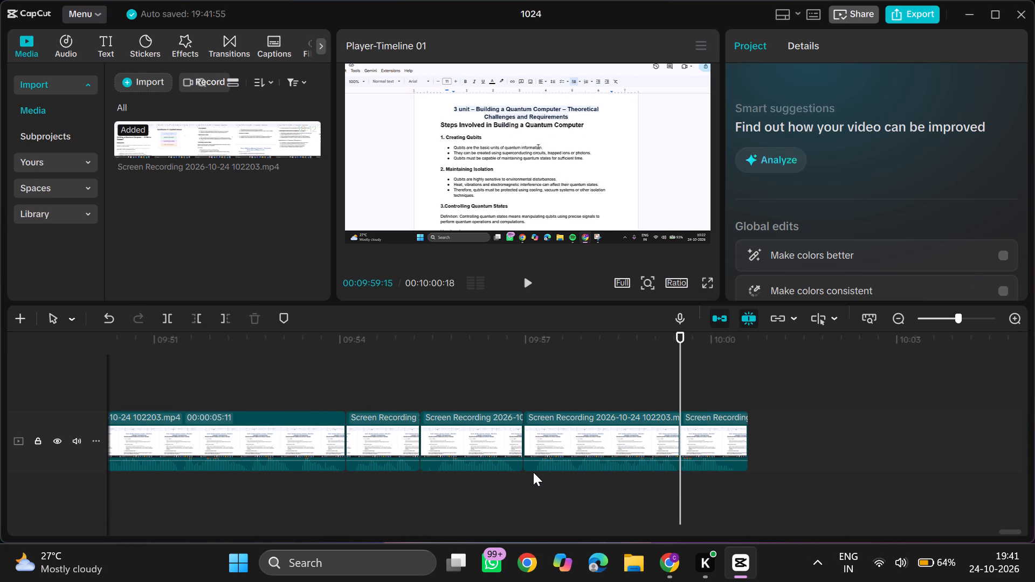
key("q")
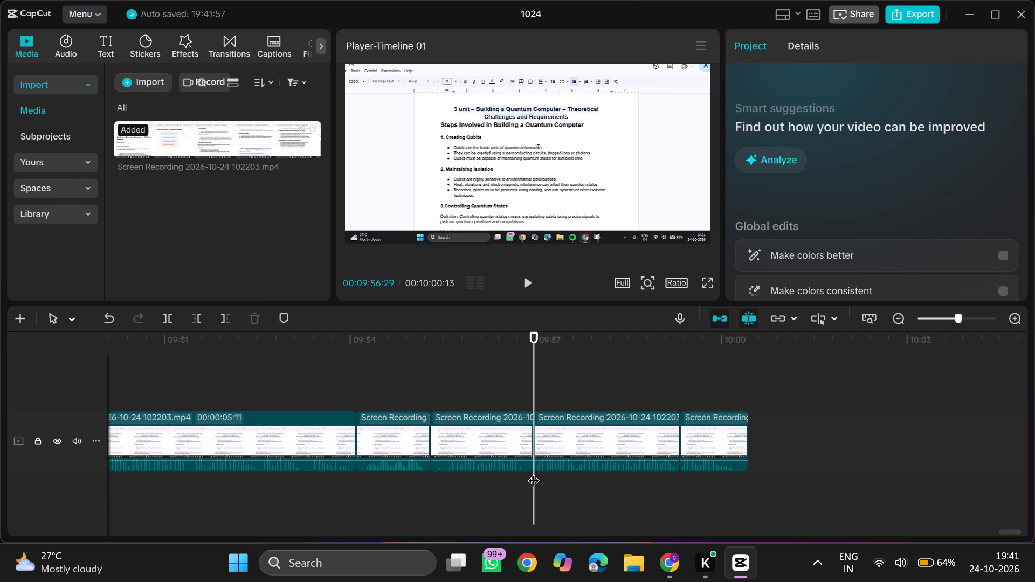
key("space")
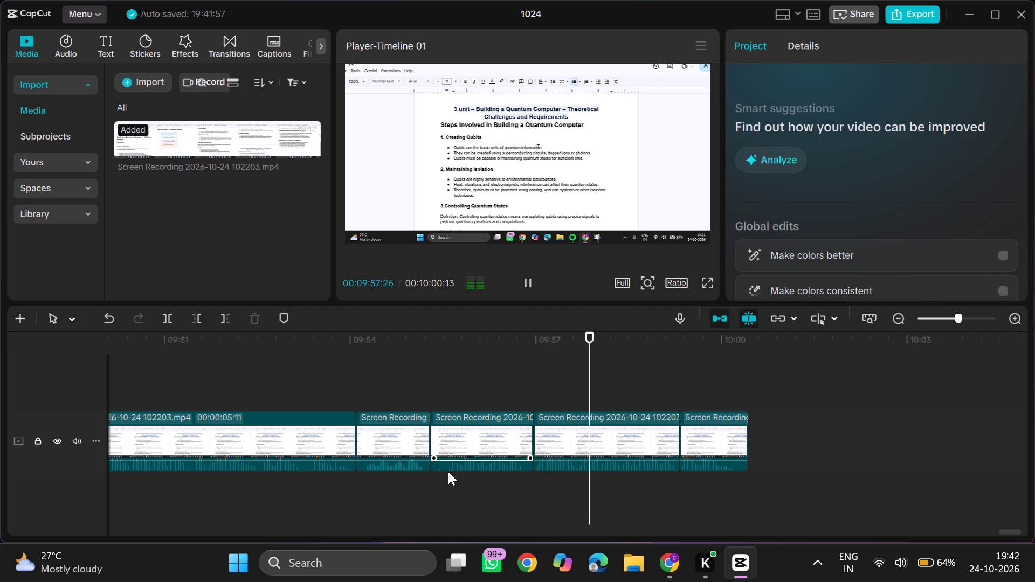
left_click(446, 473)
key("q")
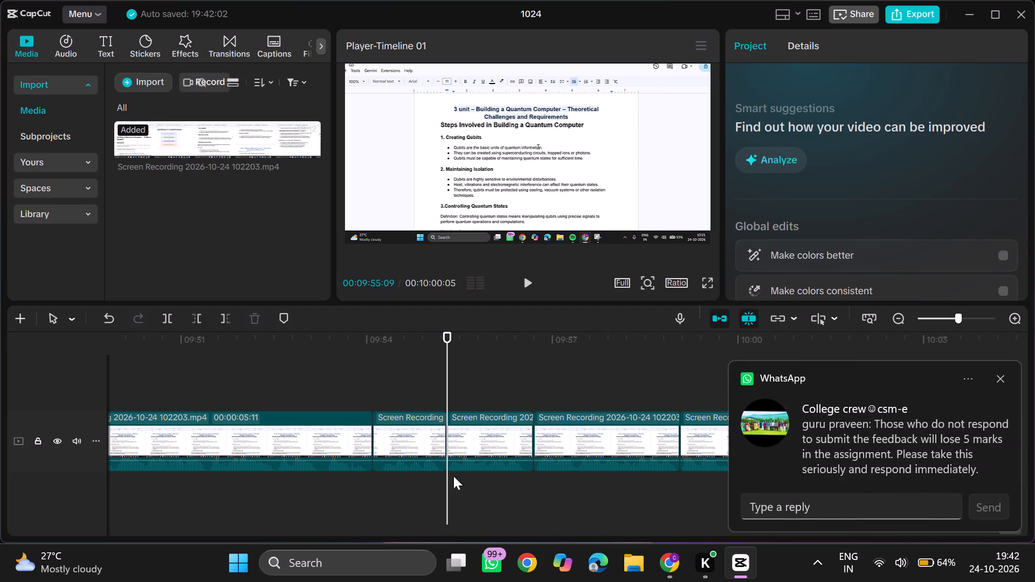
left_click(379, 473)
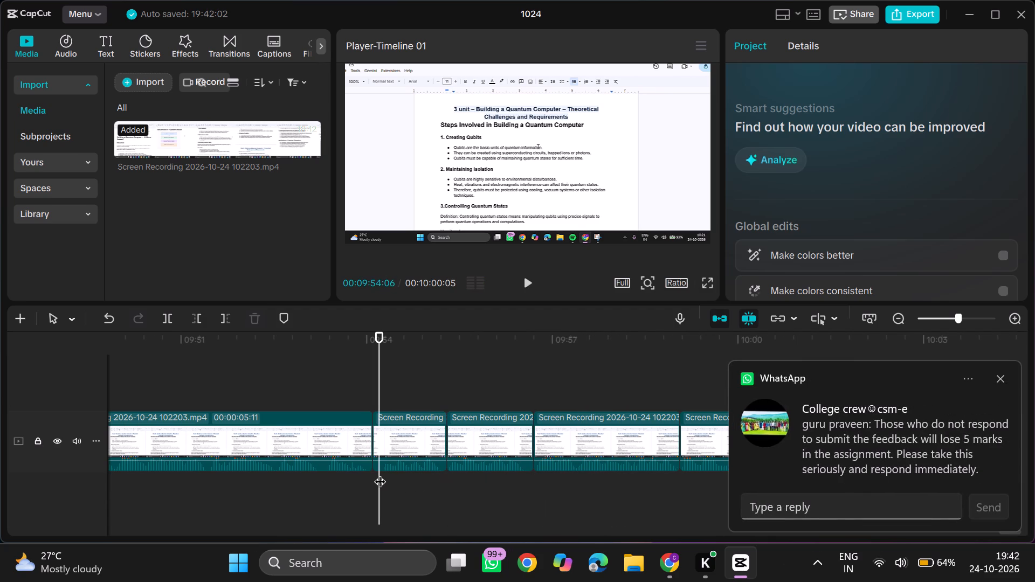
left_click(379, 473)
key("q")
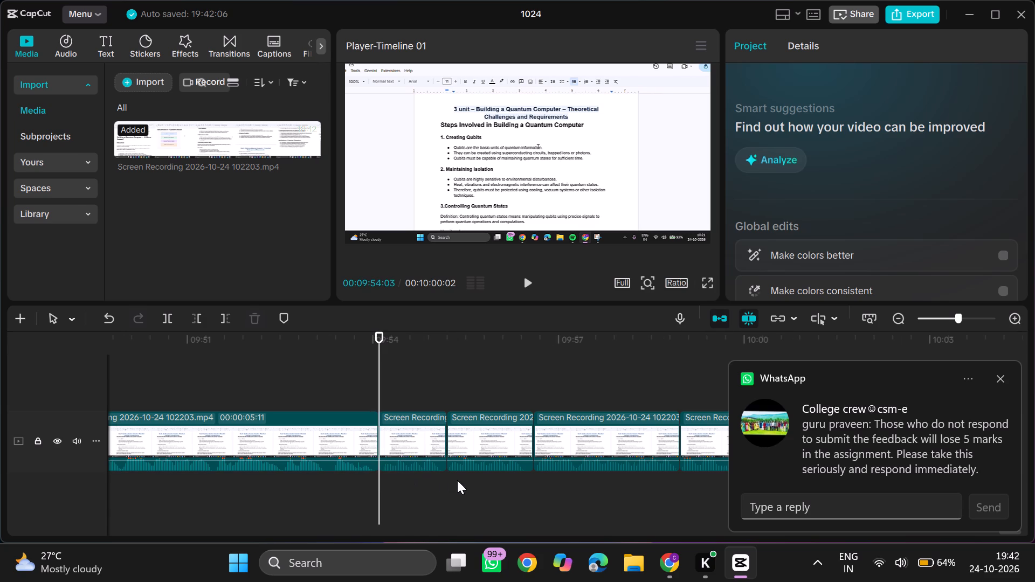
Split the clip before the 00:09:54:03 cut at 00:09:53:07 and trim about 3 frames off the start of its second part.
double_click(328, 474)
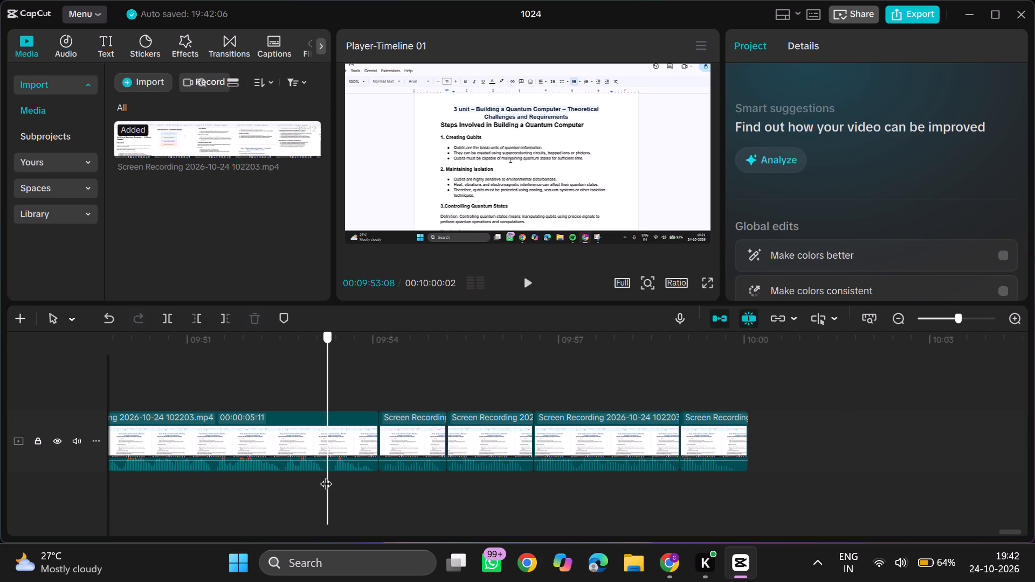
key("ctrl+b")
double_click(332, 476)
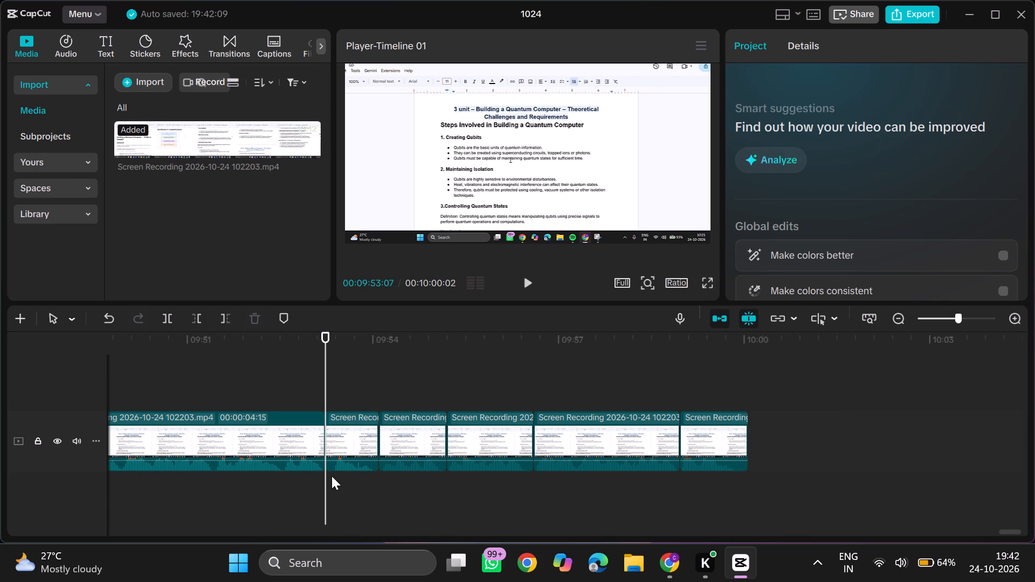
key("q")
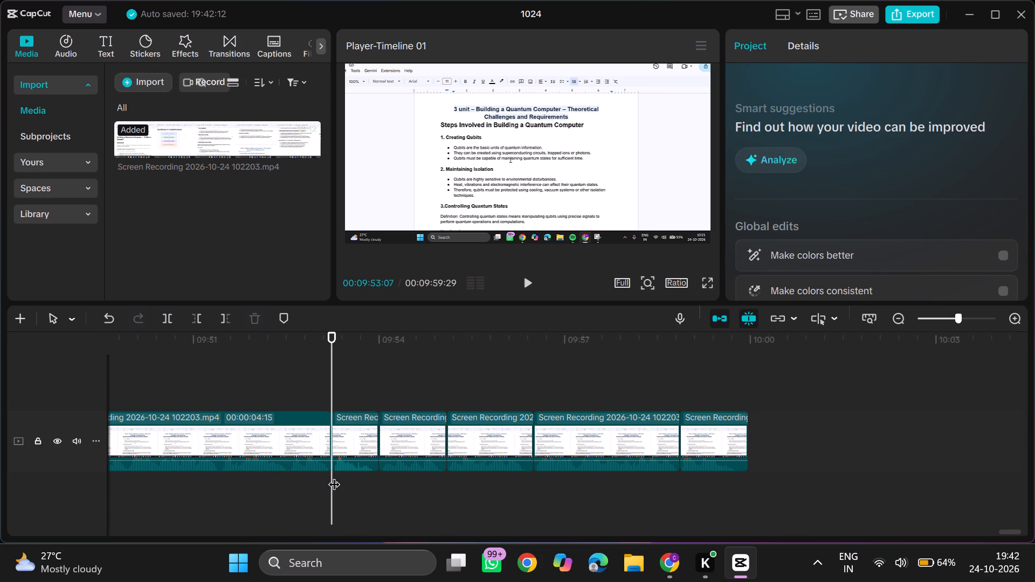
Extend the end of the final clip so the timeline ends at 00:10:00:00, and play back the last few seconds.
key("space")
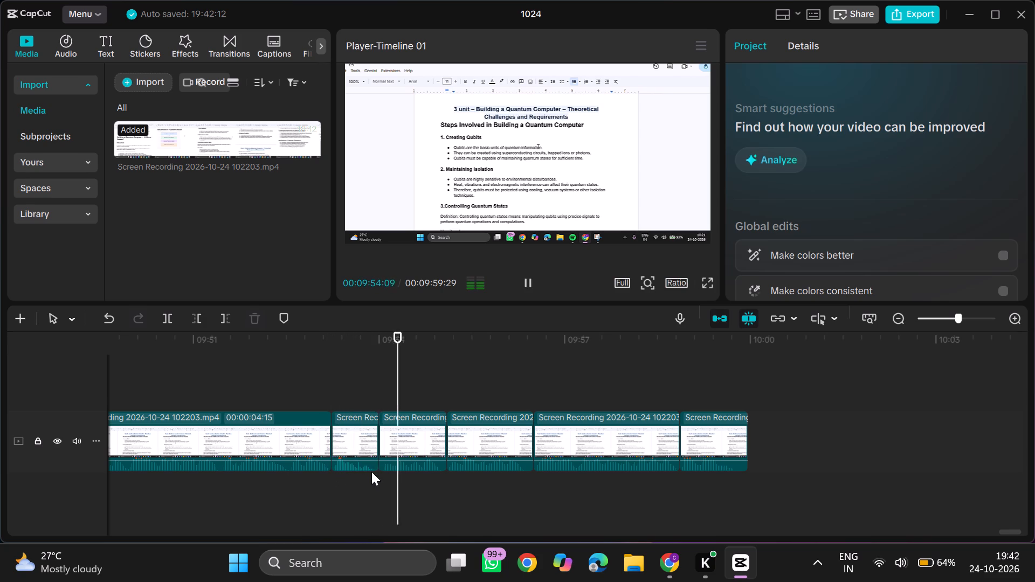
scroll(426, 471, "left", 1)
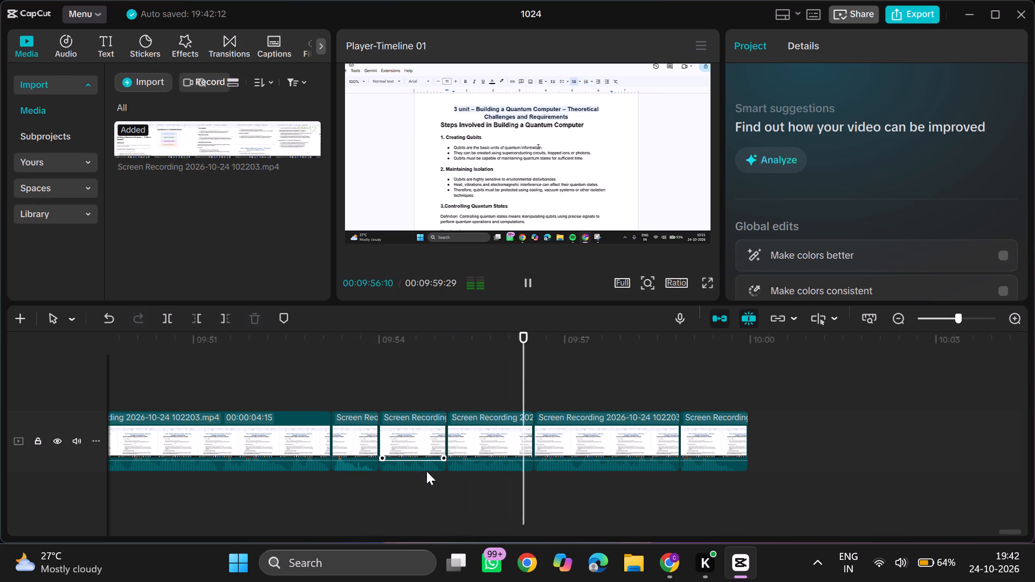
scroll(426, 471, "left", 1)
left_click(722, 445)
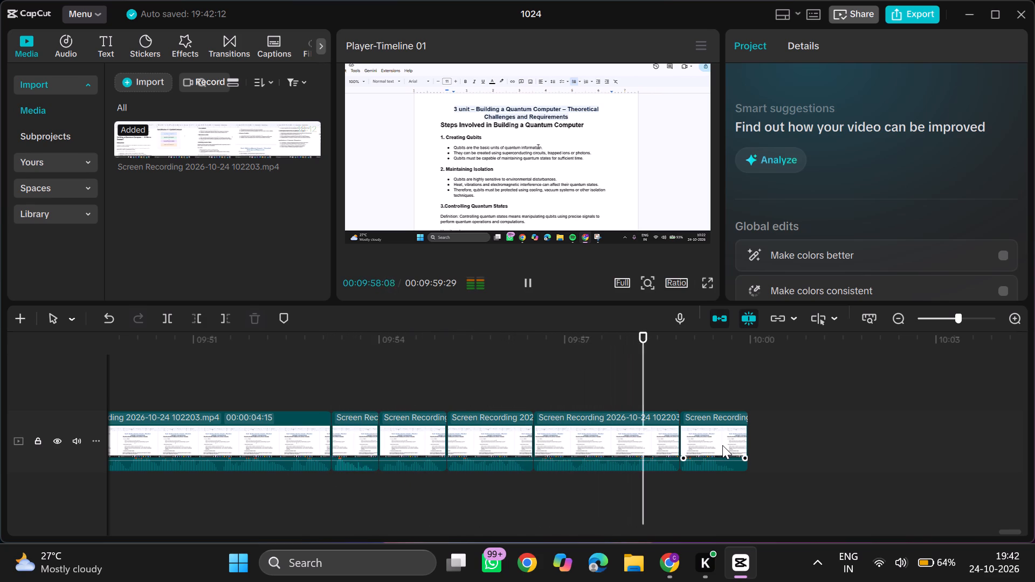
key("space")
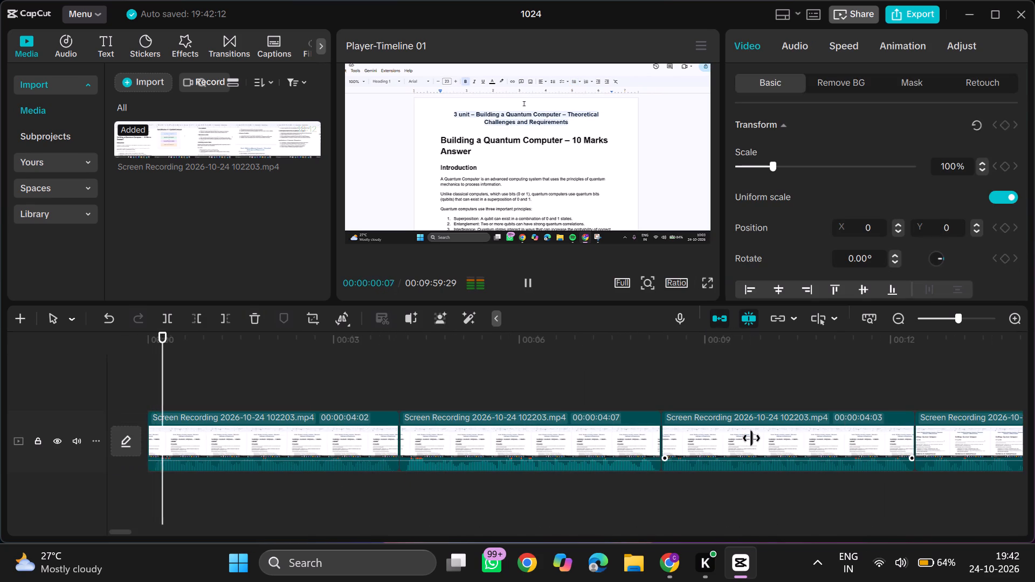
scroll(751, 438, "left", 7)
key("space")
scroll(751, 438, "left", 20)
scroll(751, 438, "left", 20)
scroll(751, 438, "left", 20)
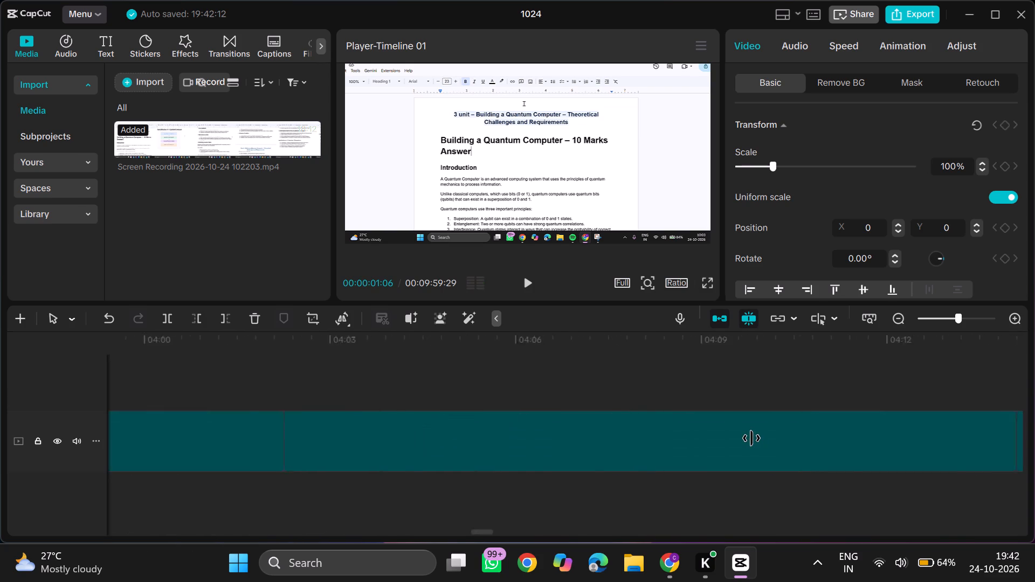
scroll(751, 438, "left", 10)
scroll(751, 438, "left", 20)
scroll(751, 438, "left", 16)
left_click_drag(751, 438, 761, 440)
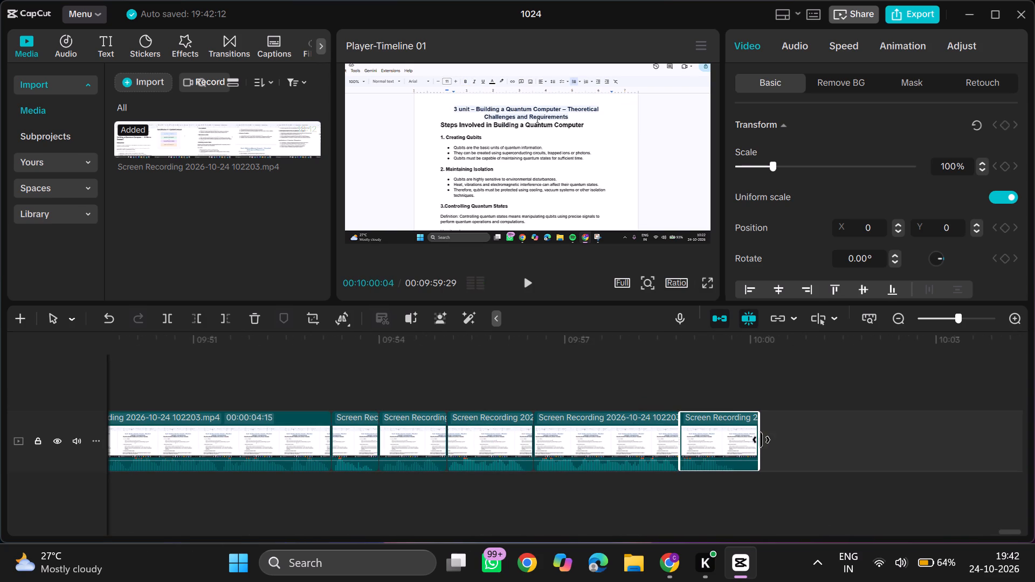
left_click_drag(761, 440, 753, 442)
left_click_drag(753, 442, 750, 443)
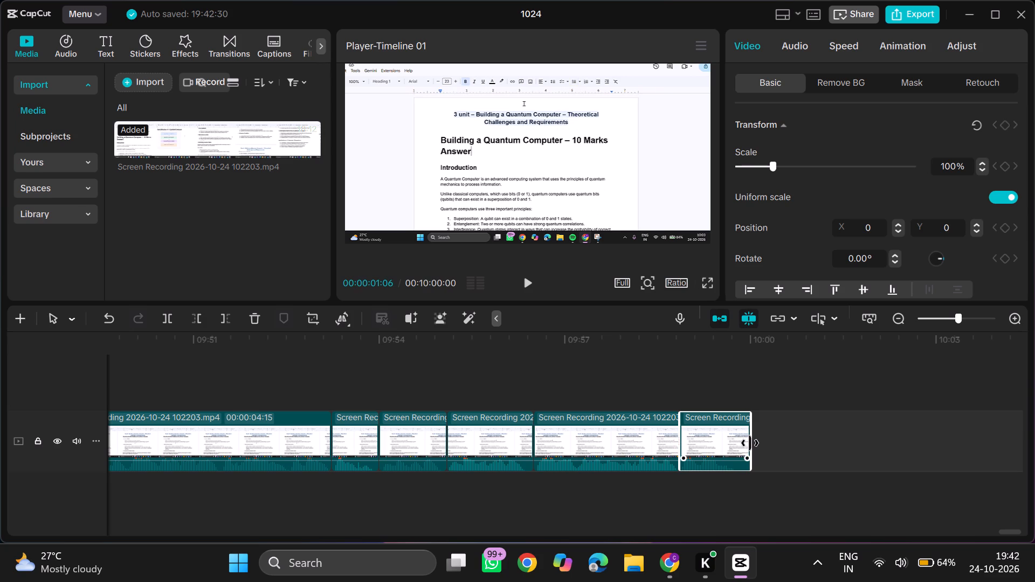
triple_click(619, 508)
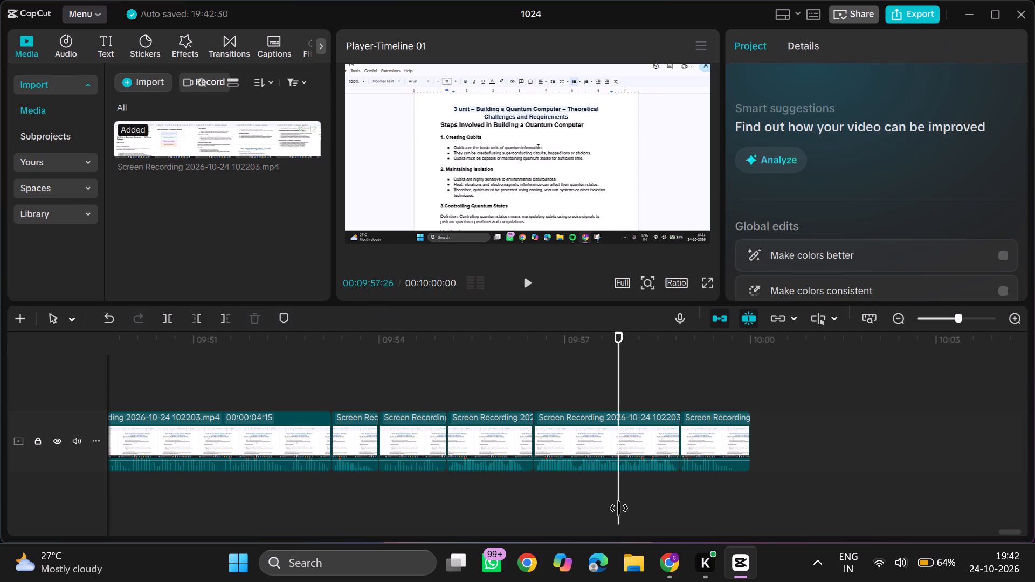
left_click_drag(619, 508, 614, 509)
key("space")
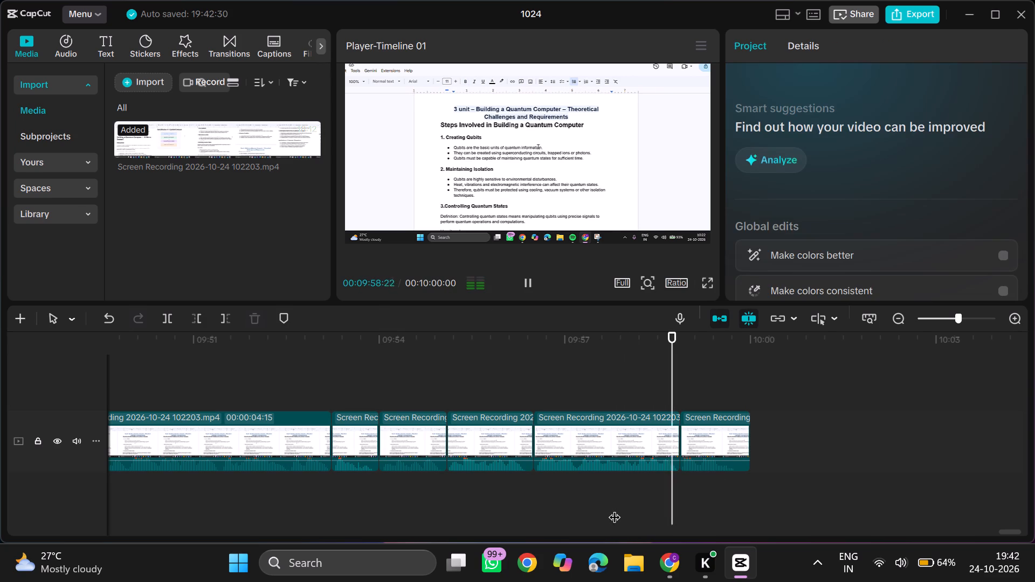
scroll(614, 509, "left", 1)
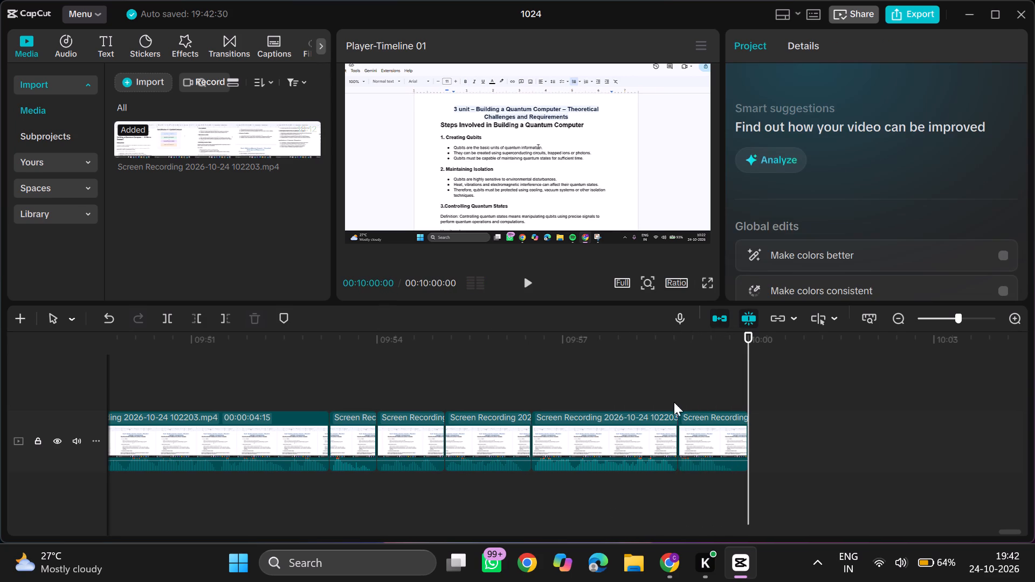
Set the export frame rate to 60fps and export the timeline as a 1080P mp4 video.
left_click(907, 6)
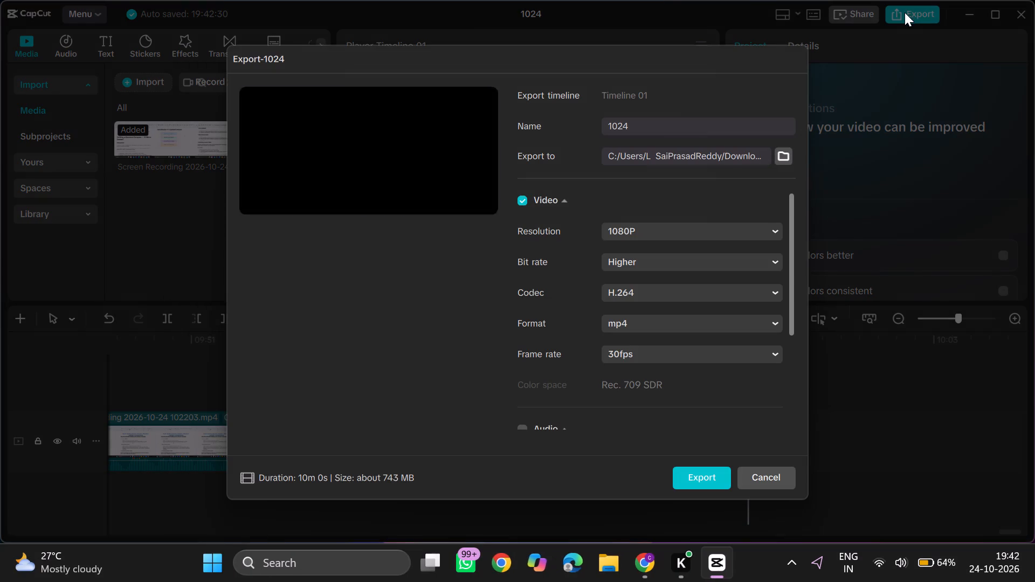
left_click(668, 357)
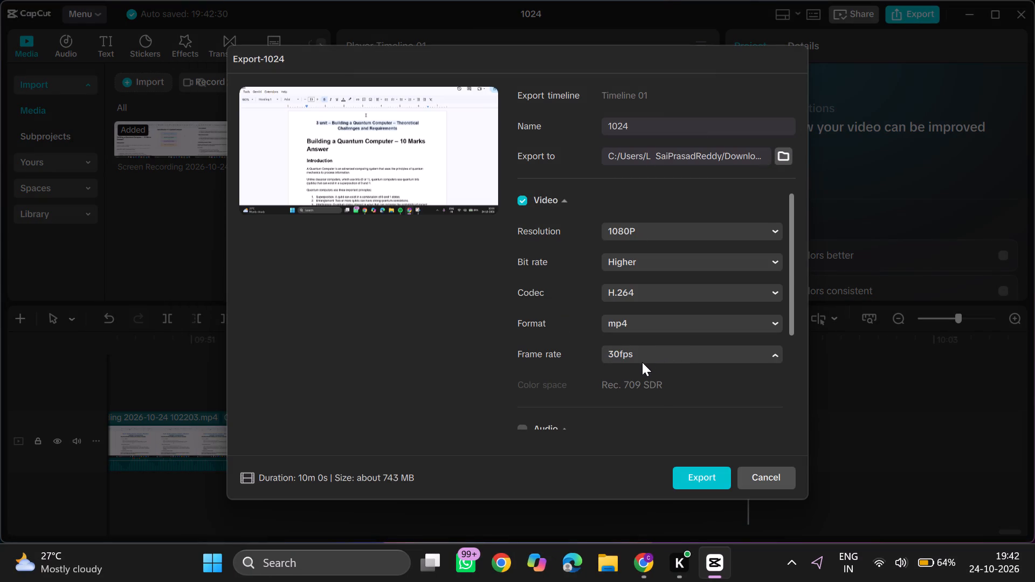
left_click(639, 338)
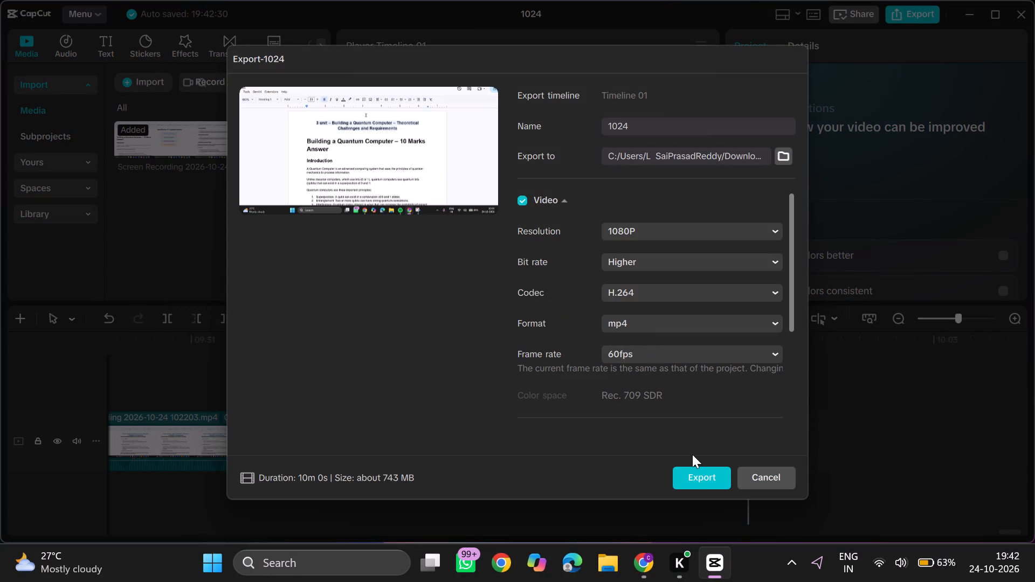
left_click(697, 472)
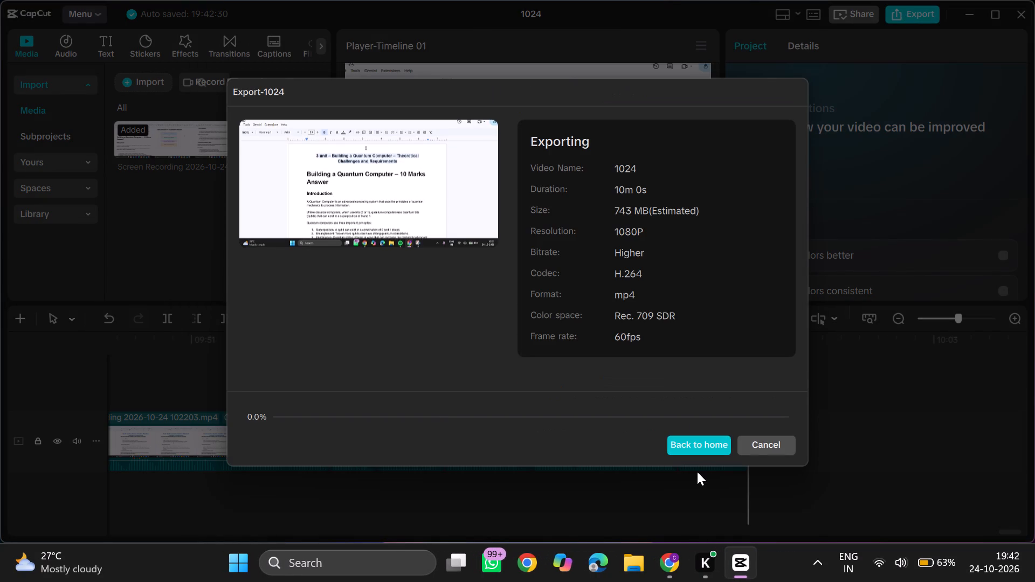